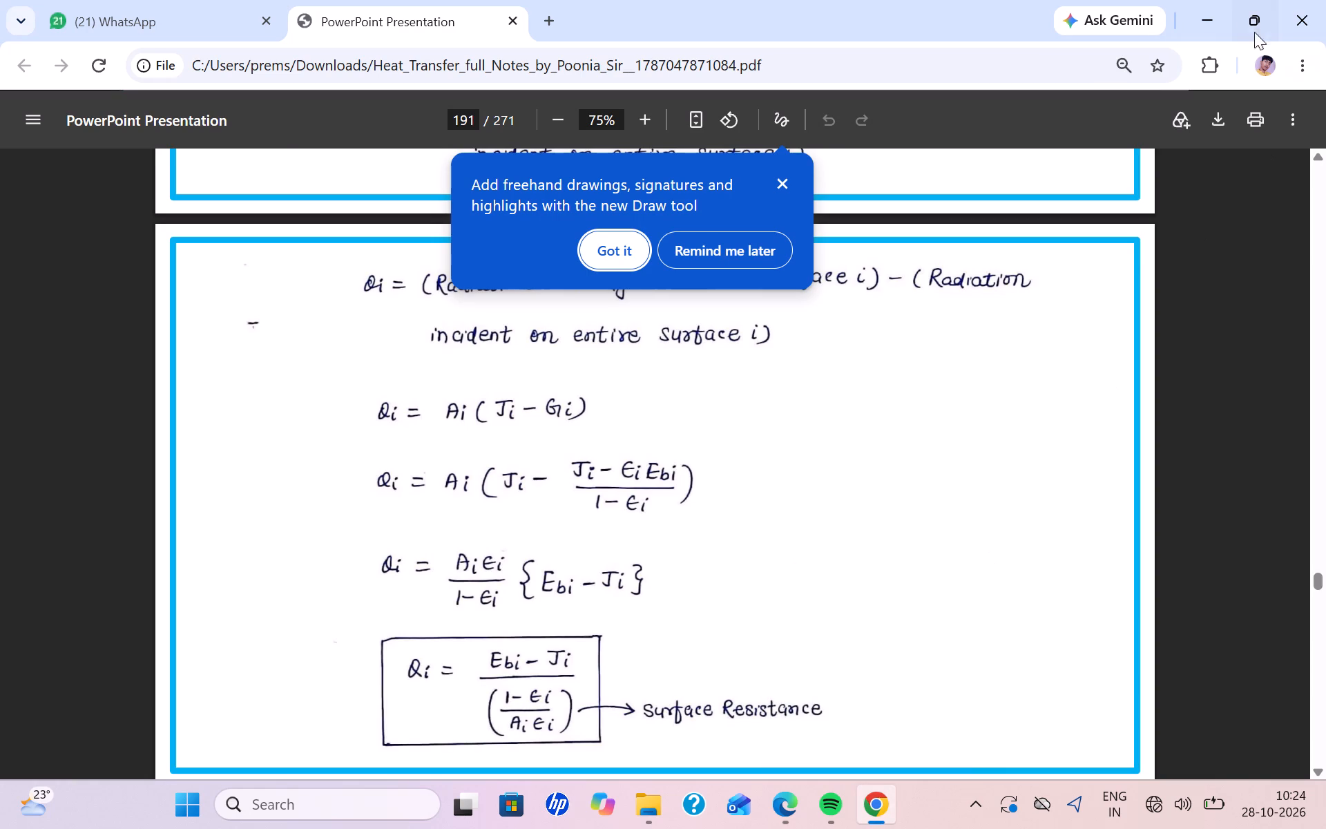
Switch from the PDF notes to Microsoft Edge and open the two-page Design Workshop poster in Canva.
{"action": "left_click", "coordinate": [1204, 24]}
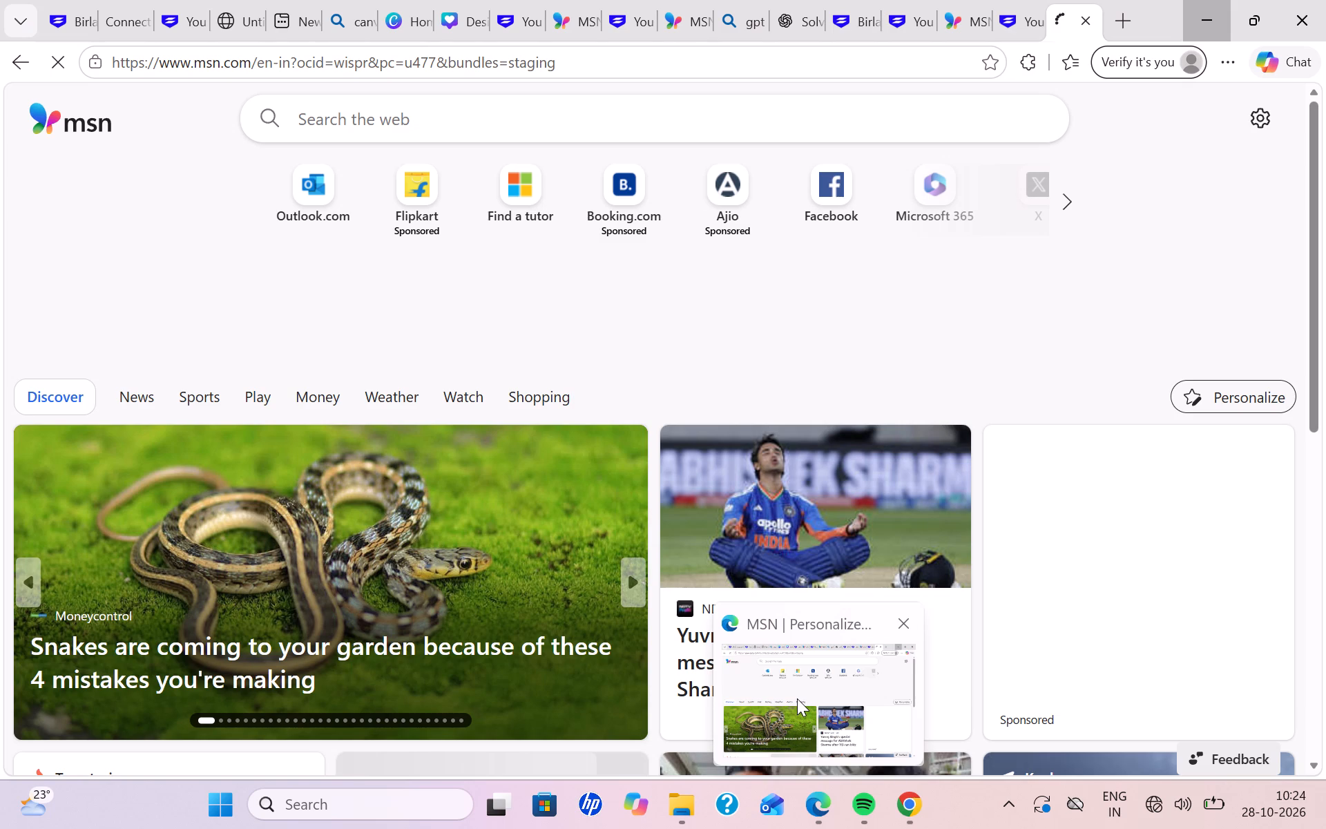
{"action": "left_click", "coordinate": [797, 698]}
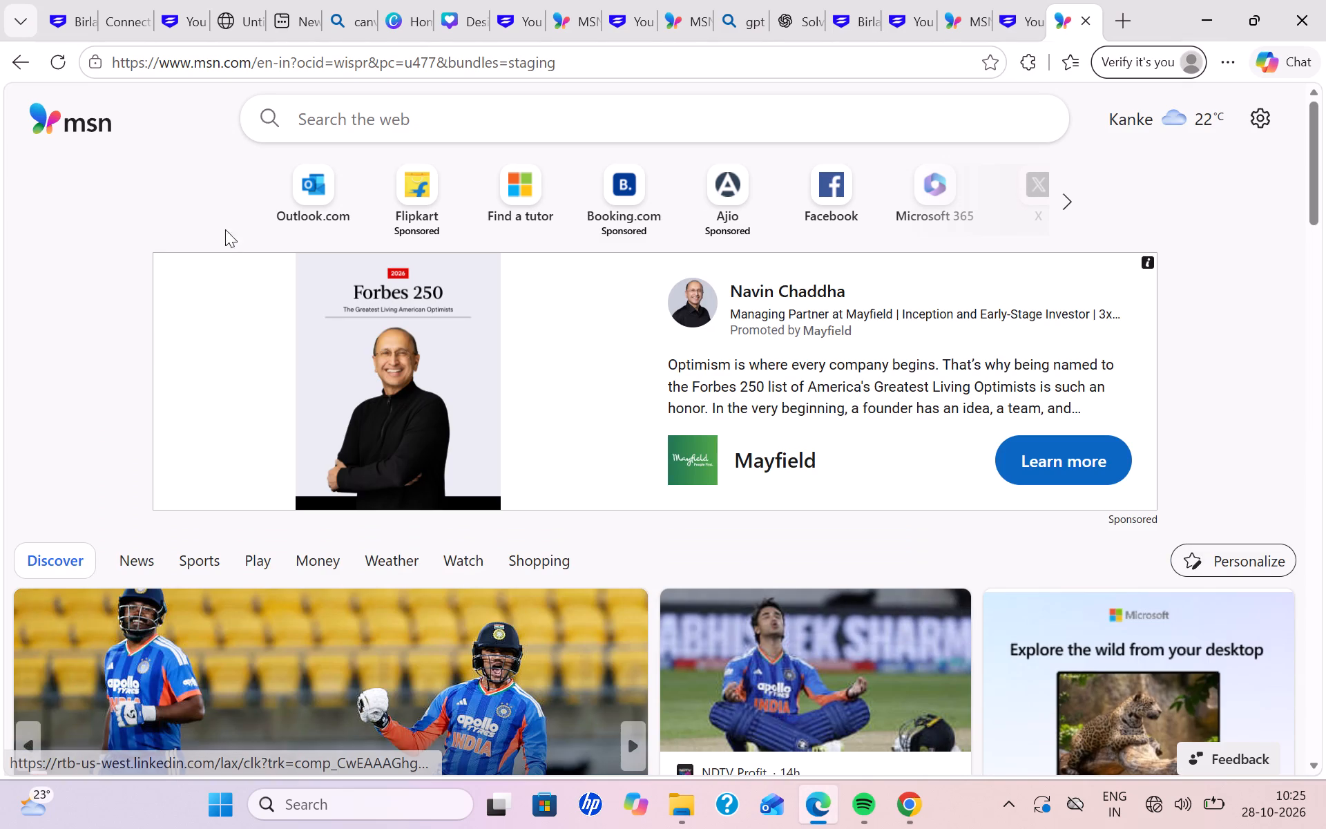
{"action": "left_click", "coordinate": [450, 23]}
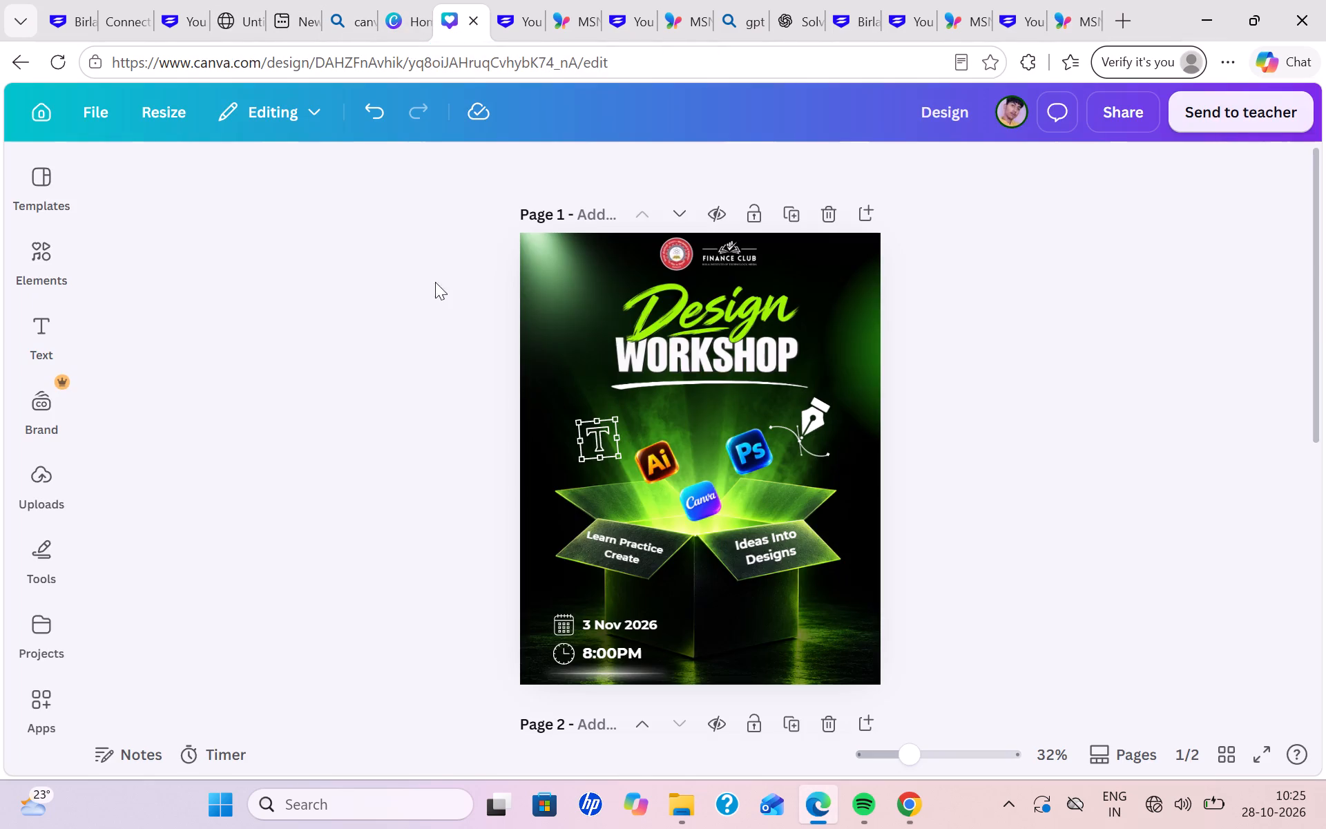
{"action": "scroll", "coordinate": [1043, 388], "scroll_direction": "up", "scroll_amount": 6}
{"action": "scroll", "coordinate": [1043, 388], "scroll_direction": "down", "scroll_amount": 4}
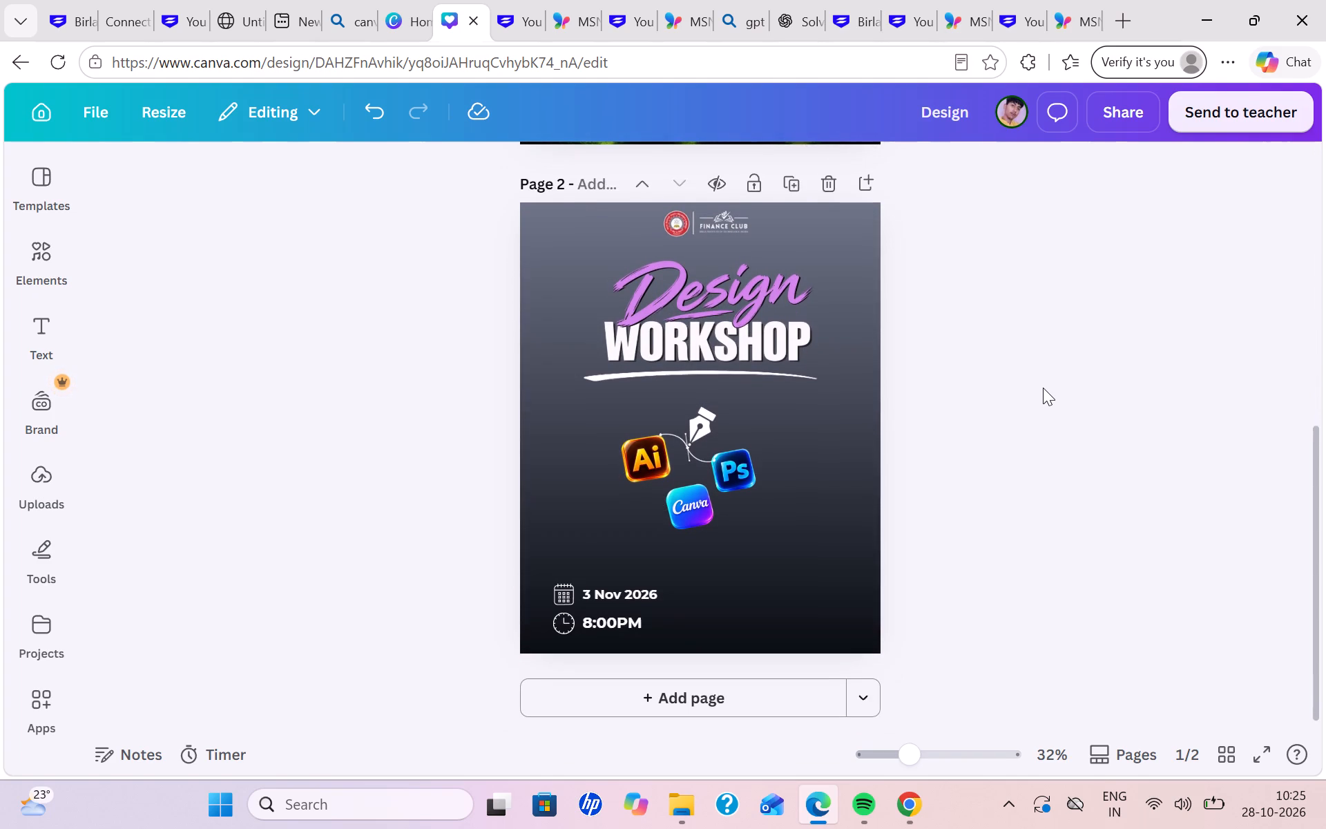
{"action": "scroll", "coordinate": [1043, 388], "scroll_direction": "up", "scroll_amount": 7}
{"action": "scroll", "coordinate": [1043, 388], "scroll_direction": "down", "scroll_amount": 3}
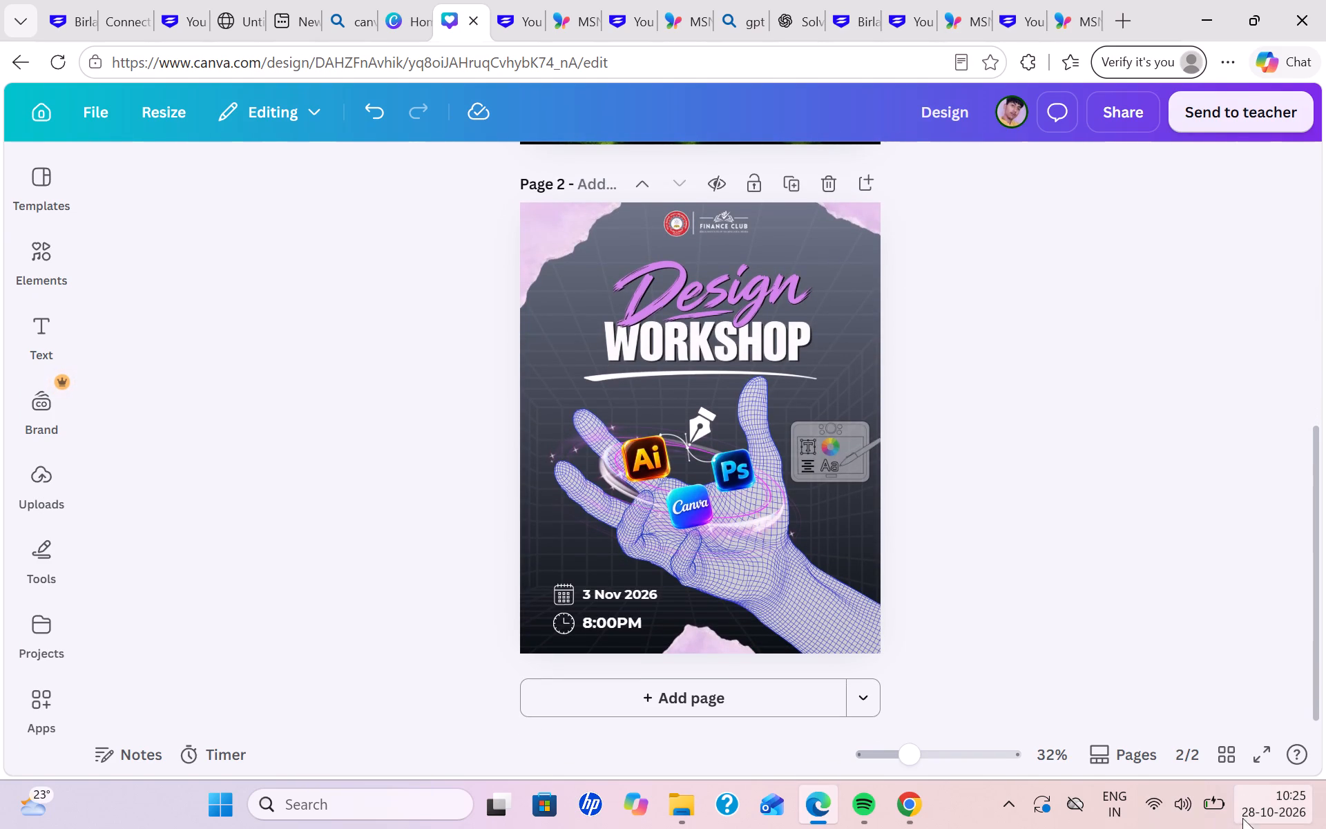
Set the screen brightness to 97.
{"action": "left_click", "coordinate": [1155, 803]}
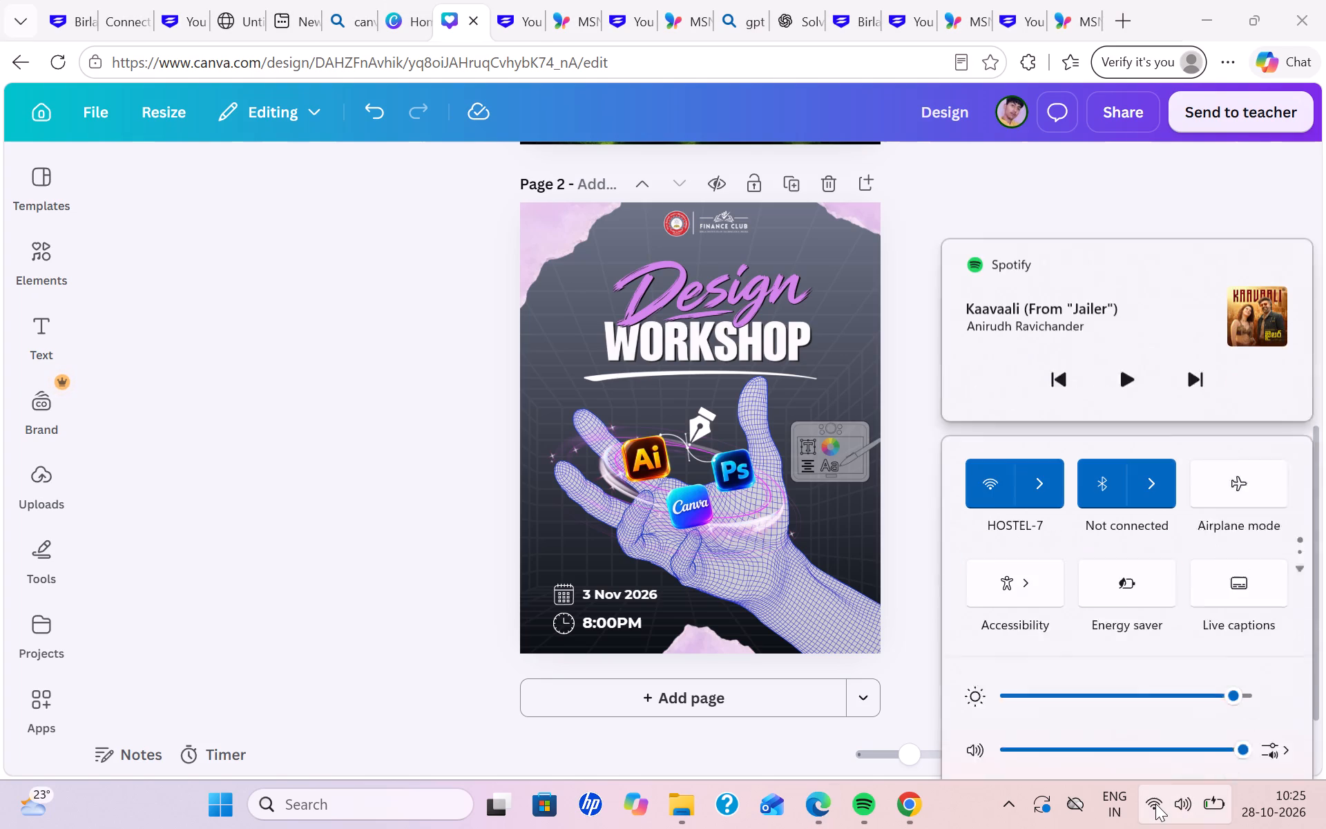
{"action": "left_click_drag", "start_coordinate": [1231, 626], "coordinate": [1325, 611]}
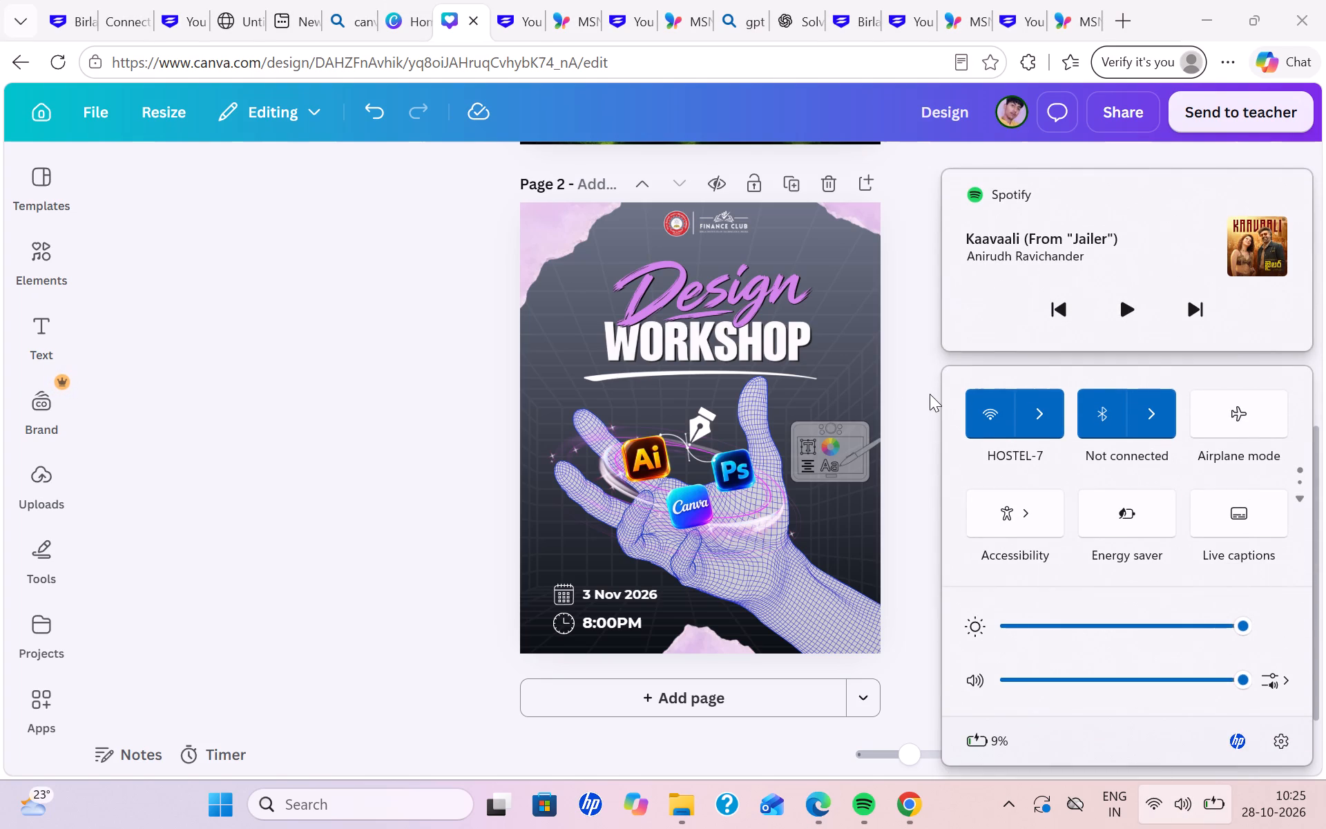
{"action": "left_click_drag", "start_coordinate": [1245, 628], "coordinate": [1237, 626]}
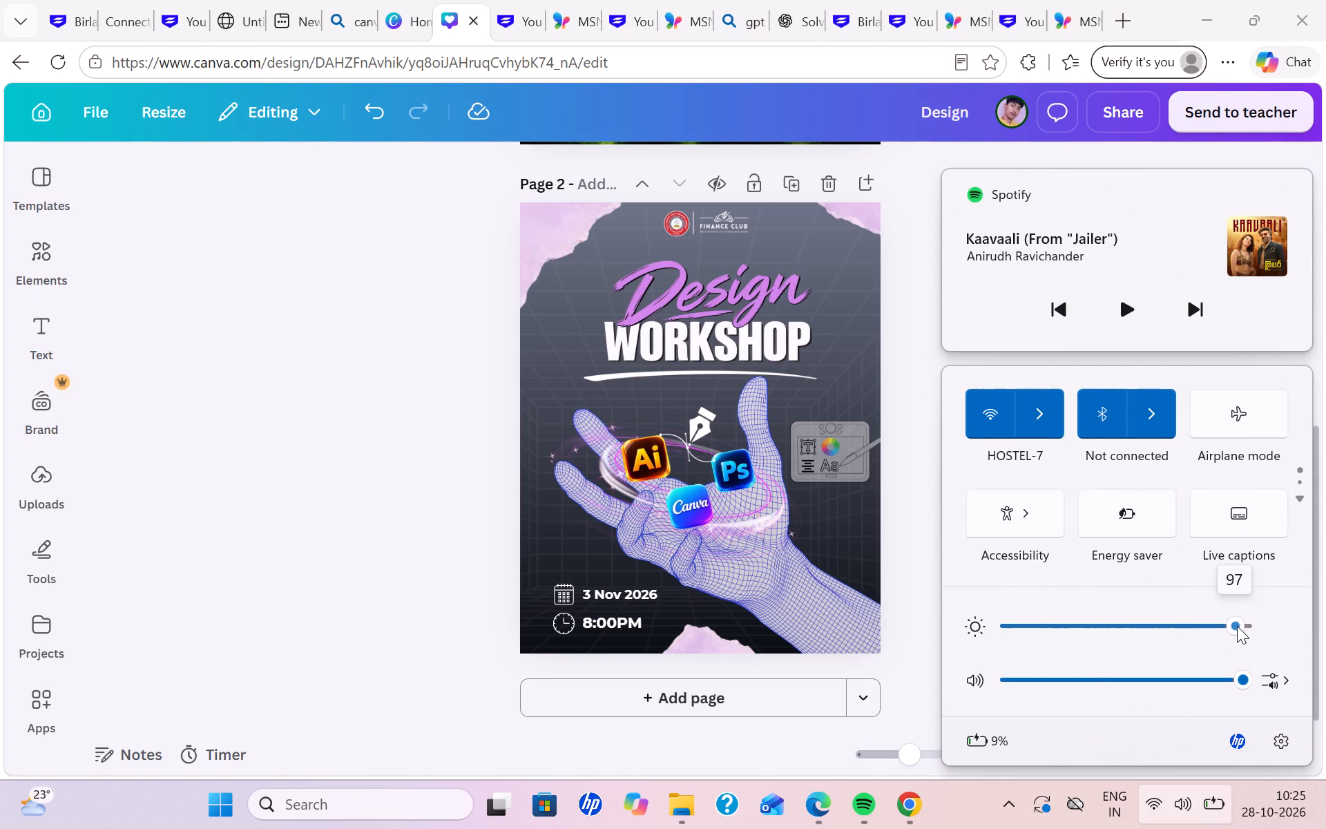
{"action": "left_click_drag", "start_coordinate": [1237, 626], "coordinate": [1237, 625]}
{"action": "left_click", "coordinate": [445, 540]}
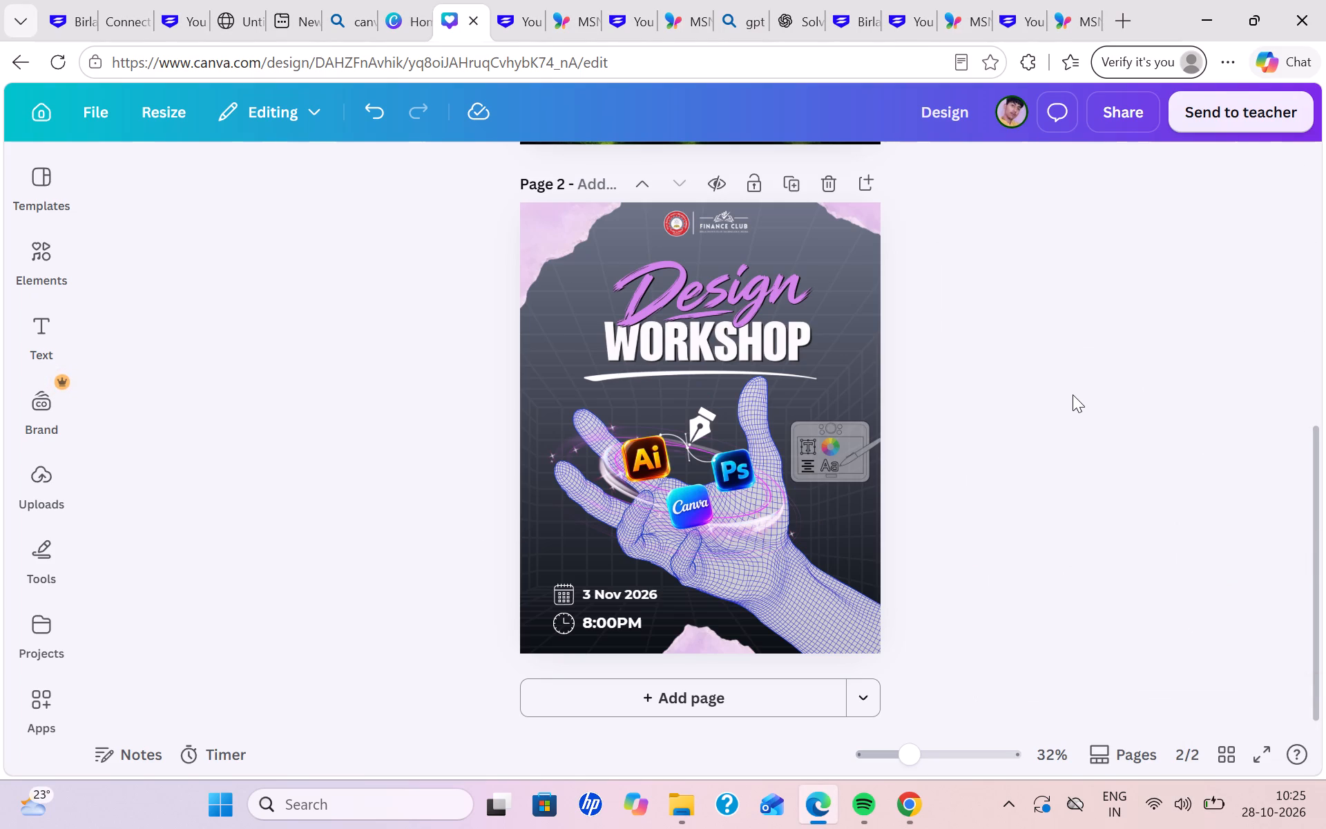
Examine the purple Design Workshop poster on page 2, checking its overall layout.
{"action": "scroll", "coordinate": [1073, 394], "scroll_direction": "up", "scroll_amount": 5}
{"action": "scroll", "coordinate": [1073, 394], "scroll_direction": "down", "scroll_amount": 4}
{"action": "scroll", "coordinate": [1073, 412], "scroll_direction": "up", "scroll_amount": 3}
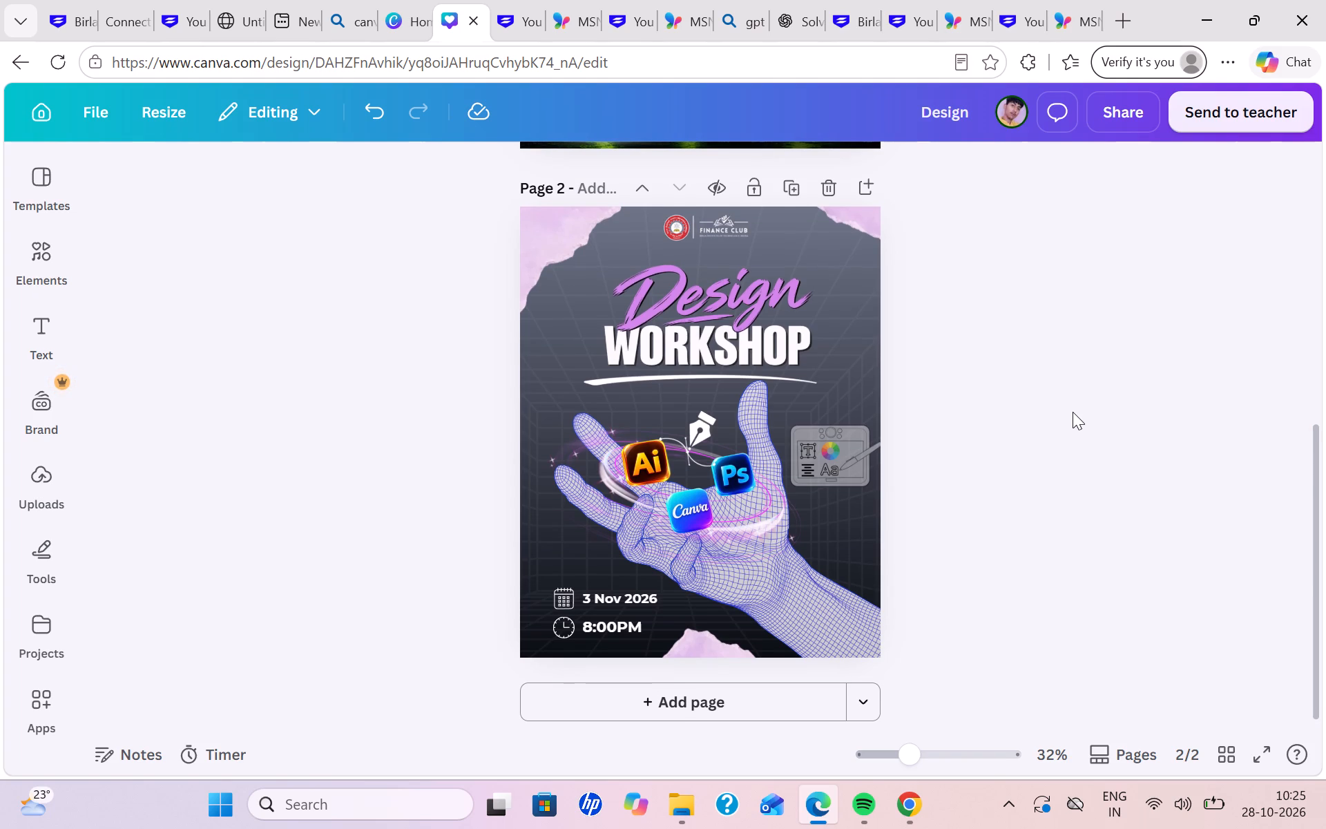
{"action": "scroll", "coordinate": [1073, 412], "scroll_direction": "up", "scroll_amount": 1}
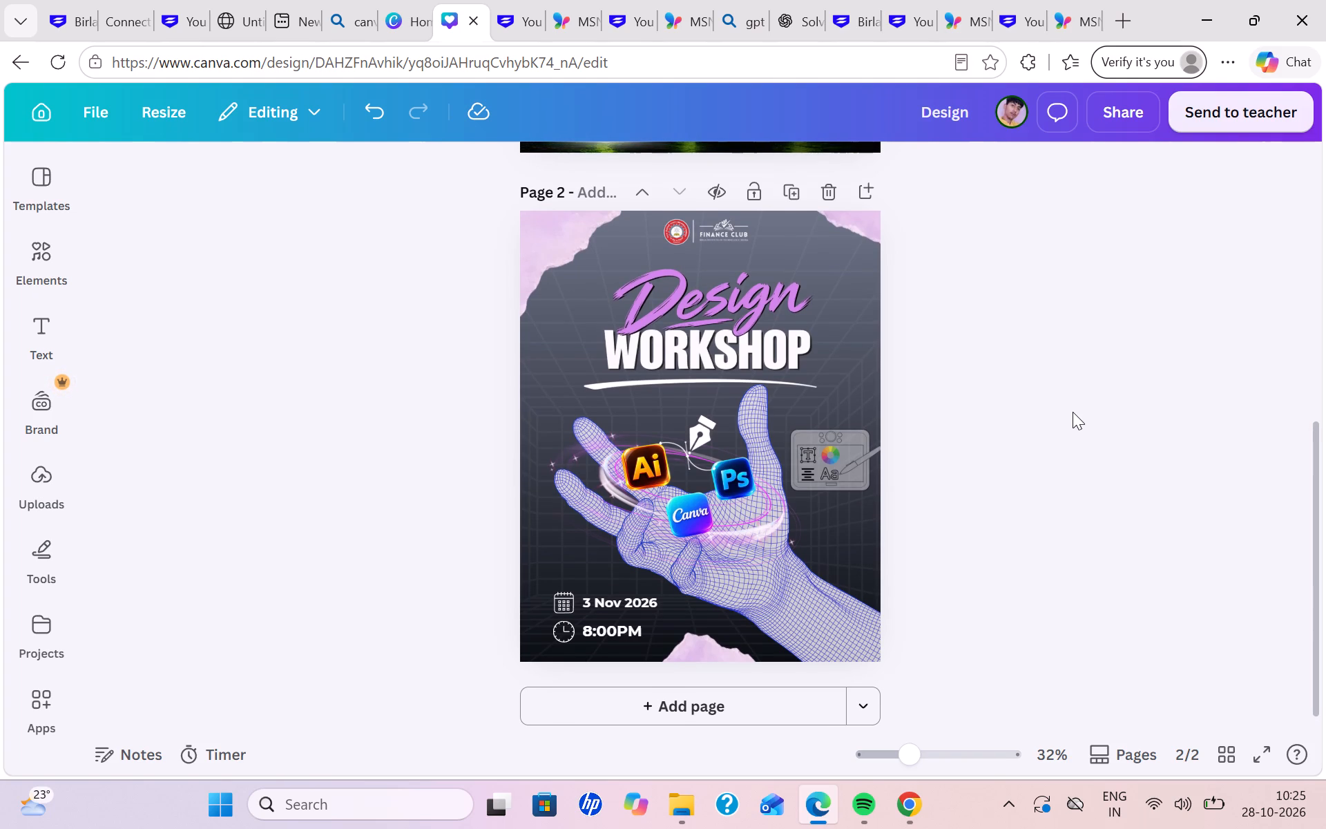
{"action": "scroll", "coordinate": [1073, 412], "scroll_direction": "up", "scroll_amount": 1}
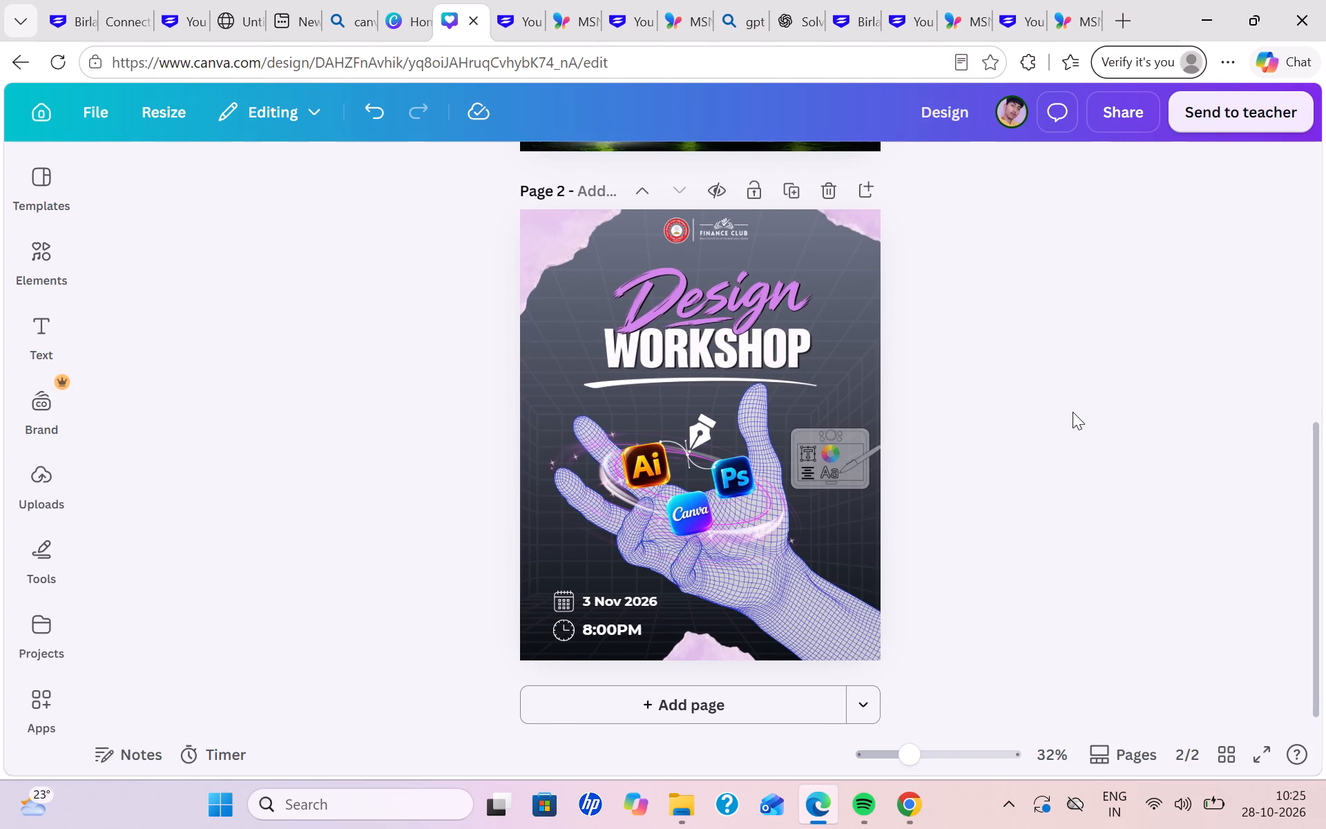
{"action": "scroll", "coordinate": [1073, 412], "scroll_direction": "up", "scroll_amount": 1}
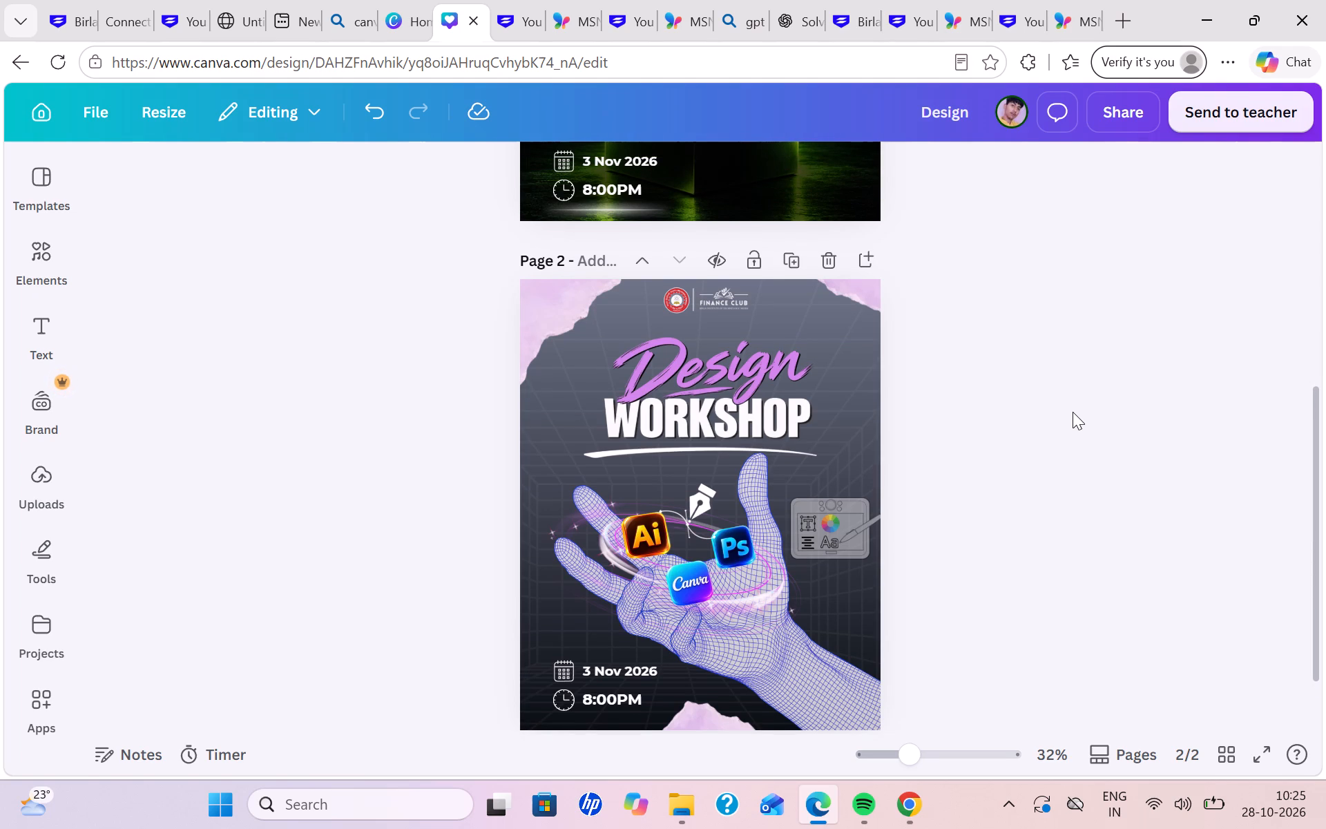
{"action": "scroll", "coordinate": [1073, 412], "scroll_direction": "right", "scroll_amount": 2}
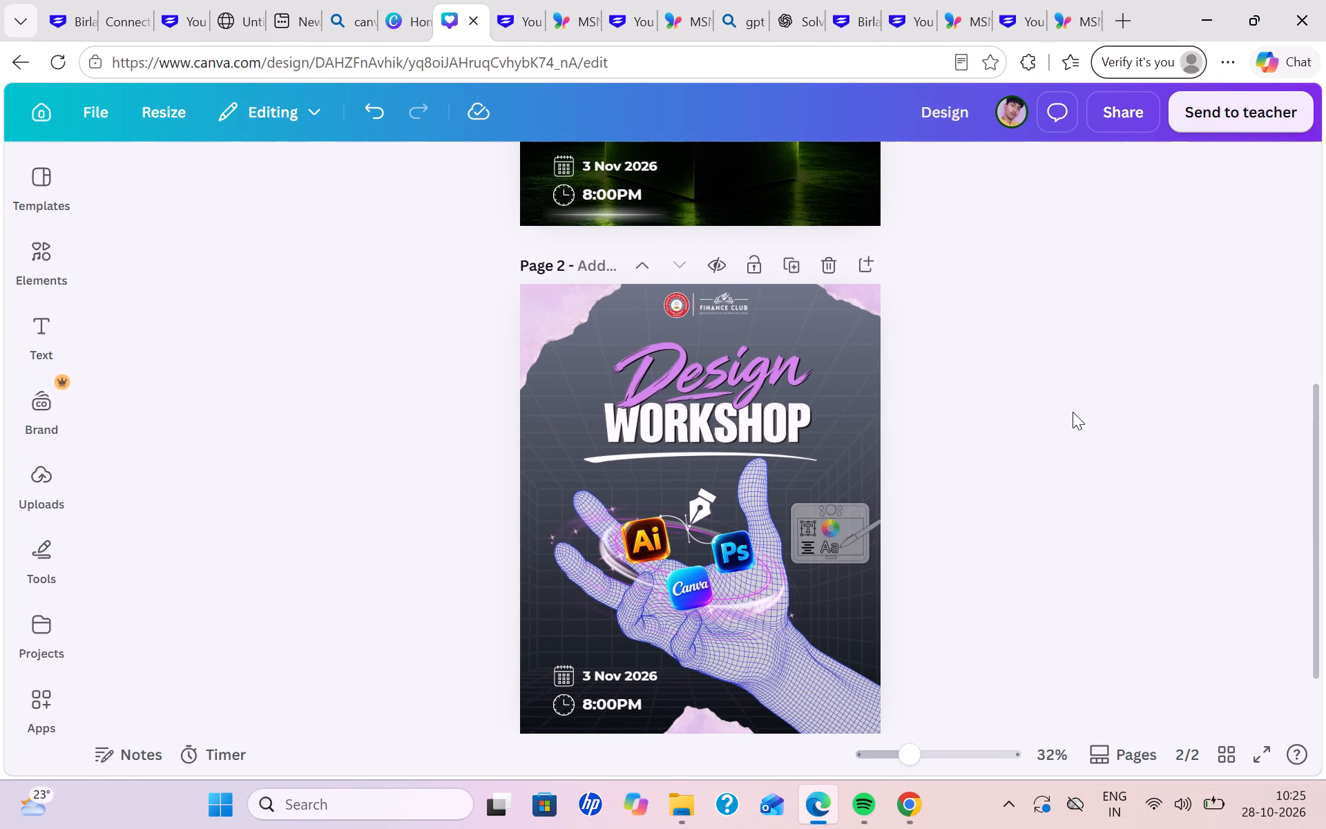
{"action": "scroll", "coordinate": [1073, 412], "scroll_direction": "right", "scroll_amount": 1}
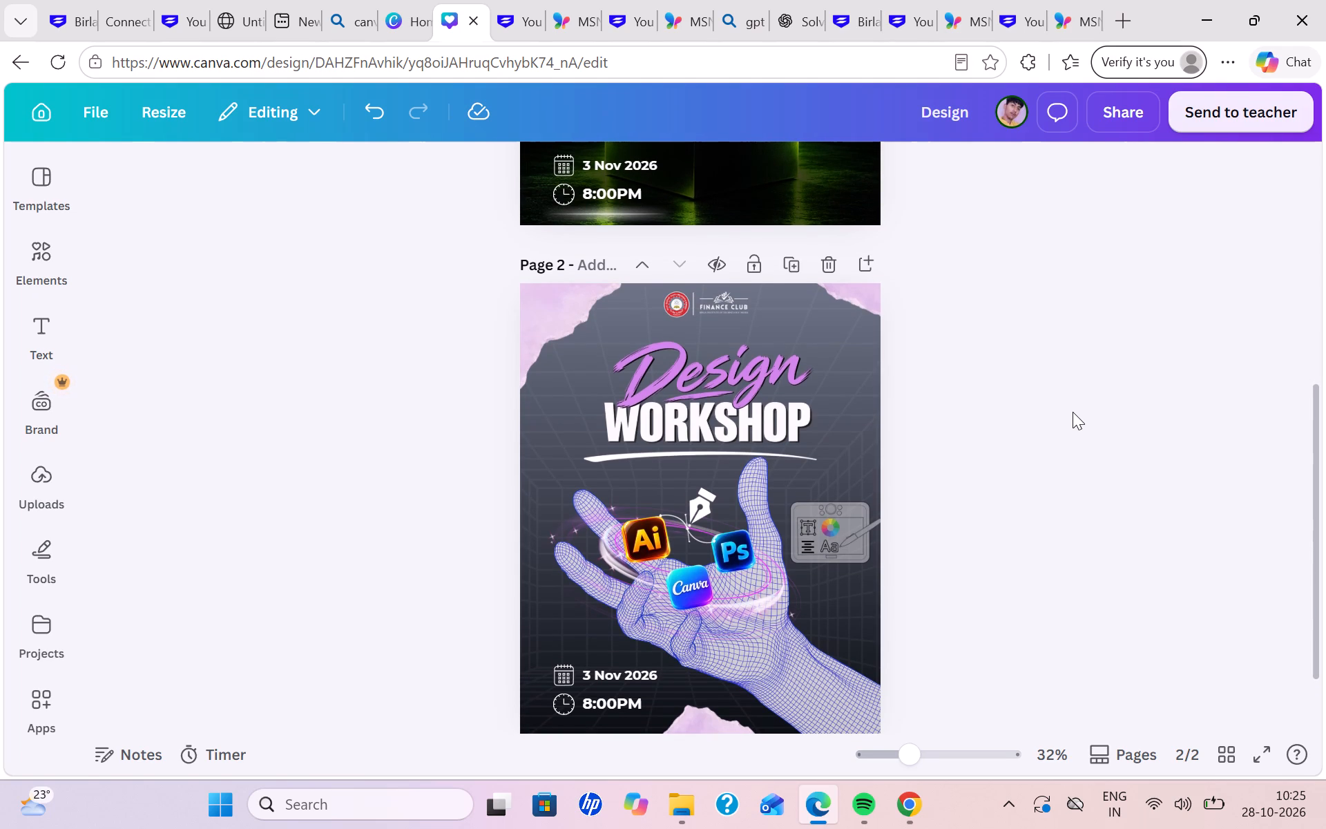
{"action": "scroll", "coordinate": [1073, 412], "scroll_direction": "right", "scroll_amount": 1}
{"action": "scroll", "coordinate": [1073, 412], "scroll_direction": "up", "scroll_amount": 1}
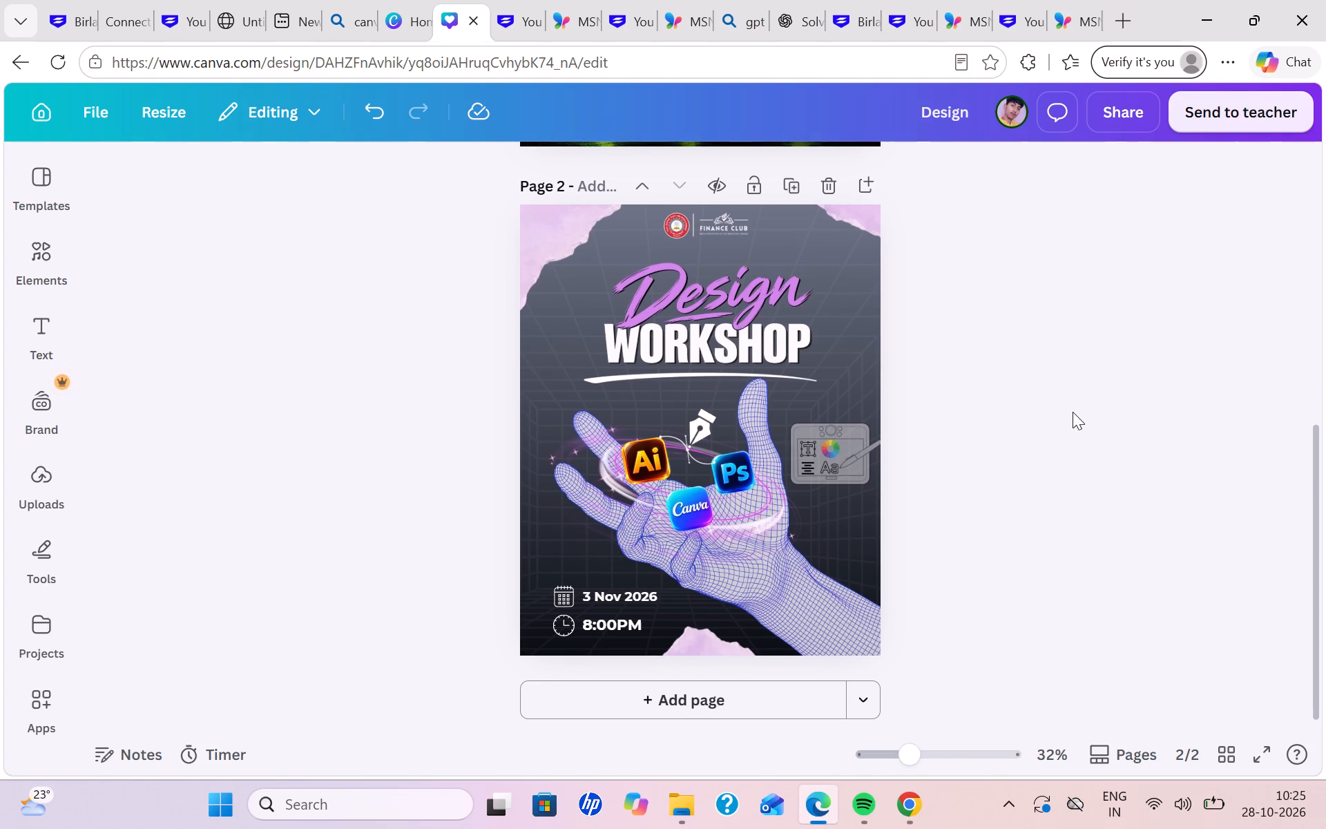
{"action": "scroll", "coordinate": [1073, 412], "scroll_direction": "up", "scroll_amount": 1}
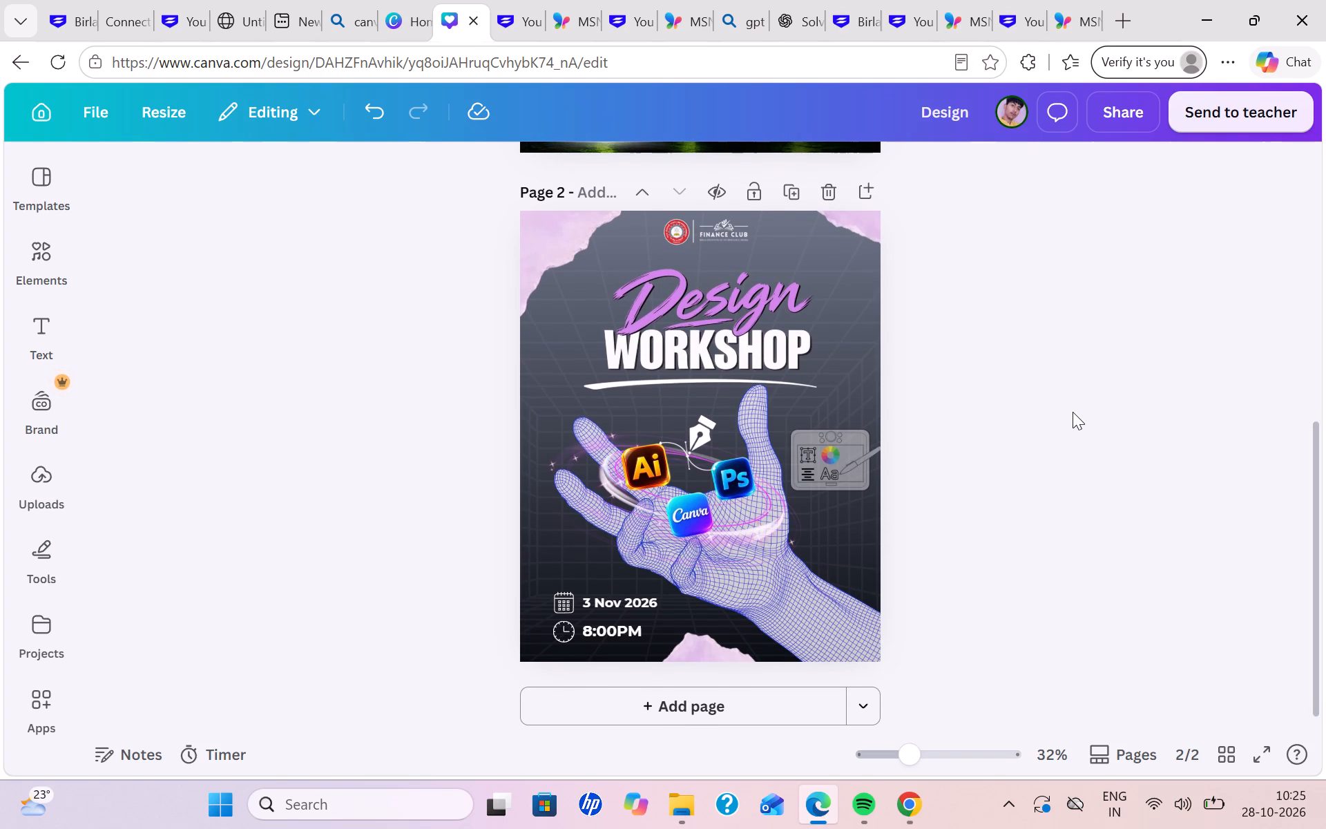
Shrink the round institute logo at the top of page 1's green poster to about 68 × 67.
{"action": "scroll", "coordinate": [1073, 412], "scroll_direction": "up", "scroll_amount": 2}
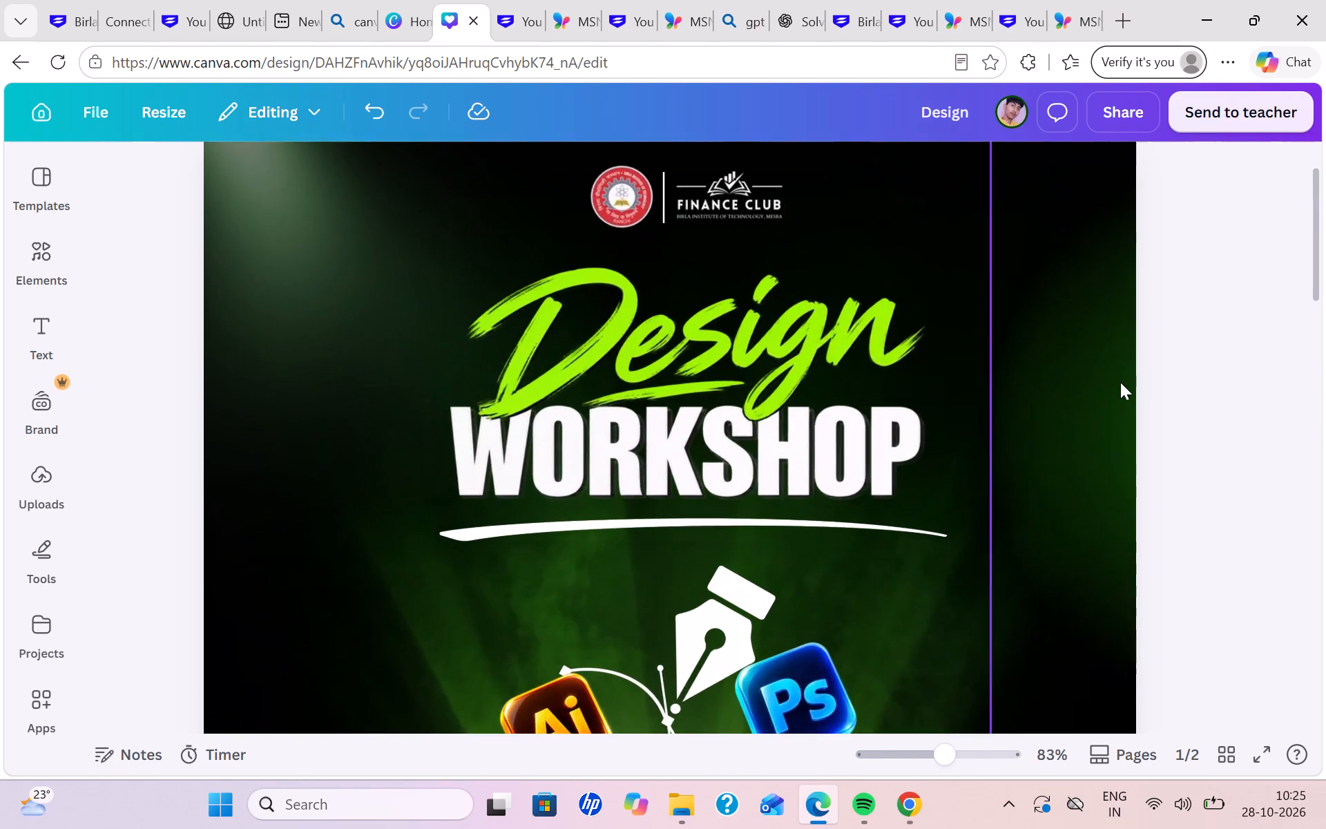
{"action": "scroll", "coordinate": [1120, 382], "scroll_direction": "up", "scroll_amount": 1}
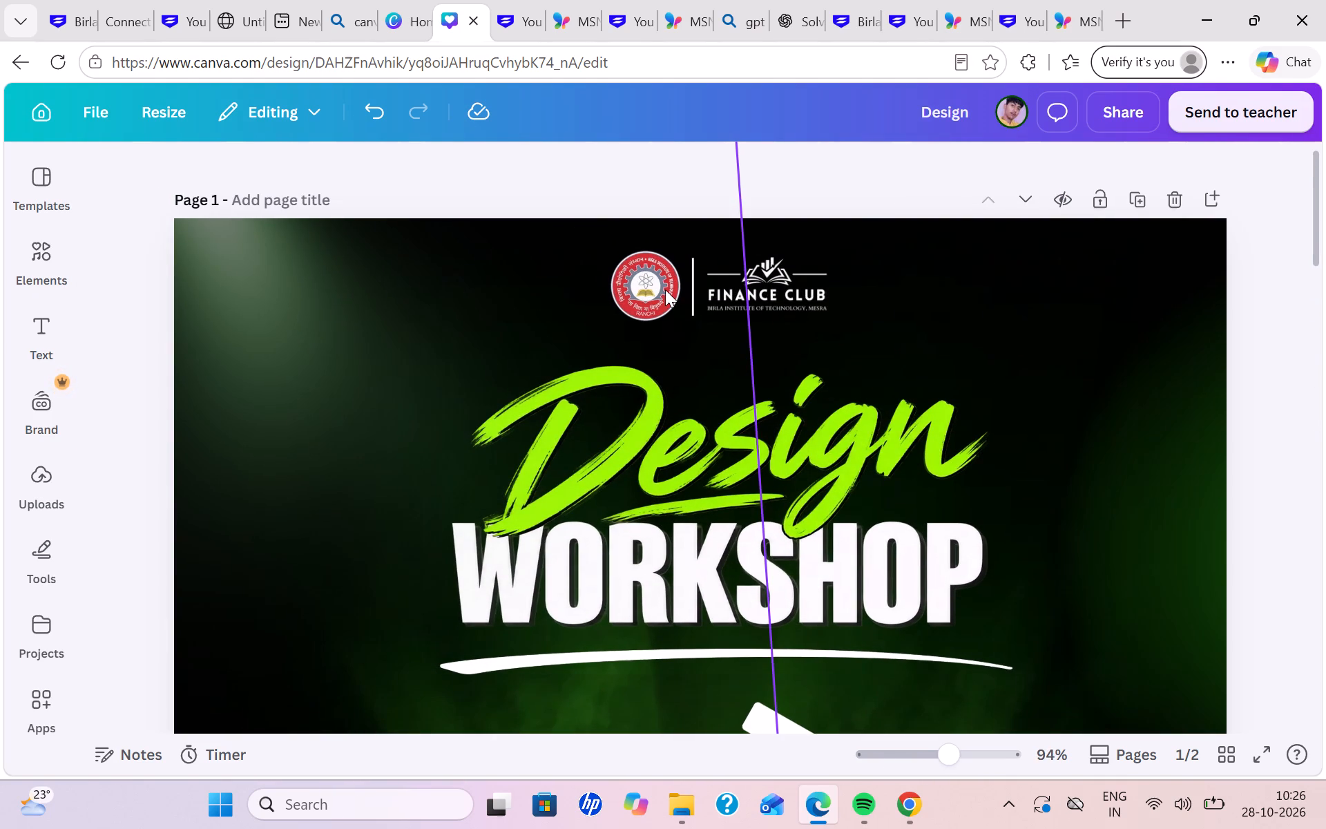
{"action": "left_click", "coordinate": [665, 289]}
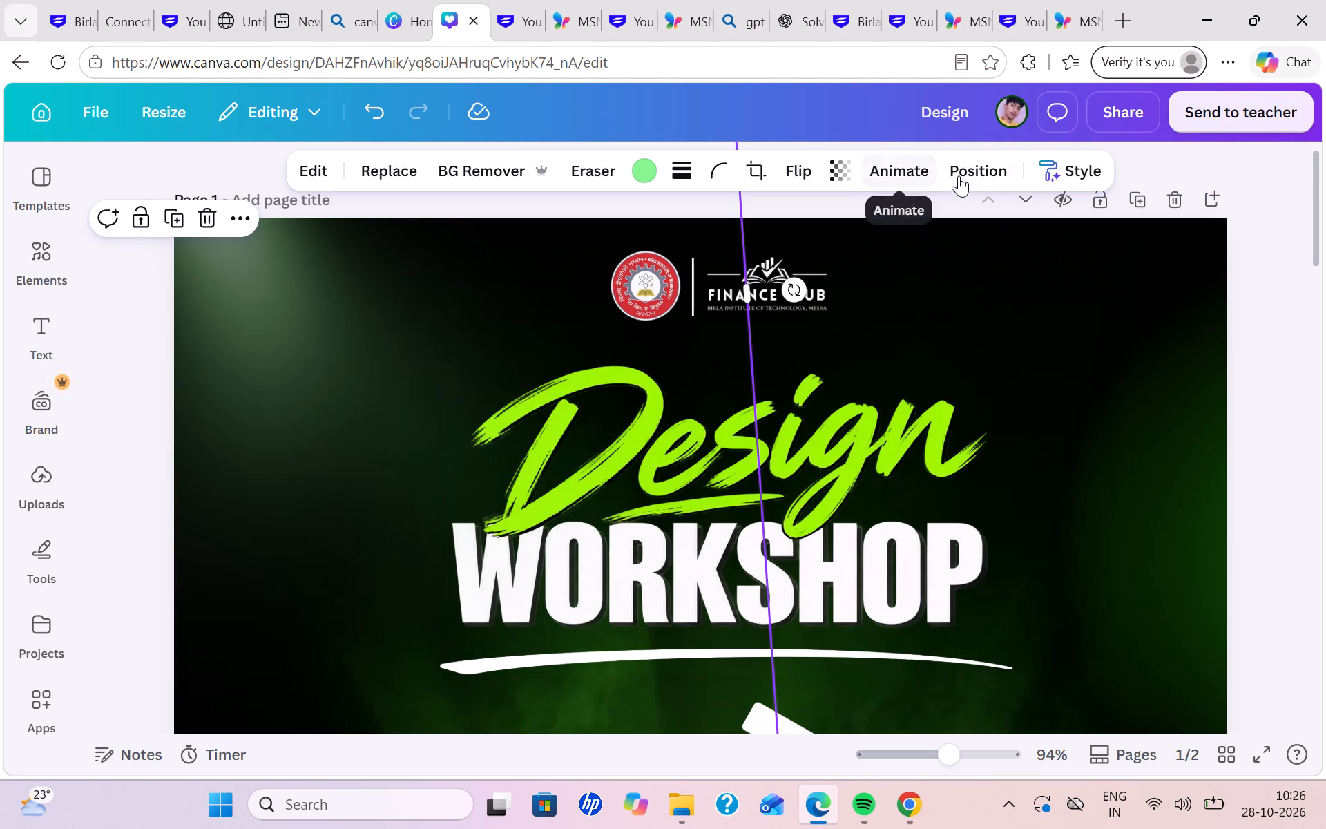
{"action": "left_click", "coordinate": [967, 176]}
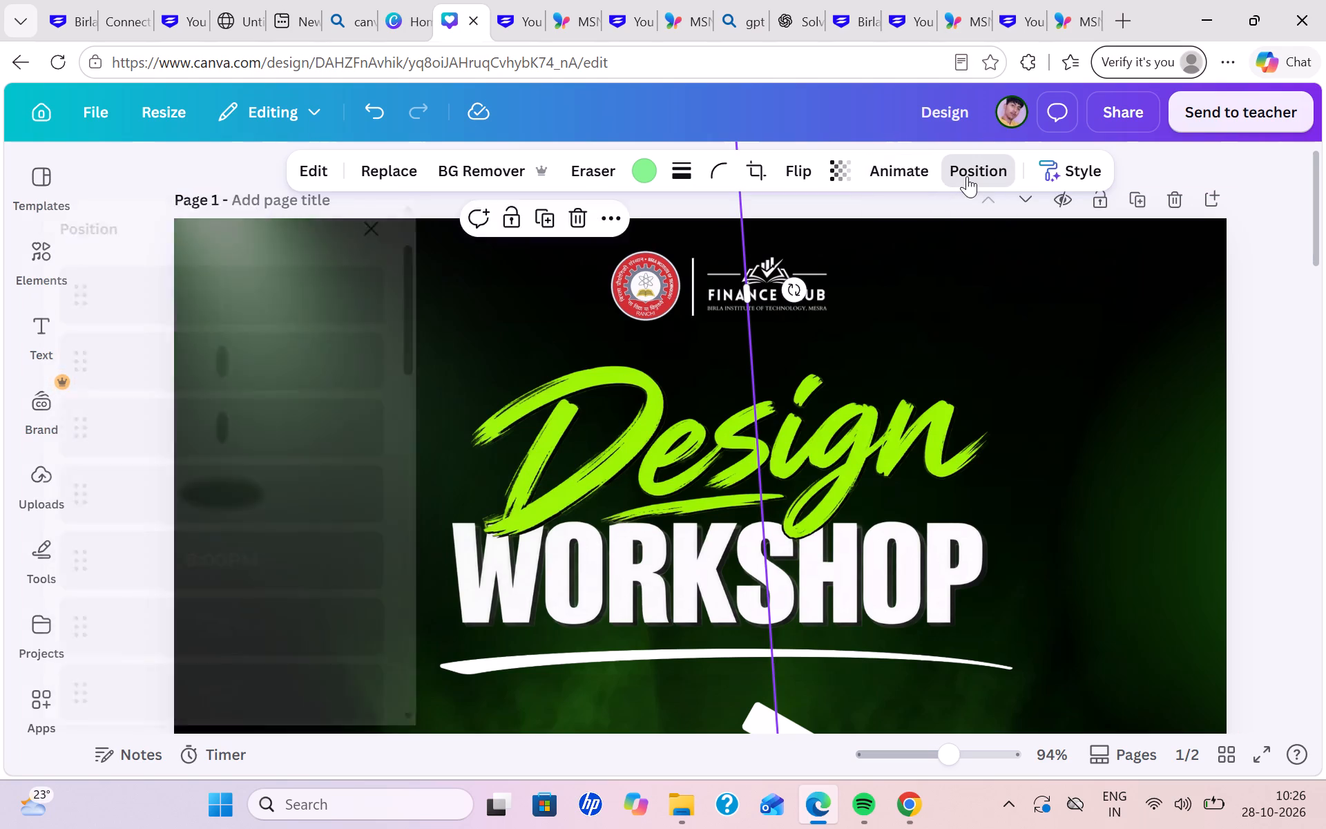
{"action": "scroll", "coordinate": [247, 542], "scroll_direction": "down", "scroll_amount": 3}
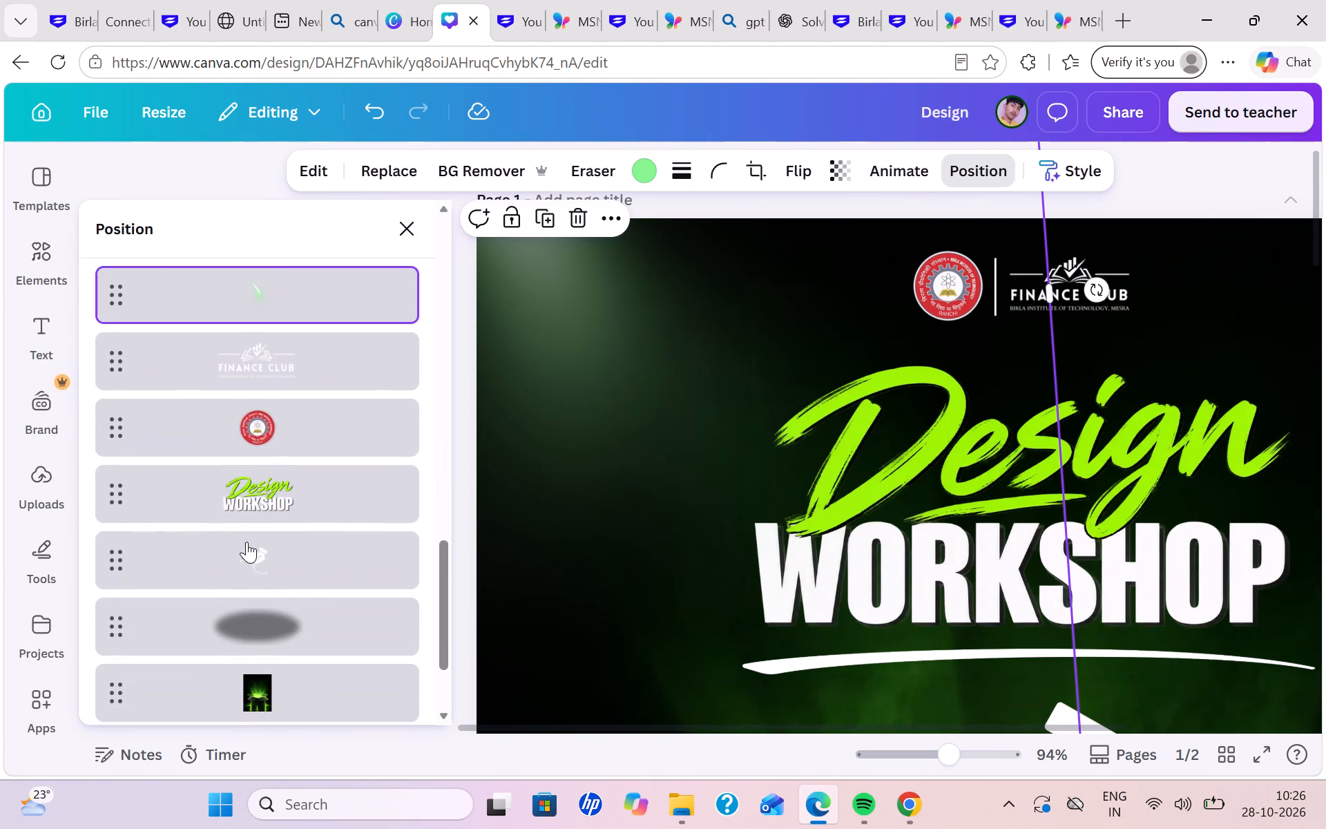
{"action": "scroll", "coordinate": [247, 542], "scroll_direction": "down", "scroll_amount": 1}
{"action": "left_click", "coordinate": [374, 285]}
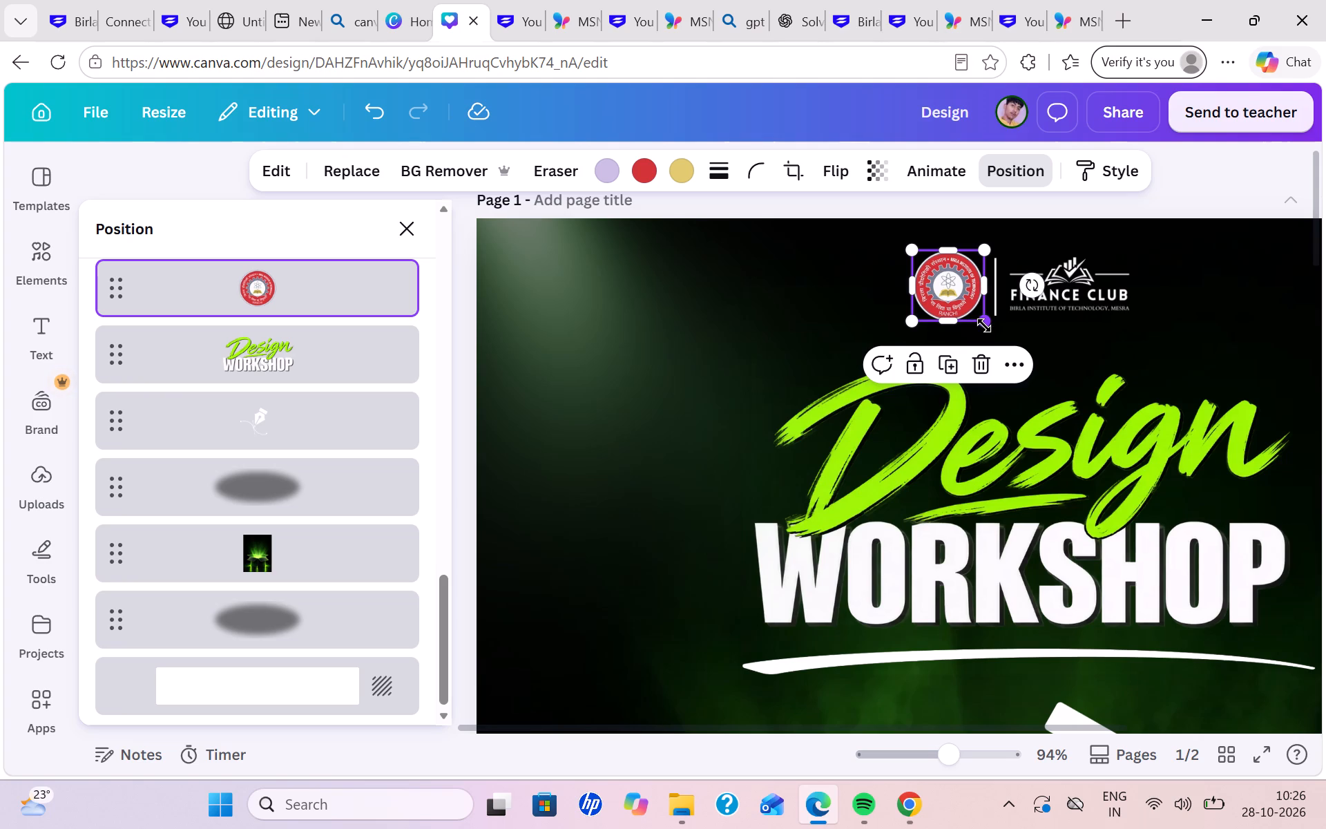
{"action": "scroll", "coordinate": [984, 325], "scroll_direction": "up", "scroll_amount": 1}
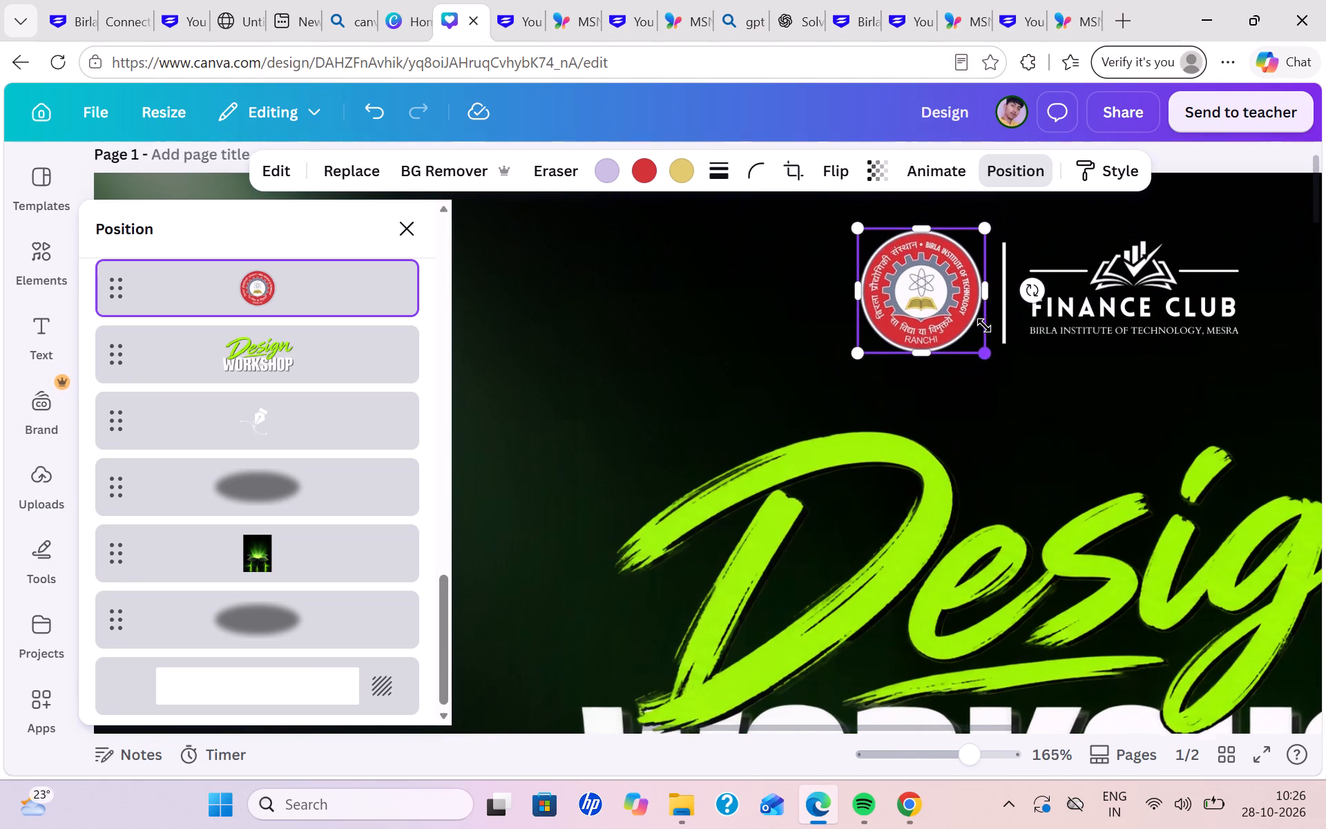
{"action": "scroll", "coordinate": [984, 325], "scroll_direction": "up", "scroll_amount": 1}
{"action": "left_click_drag", "start_coordinate": [855, 229], "coordinate": [856, 232]}
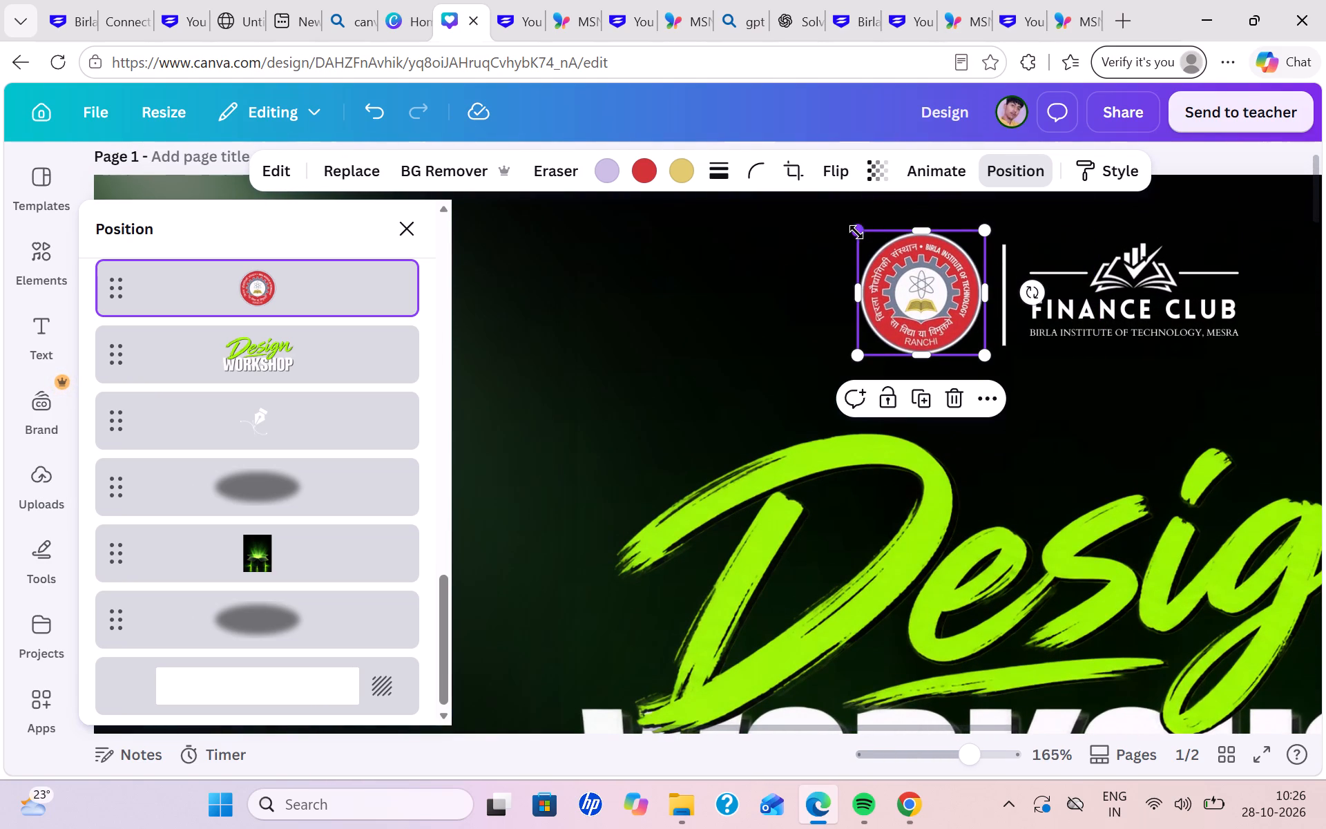
{"action": "left_click_drag", "start_coordinate": [856, 232], "coordinate": [865, 239]}
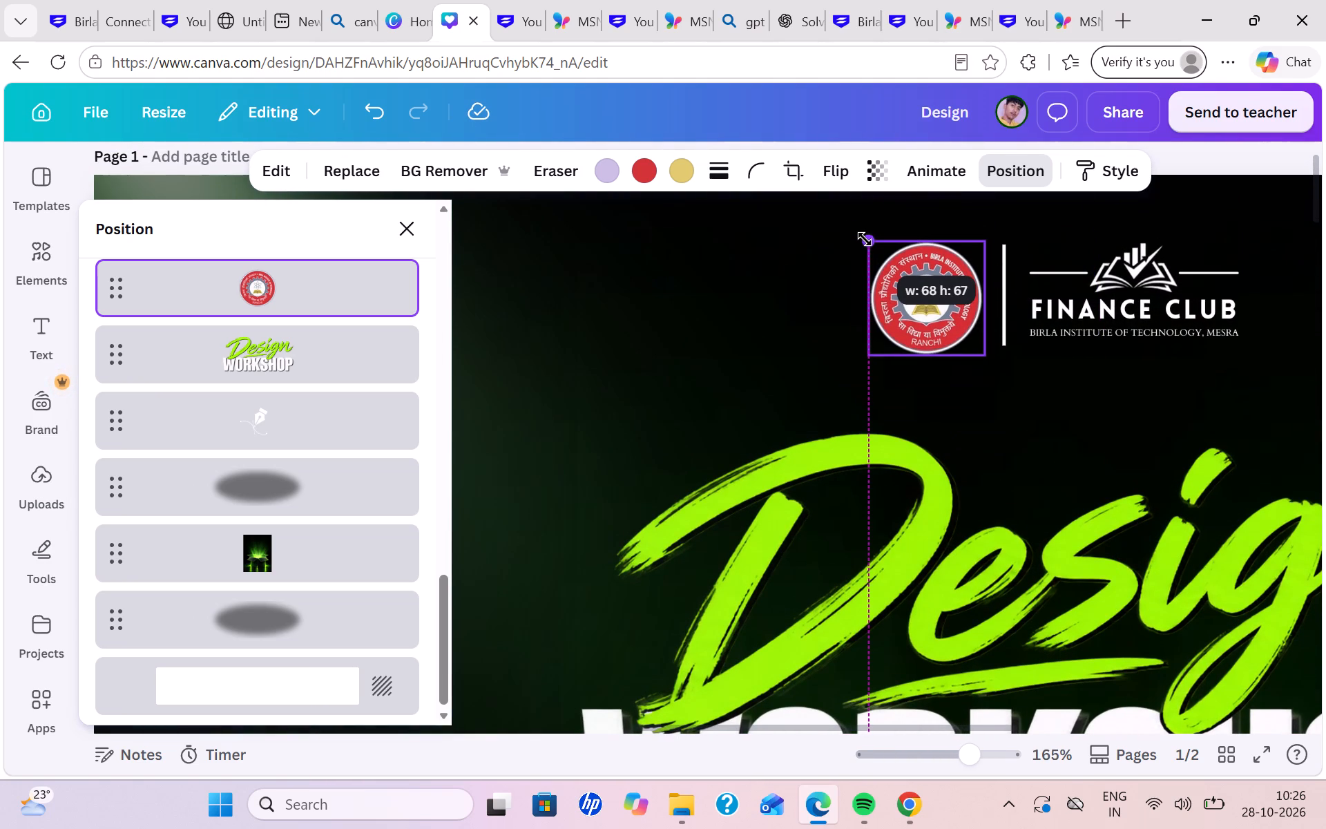
{"action": "left_click_drag", "start_coordinate": [865, 239], "coordinate": [865, 239]}
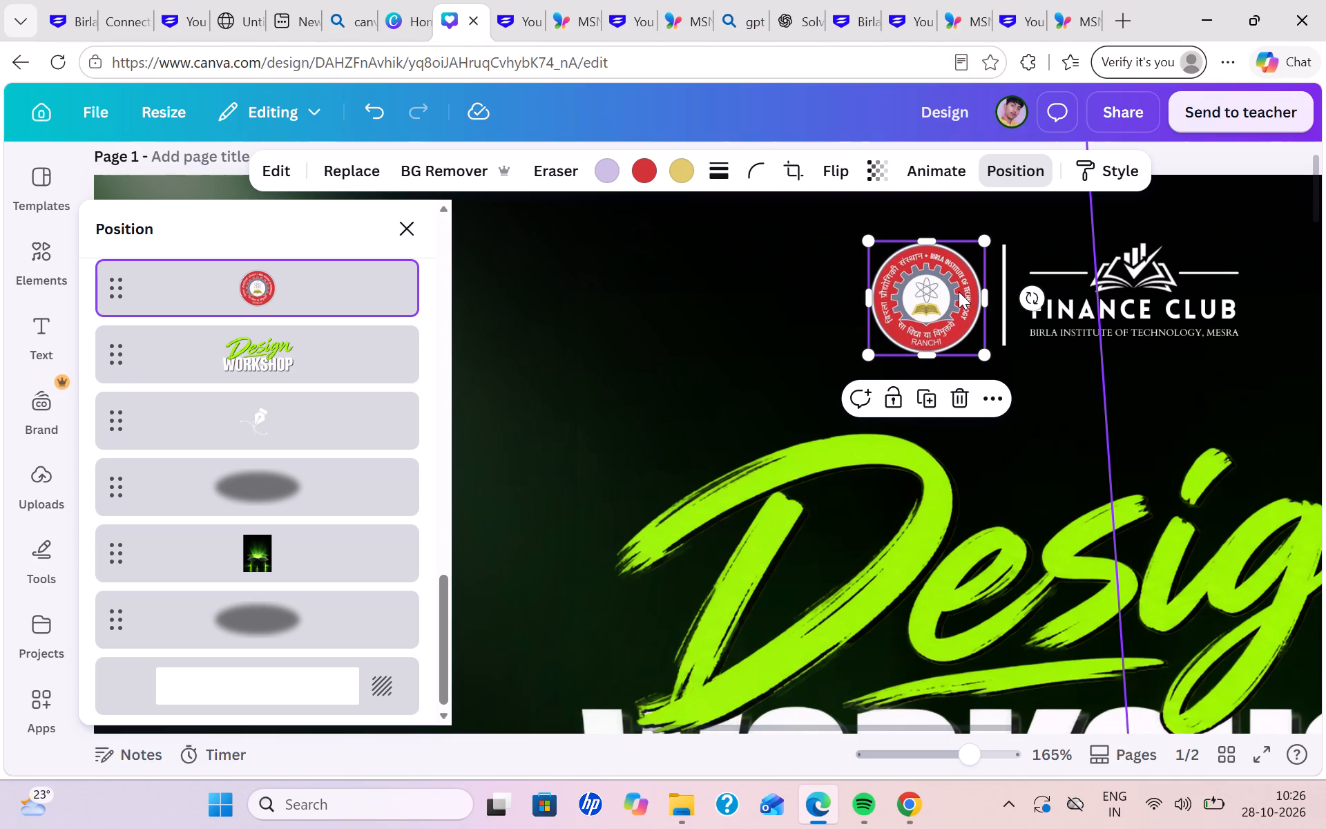
Shrink the round institute logo in page 1's header further, to about 62 × 61.
{"action": "left_click", "coordinate": [959, 292]}
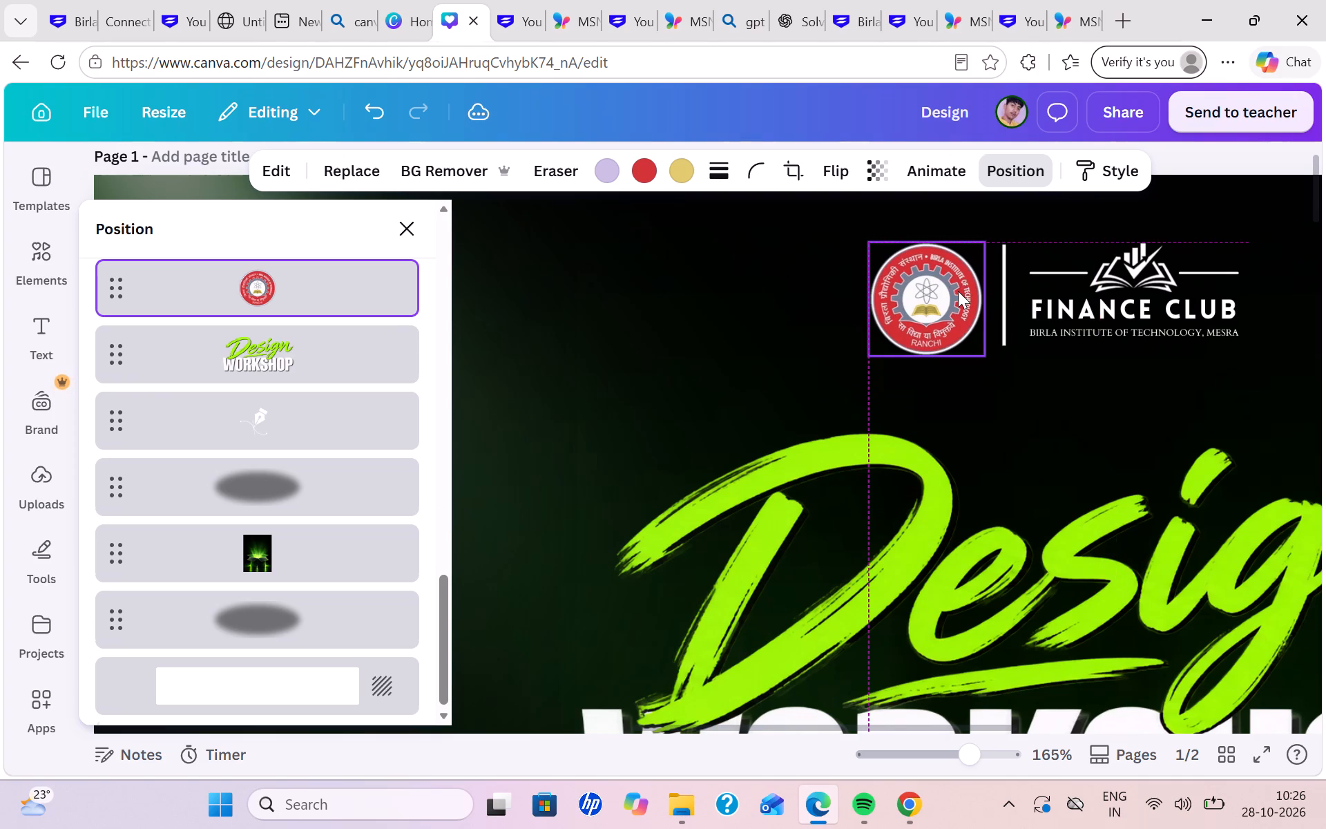
{"action": "left_click", "coordinate": [951, 316]}
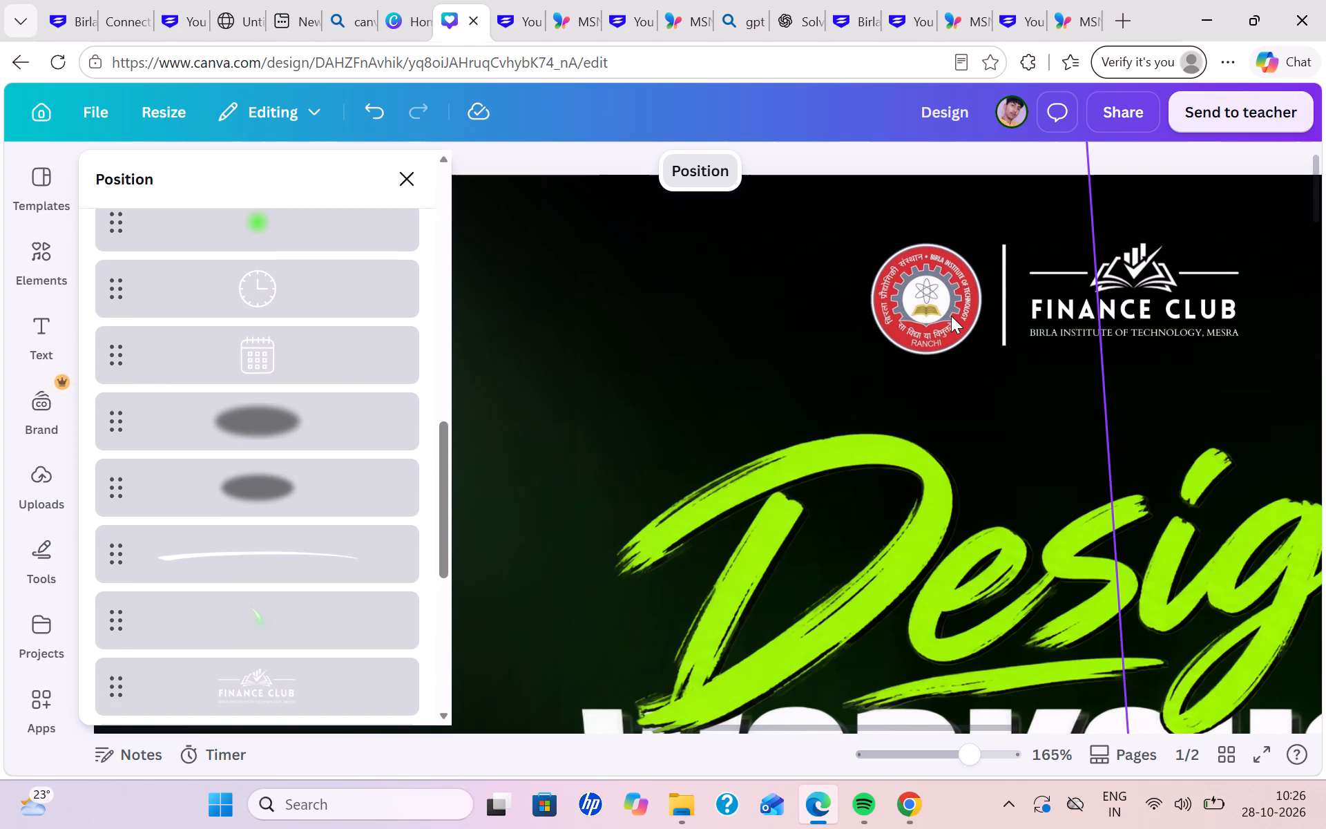
{"action": "scroll", "coordinate": [261, 558], "scroll_direction": "up", "scroll_amount": 3}
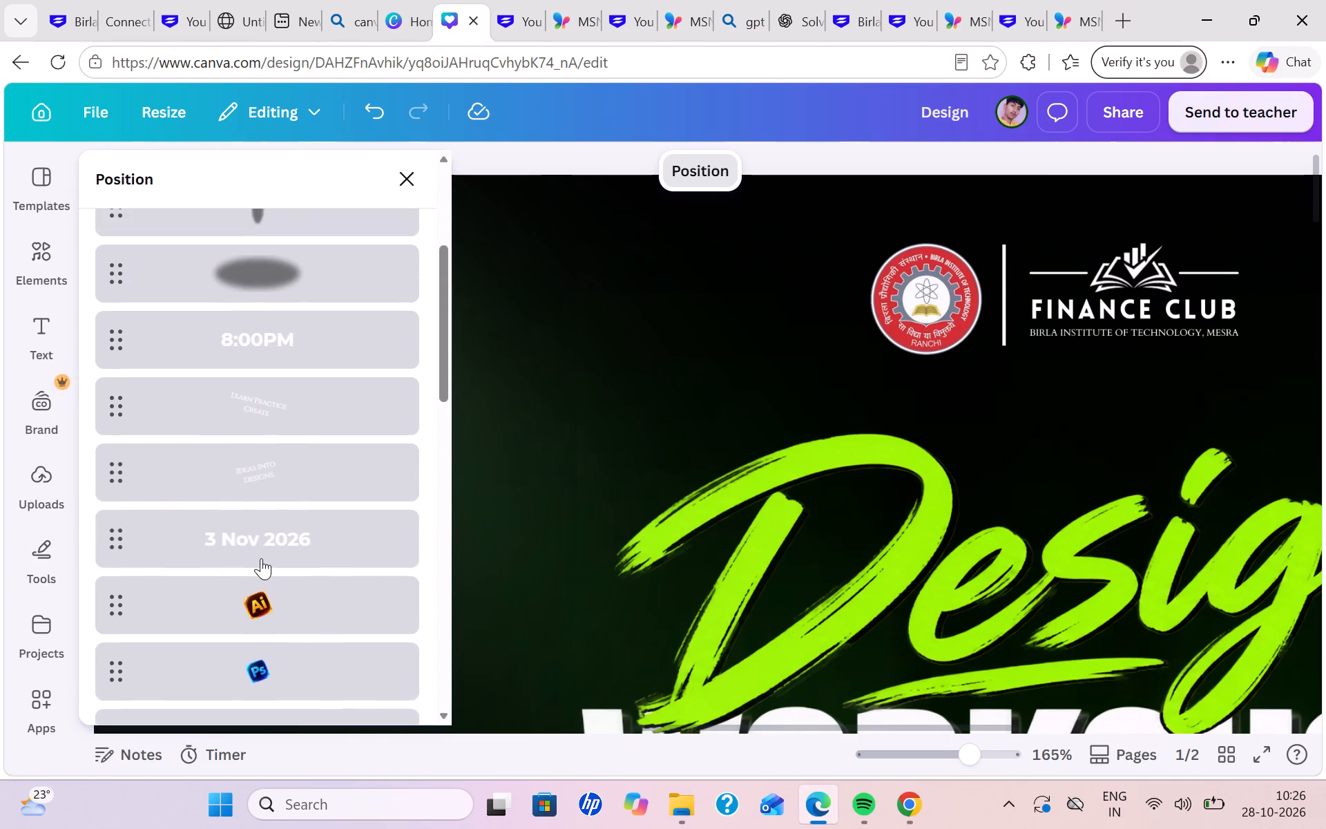
{"action": "scroll", "coordinate": [261, 558], "scroll_direction": "up", "scroll_amount": 4}
{"action": "scroll", "coordinate": [261, 558], "scroll_direction": "down", "scroll_amount": 5}
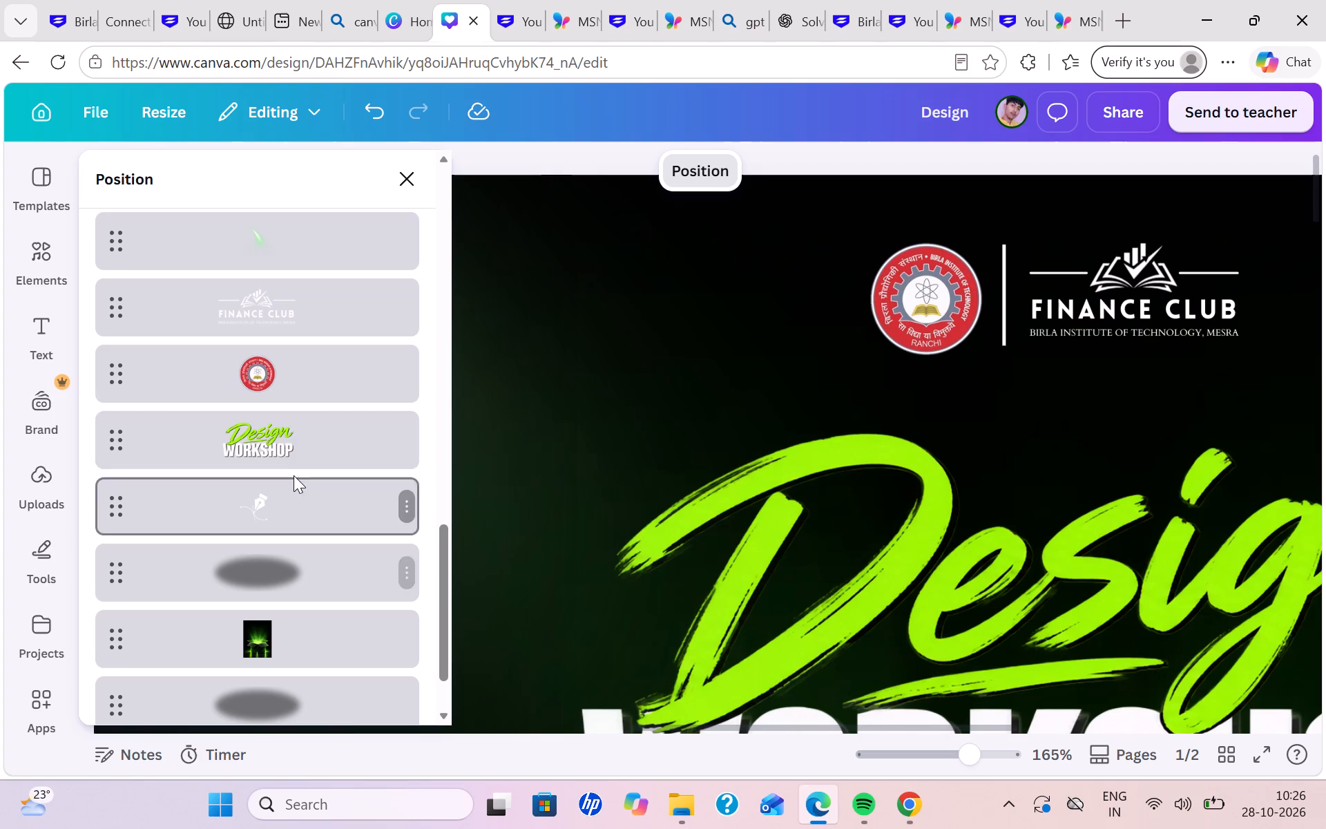
{"action": "left_click", "coordinate": [310, 390]}
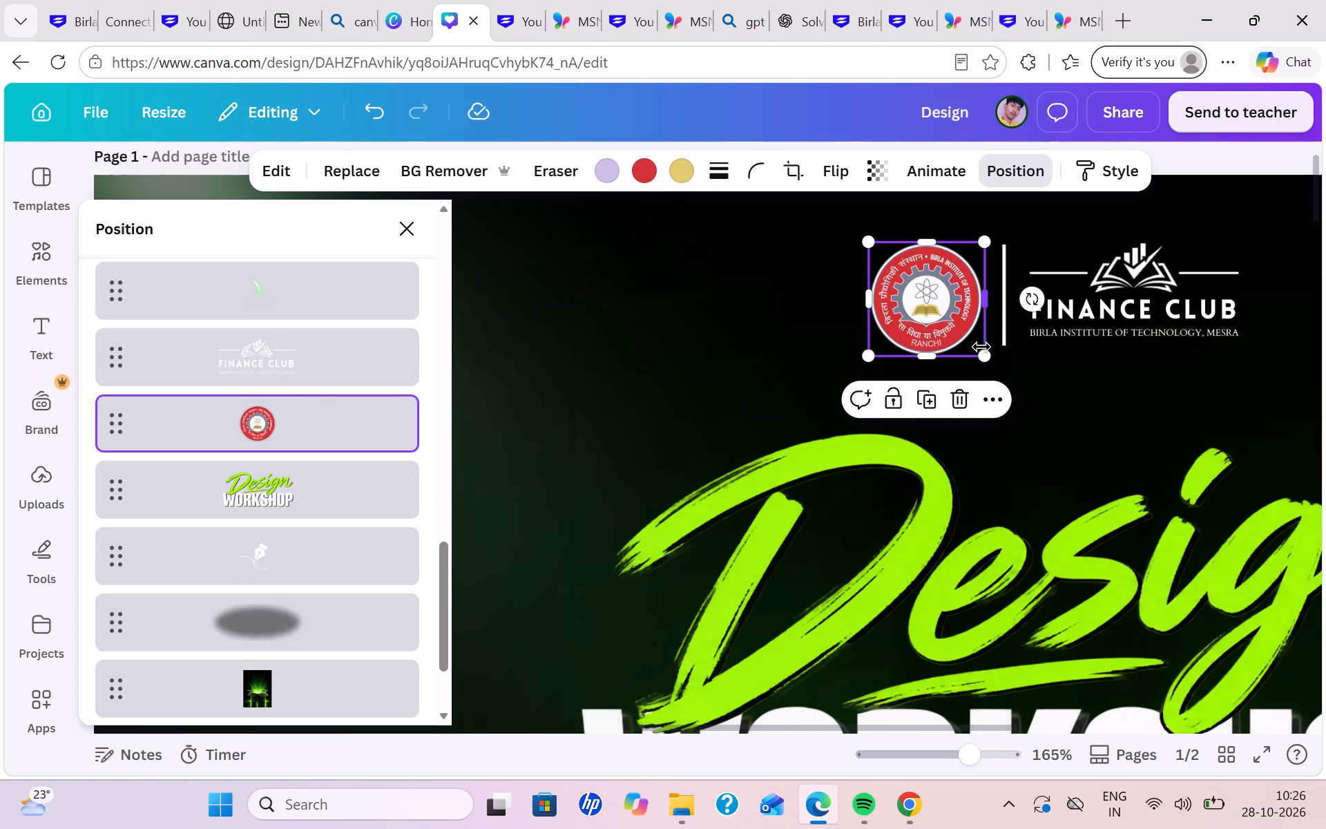
{"action": "left_click_drag", "start_coordinate": [982, 356], "coordinate": [981, 347]}
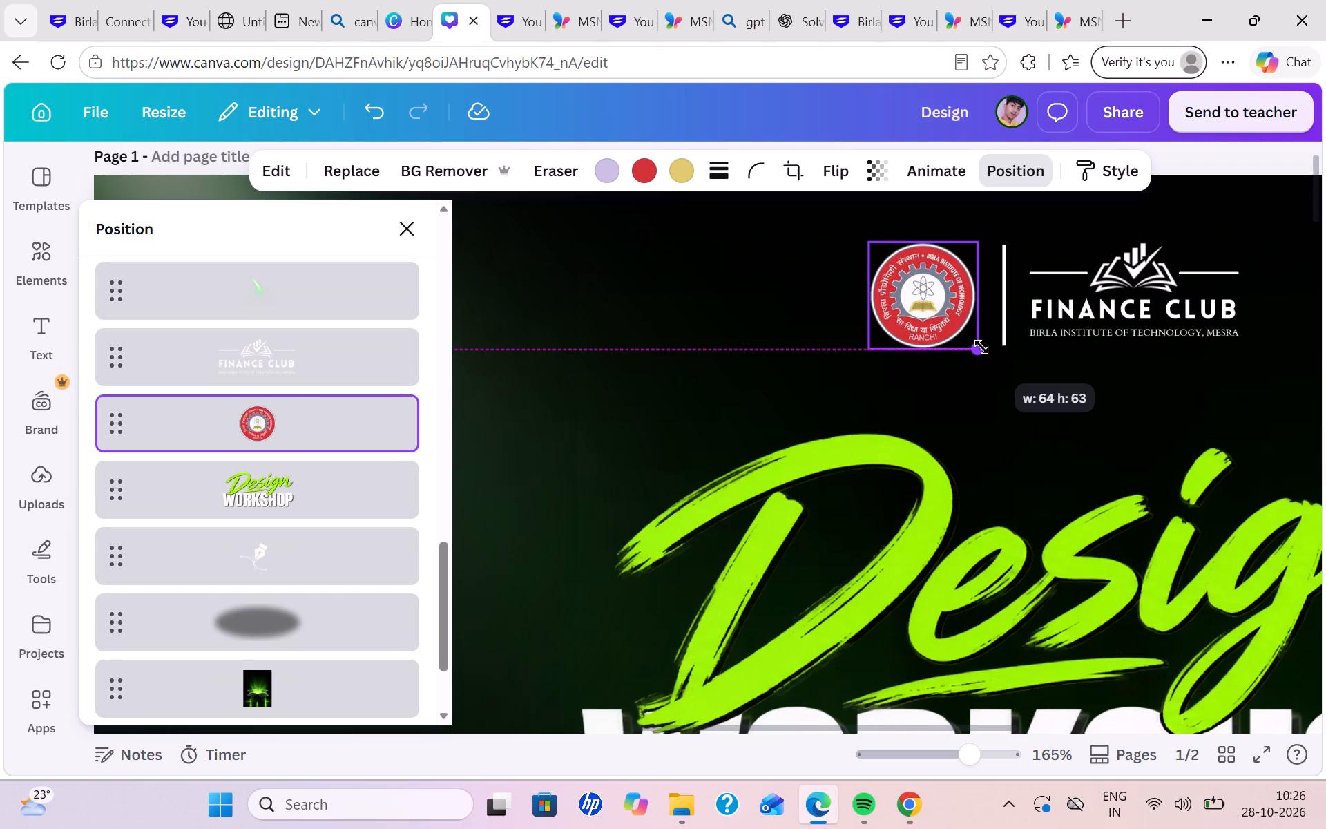
{"action": "left_click_drag", "start_coordinate": [981, 347], "coordinate": [981, 334]}
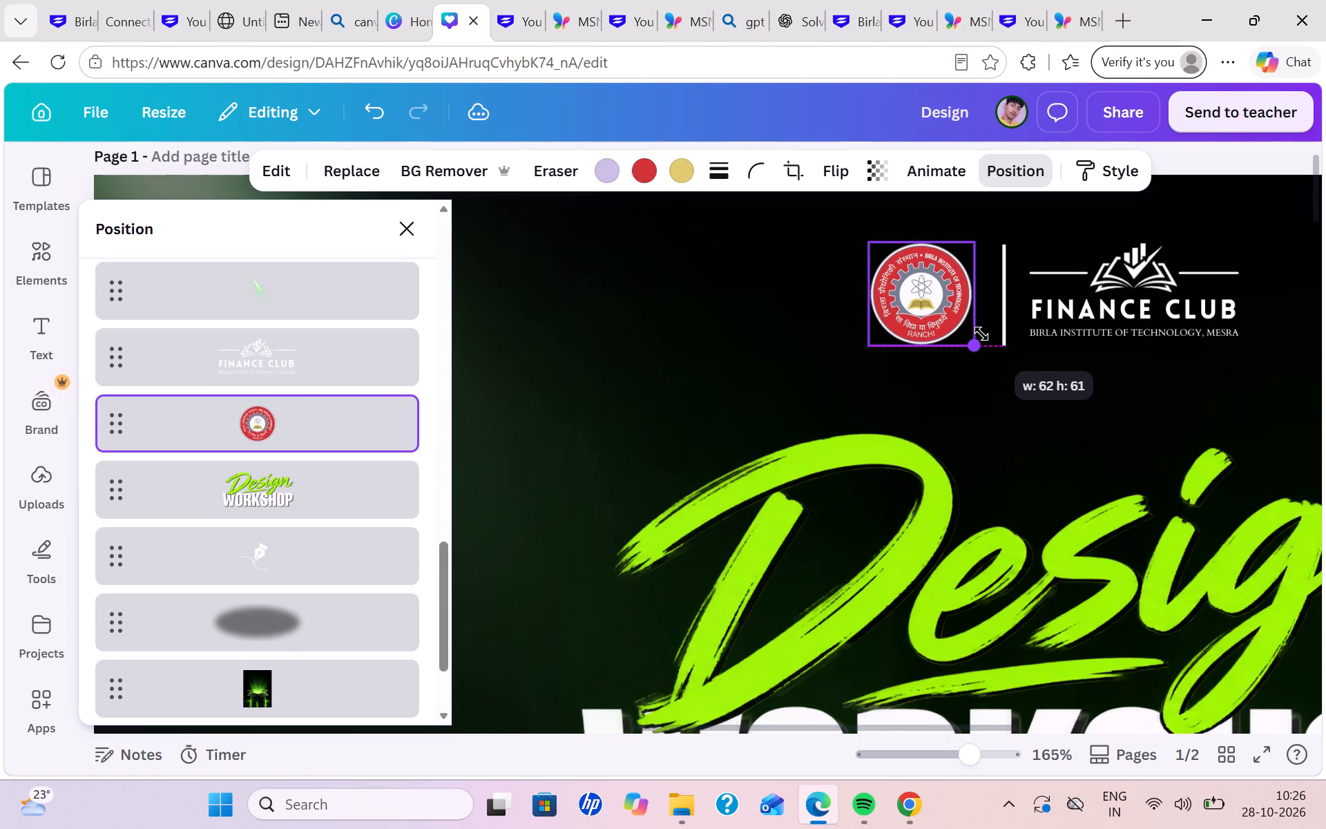
{"action": "left_click_drag", "start_coordinate": [981, 334], "coordinate": [979, 325]}
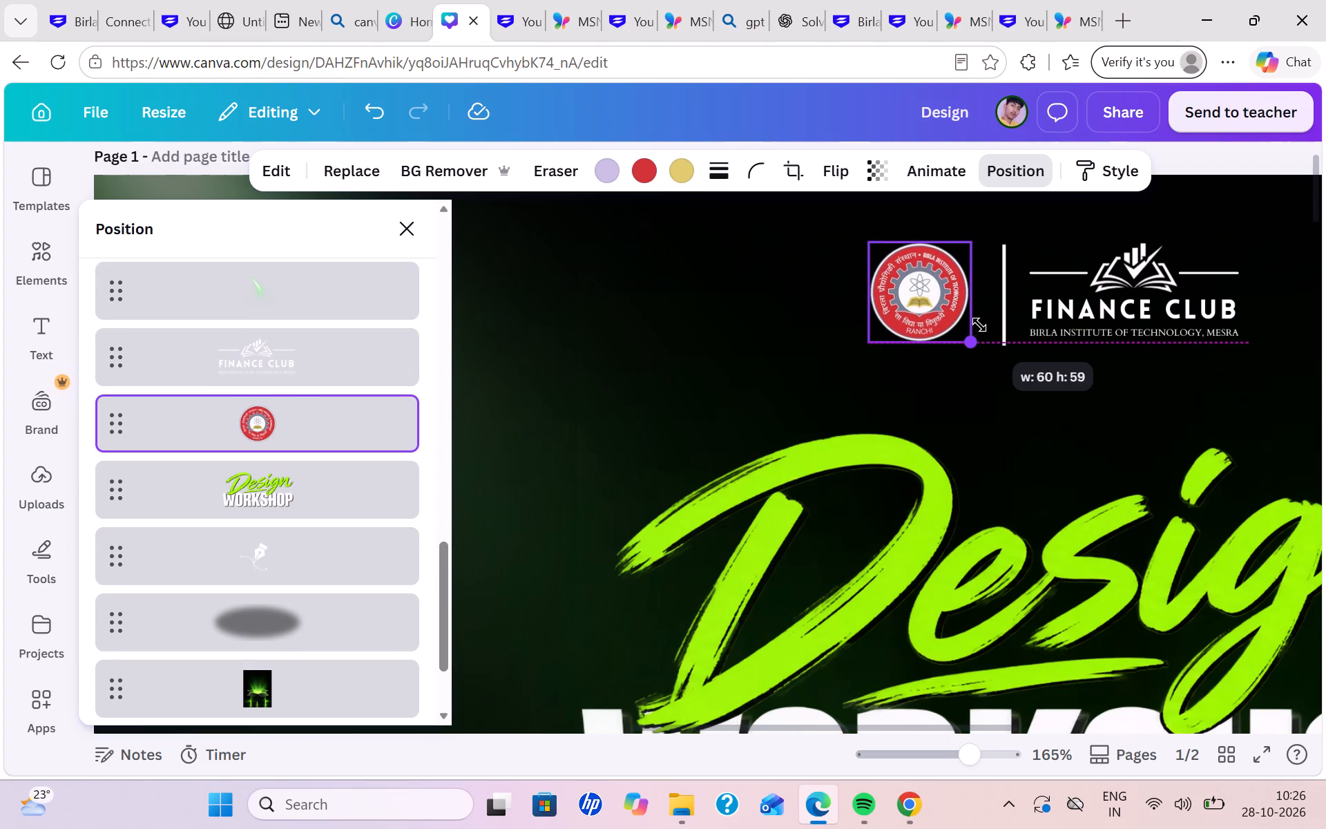
{"action": "left_click_drag", "start_coordinate": [979, 325], "coordinate": [992, 323]}
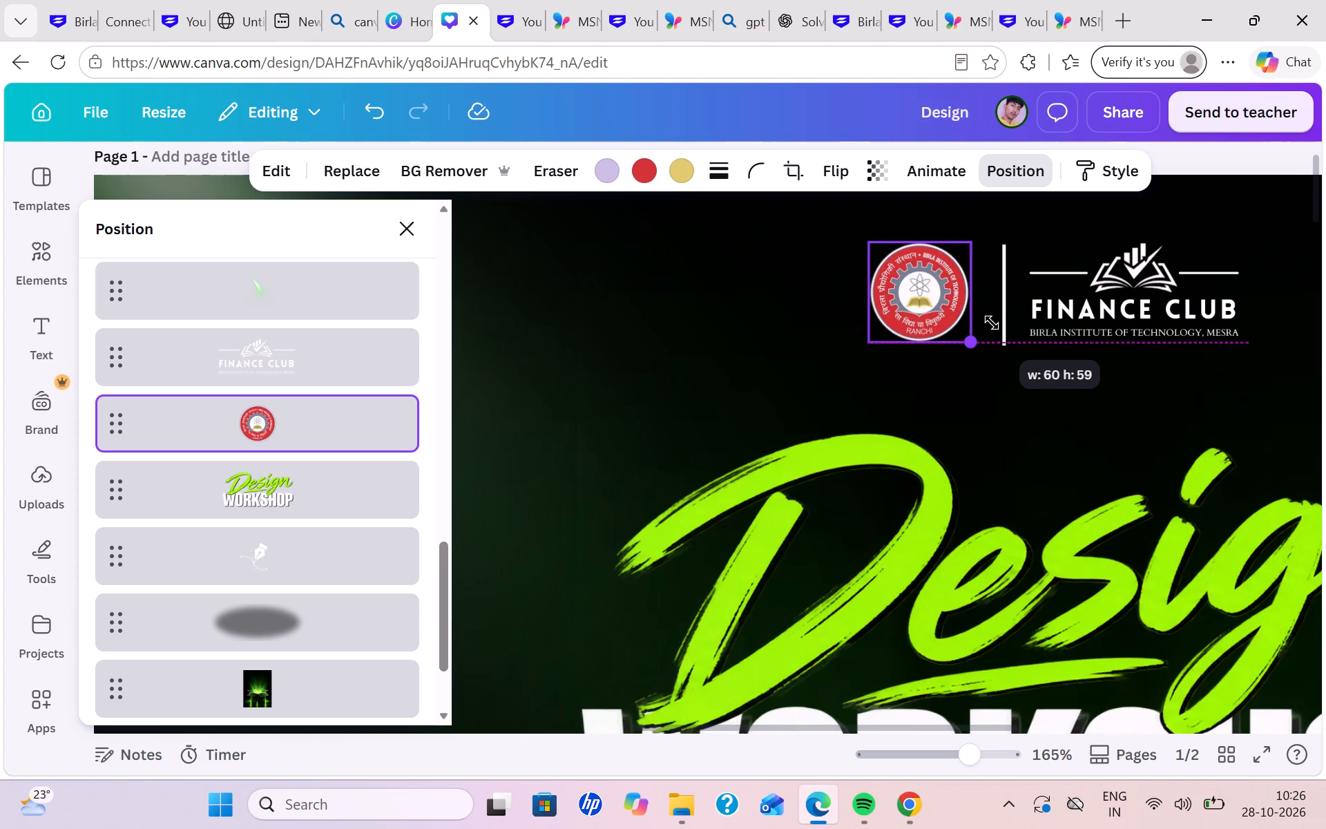
{"action": "left_click_drag", "start_coordinate": [992, 323], "coordinate": [994, 324]}
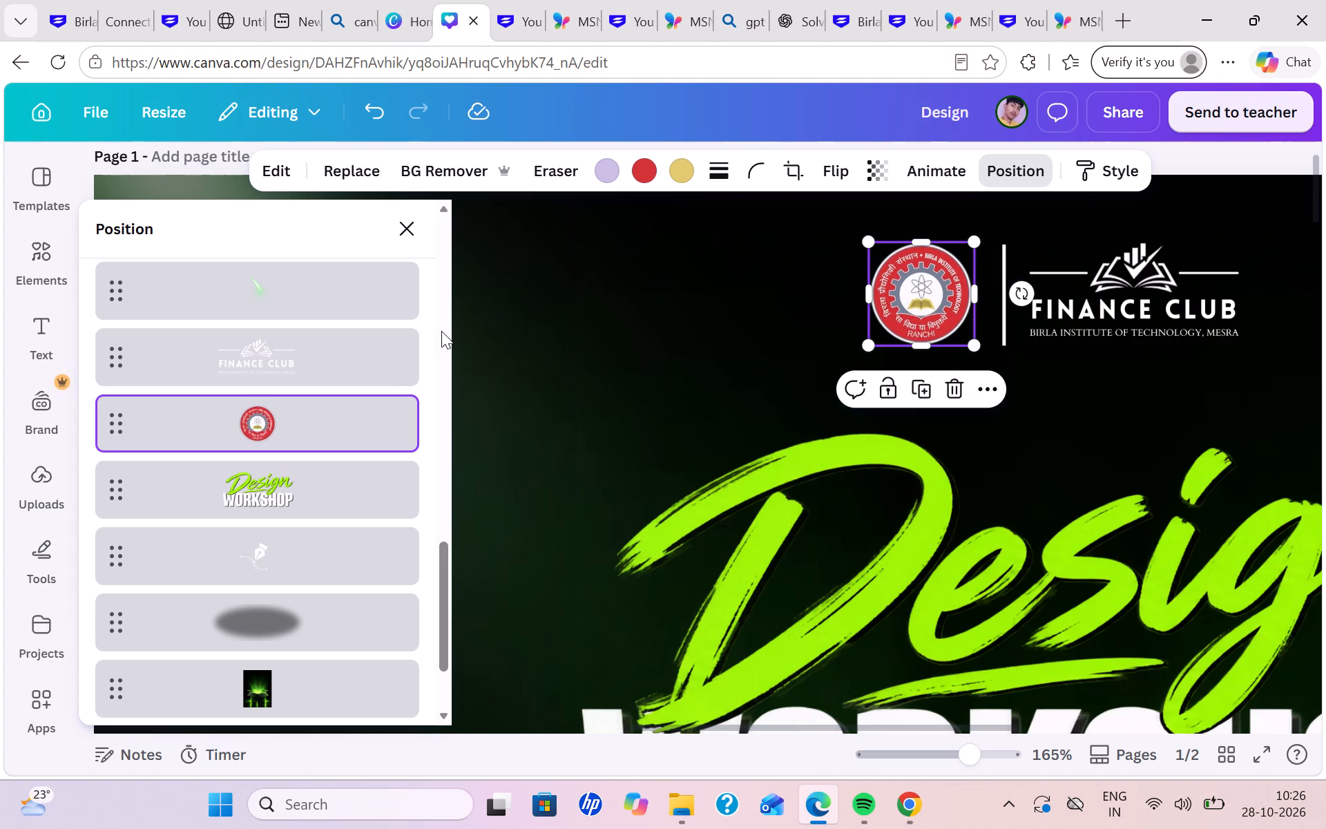
Shrink the Finance Club logo beside the institute logo to about 127 × 57.
{"action": "left_click", "coordinate": [441, 331]}
{"action": "left_click", "coordinate": [441, 331]}
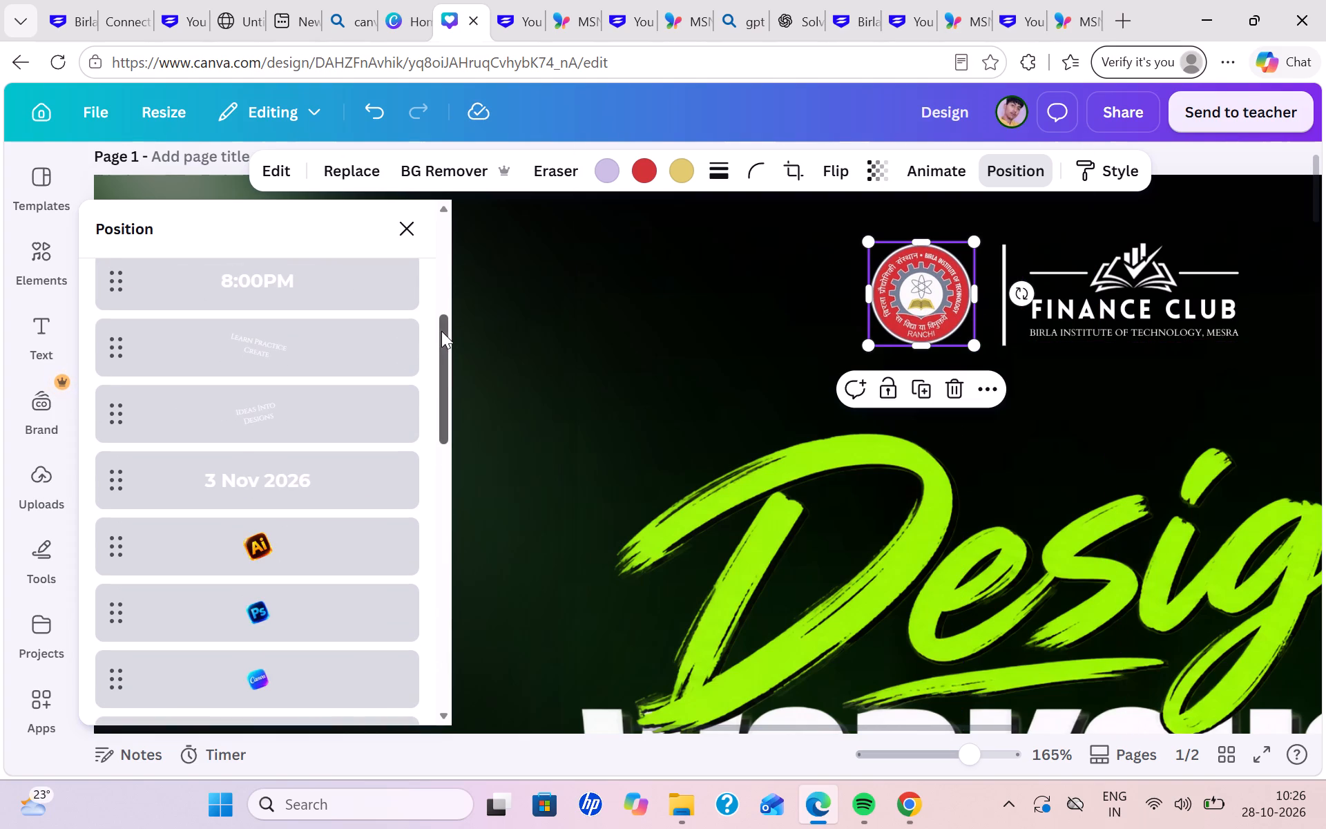
{"action": "left_click", "coordinate": [310, 212]}
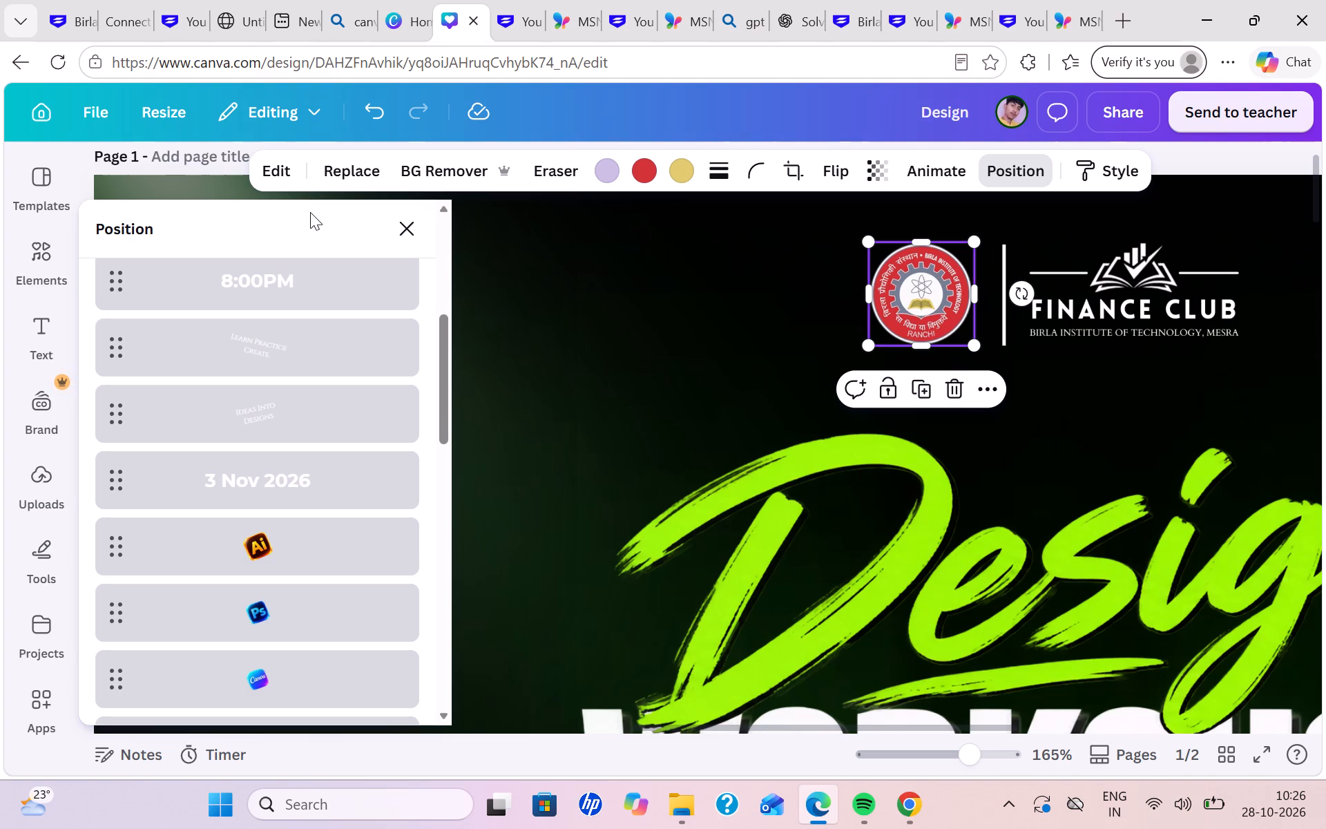
{"action": "left_click", "coordinate": [1180, 332]}
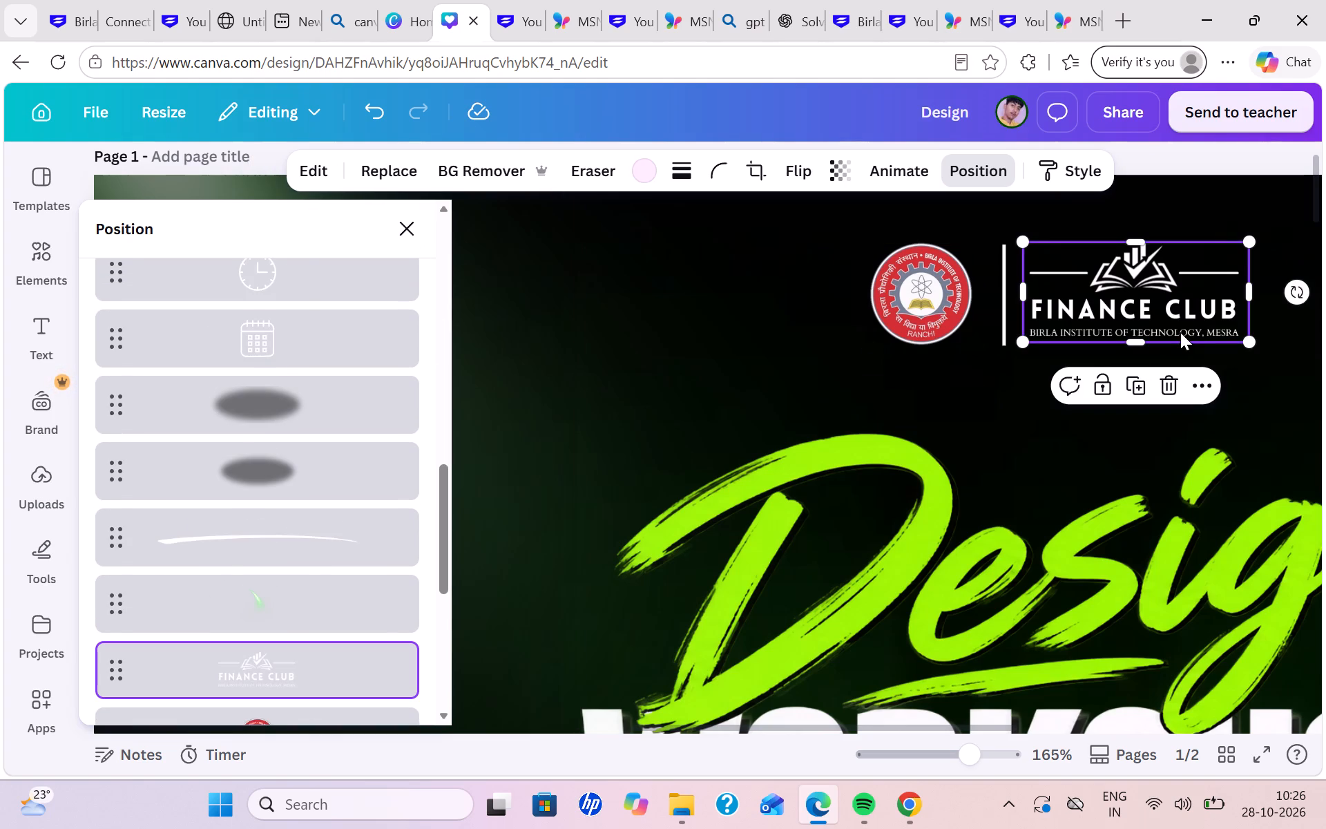
{"action": "left_click_drag", "start_coordinate": [1242, 346], "coordinate": [1235, 340]}
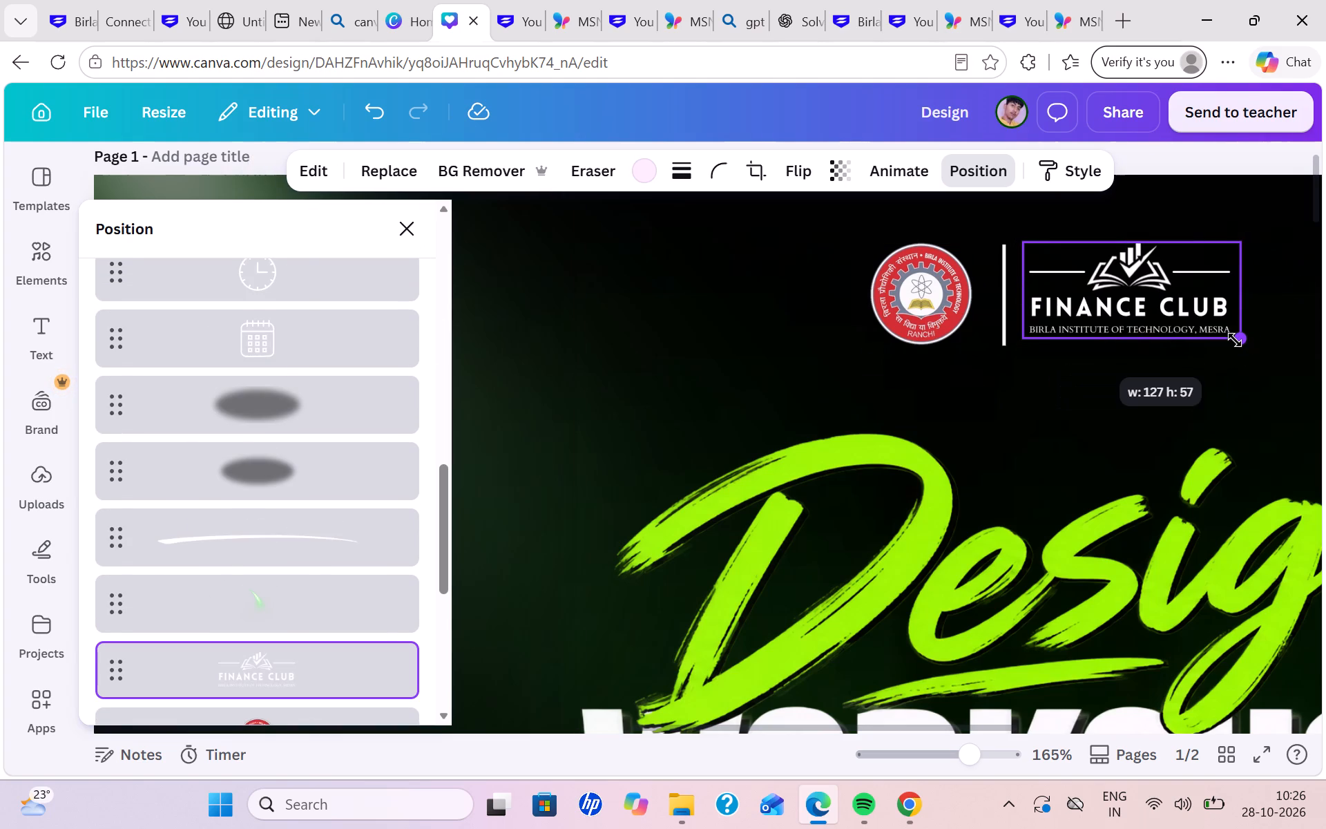
{"action": "left_click_drag", "start_coordinate": [1235, 340], "coordinate": [1235, 339]}
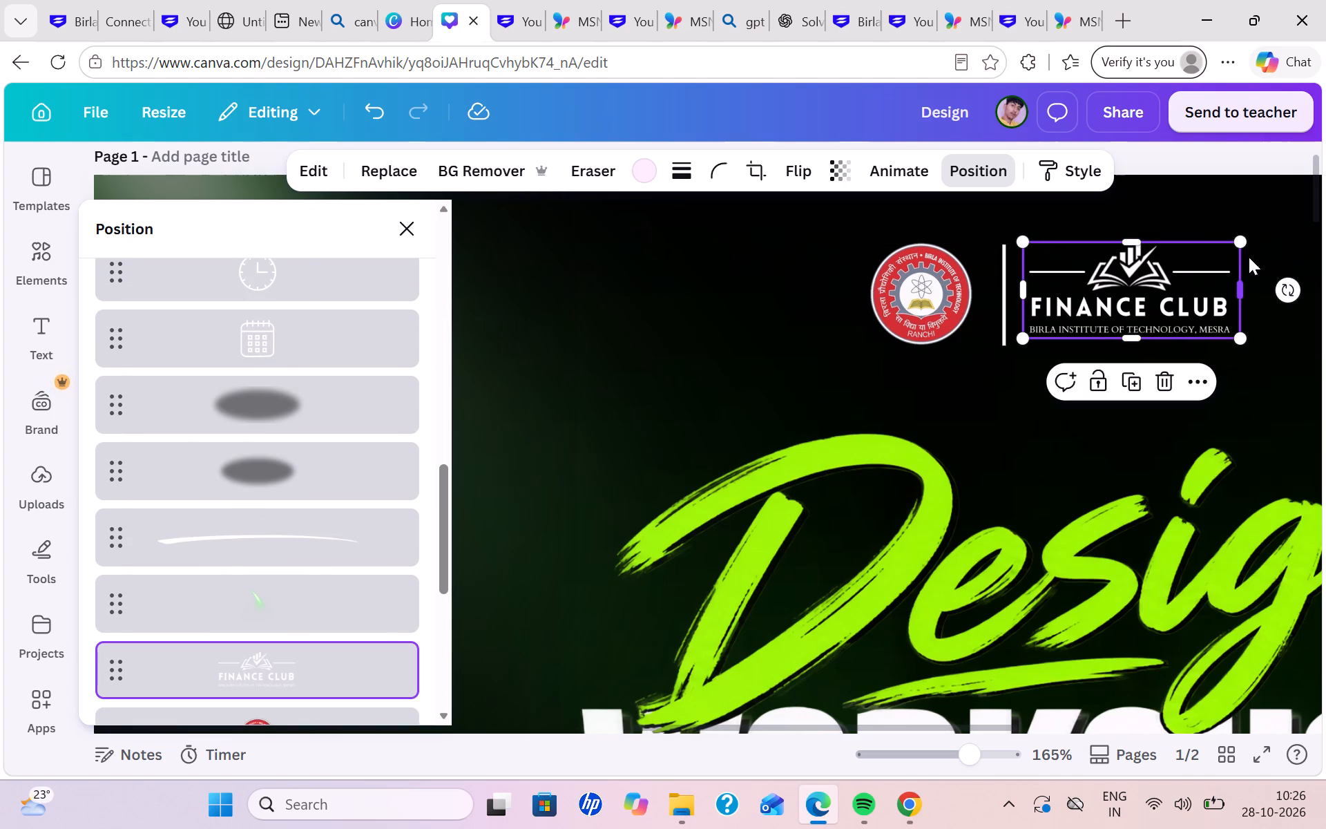
{"action": "left_click", "coordinate": [1243, 244]}
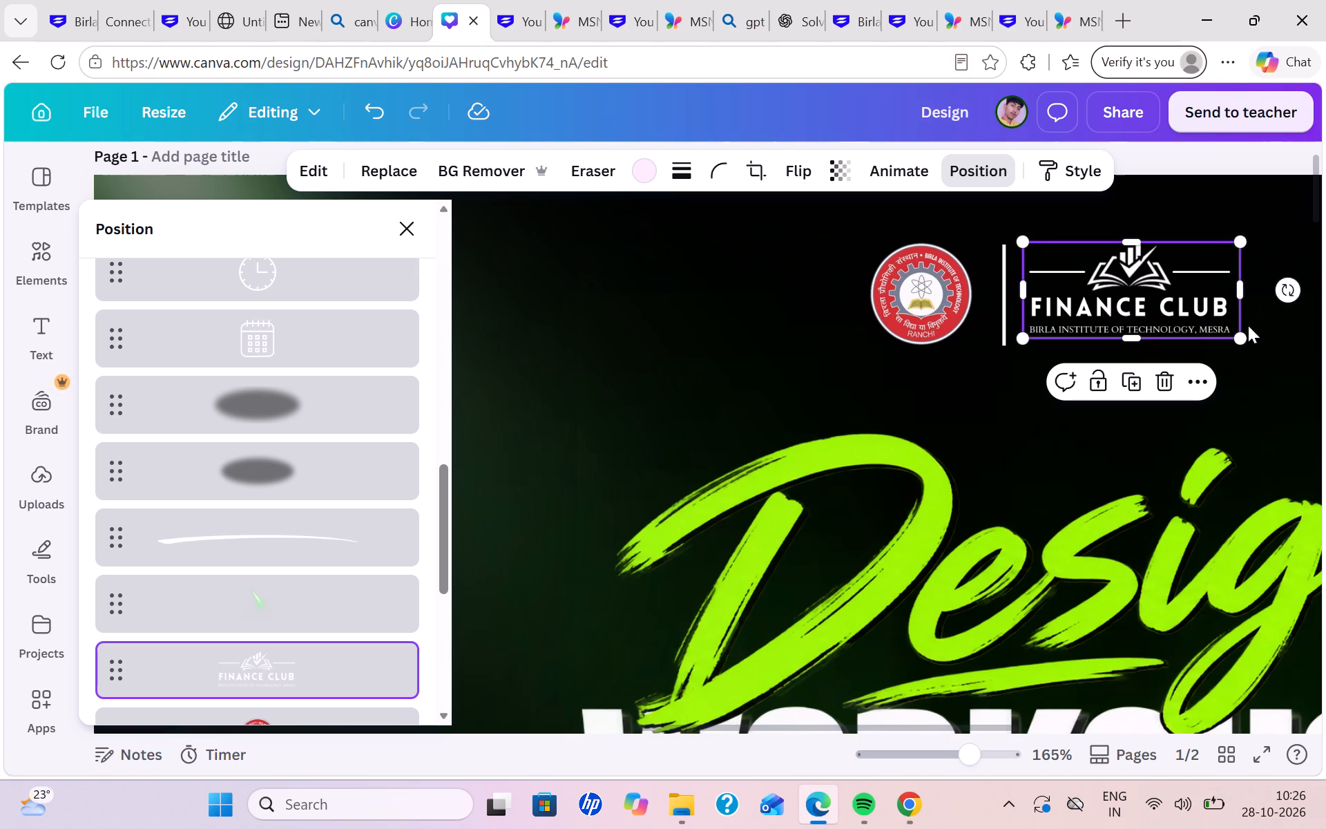
{"action": "left_click", "coordinate": [1238, 339]}
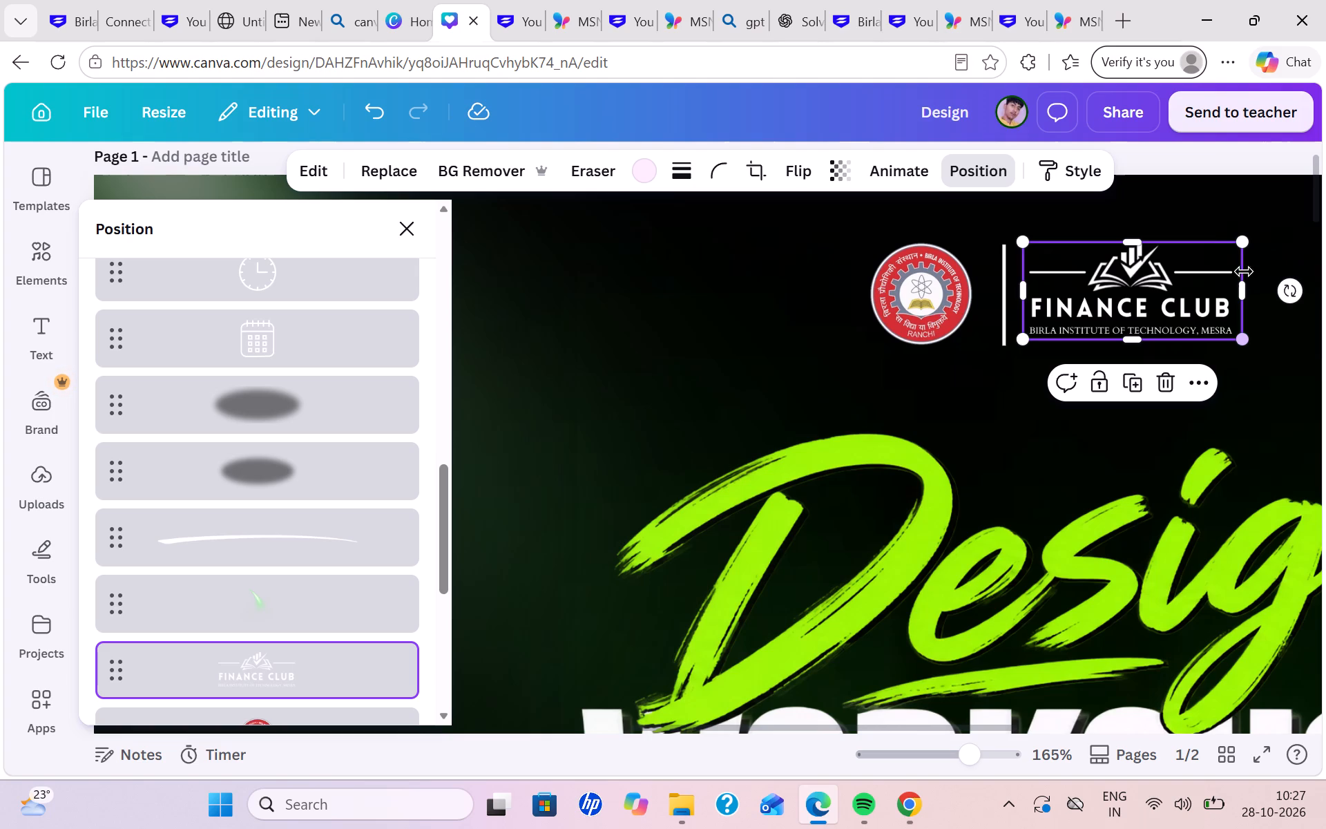
{"action": "left_click", "coordinate": [1242, 245]}
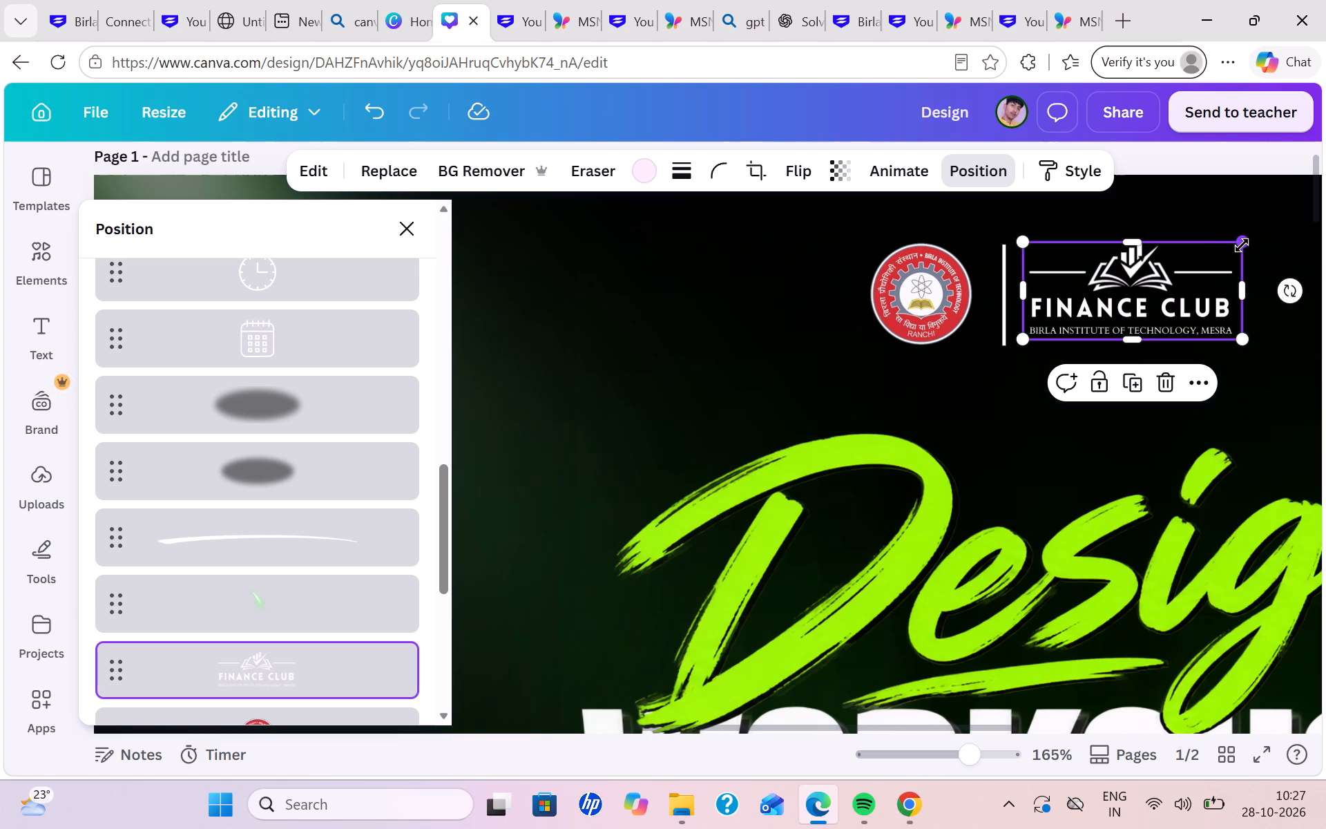
{"action": "left_click", "coordinate": [1247, 238]}
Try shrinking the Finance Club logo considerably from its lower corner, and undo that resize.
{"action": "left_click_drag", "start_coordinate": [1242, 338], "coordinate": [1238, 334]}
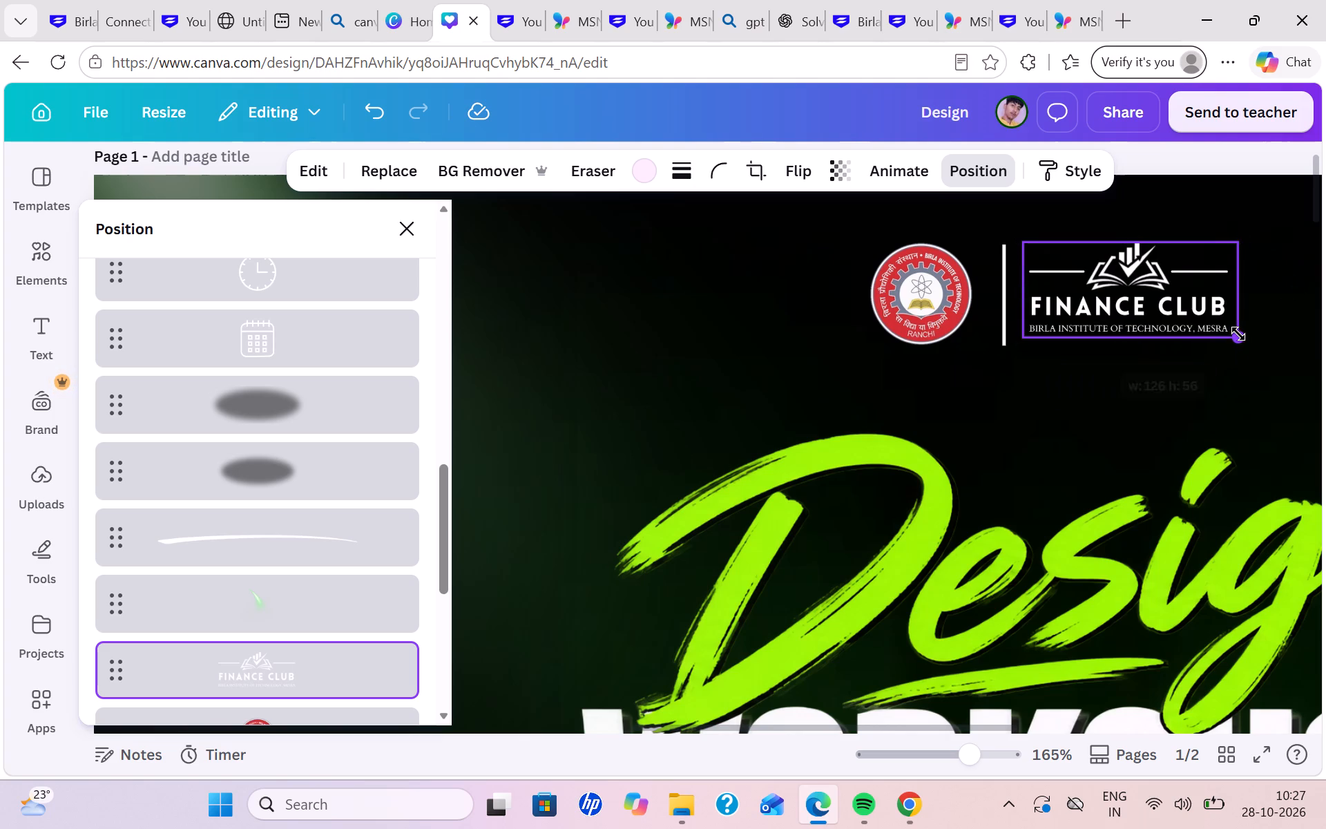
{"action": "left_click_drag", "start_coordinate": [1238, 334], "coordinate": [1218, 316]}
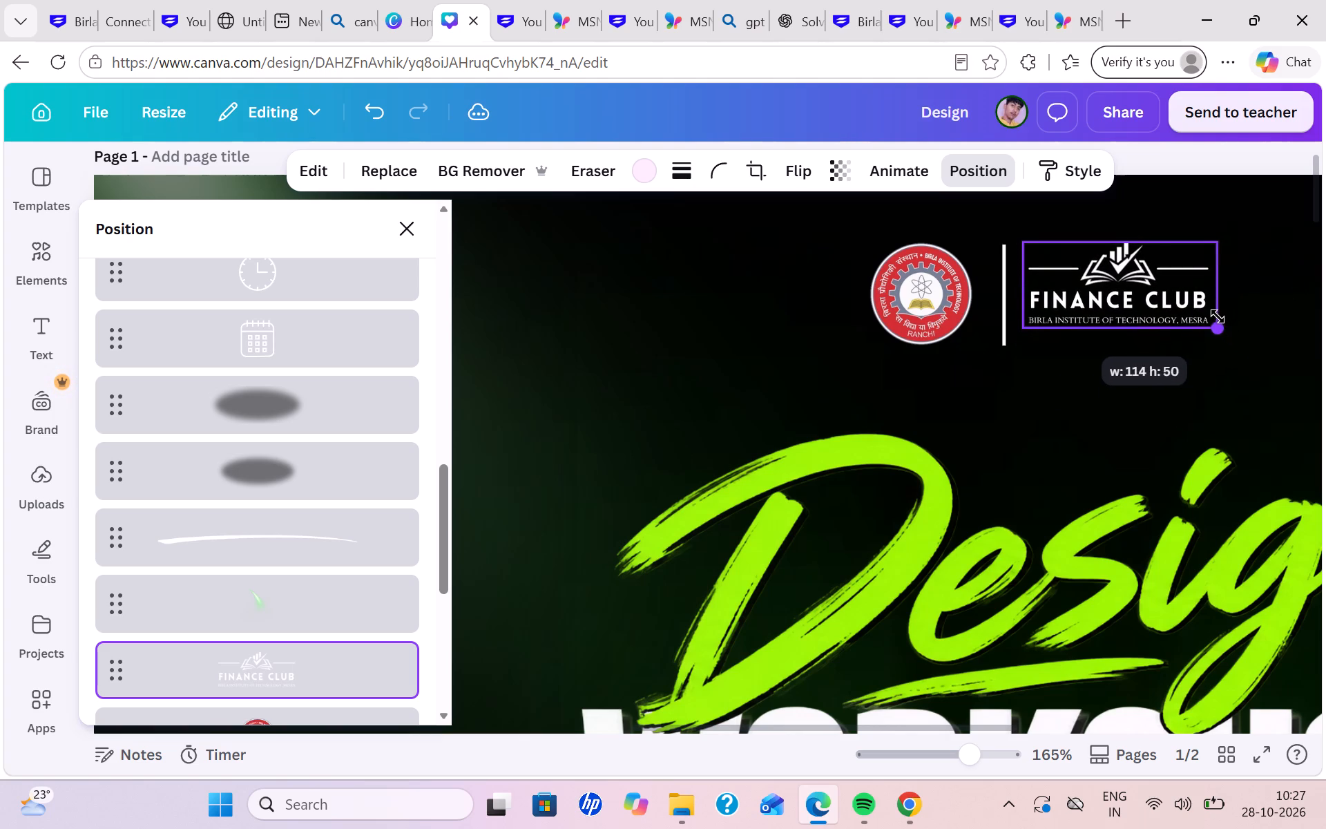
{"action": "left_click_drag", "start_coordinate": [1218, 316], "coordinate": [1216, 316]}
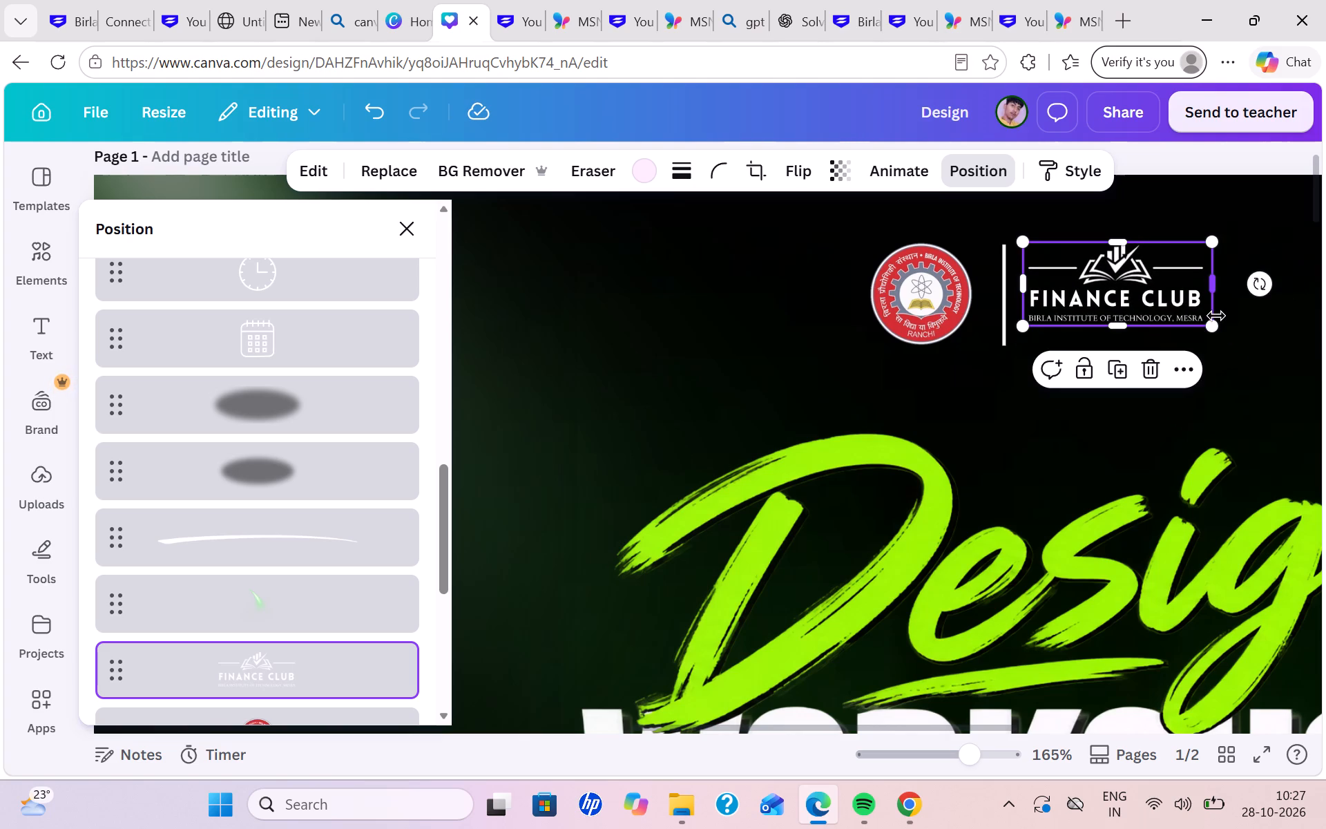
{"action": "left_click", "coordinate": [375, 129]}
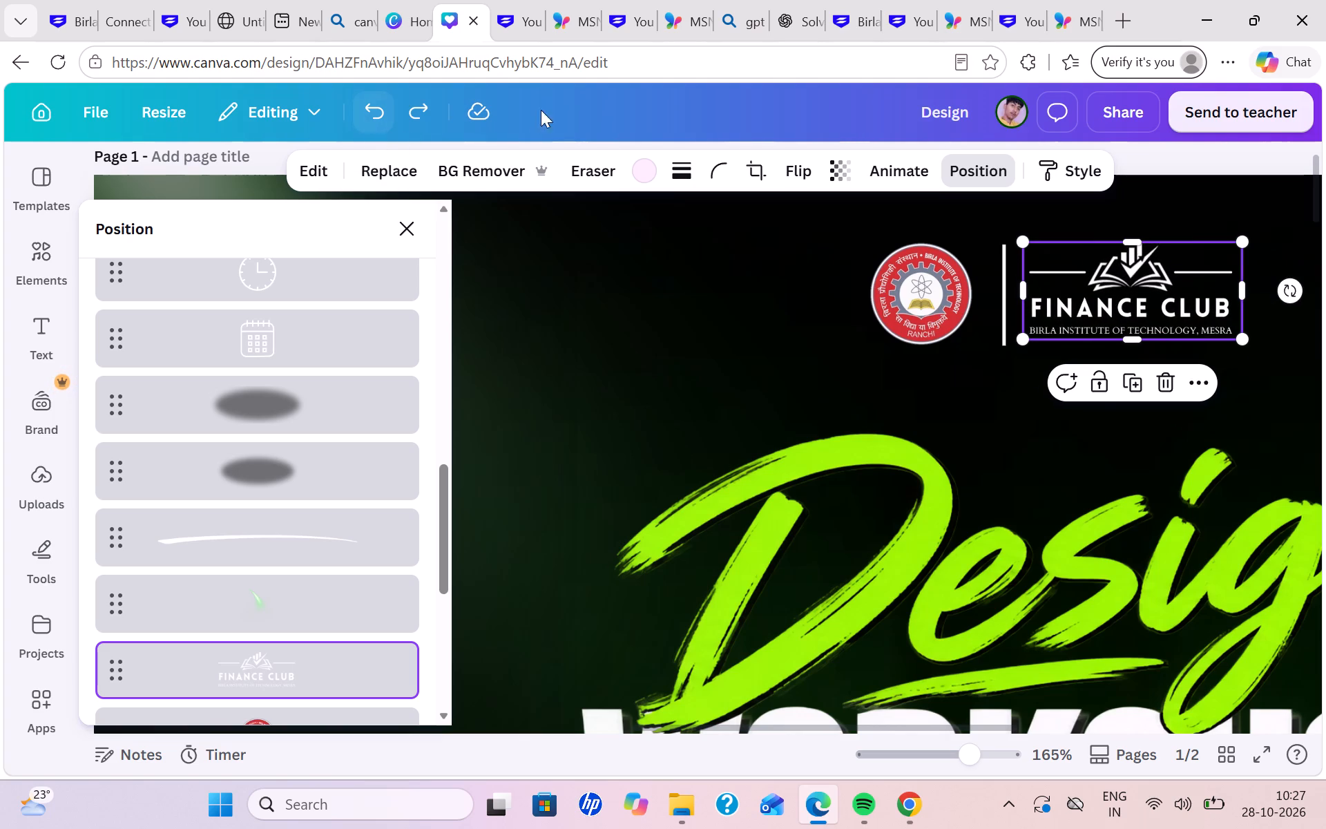
Reduce the Finance Club logo slightly to about 125 × 55, keeping its top edge level with the institute logo.
{"action": "left_click_drag", "start_coordinate": [1242, 235], "coordinate": [1220, 247]}
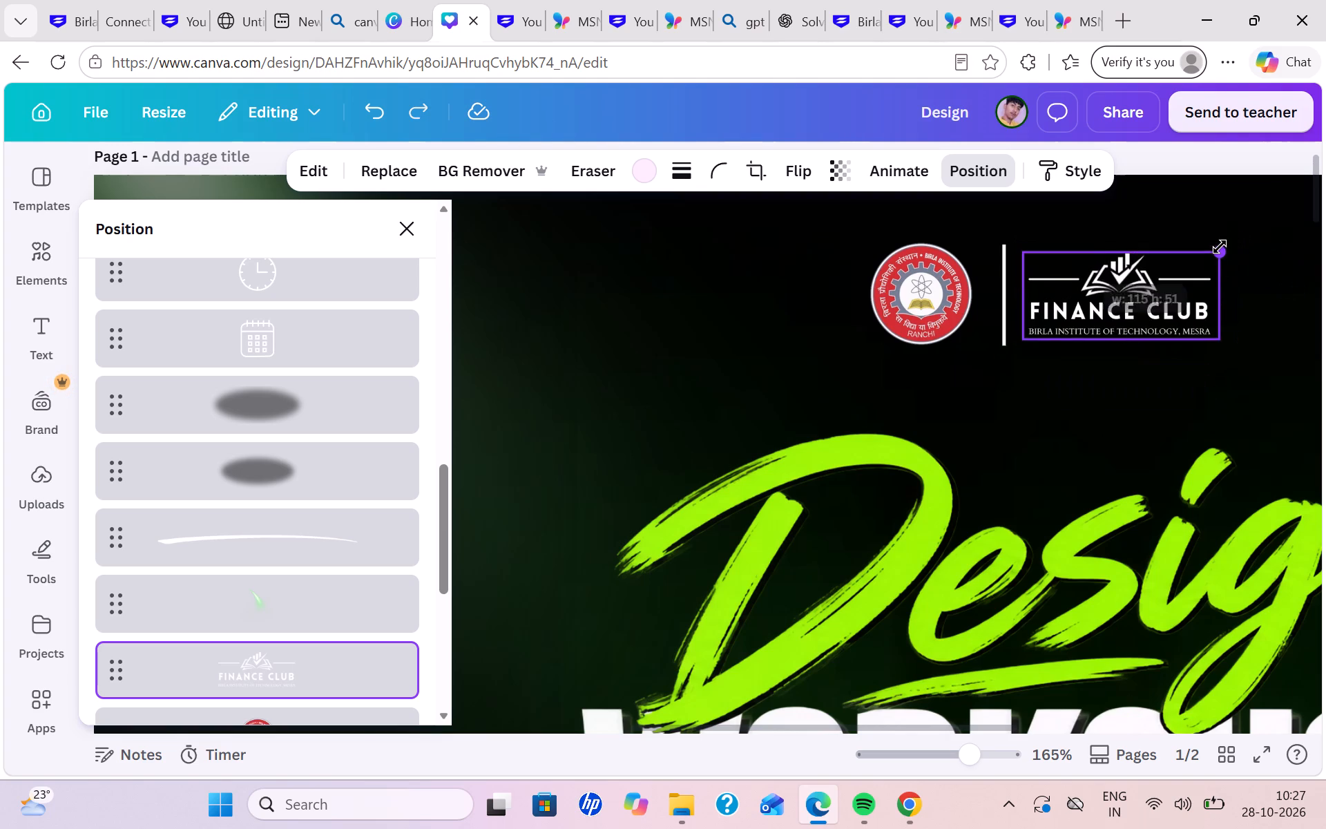
{"action": "left_click_drag", "start_coordinate": [1220, 247], "coordinate": [1228, 229]}
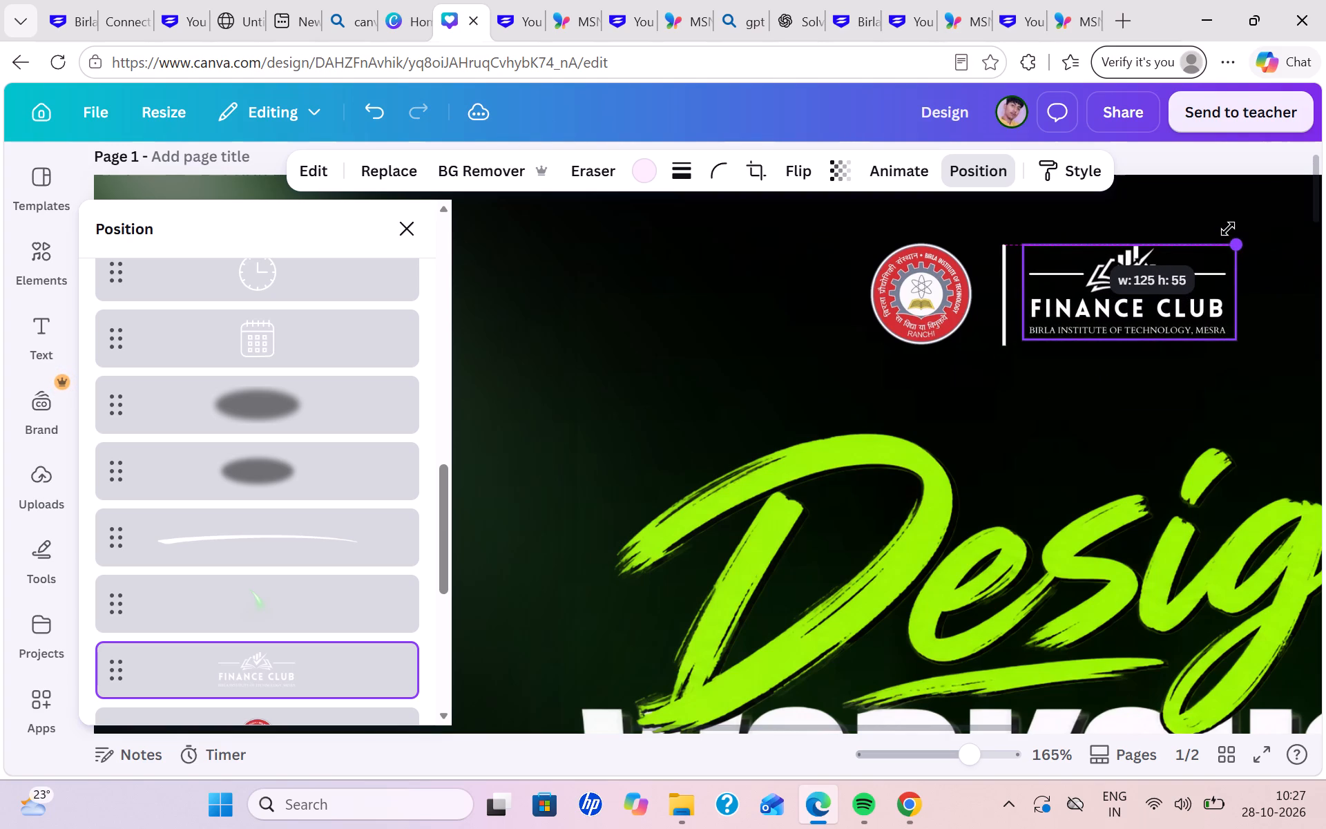
{"action": "left_click_drag", "start_coordinate": [1228, 229], "coordinate": [1226, 216]}
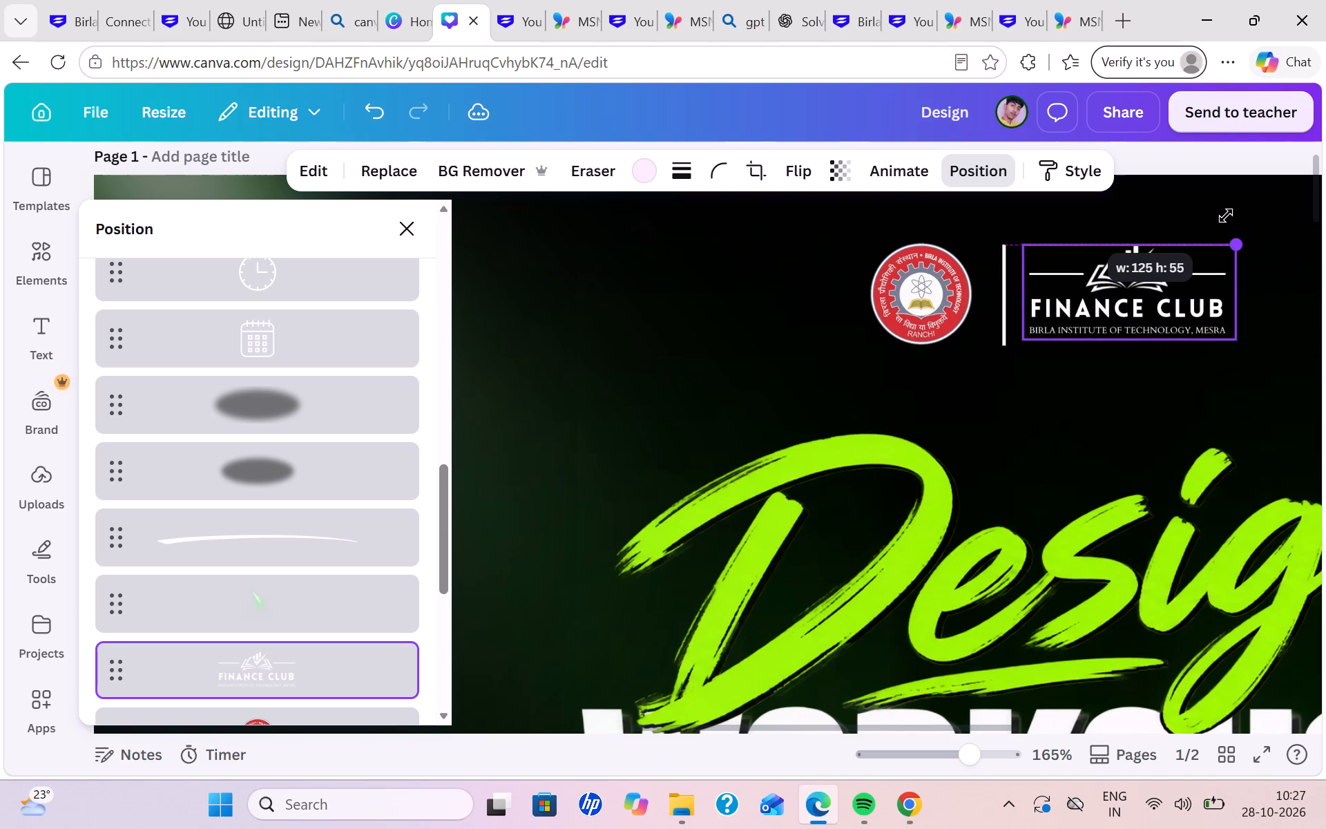
{"action": "left_click_drag", "start_coordinate": [1226, 216], "coordinate": [1231, 207]}
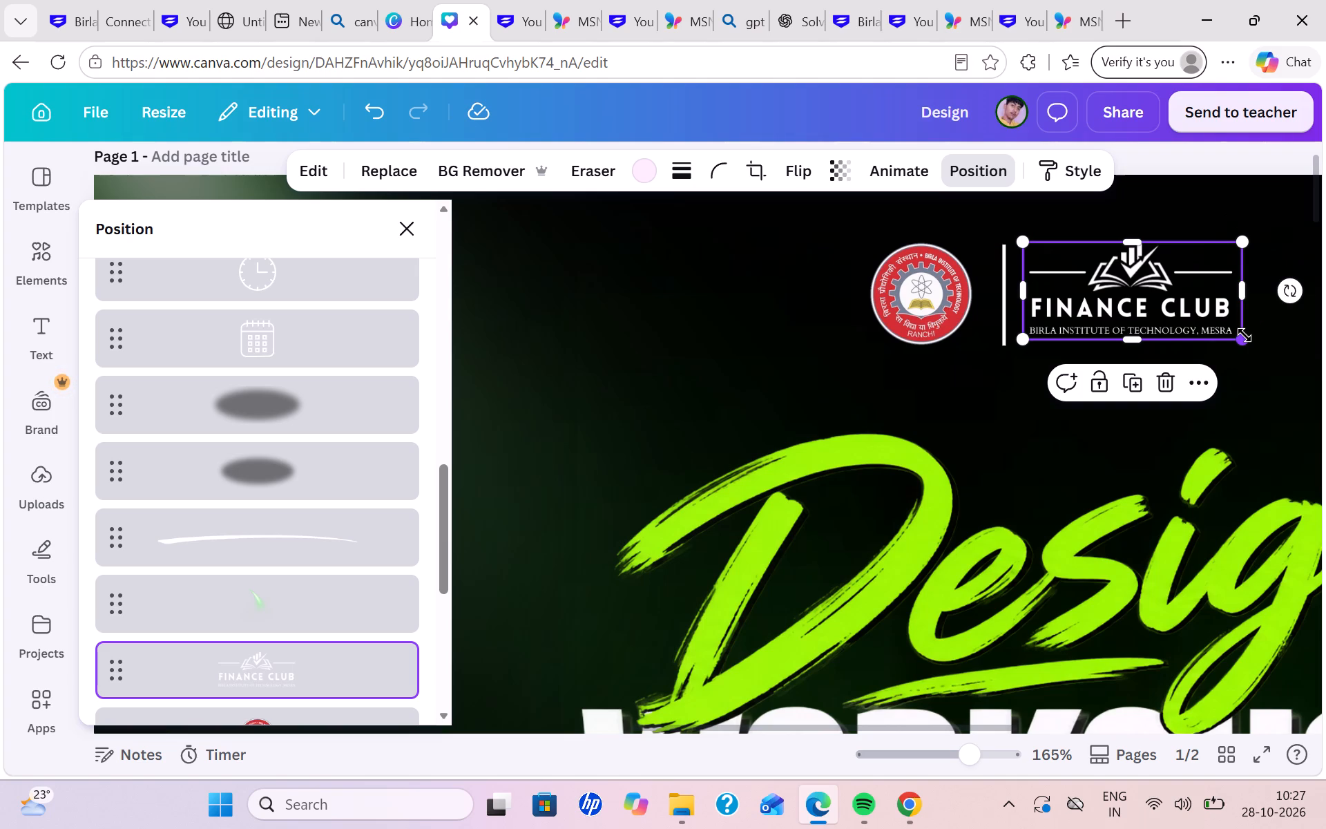
{"action": "left_click_drag", "start_coordinate": [1240, 339], "coordinate": [1238, 335]}
{"action": "left_click_drag", "start_coordinate": [1238, 335], "coordinate": [1236, 331]}
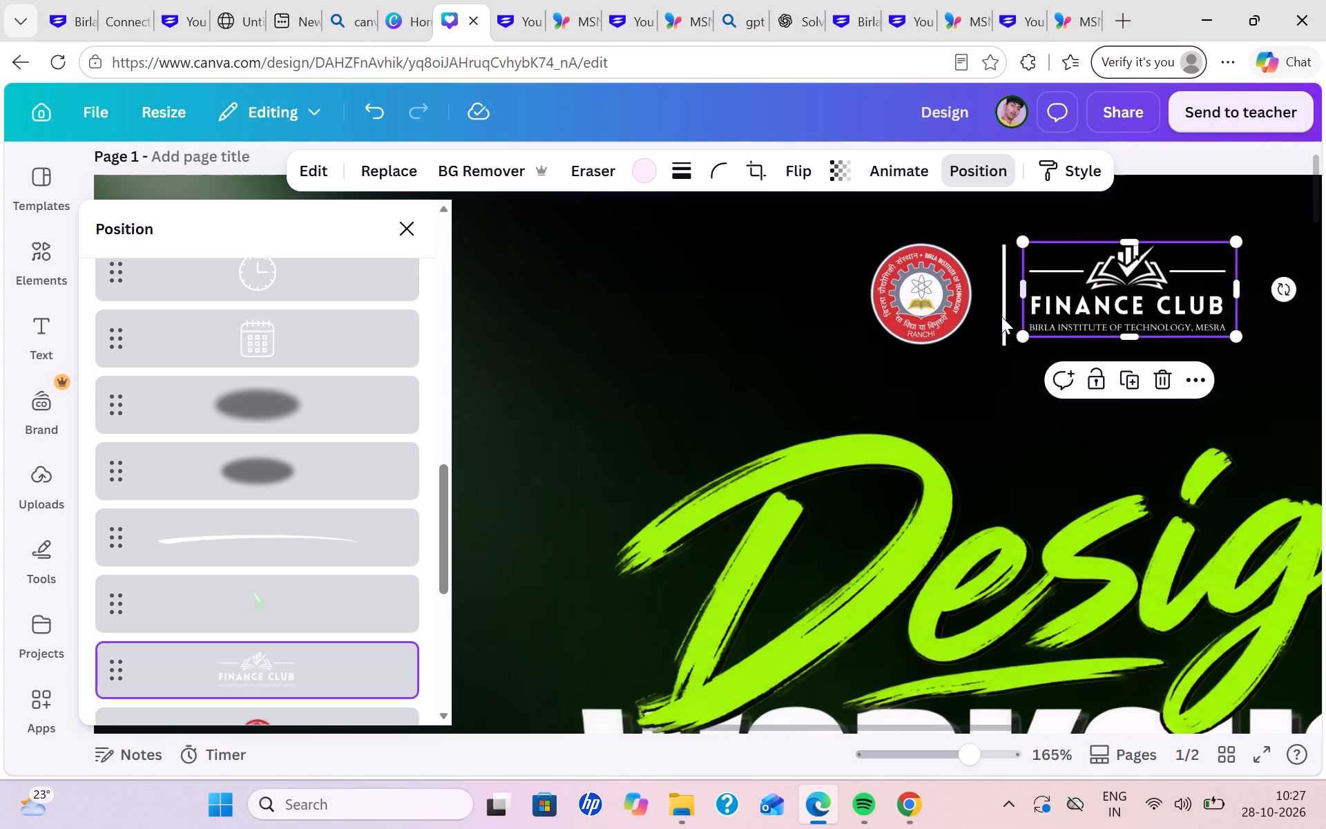
Shorten the vertical divider line between the two header logos from its lower end, keeping it straight.
{"action": "left_click", "coordinate": [1004, 318]}
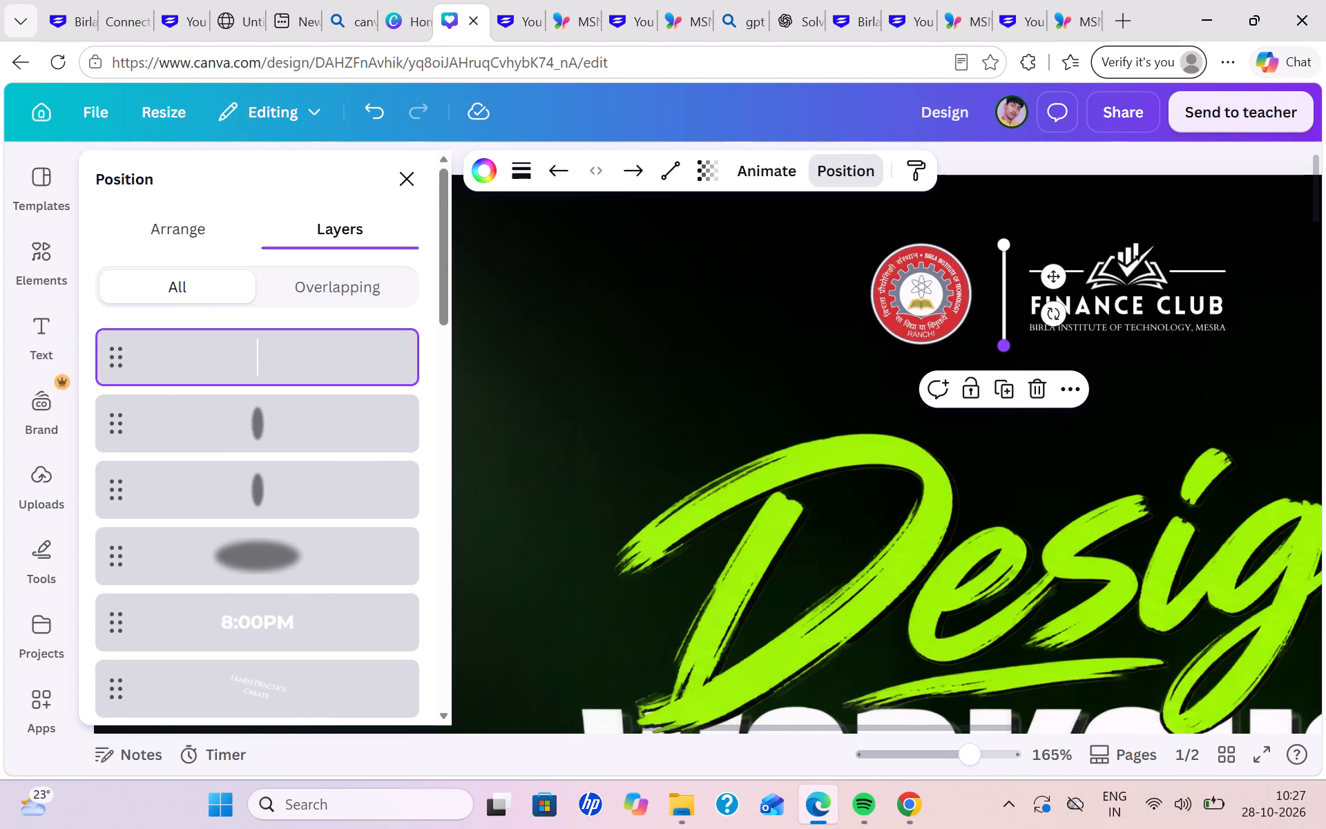
{"action": "left_click_drag", "start_coordinate": [1004, 347], "coordinate": [1004, 336]}
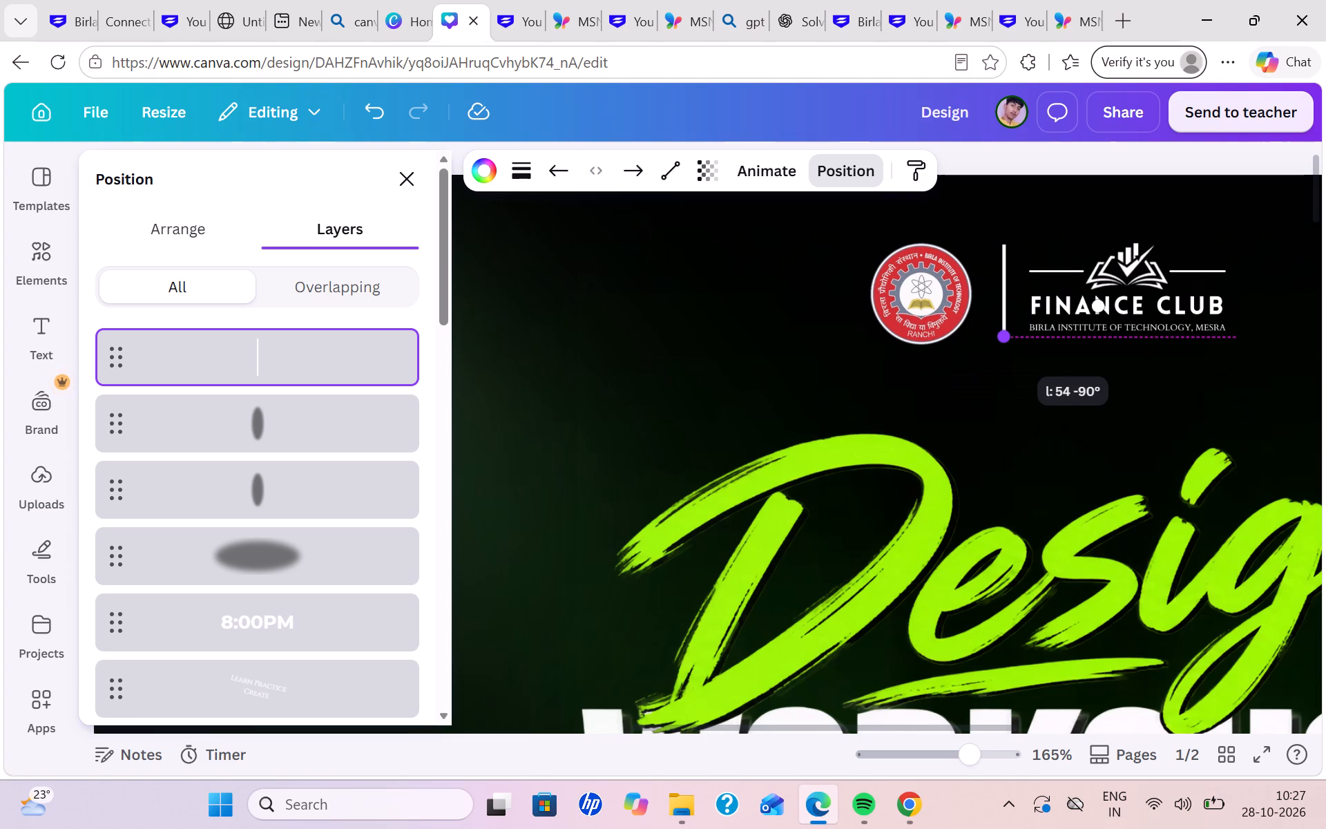
{"action": "left_click_drag", "start_coordinate": [1004, 336], "coordinate": [1004, 329]}
{"action": "left_click", "coordinate": [1052, 160]}
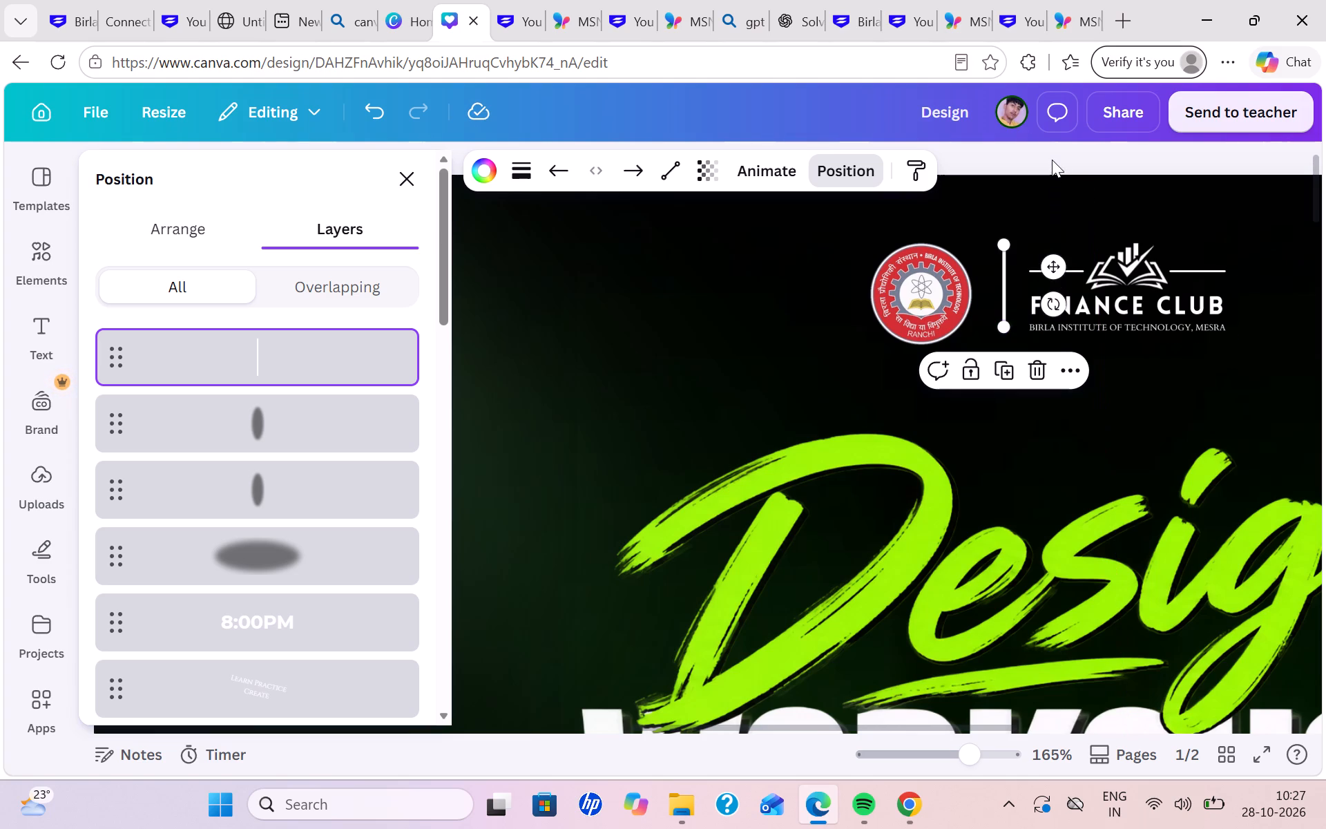
{"action": "left_click", "coordinate": [1052, 160]}
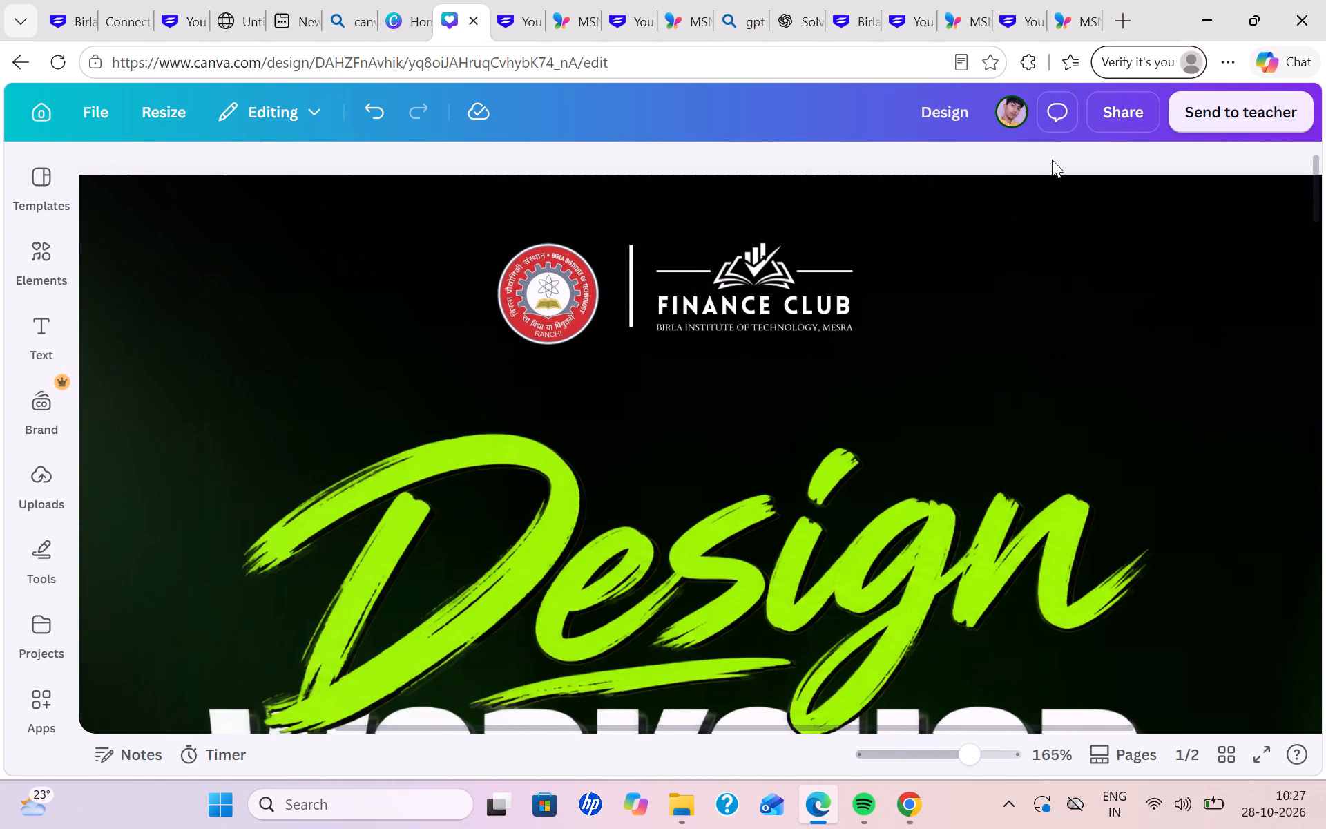
Move the vertical divider line down slightly and extend its upper end to length 58, level with the Finance Club logo's top edge.
{"action": "scroll", "coordinate": [1052, 160], "scroll_direction": "right", "scroll_amount": 4}
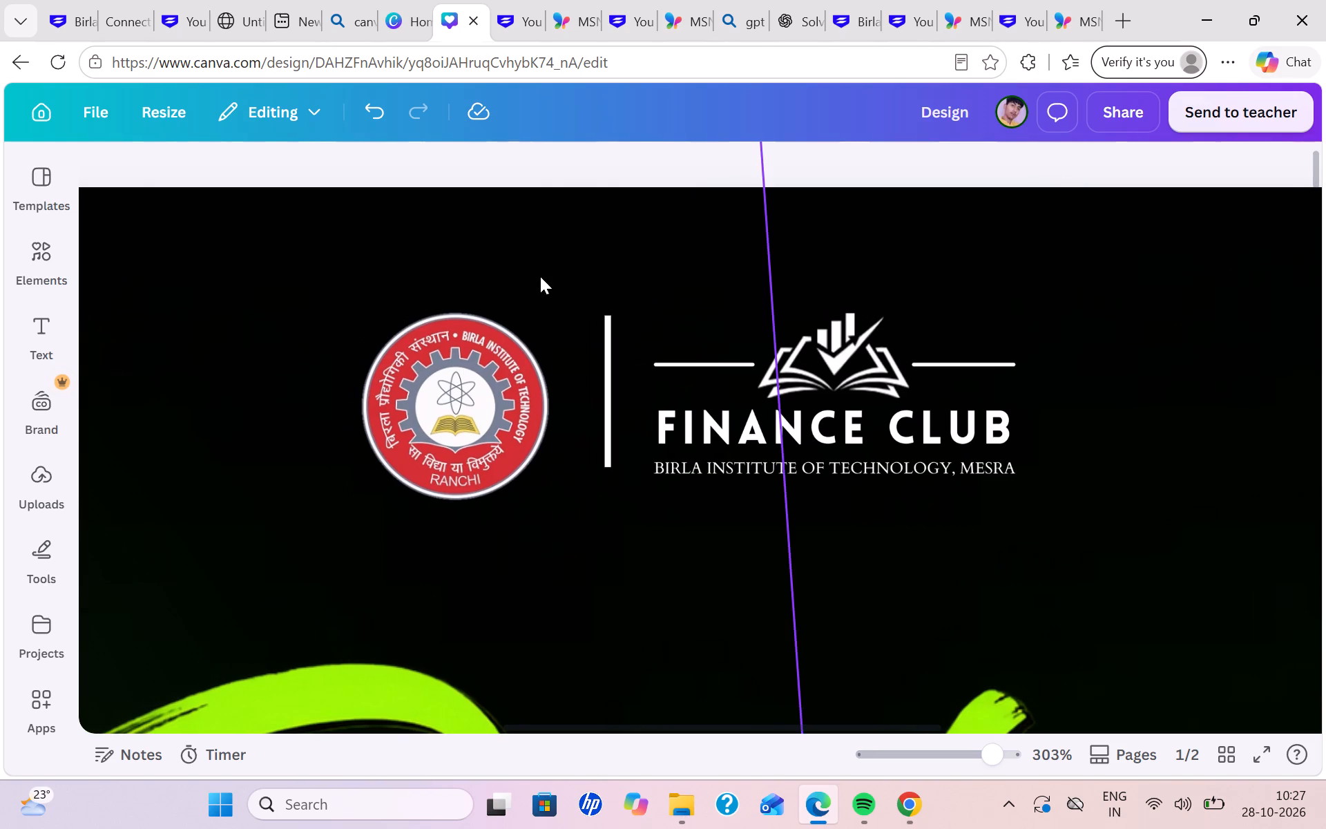
{"action": "left_click_drag", "start_coordinate": [608, 371], "coordinate": [608, 392]}
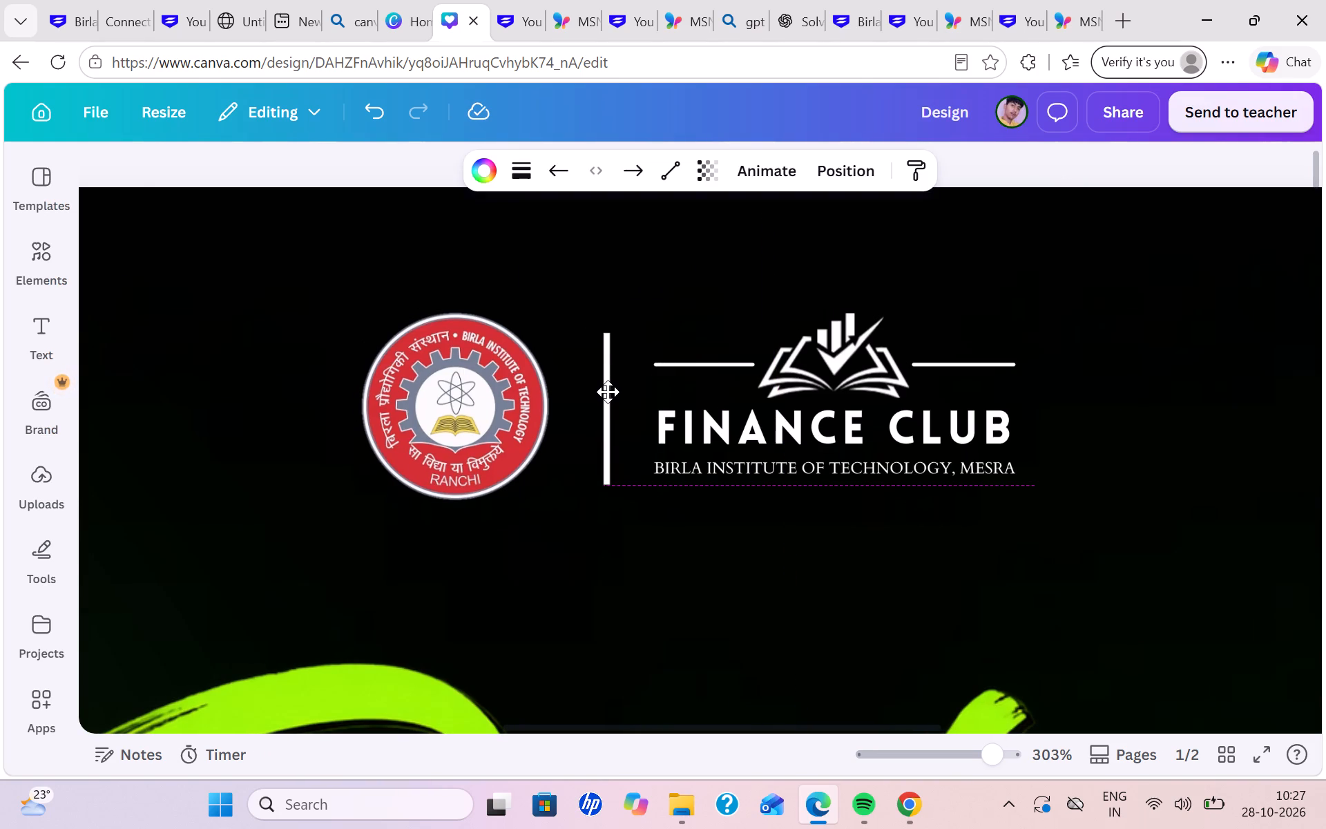
{"action": "left_click_drag", "start_coordinate": [608, 392], "coordinate": [608, 397]}
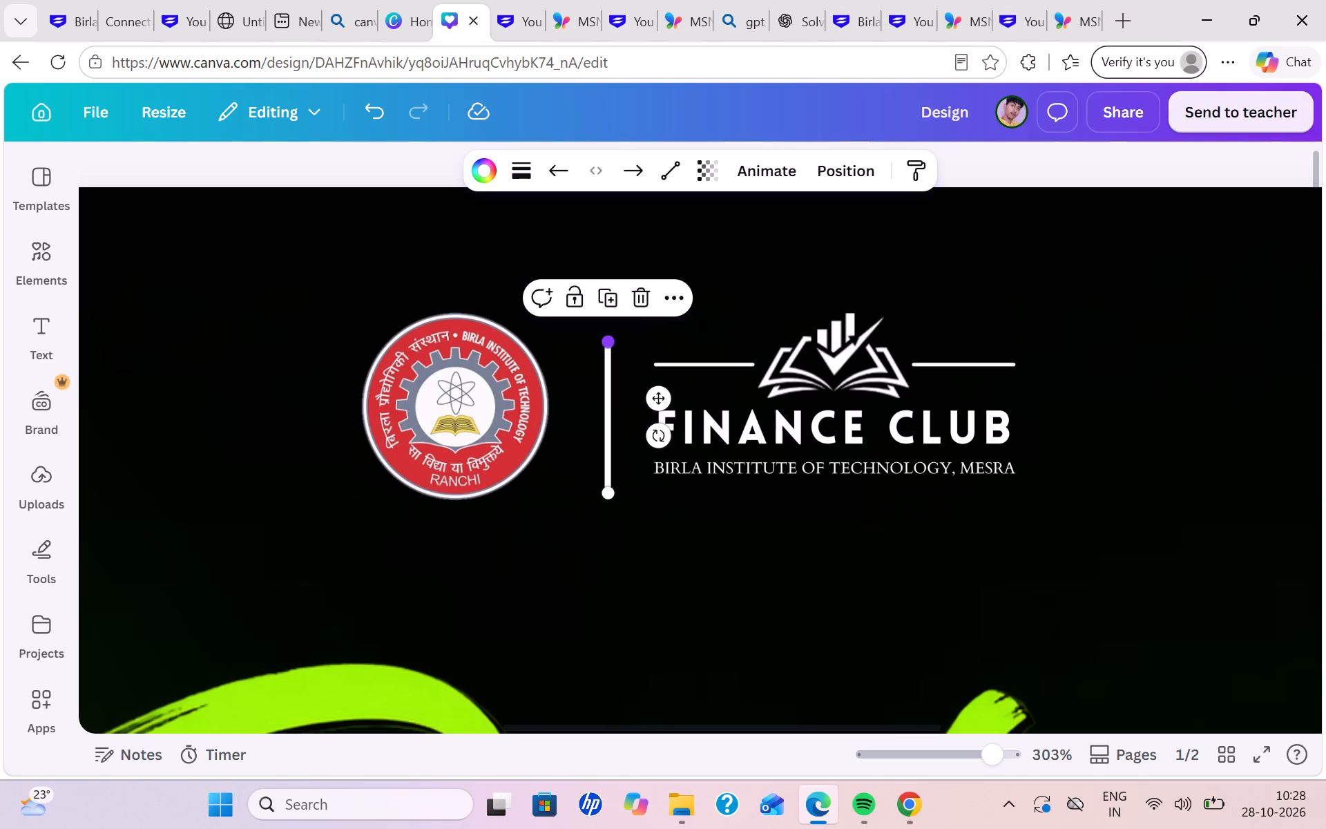
{"action": "left_click_drag", "start_coordinate": [611, 343], "coordinate": [611, 325]}
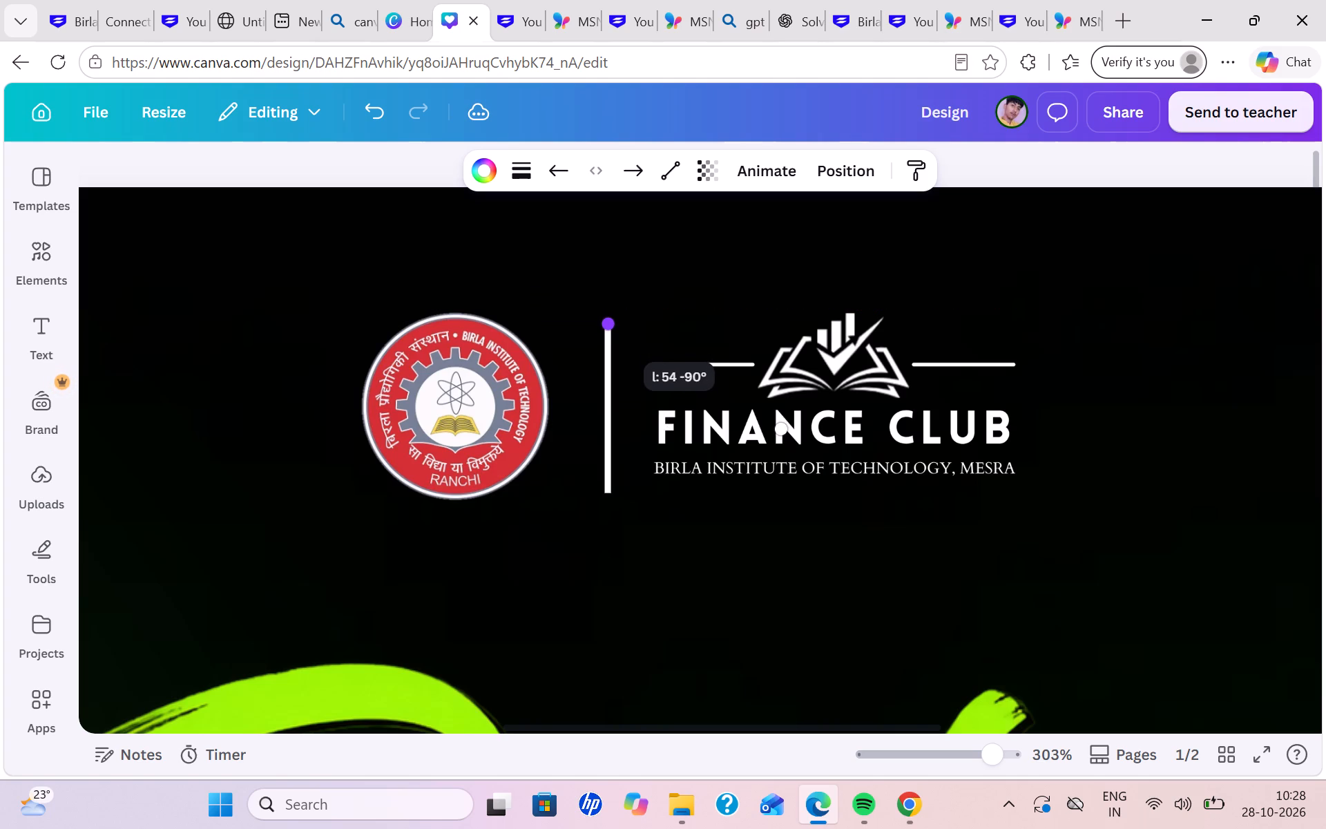
{"action": "left_click_drag", "start_coordinate": [611, 325], "coordinate": [610, 319]}
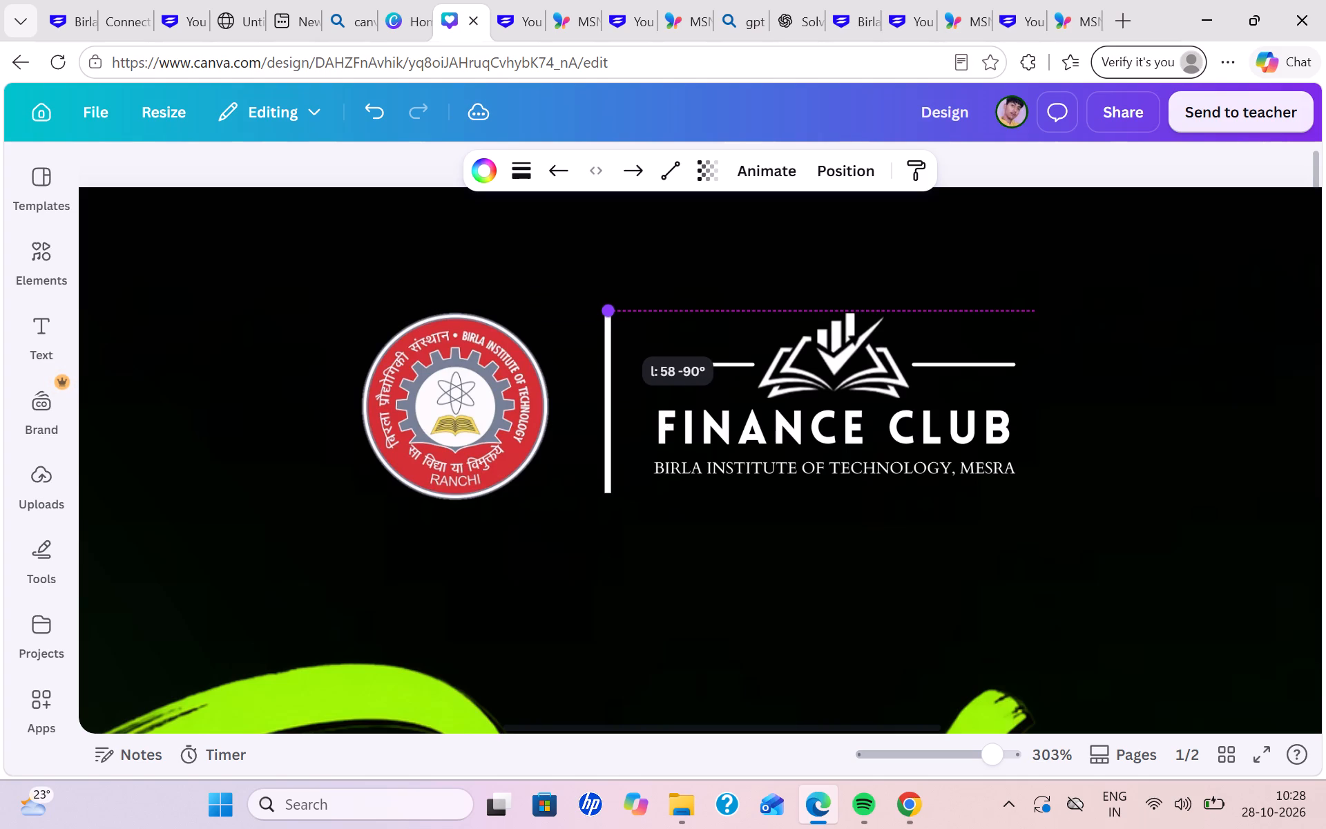
{"action": "left_click_drag", "start_coordinate": [610, 319], "coordinate": [610, 320]}
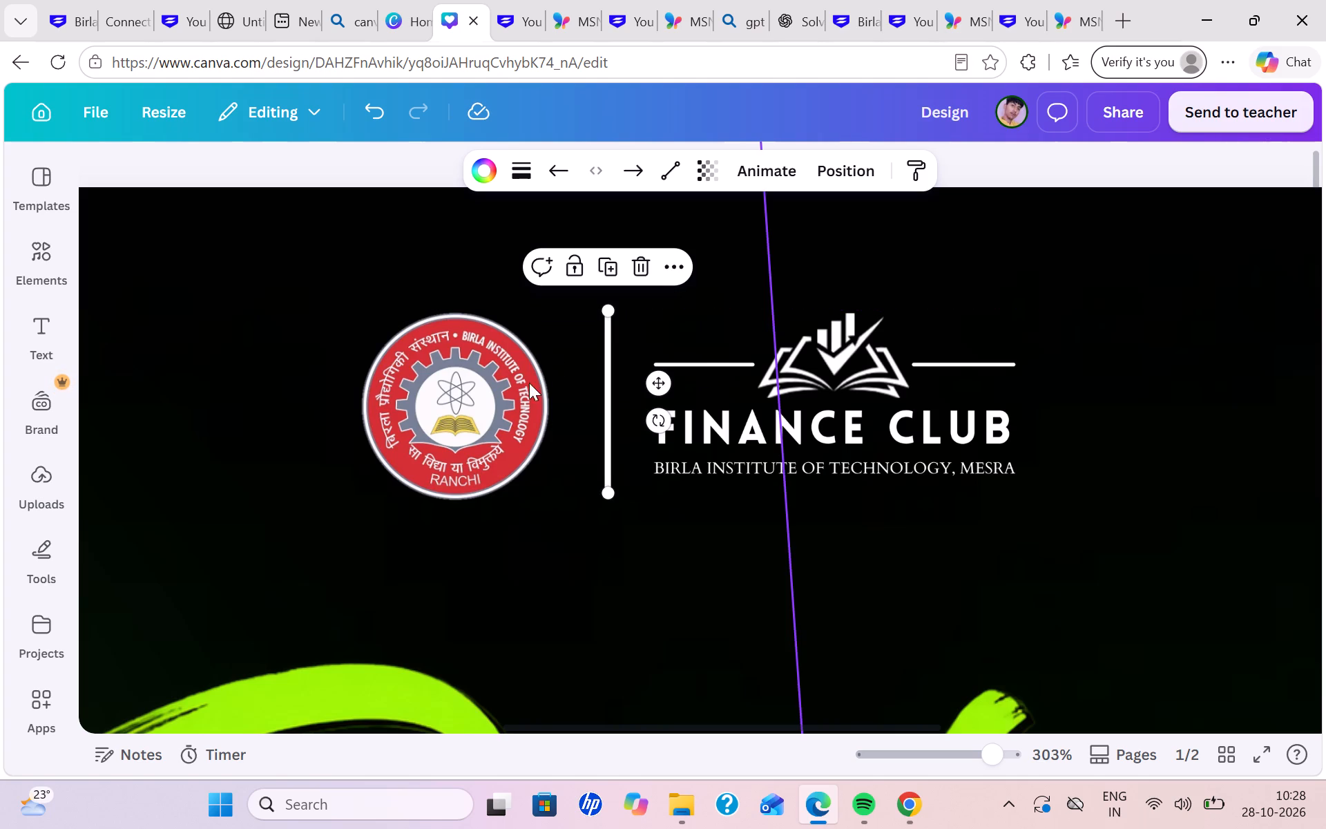
Reposition the Finance Club logo to be vertically centred with the institute logo, leaving equal gaps of 16 on both sides of the divider.
{"action": "left_click", "coordinate": [885, 416]}
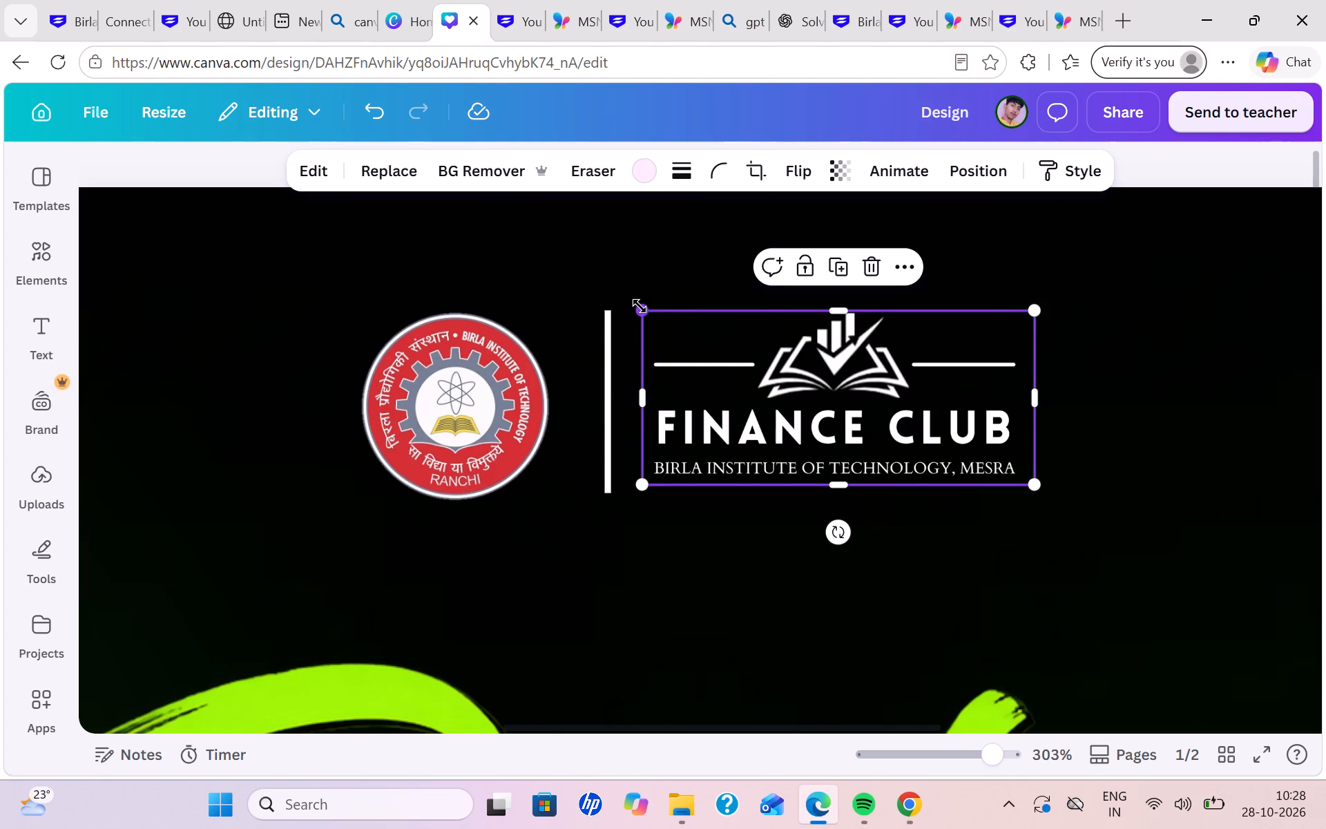
{"action": "left_click", "coordinate": [686, 570]}
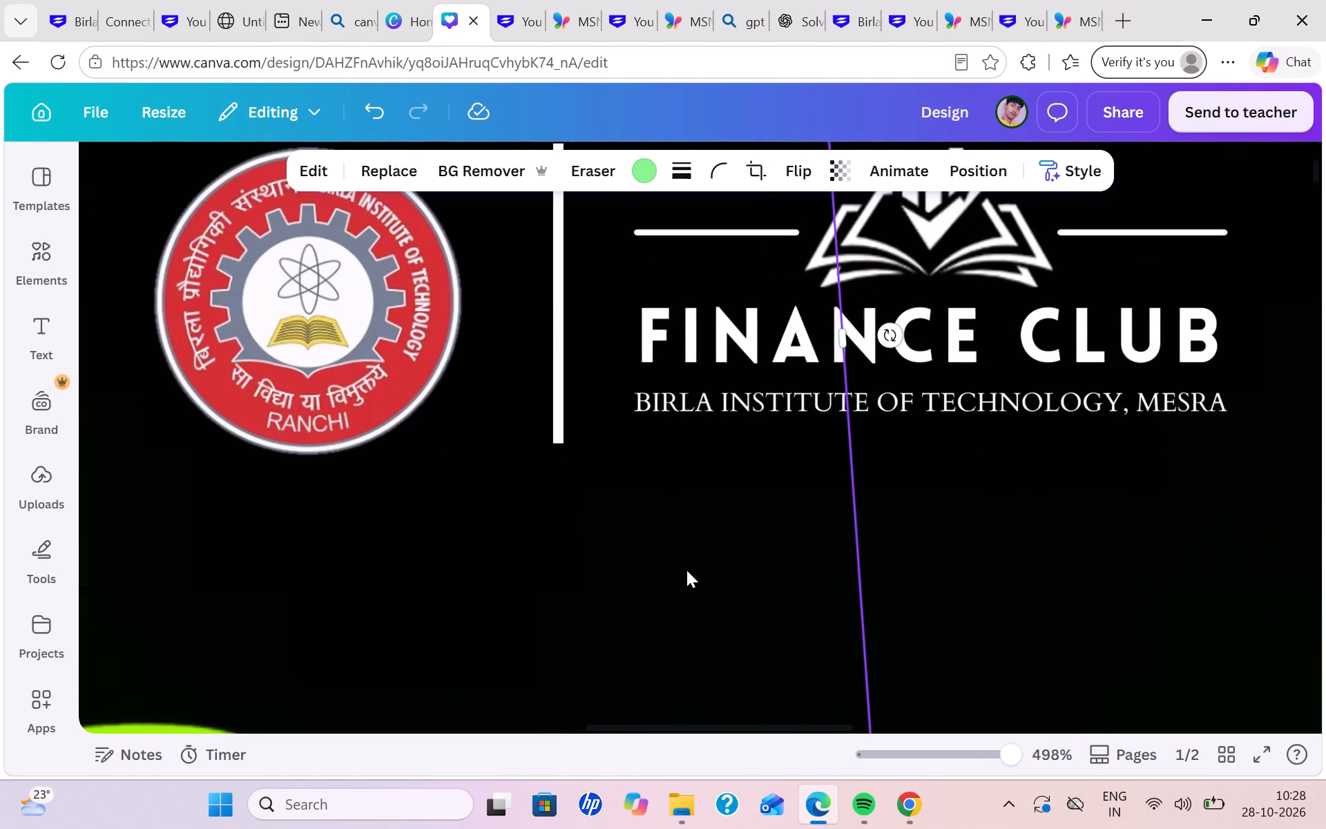
{"action": "left_click_drag", "start_coordinate": [1058, 390], "coordinate": [1058, 398]}
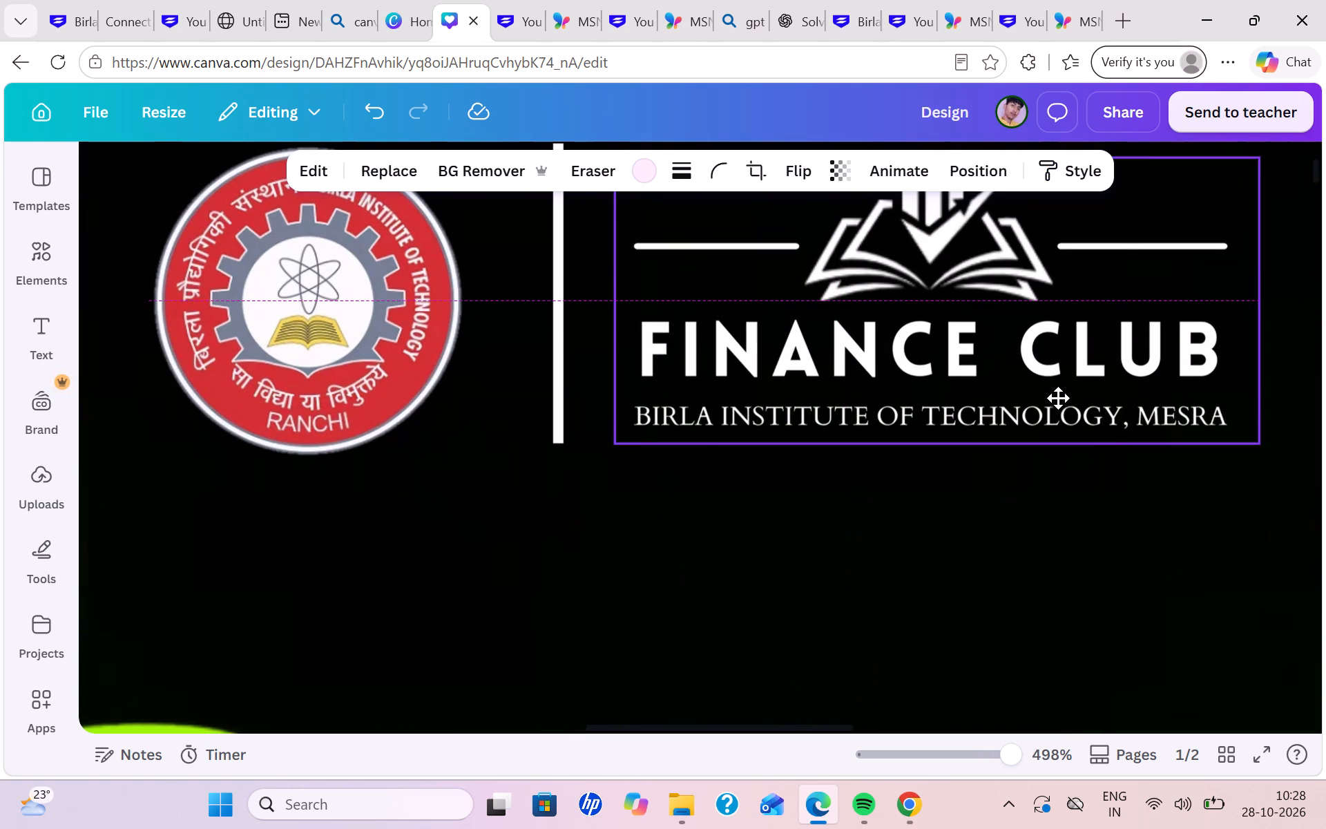
{"action": "left_click_drag", "start_coordinate": [1058, 398], "coordinate": [1058, 397]}
{"action": "left_click", "coordinate": [393, 335]}
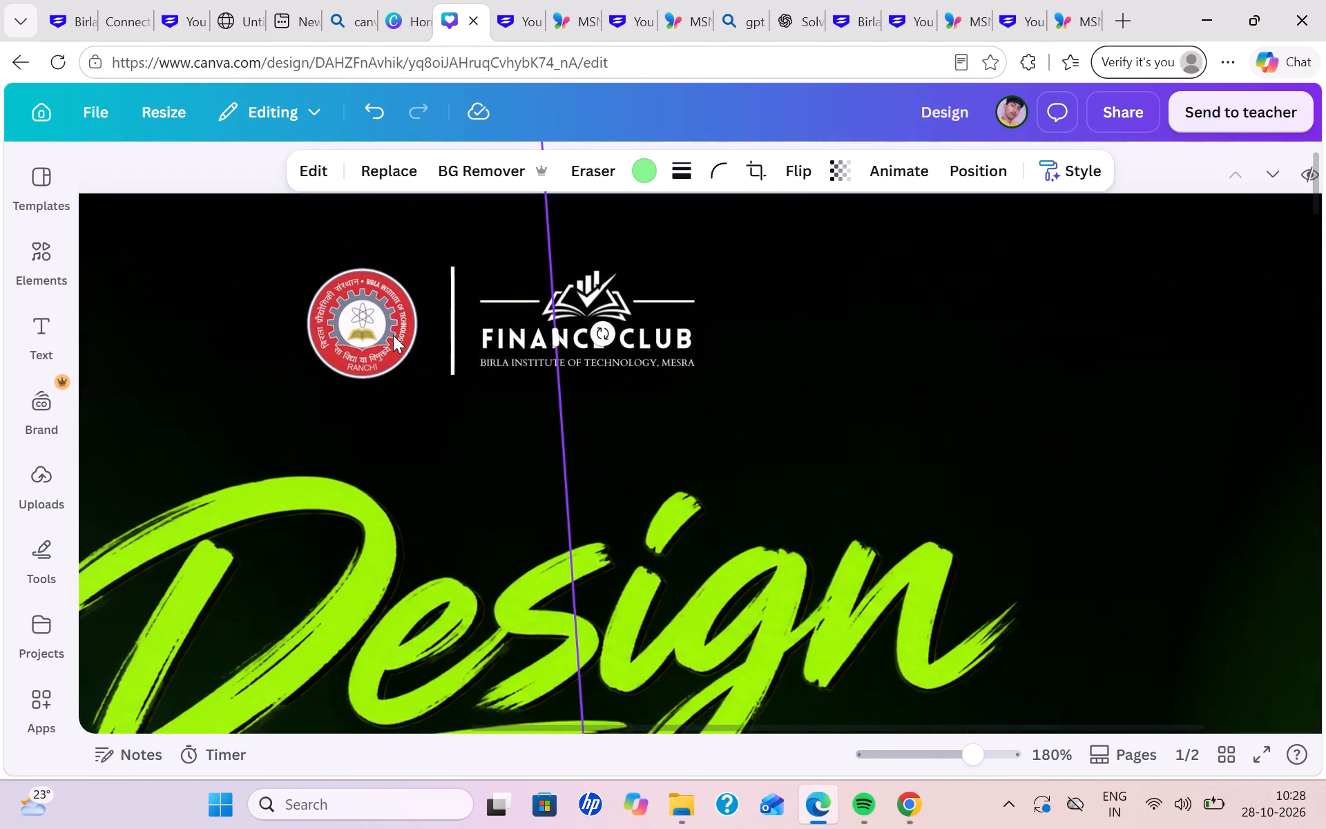
{"action": "scroll", "coordinate": [393, 335], "scroll_direction": "right", "scroll_amount": 1}
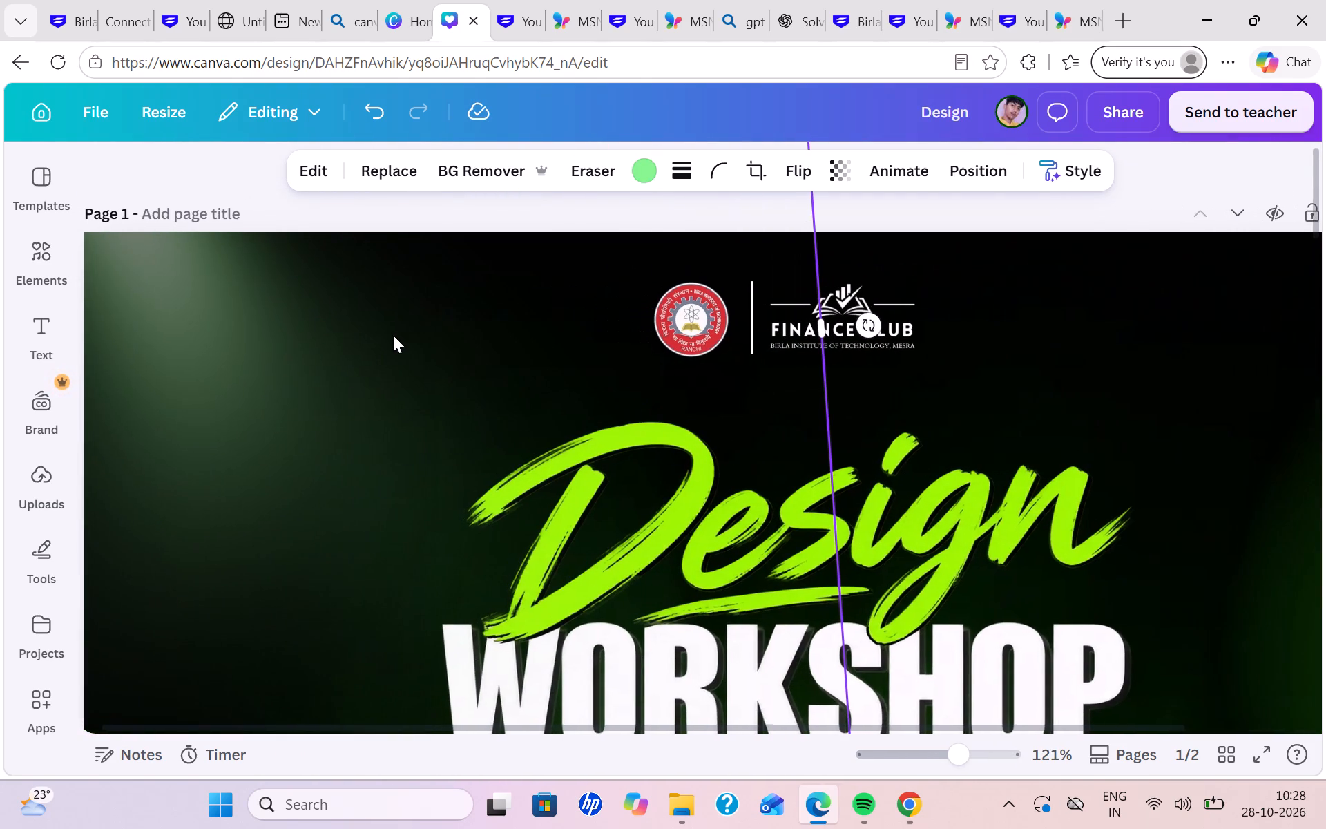
{"action": "scroll", "coordinate": [393, 335], "scroll_direction": "right", "scroll_amount": 1}
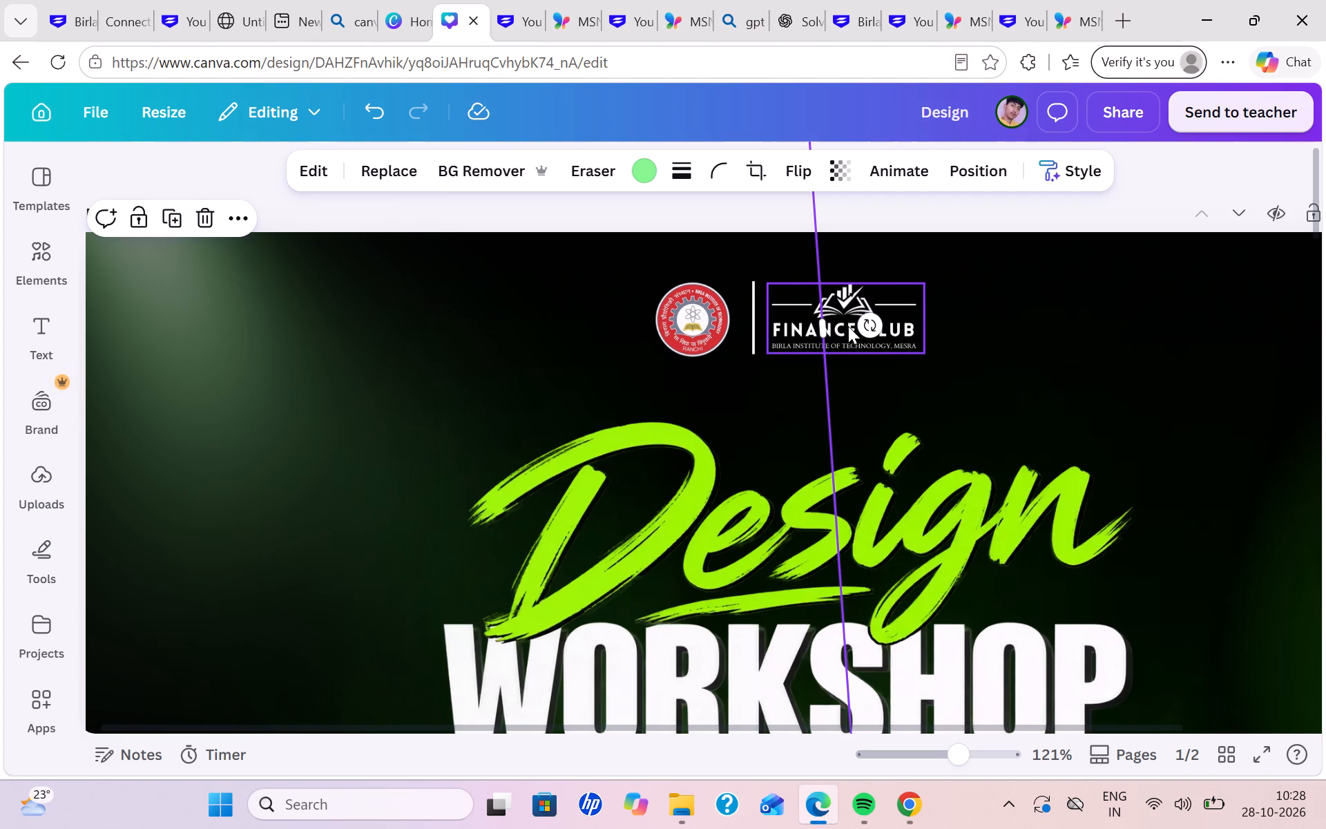
{"action": "left_click_drag", "start_coordinate": [848, 326], "coordinate": [849, 320]}
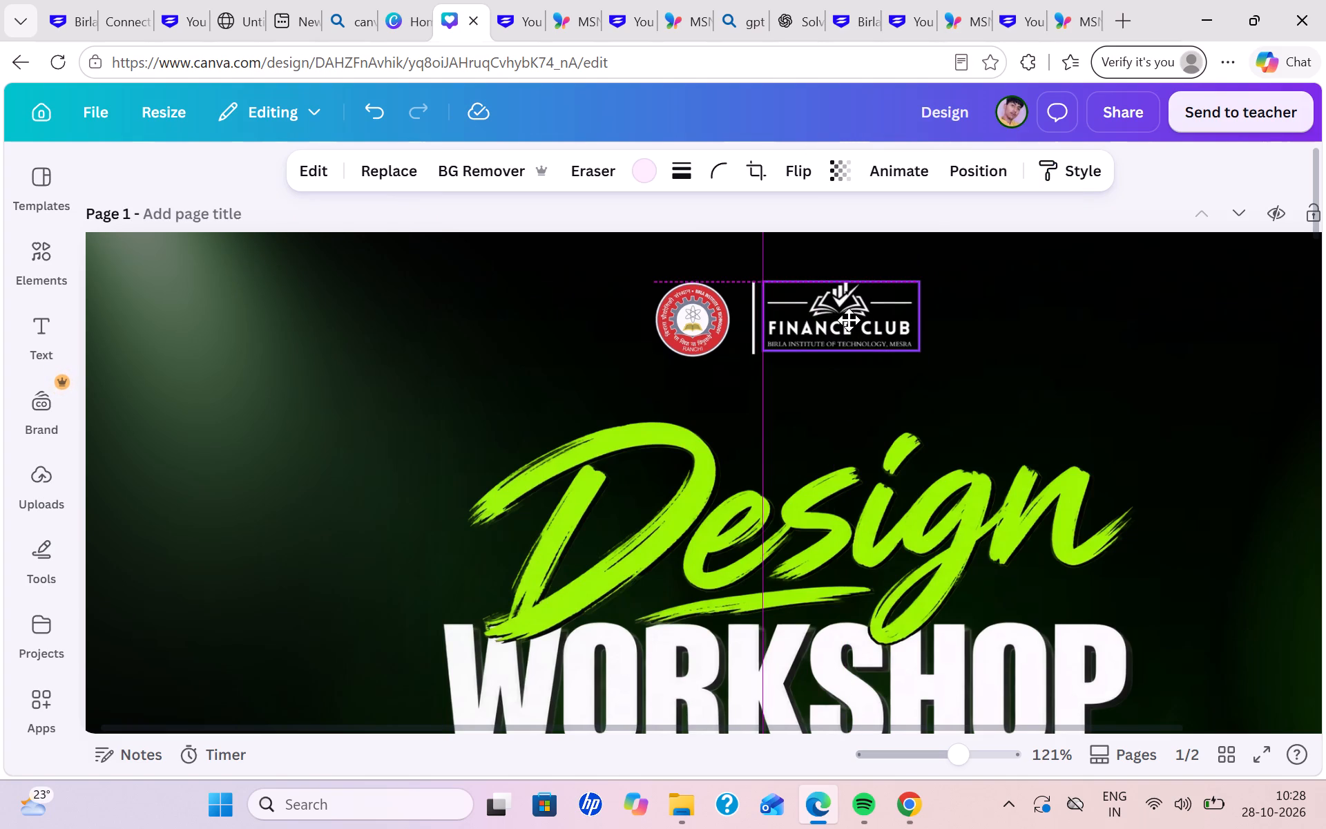
{"action": "left_click_drag", "start_coordinate": [849, 320], "coordinate": [850, 320]}
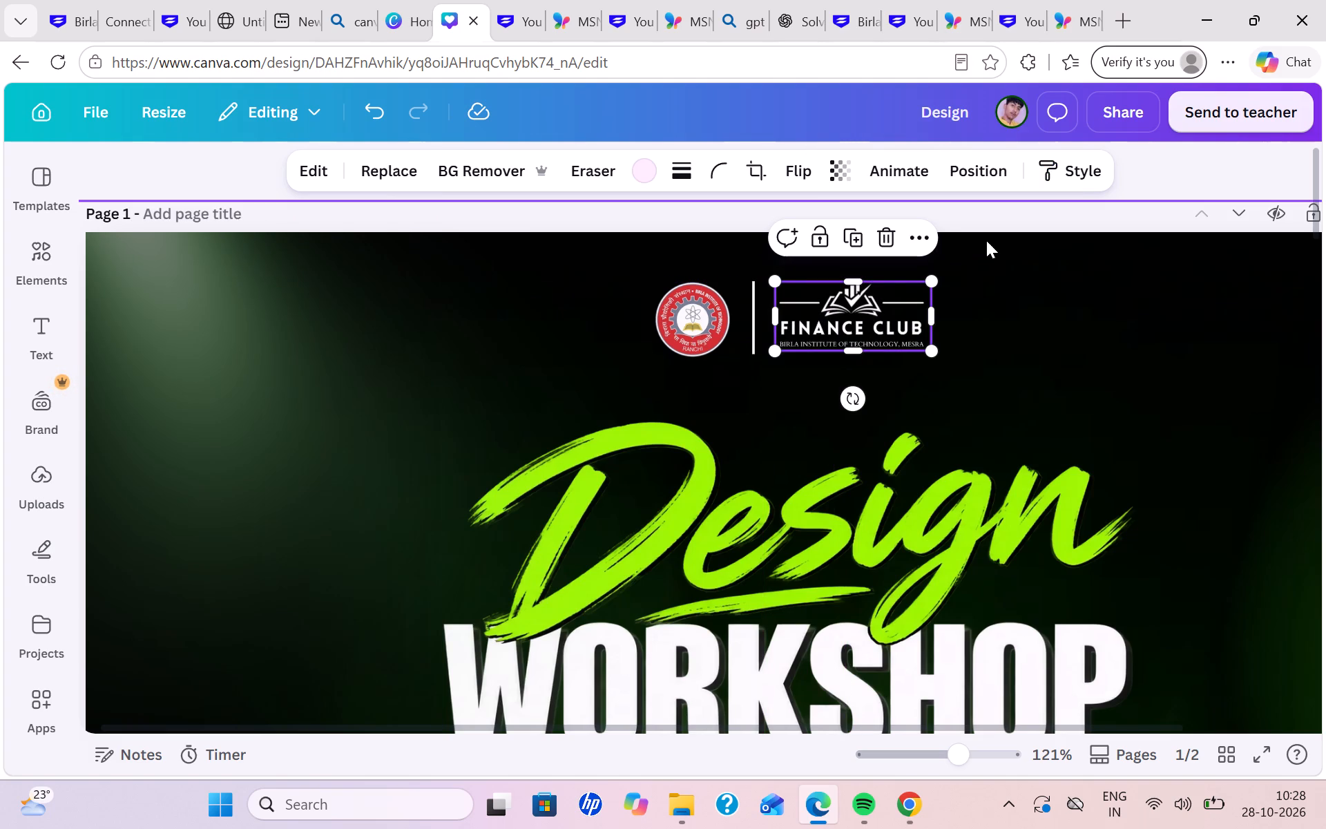
{"action": "left_click", "coordinate": [989, 225]}
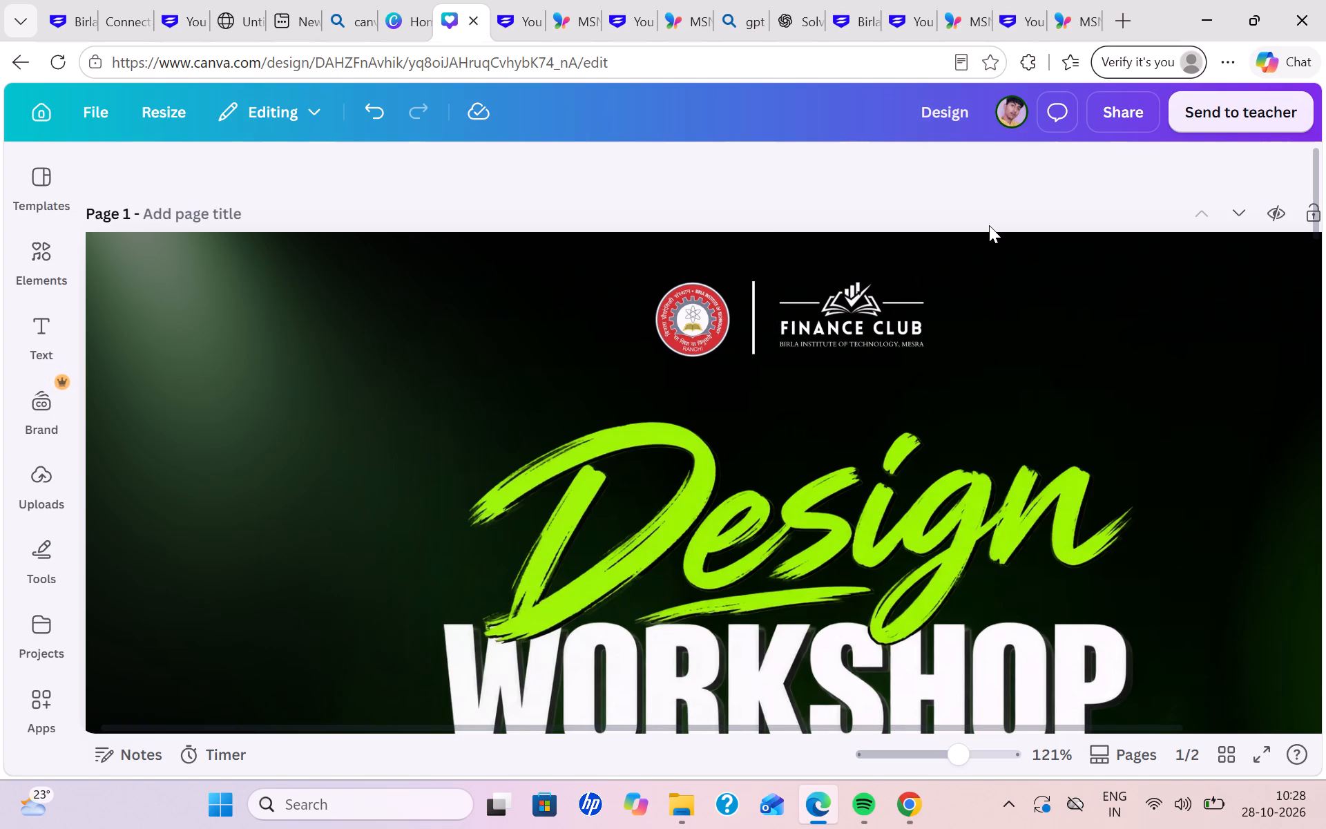
{"action": "left_click", "coordinate": [796, 352]}
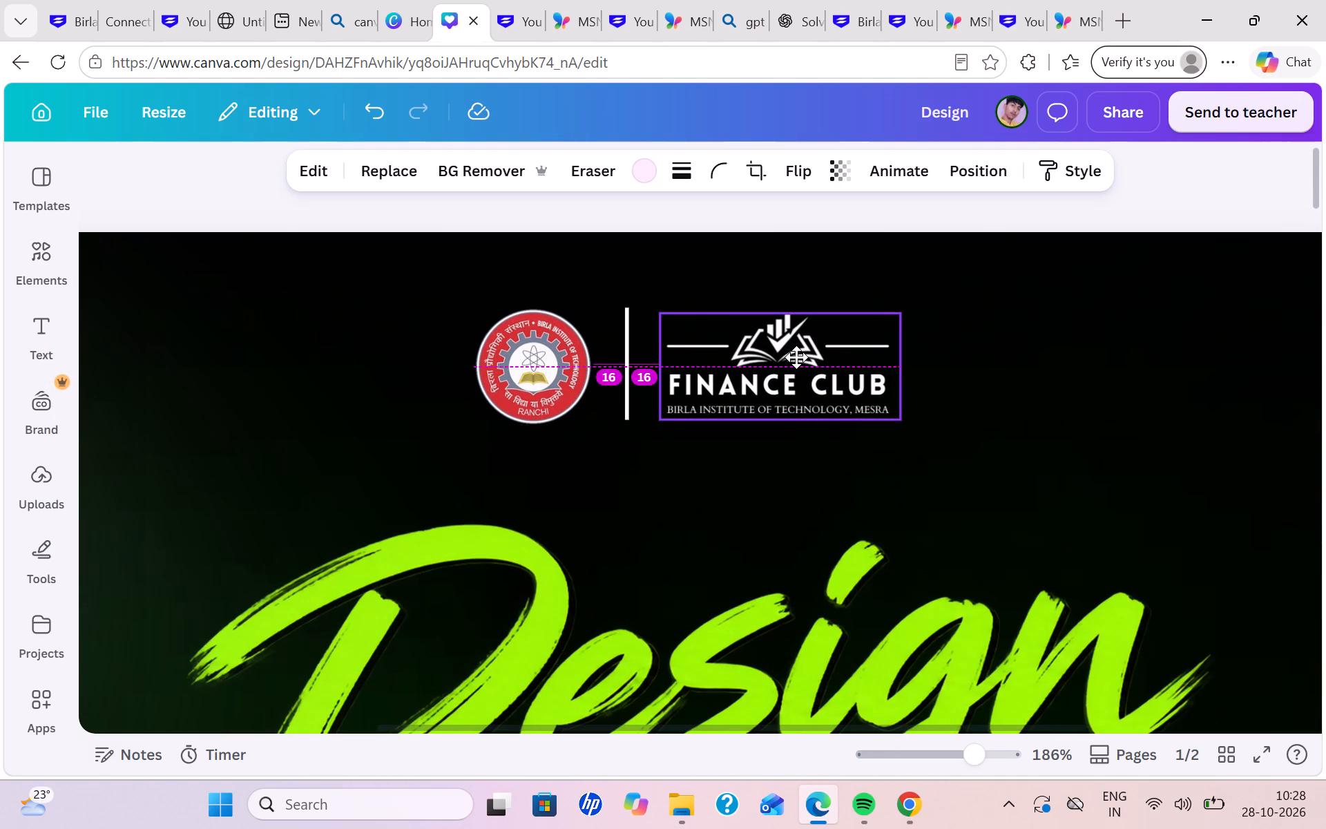
Enlarge the Finance Club logo slightly from its upper outer corner until its top edge meets the top of the divider.
{"action": "left_click_drag", "start_coordinate": [903, 312], "coordinate": [909, 306]}
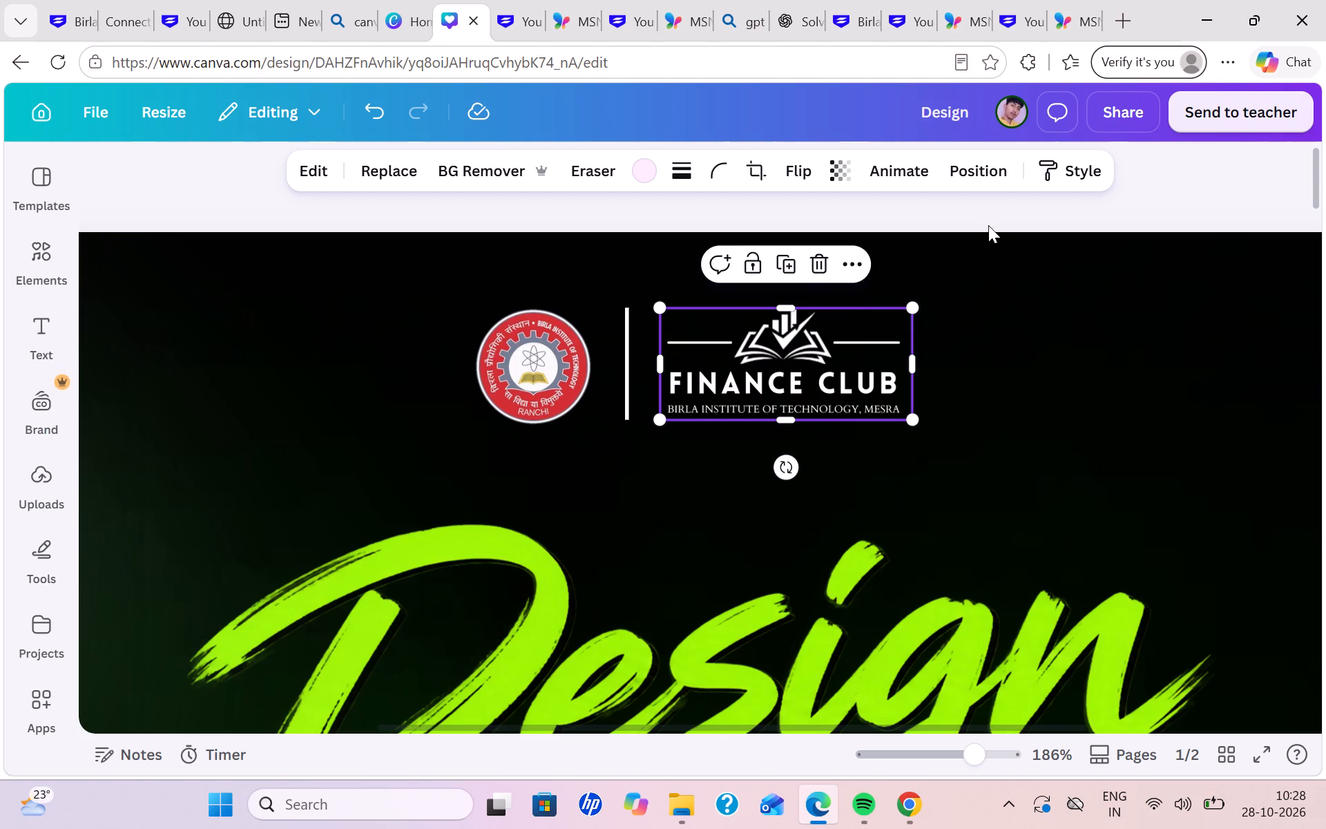
{"action": "left_click", "coordinate": [987, 222]}
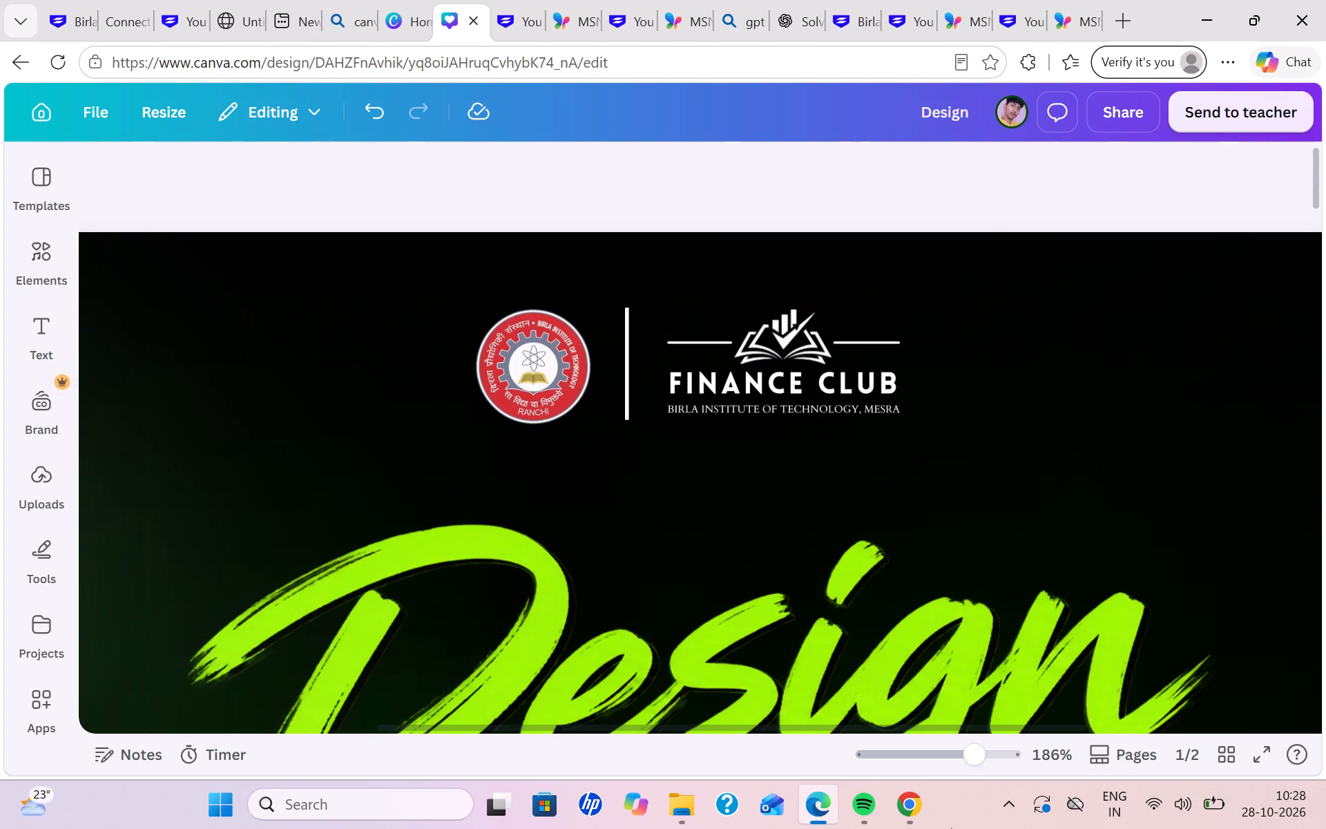
Select the institute logo's layer and shrink the logo to about 61 × 59, keeping its proportions.
{"action": "left_click", "coordinate": [1026, 285]}
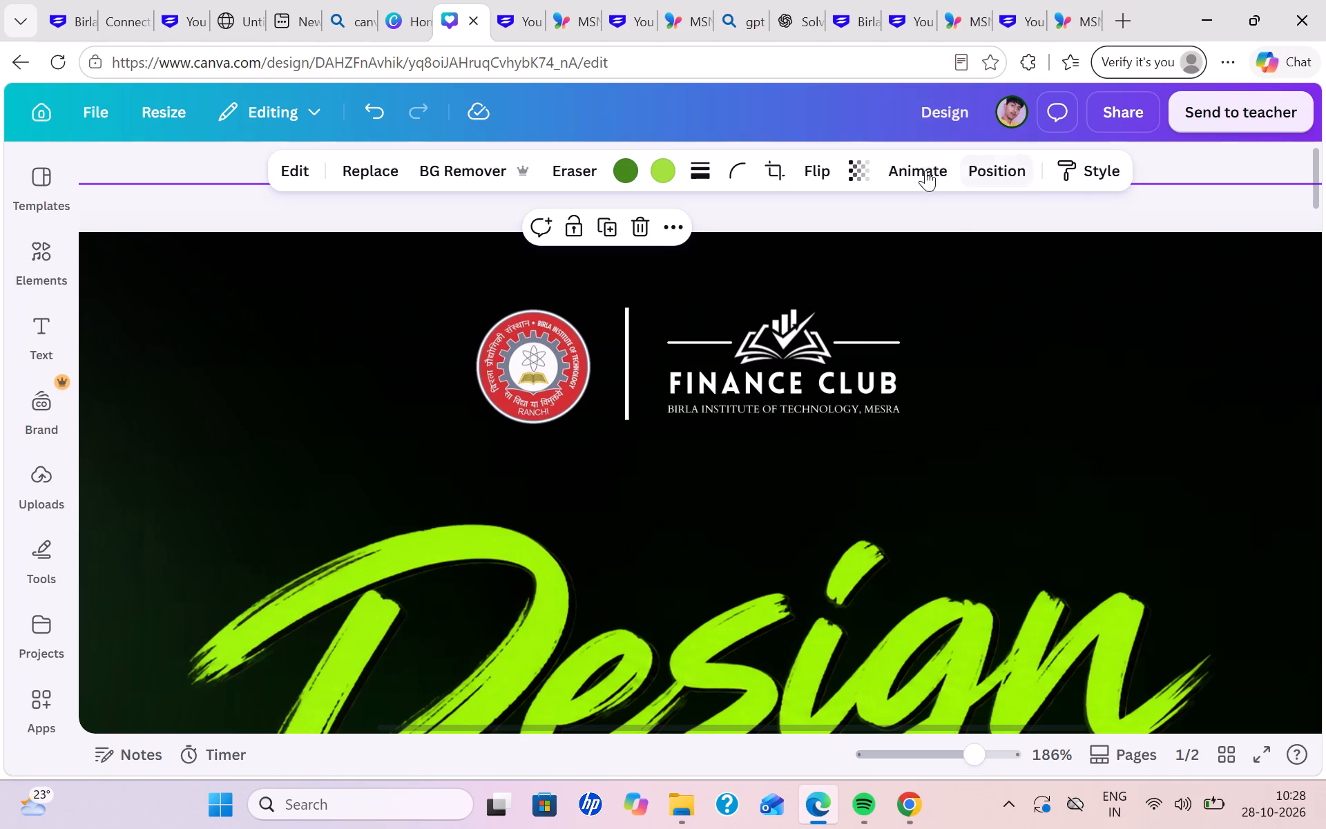
{"action": "left_click", "coordinate": [993, 157]}
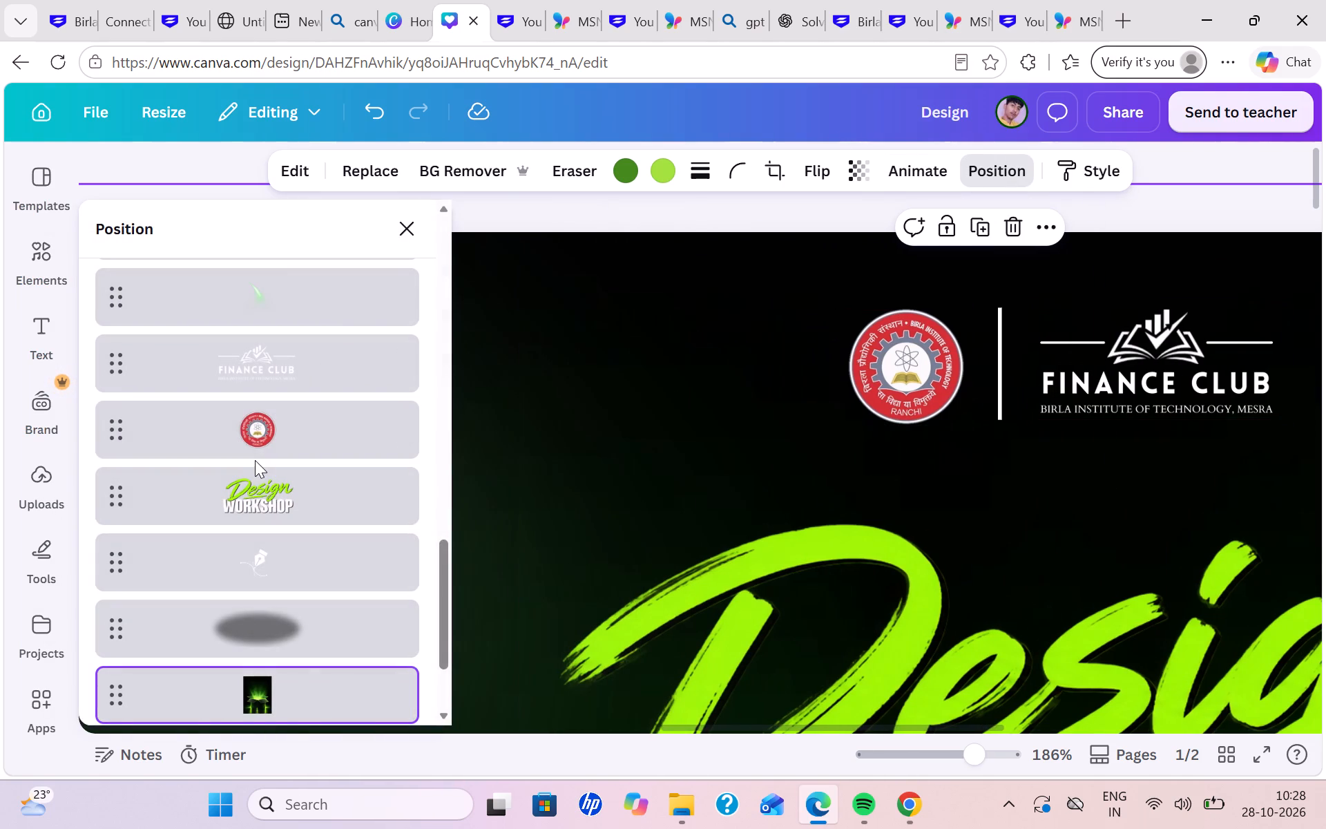
{"action": "left_click", "coordinate": [255, 460]}
{"action": "left_click", "coordinate": [291, 416]}
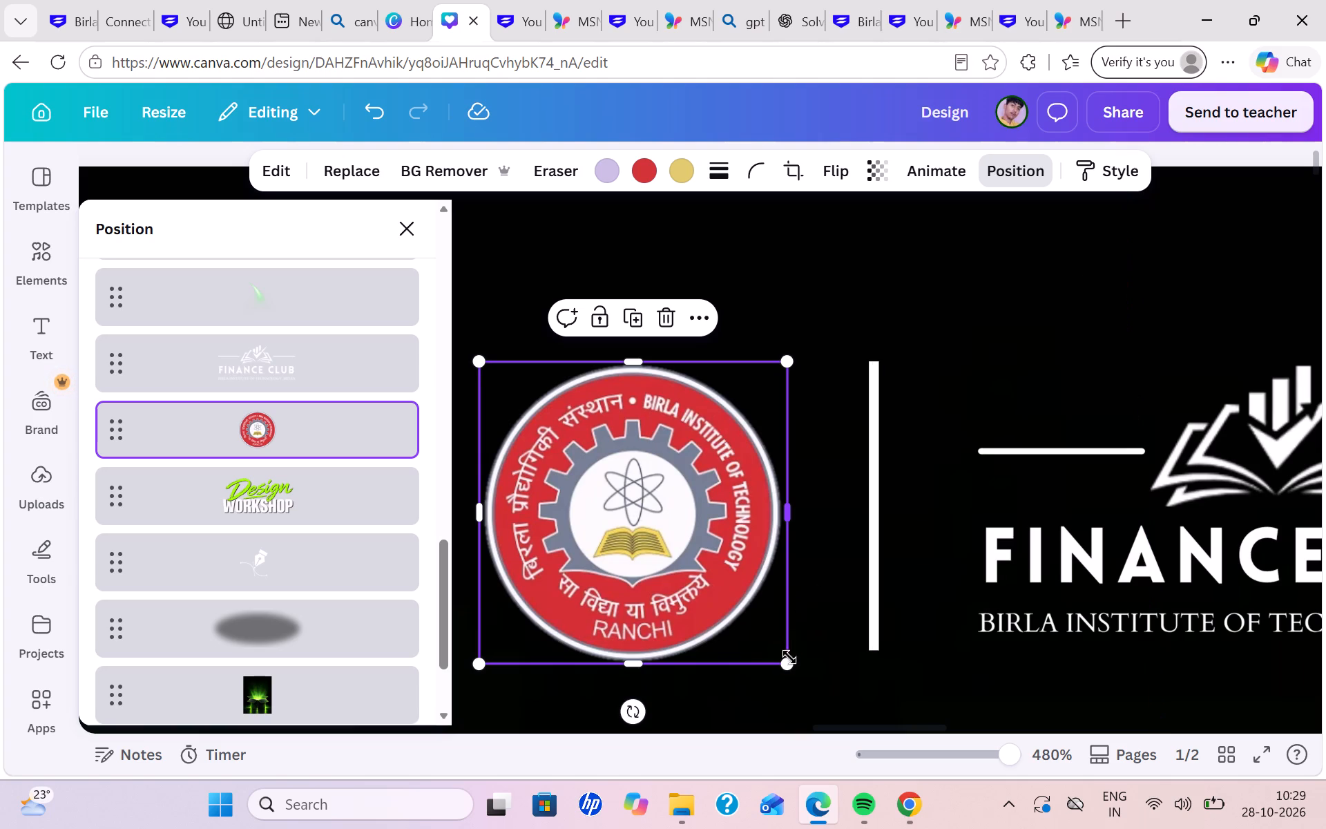
{"action": "left_click_drag", "start_coordinate": [785, 671], "coordinate": [782, 661]}
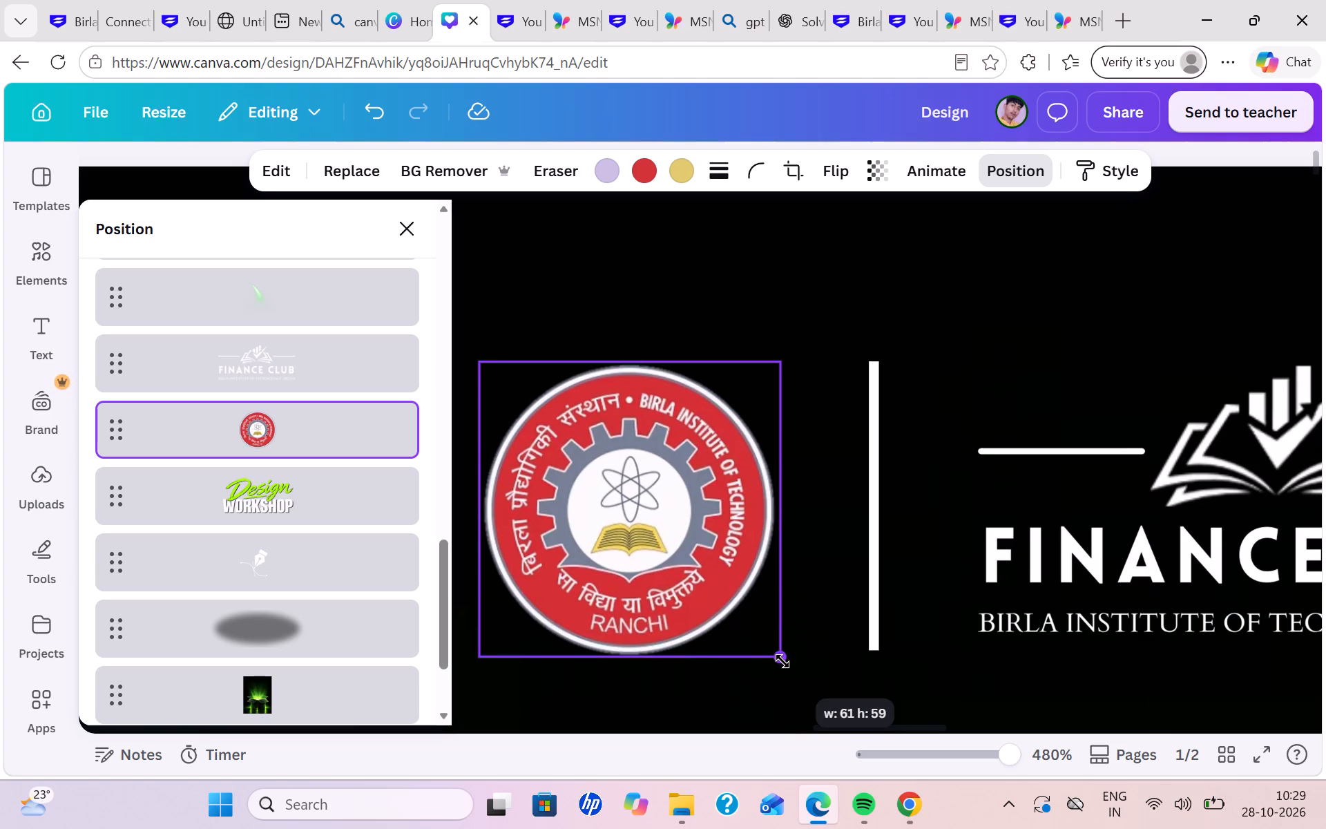
{"action": "left_click_drag", "start_coordinate": [782, 661], "coordinate": [782, 659]}
Move the institute logo slightly closer to the divider, vertically centred on the divider line.
{"action": "left_click_drag", "start_coordinate": [704, 593], "coordinate": [732, 587]}
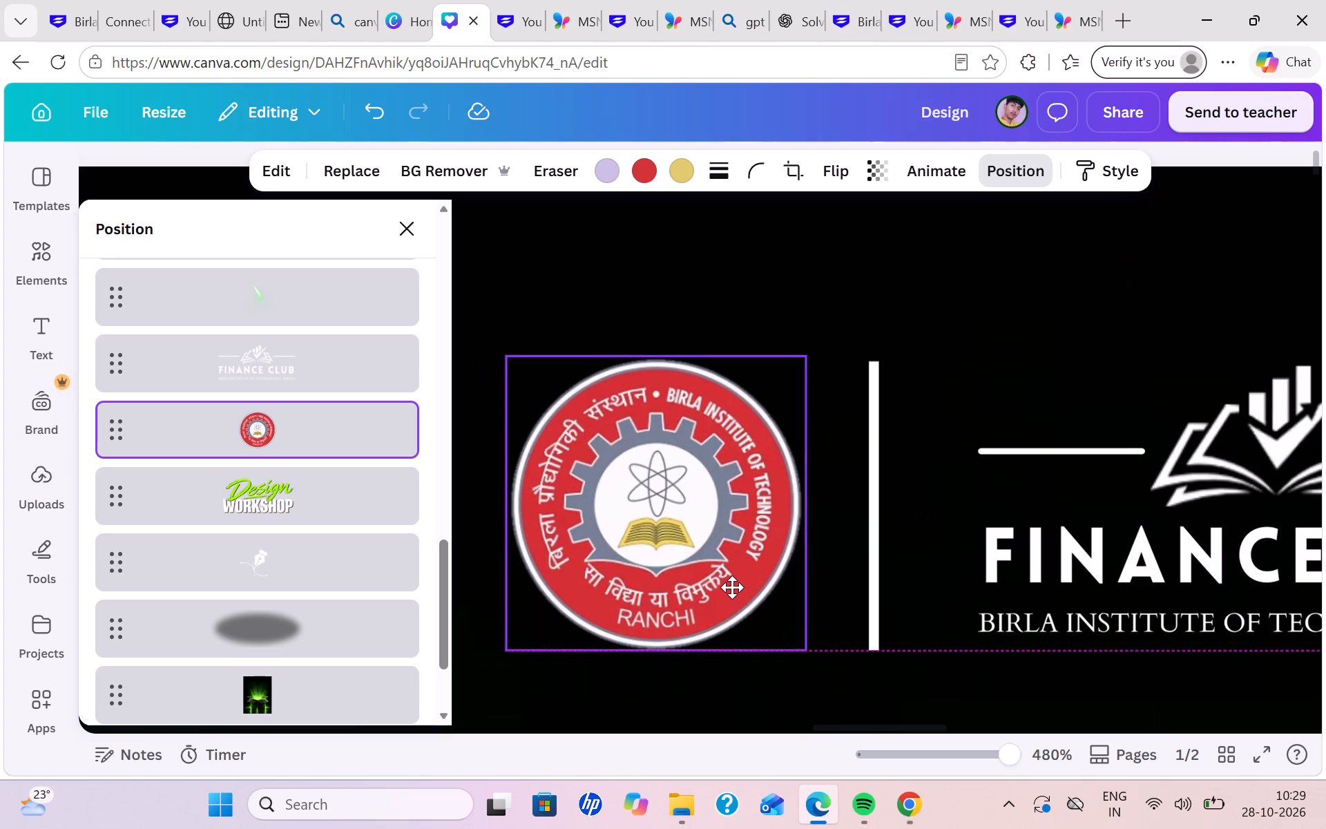
{"action": "left_click_drag", "start_coordinate": [732, 587], "coordinate": [736, 589]}
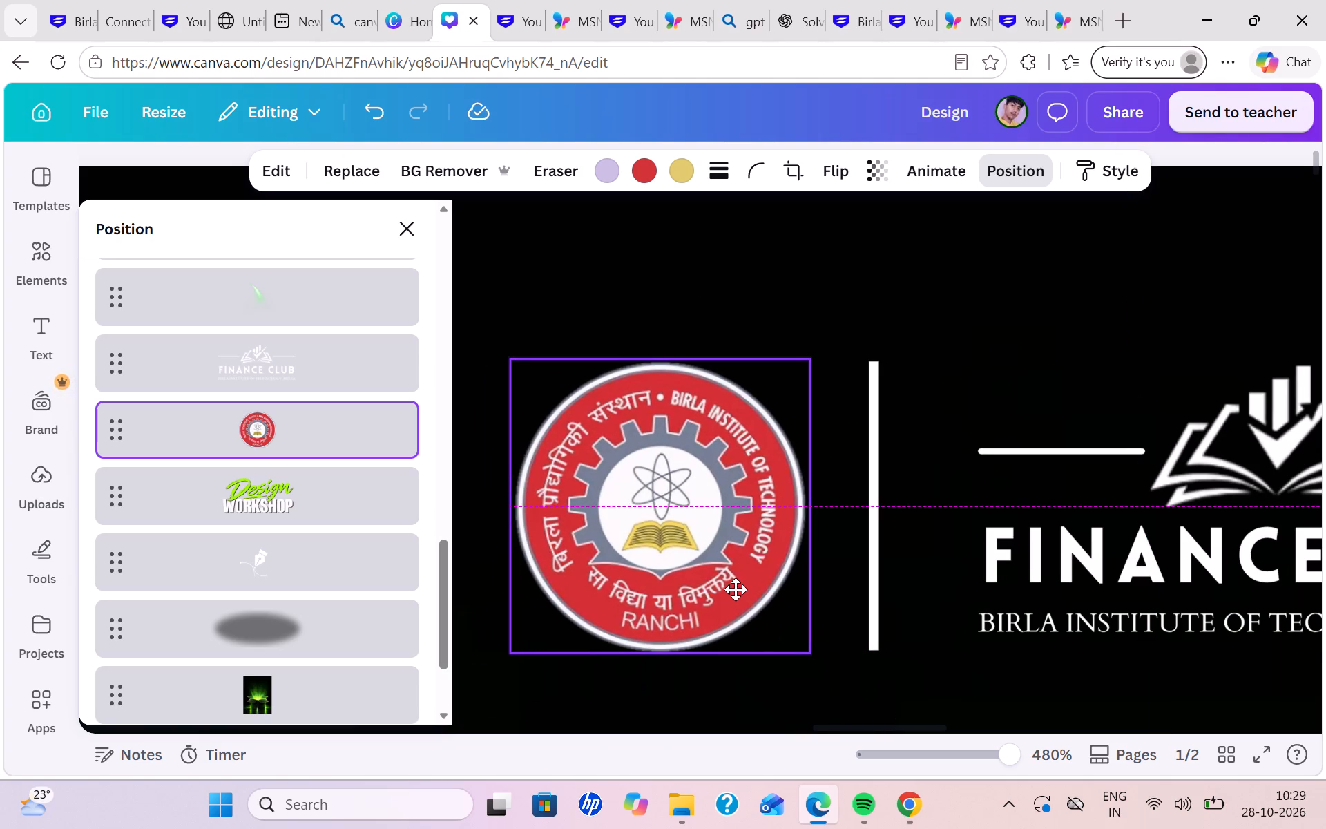
{"action": "left_click_drag", "start_coordinate": [736, 589], "coordinate": [728, 591]}
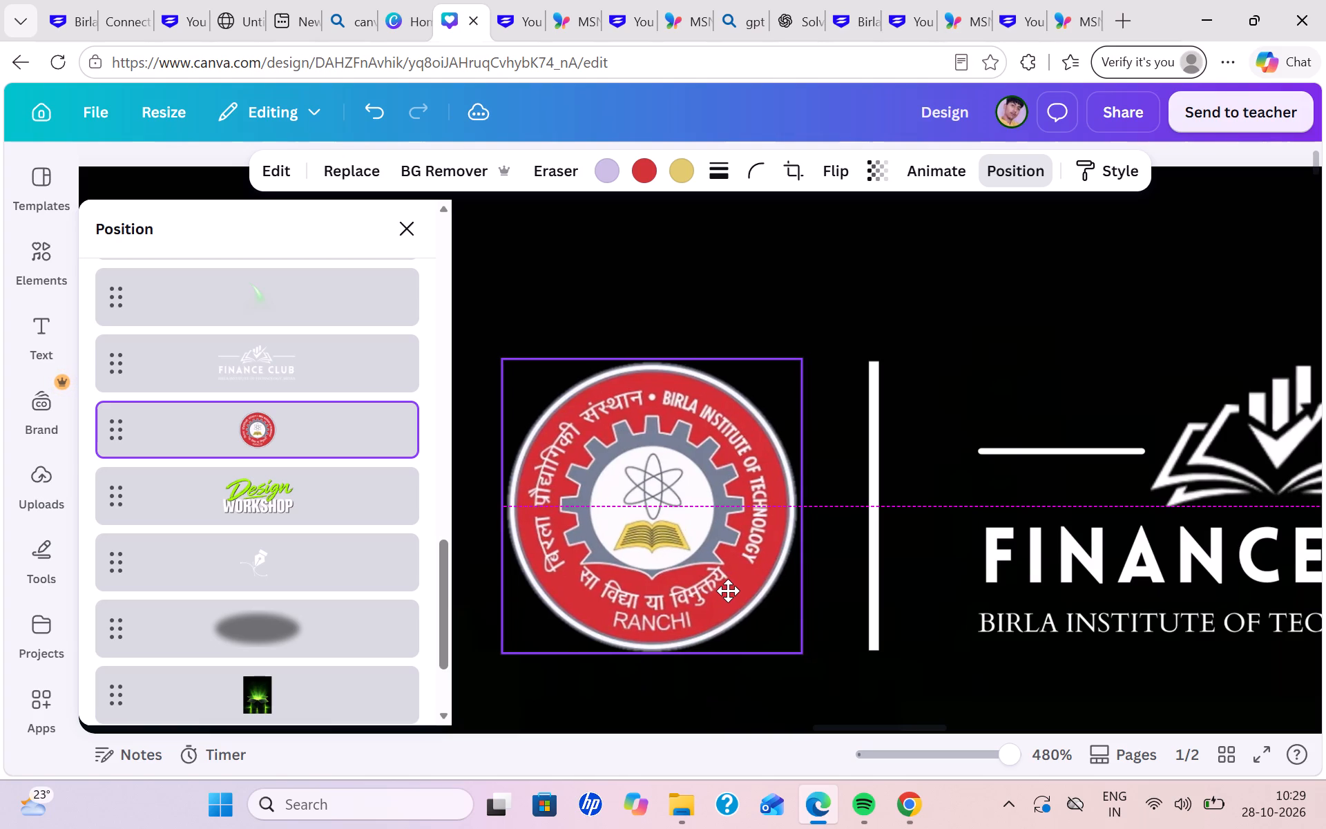
{"action": "left_click_drag", "start_coordinate": [728, 591], "coordinate": [730, 591]}
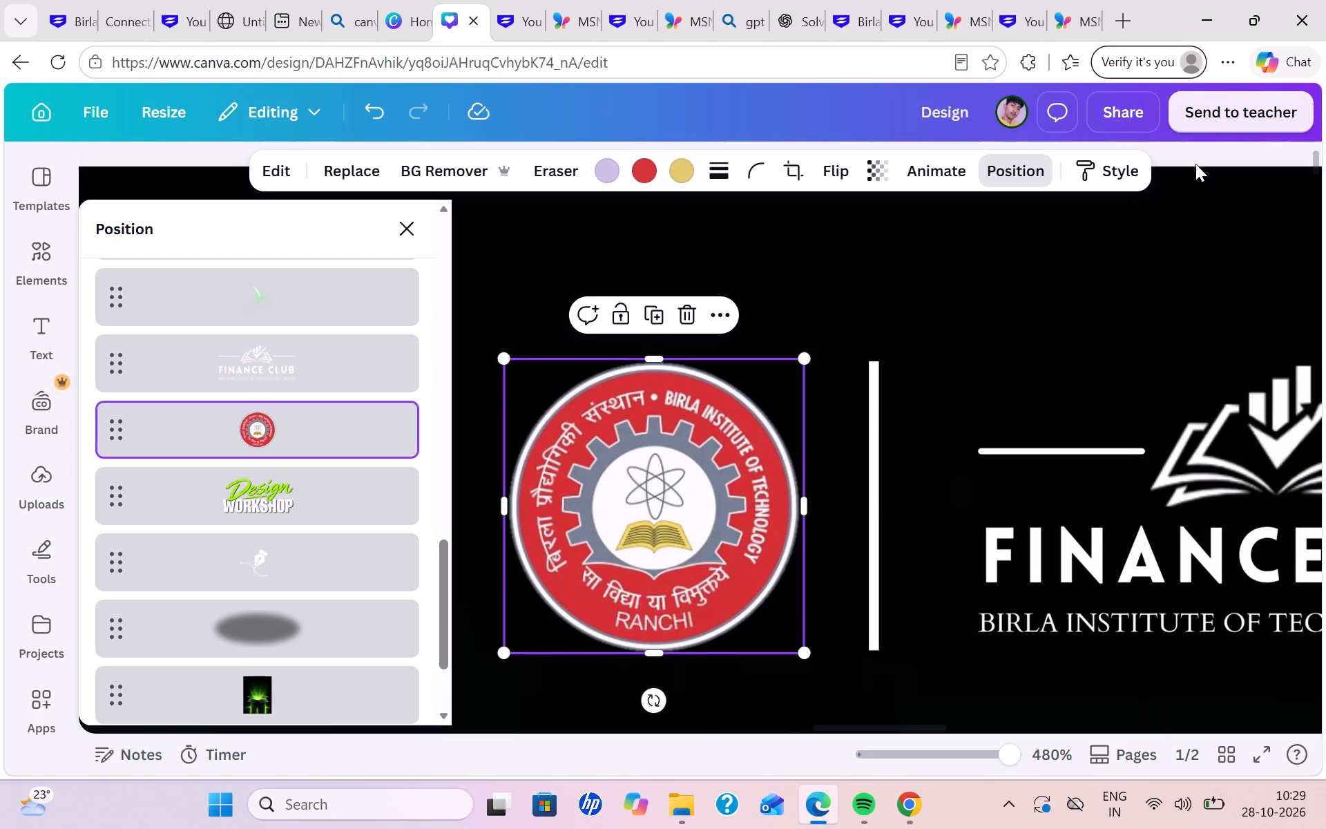
{"action": "left_click", "coordinate": [1198, 146]}
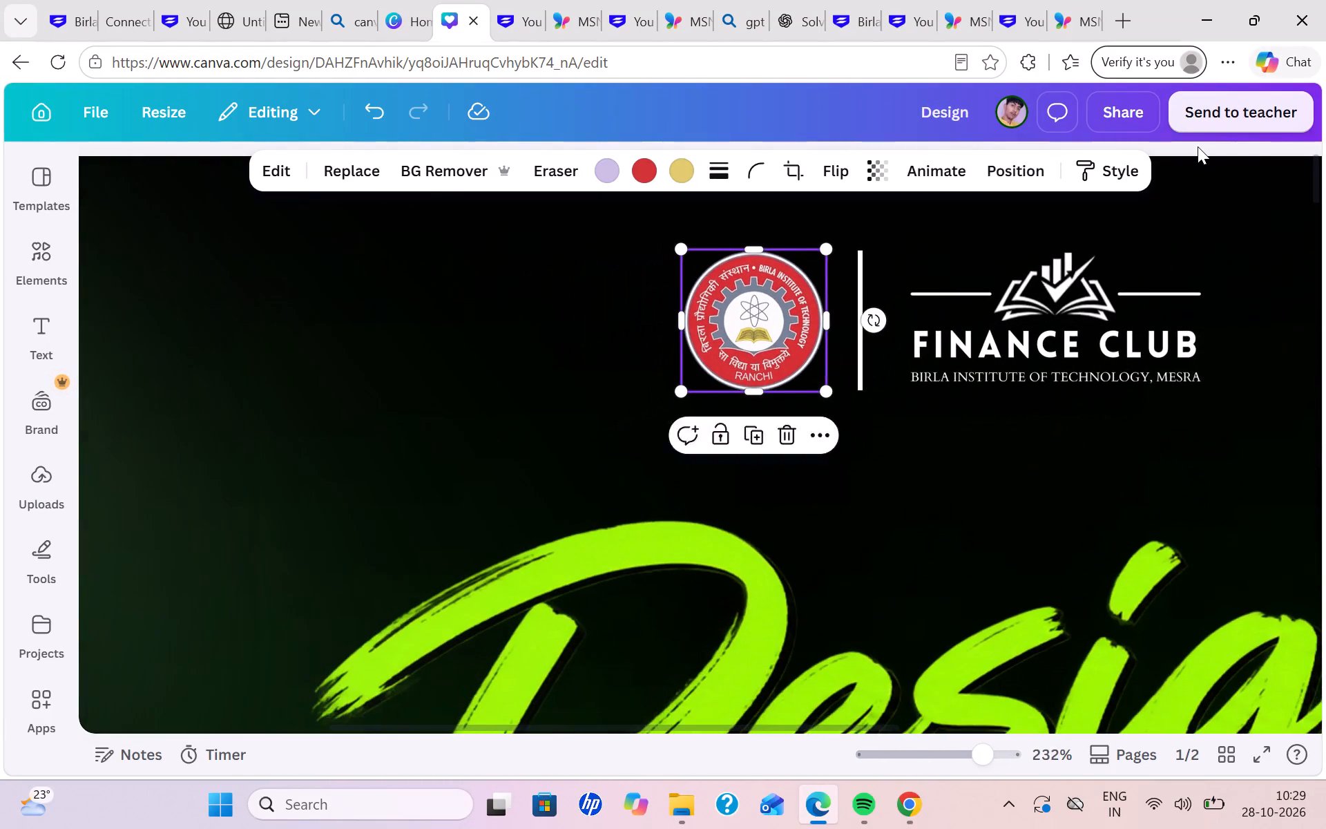
{"action": "left_click", "coordinate": [1198, 146]}
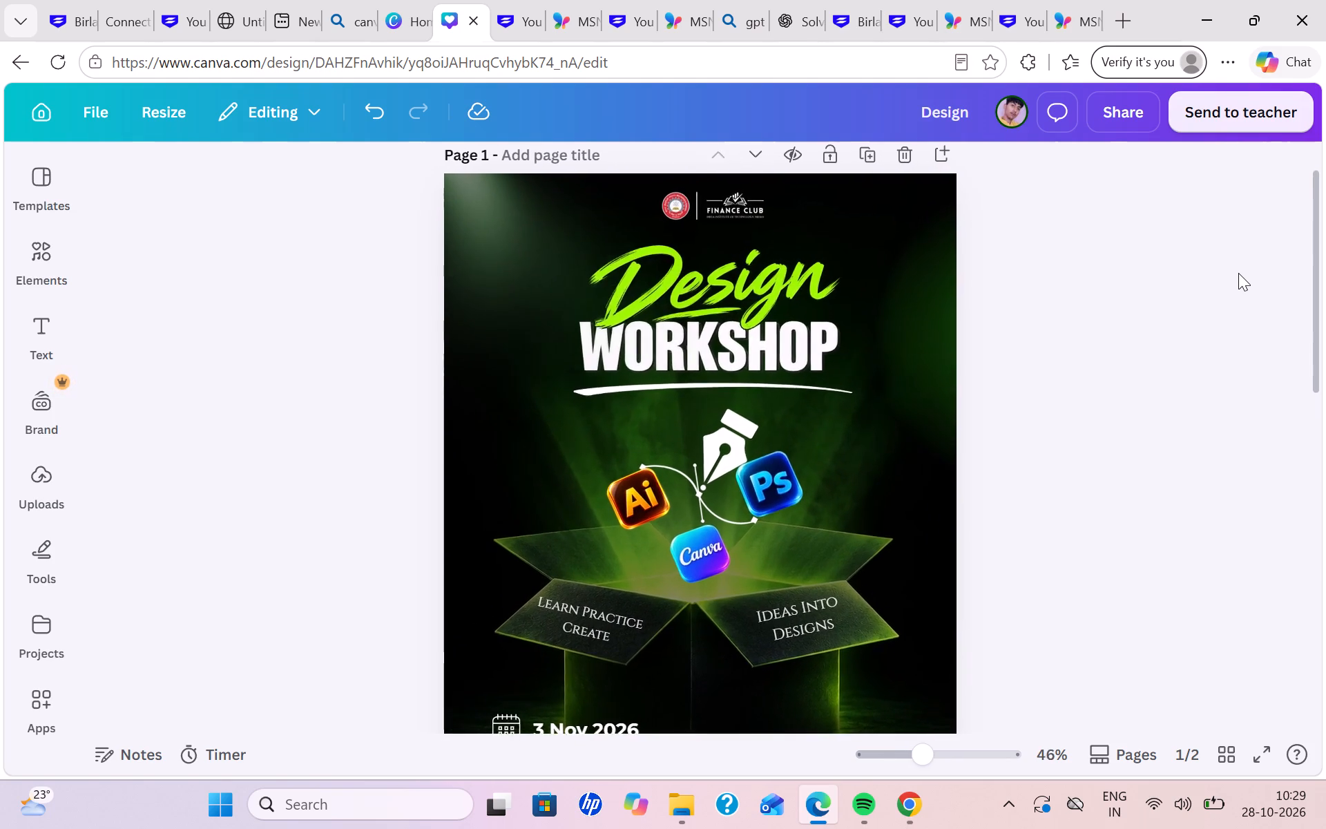
Apply the Drop shadow effect to the "Learn Practice Create" text on the box flap, with its direction set to -14.
{"action": "scroll", "coordinate": [1238, 273], "scroll_direction": "down", "scroll_amount": 2}
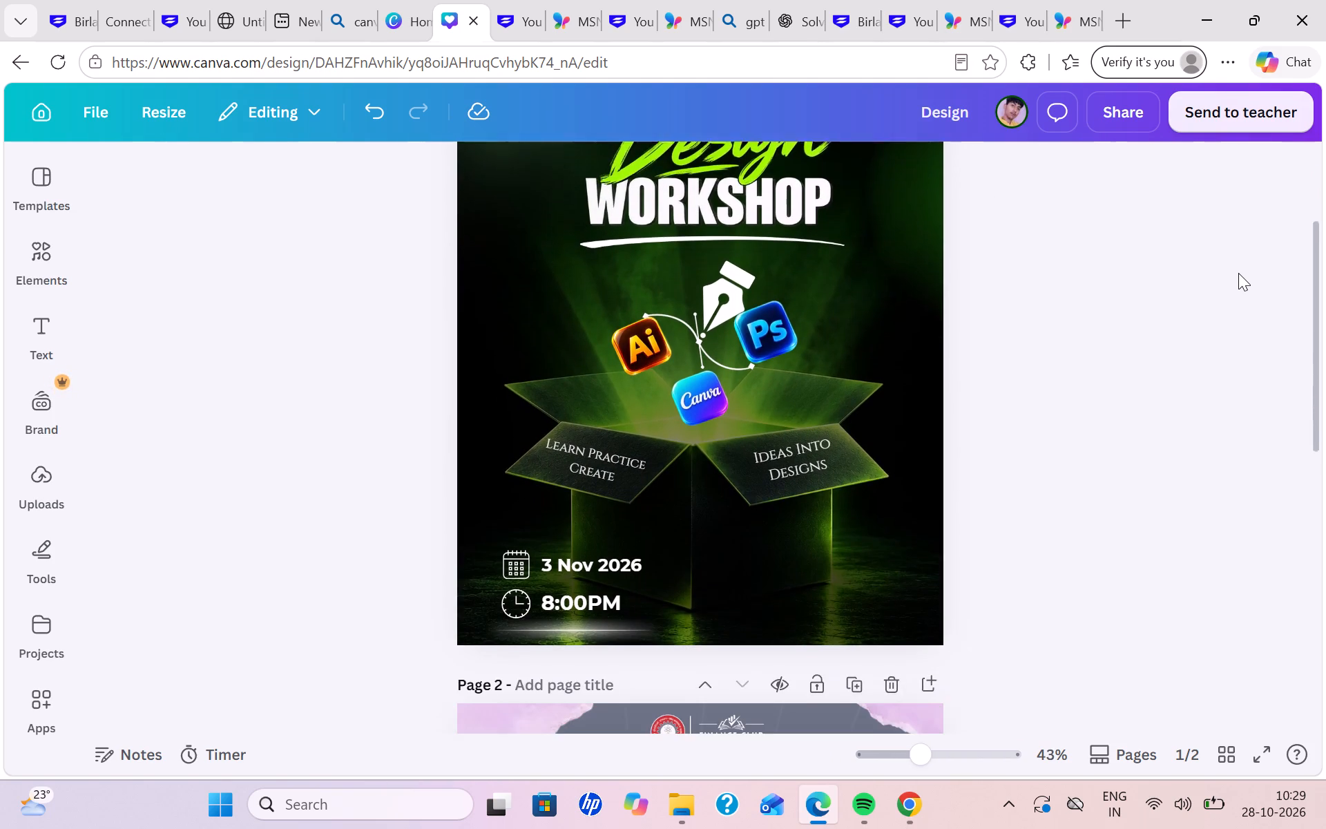
{"action": "left_click", "coordinate": [605, 463]}
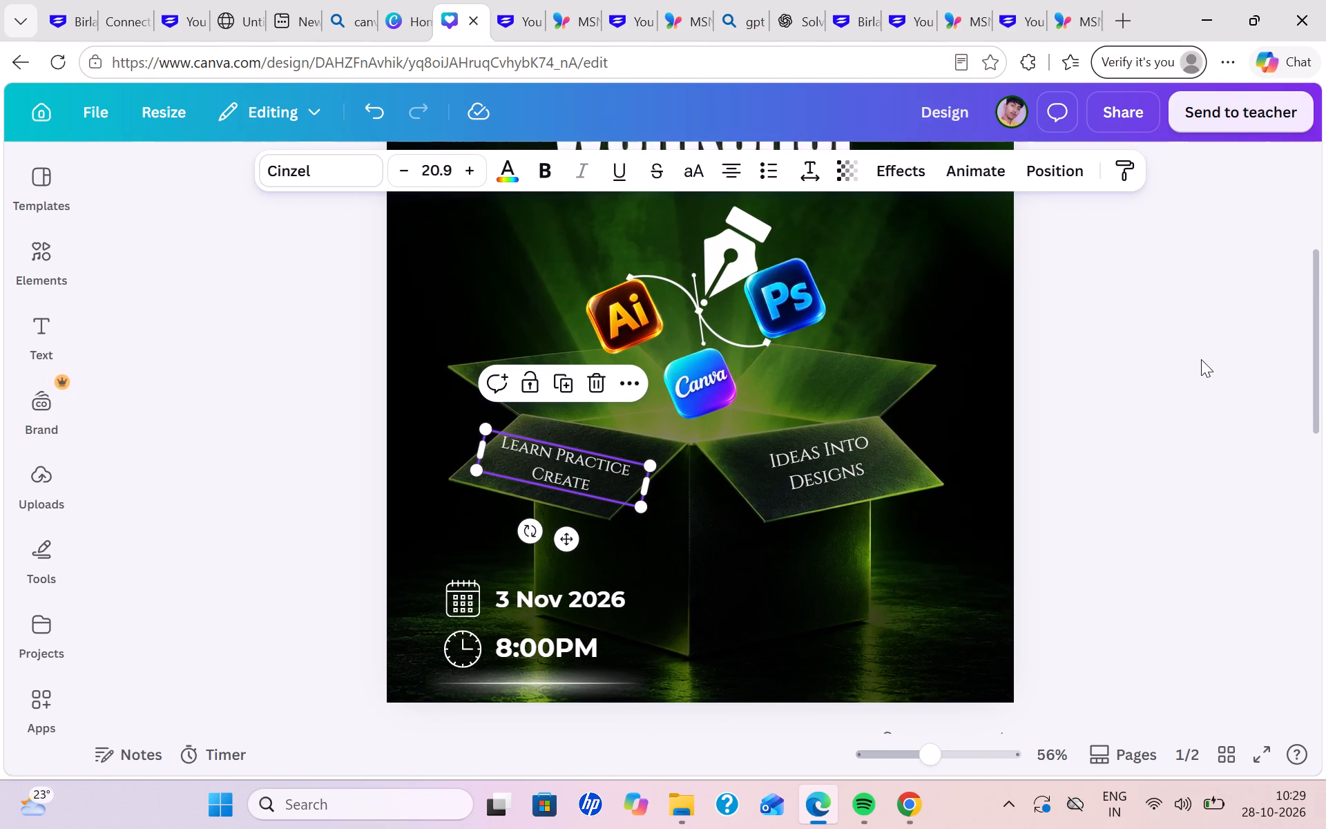
{"action": "left_click", "coordinate": [907, 164]}
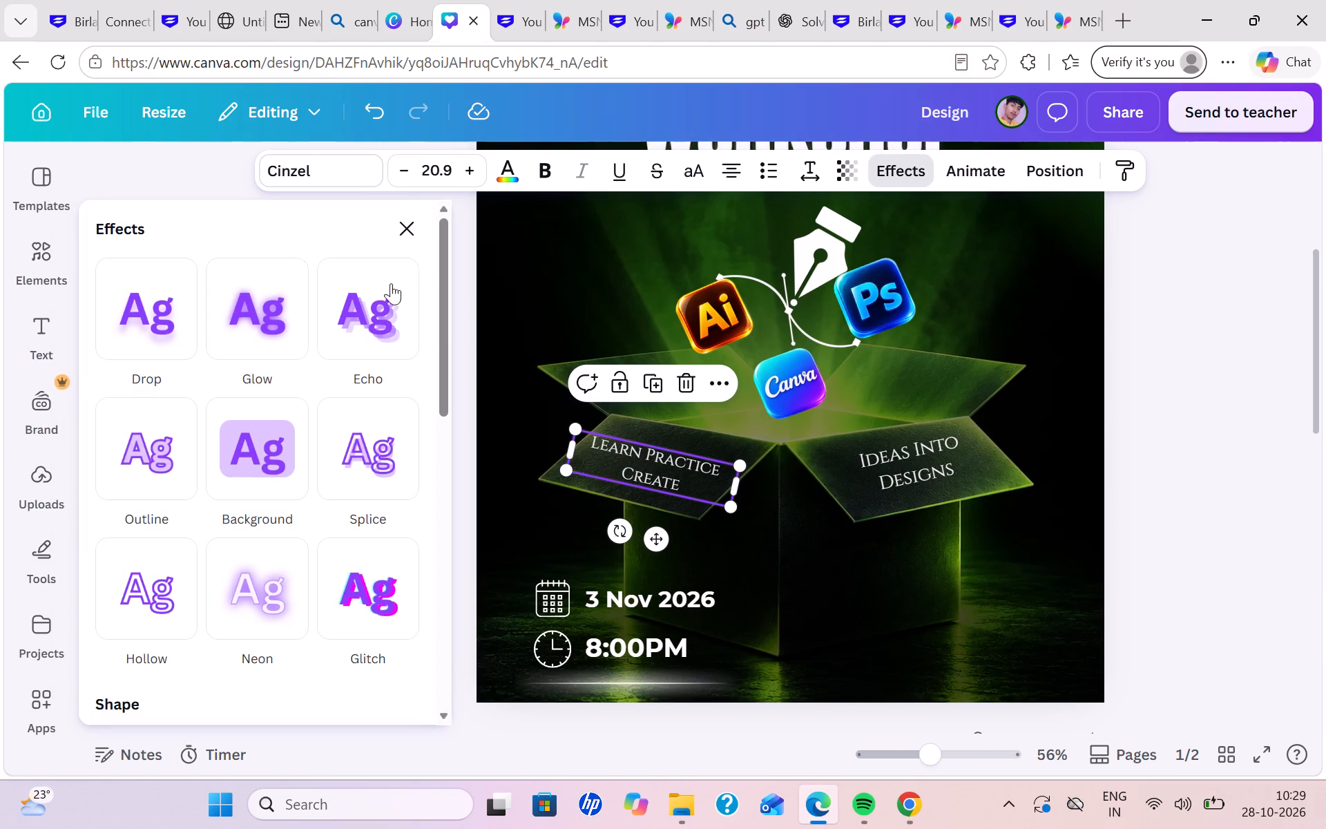
{"action": "left_click", "coordinate": [177, 346]}
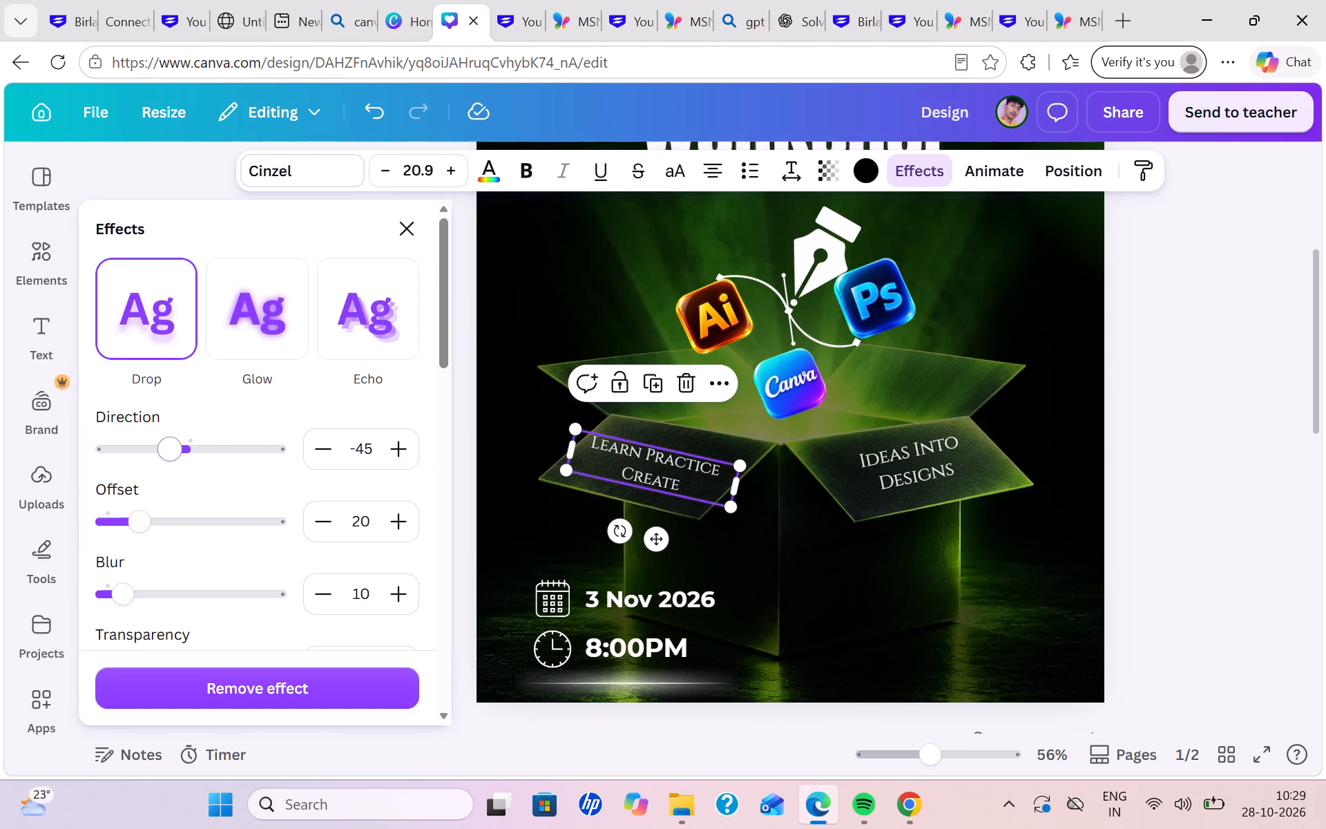
{"action": "left_click_drag", "start_coordinate": [172, 457], "coordinate": [238, 461]}
{"action": "left_click_drag", "start_coordinate": [238, 461], "coordinate": [198, 466]}
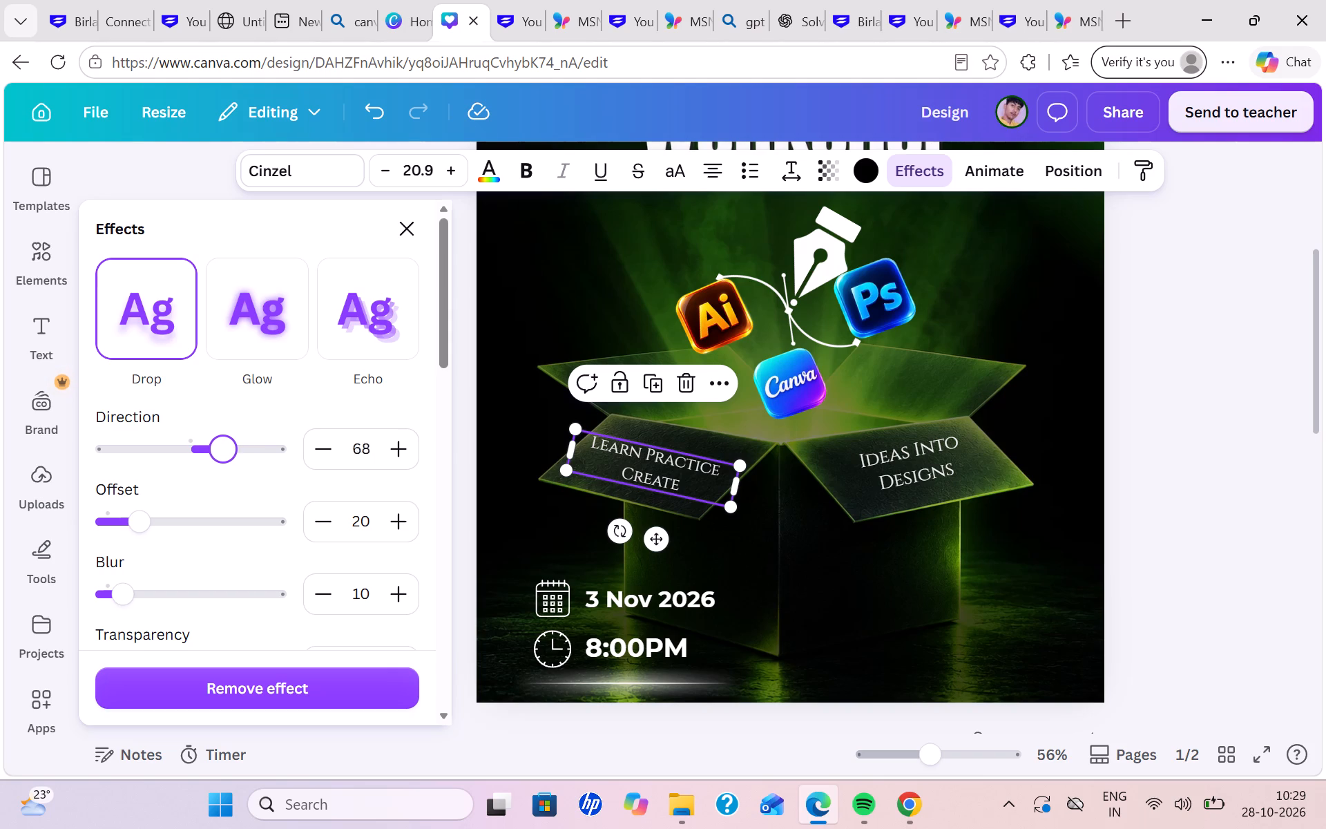
{"action": "left_click_drag", "start_coordinate": [198, 466], "coordinate": [140, 486]}
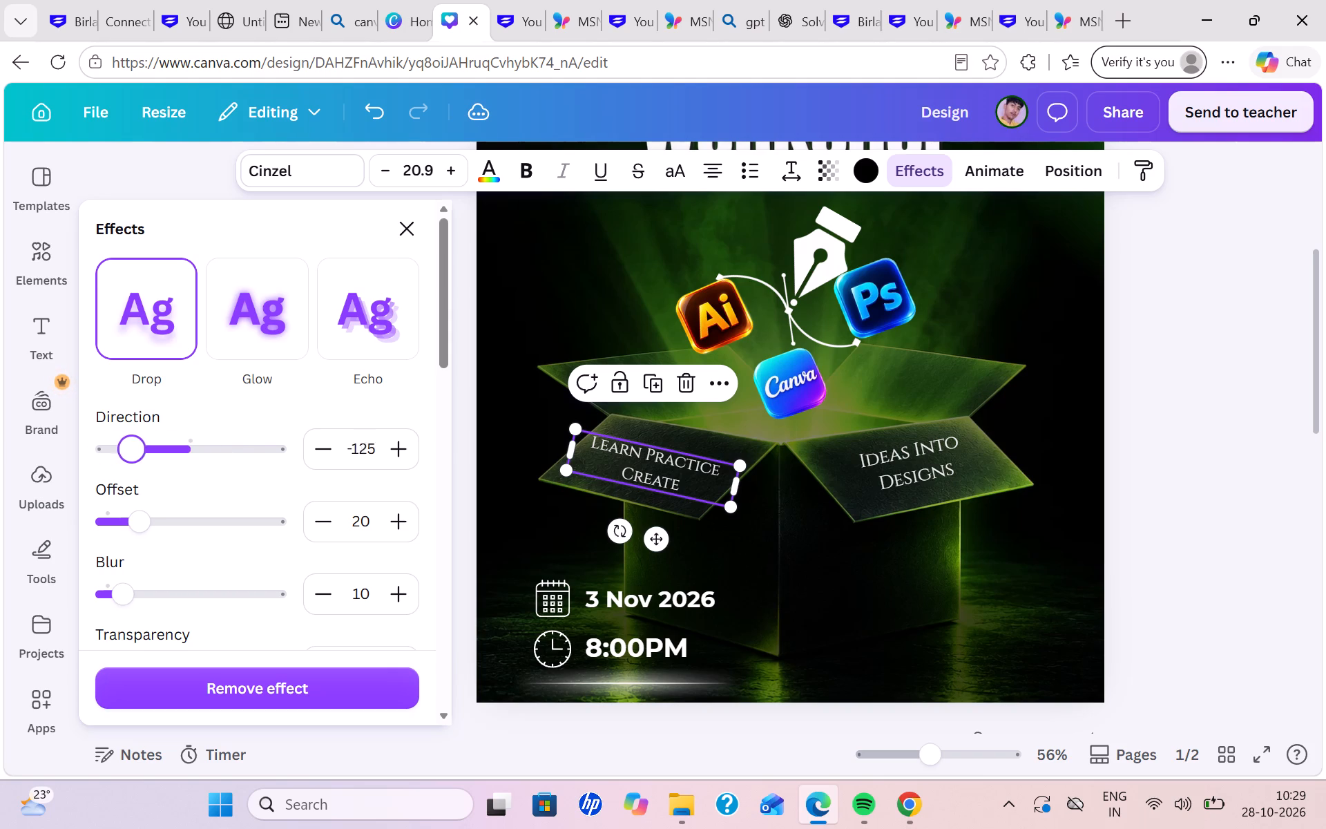
{"action": "left_click_drag", "start_coordinate": [140, 486], "coordinate": [184, 495]}
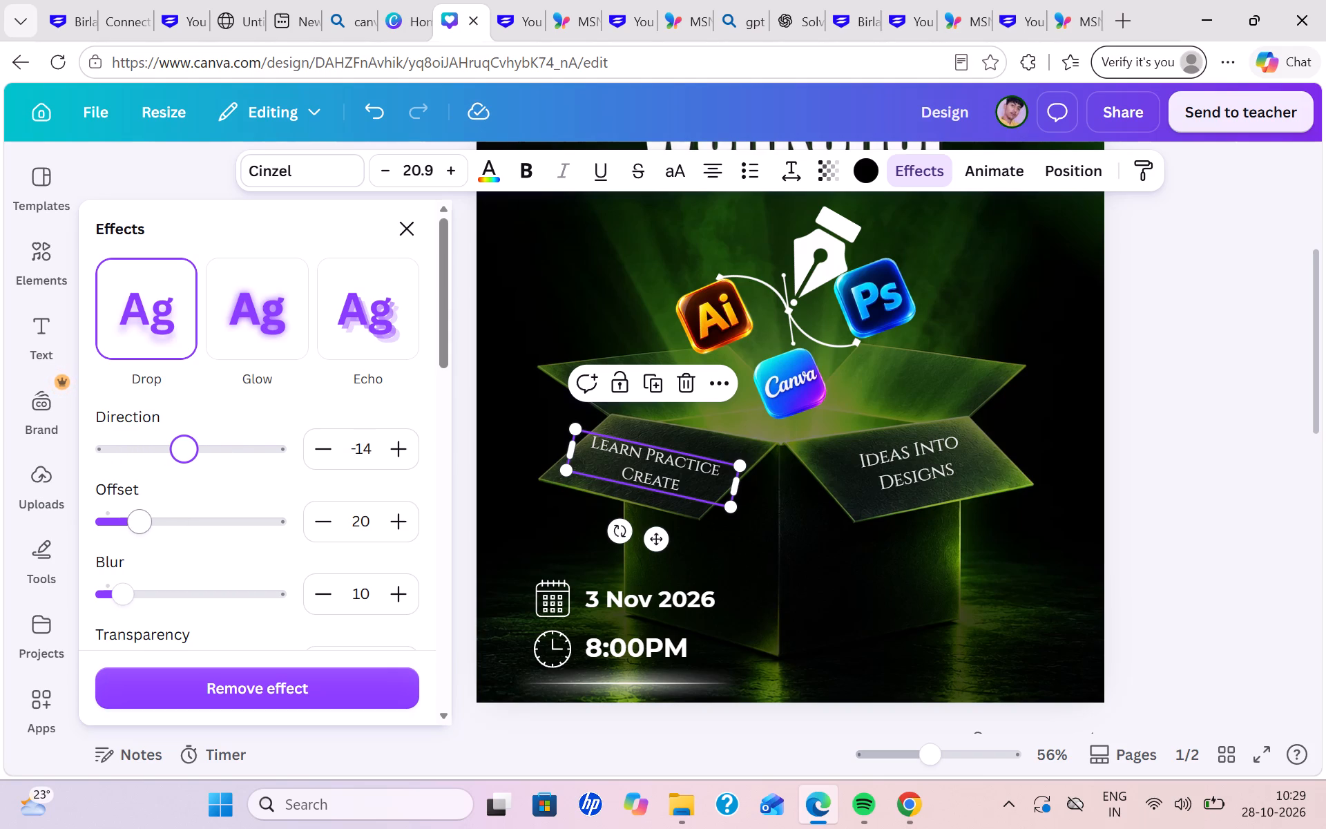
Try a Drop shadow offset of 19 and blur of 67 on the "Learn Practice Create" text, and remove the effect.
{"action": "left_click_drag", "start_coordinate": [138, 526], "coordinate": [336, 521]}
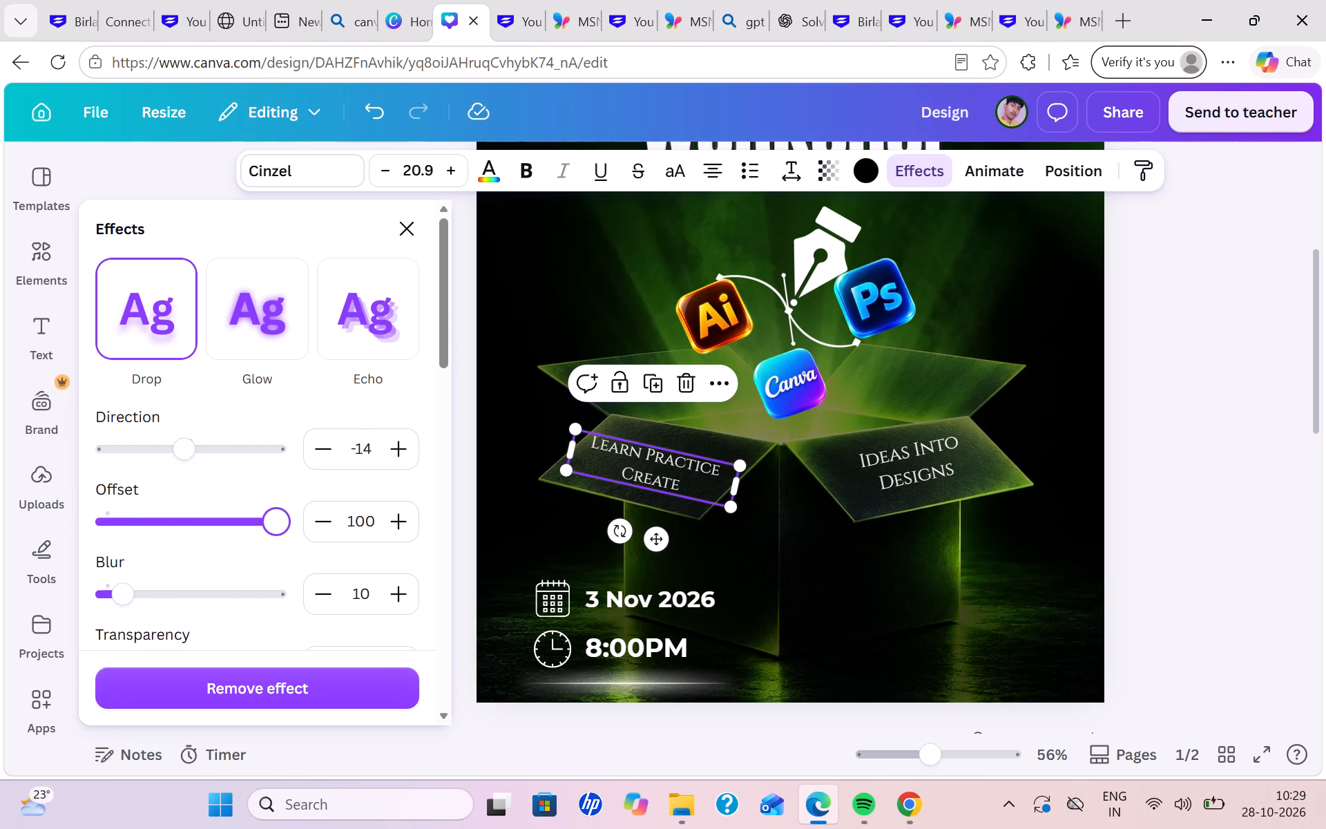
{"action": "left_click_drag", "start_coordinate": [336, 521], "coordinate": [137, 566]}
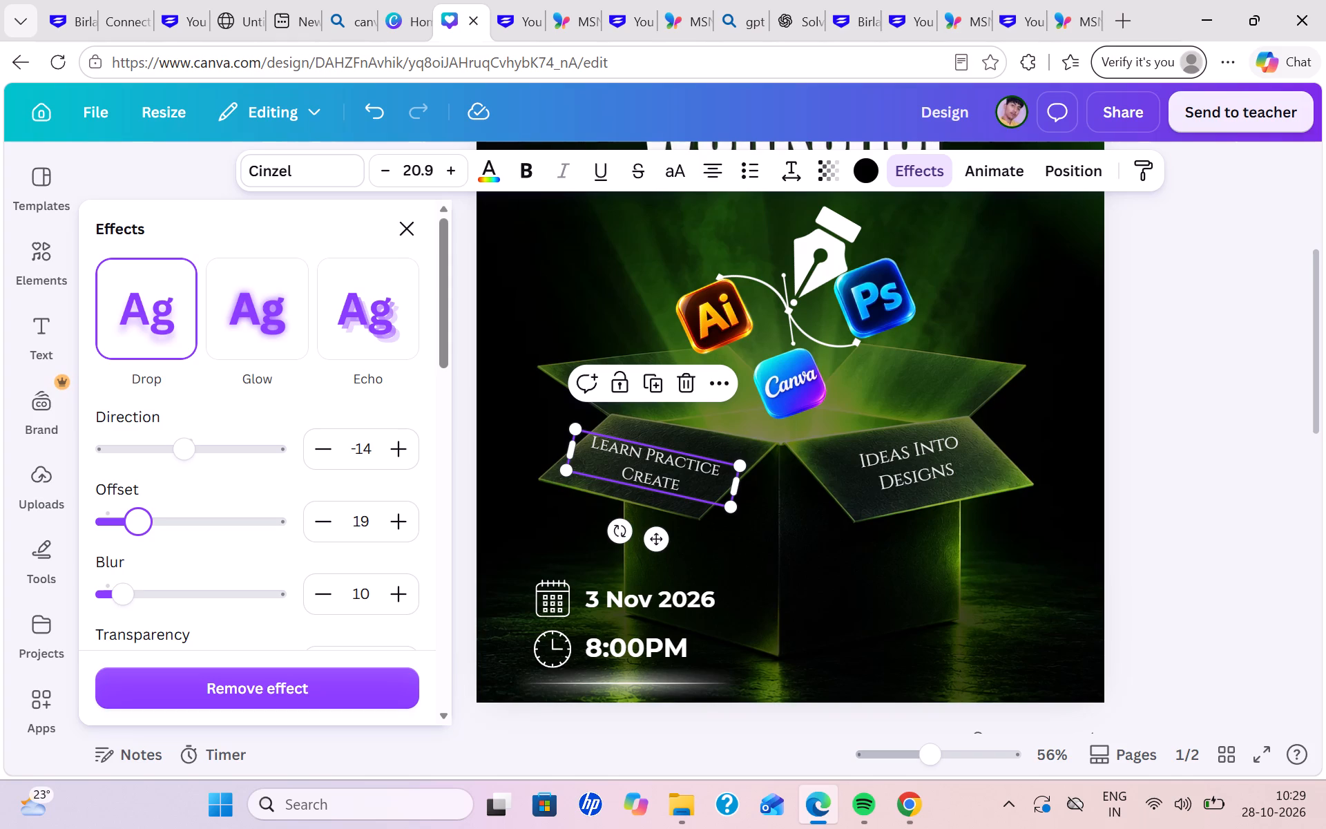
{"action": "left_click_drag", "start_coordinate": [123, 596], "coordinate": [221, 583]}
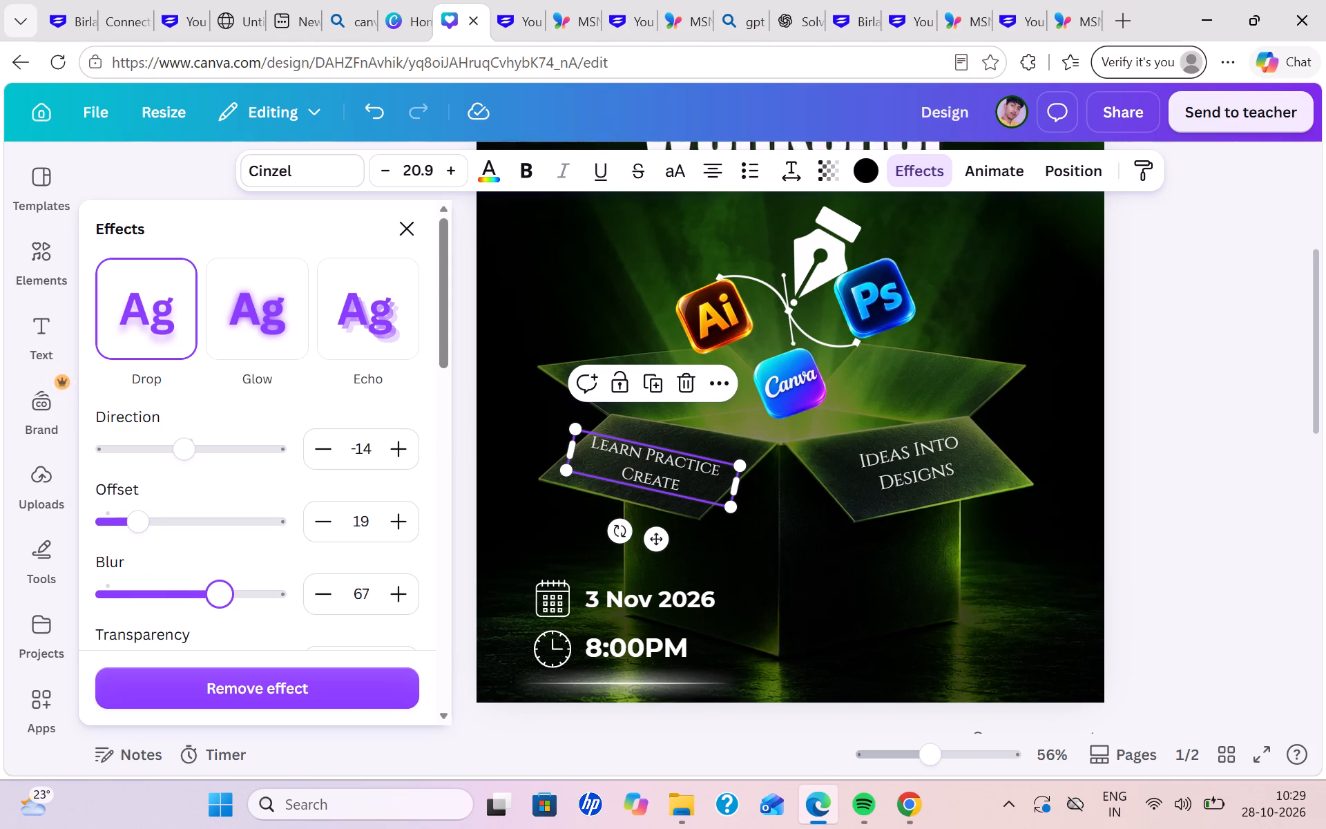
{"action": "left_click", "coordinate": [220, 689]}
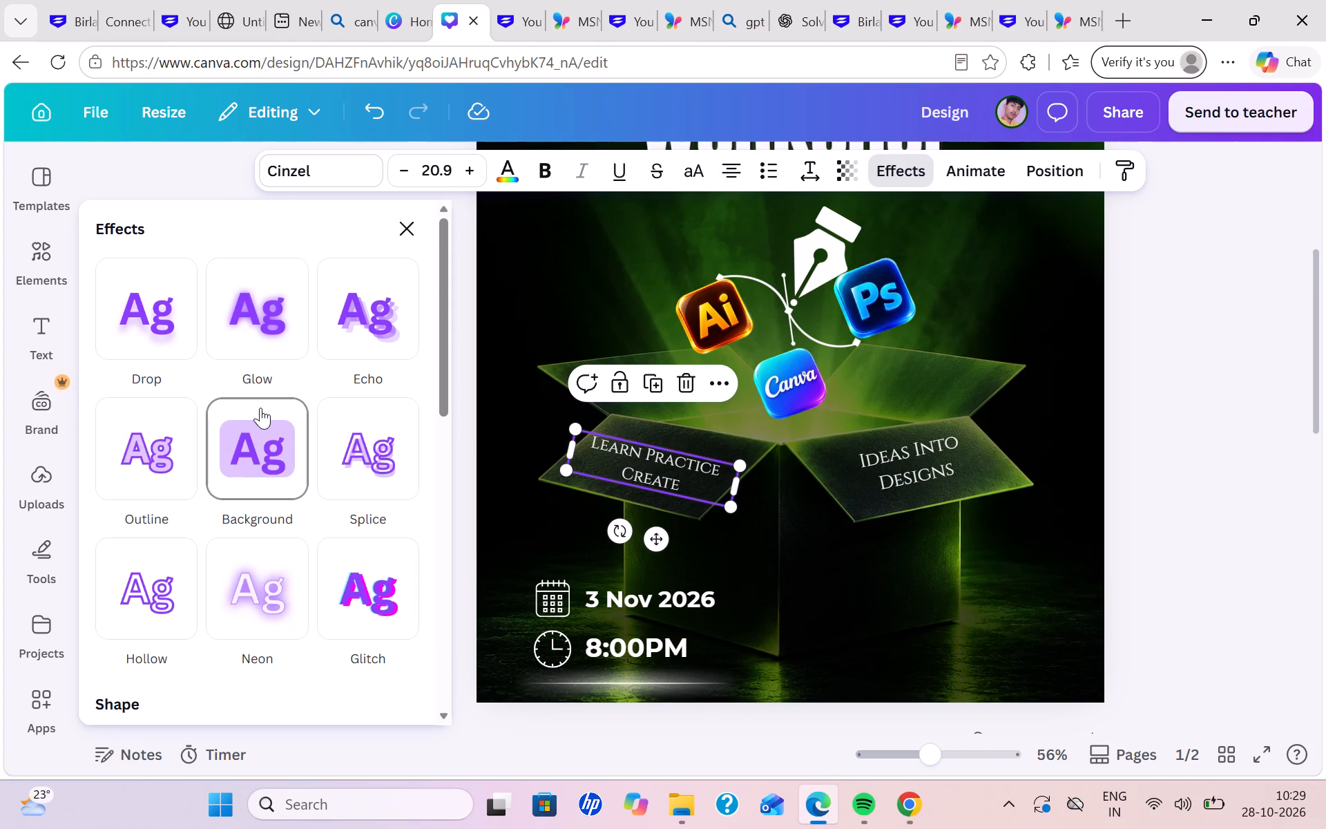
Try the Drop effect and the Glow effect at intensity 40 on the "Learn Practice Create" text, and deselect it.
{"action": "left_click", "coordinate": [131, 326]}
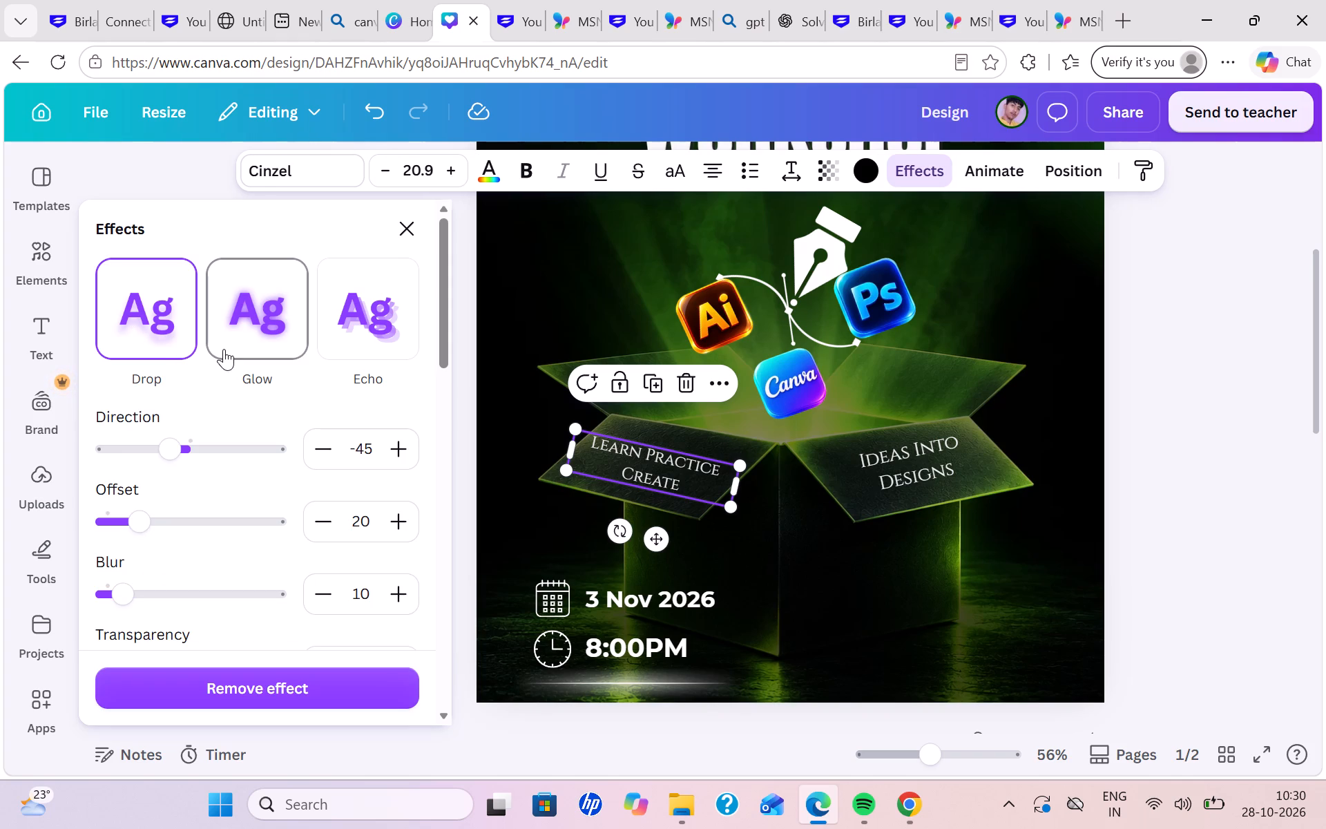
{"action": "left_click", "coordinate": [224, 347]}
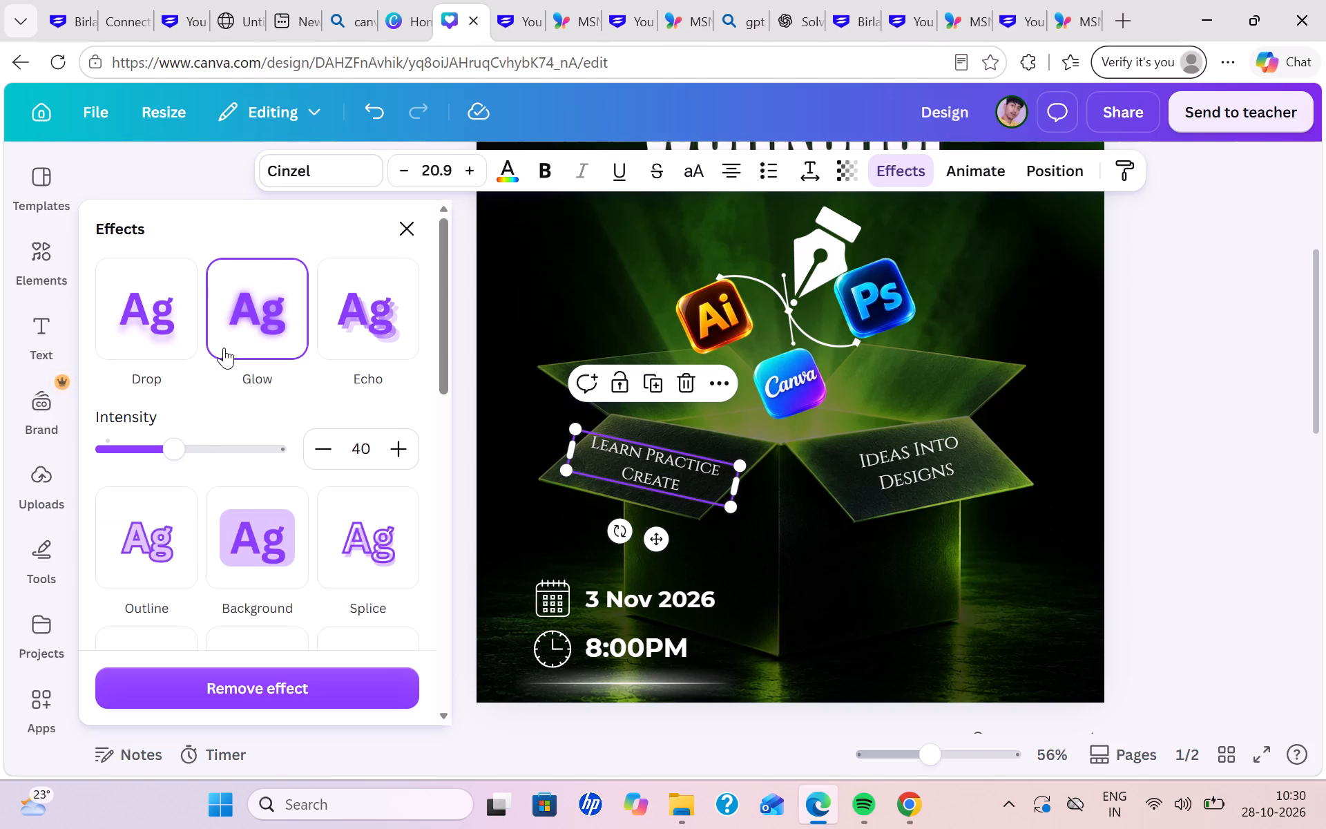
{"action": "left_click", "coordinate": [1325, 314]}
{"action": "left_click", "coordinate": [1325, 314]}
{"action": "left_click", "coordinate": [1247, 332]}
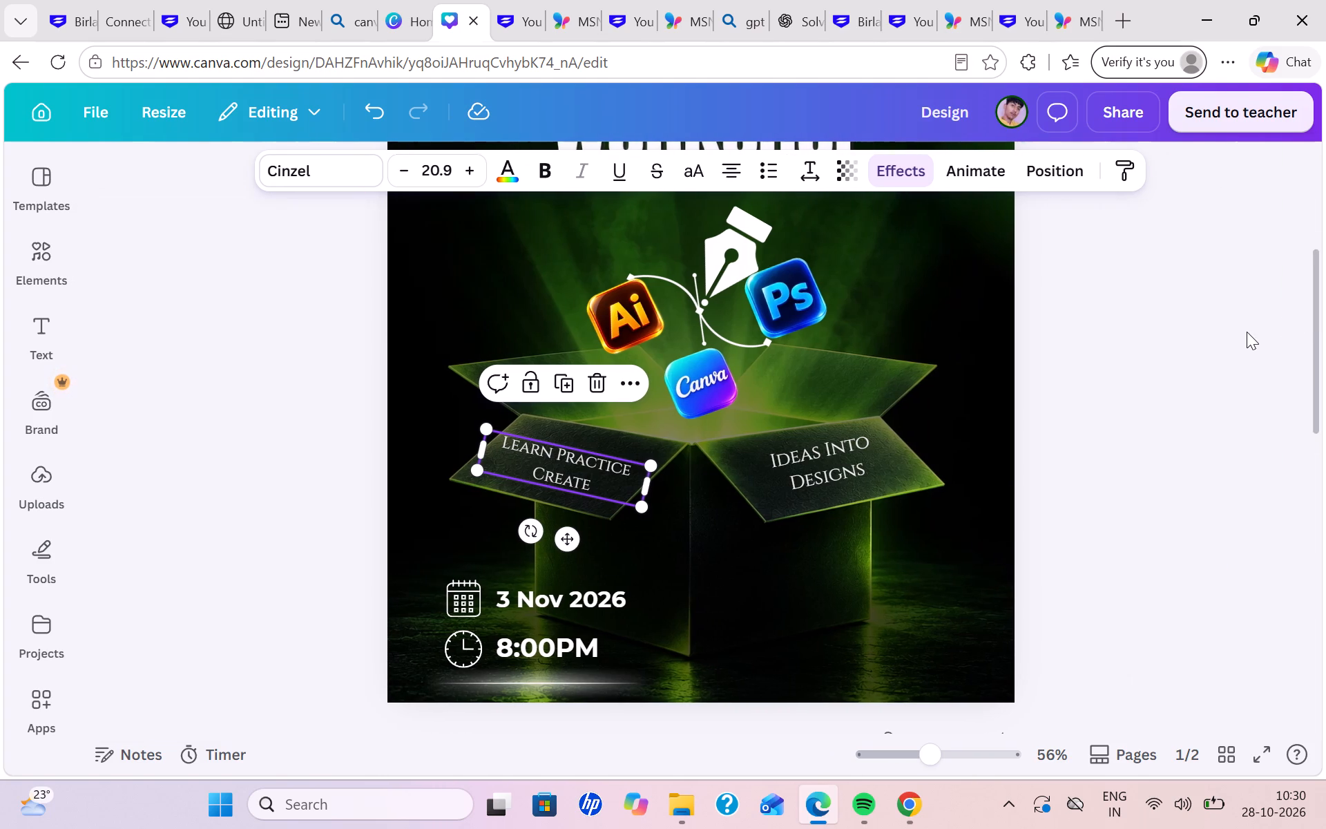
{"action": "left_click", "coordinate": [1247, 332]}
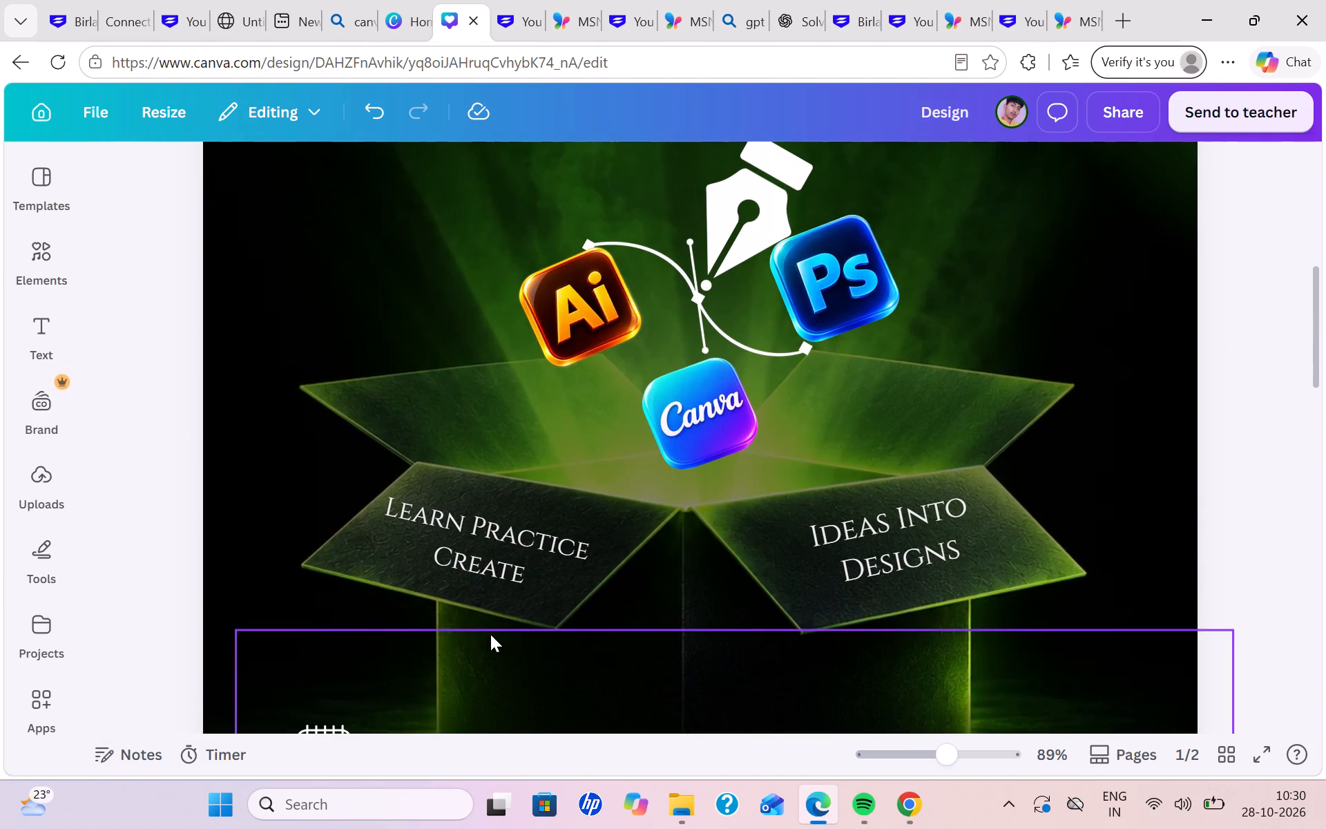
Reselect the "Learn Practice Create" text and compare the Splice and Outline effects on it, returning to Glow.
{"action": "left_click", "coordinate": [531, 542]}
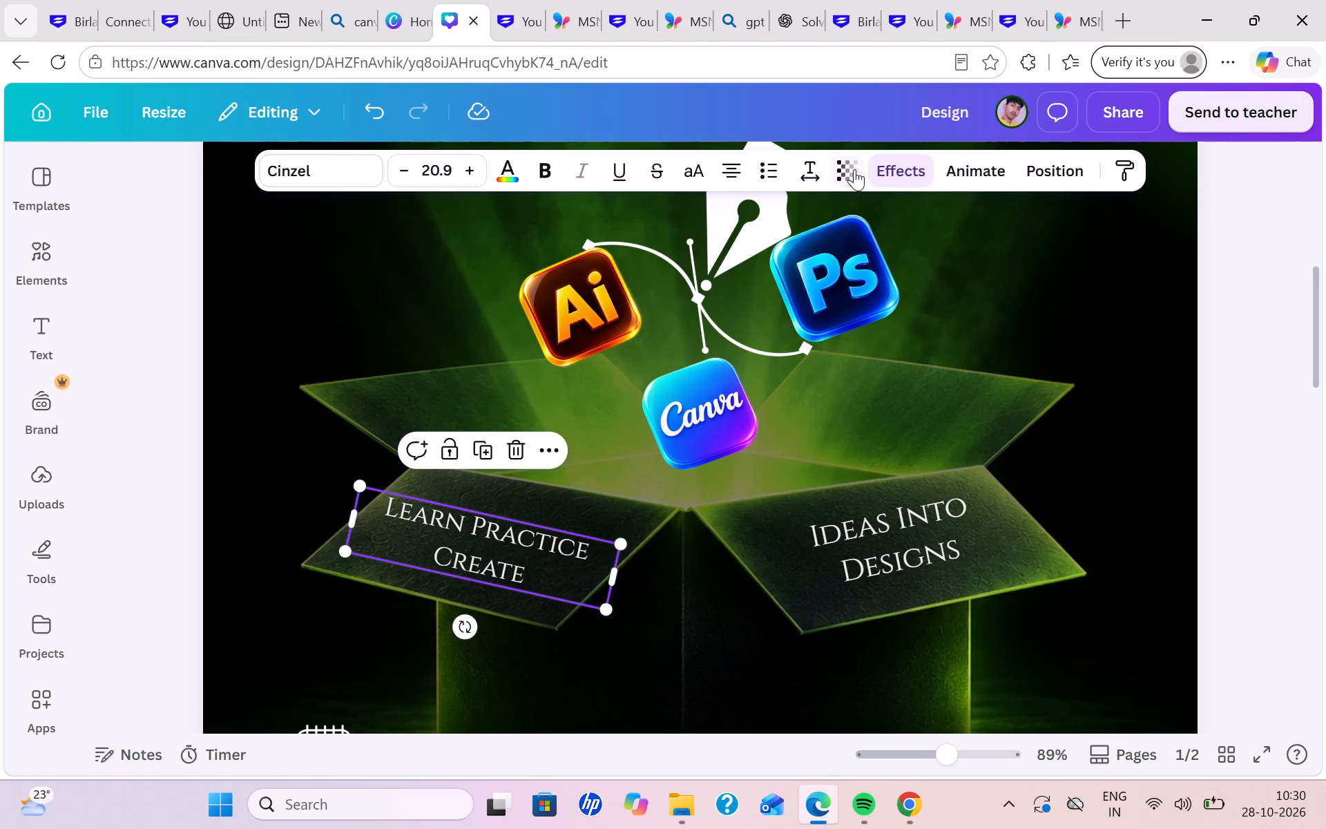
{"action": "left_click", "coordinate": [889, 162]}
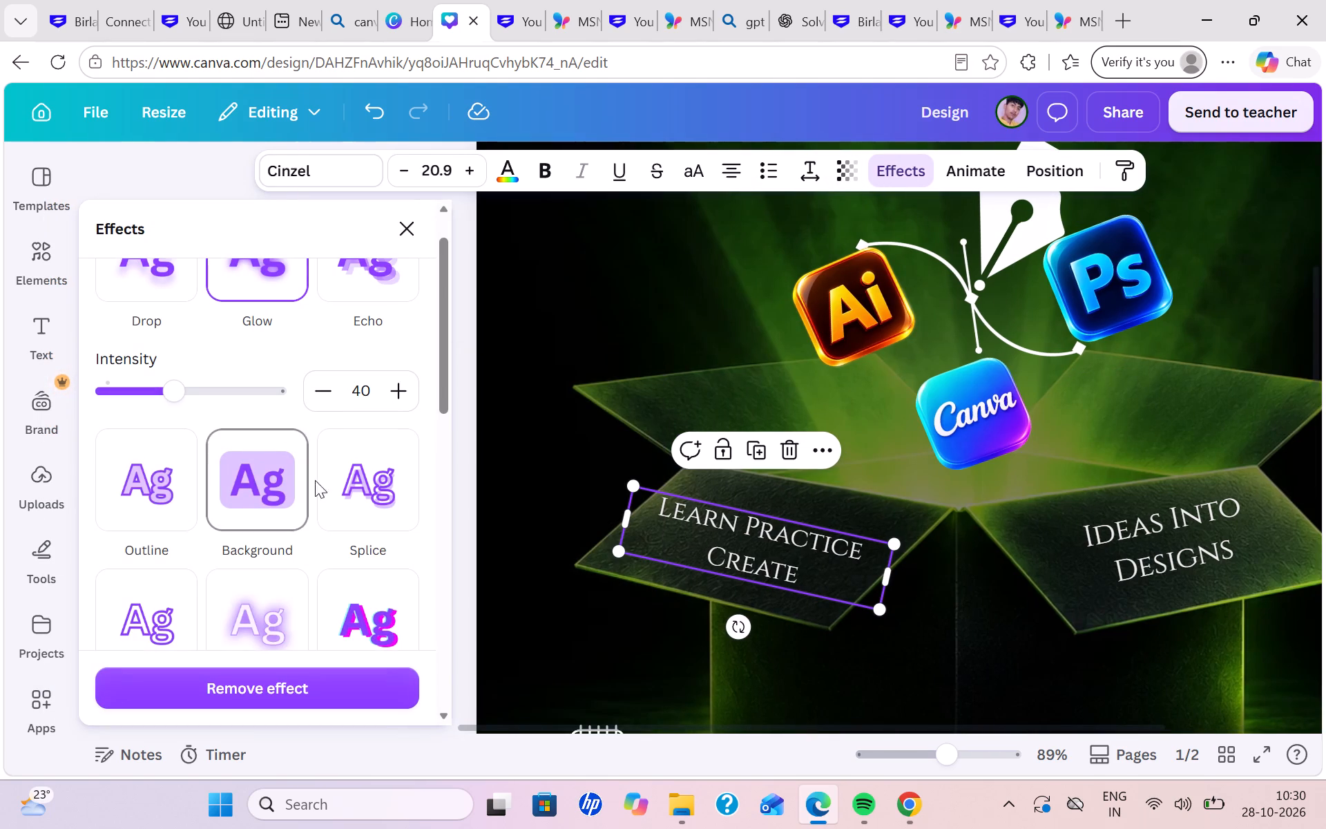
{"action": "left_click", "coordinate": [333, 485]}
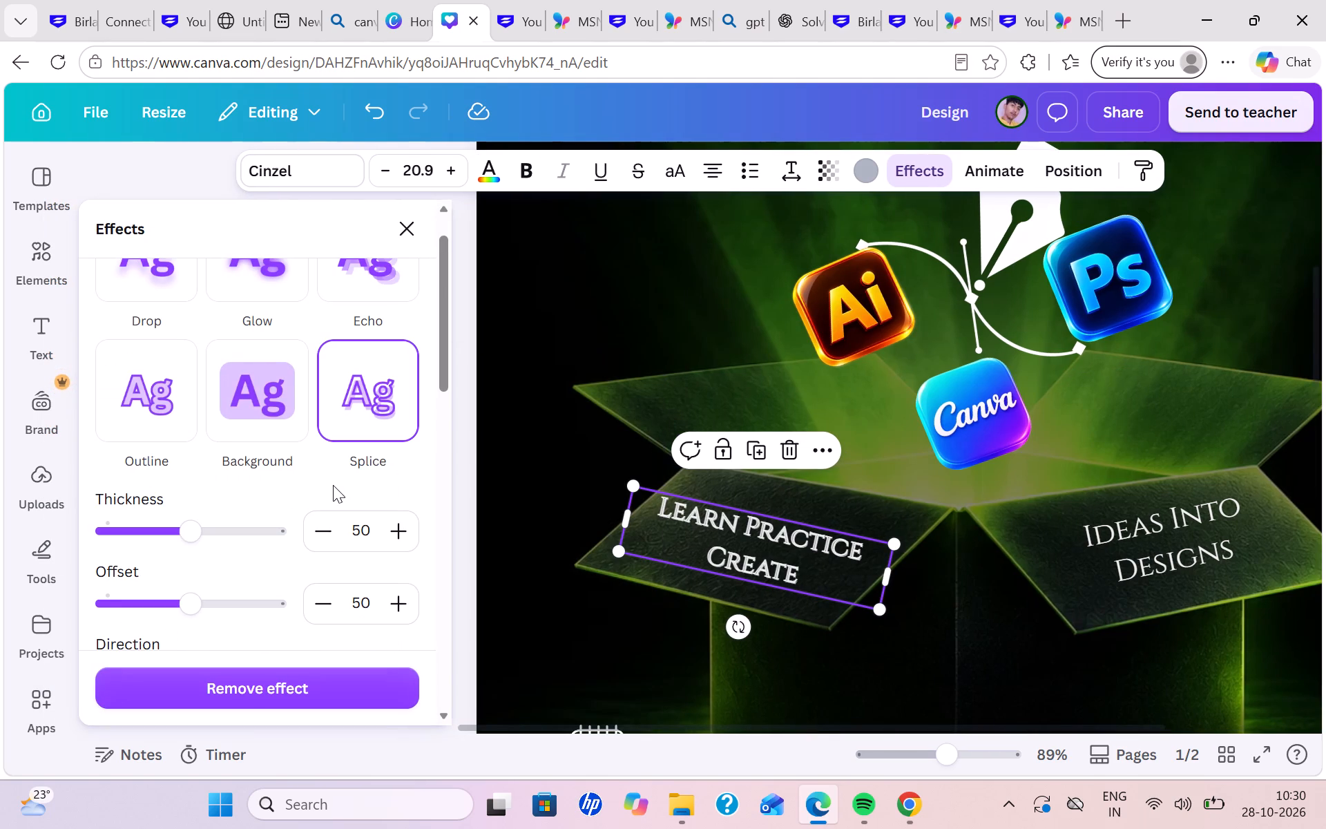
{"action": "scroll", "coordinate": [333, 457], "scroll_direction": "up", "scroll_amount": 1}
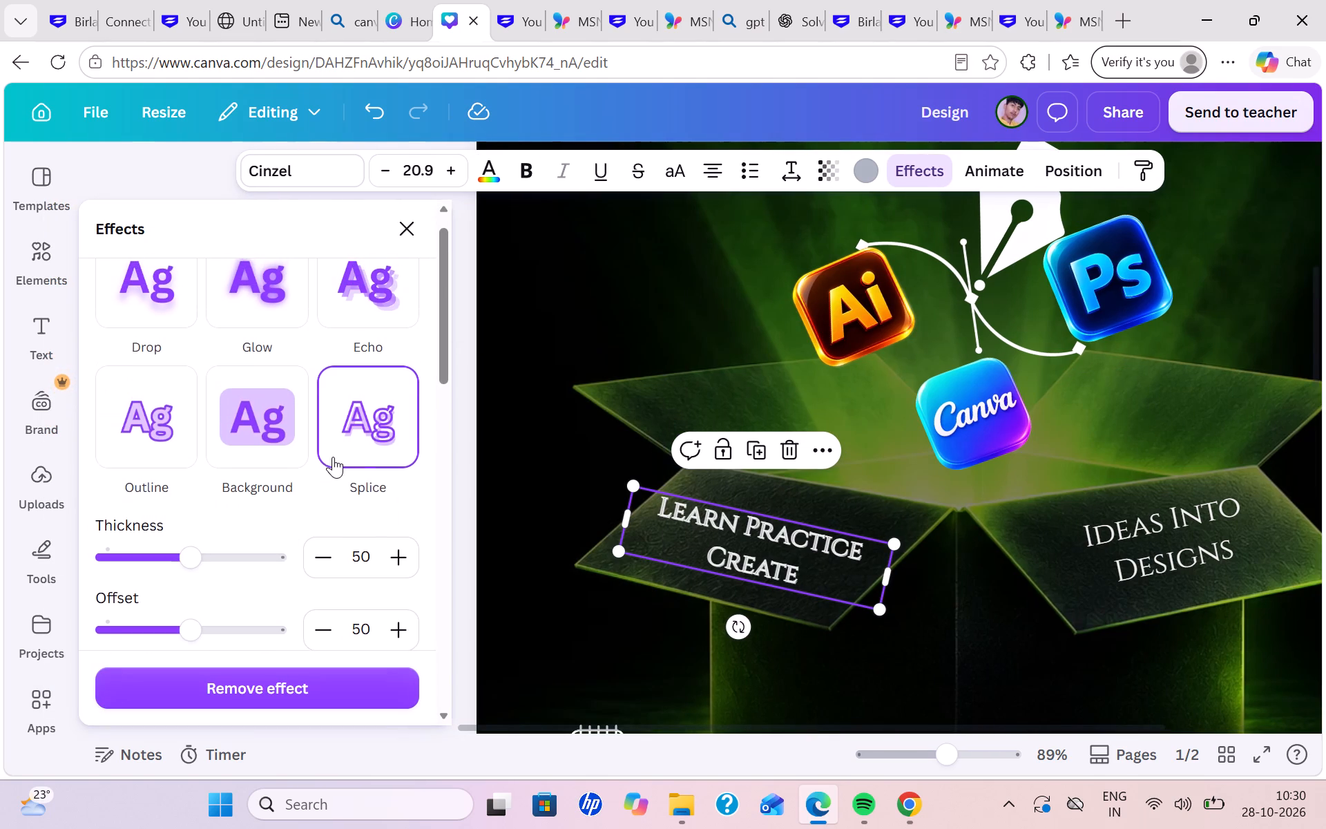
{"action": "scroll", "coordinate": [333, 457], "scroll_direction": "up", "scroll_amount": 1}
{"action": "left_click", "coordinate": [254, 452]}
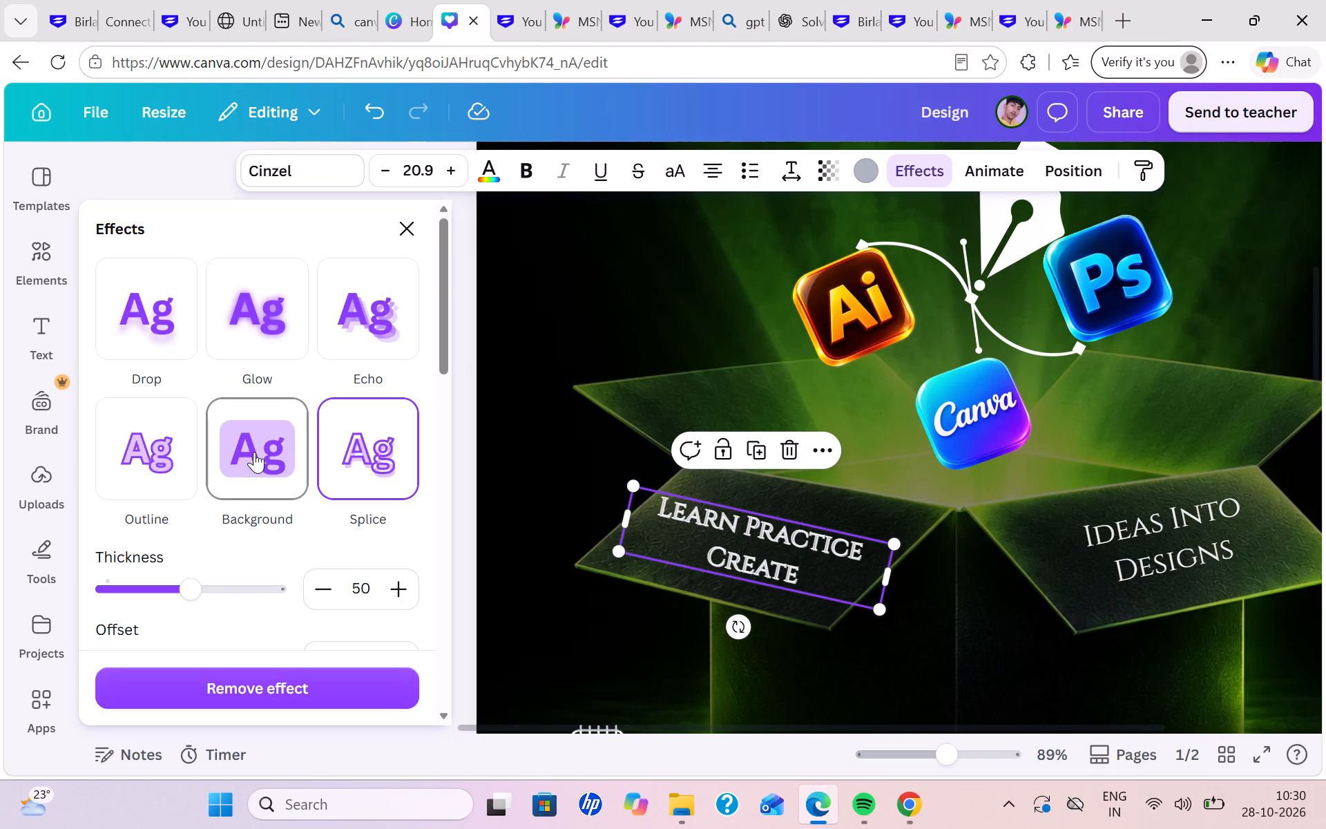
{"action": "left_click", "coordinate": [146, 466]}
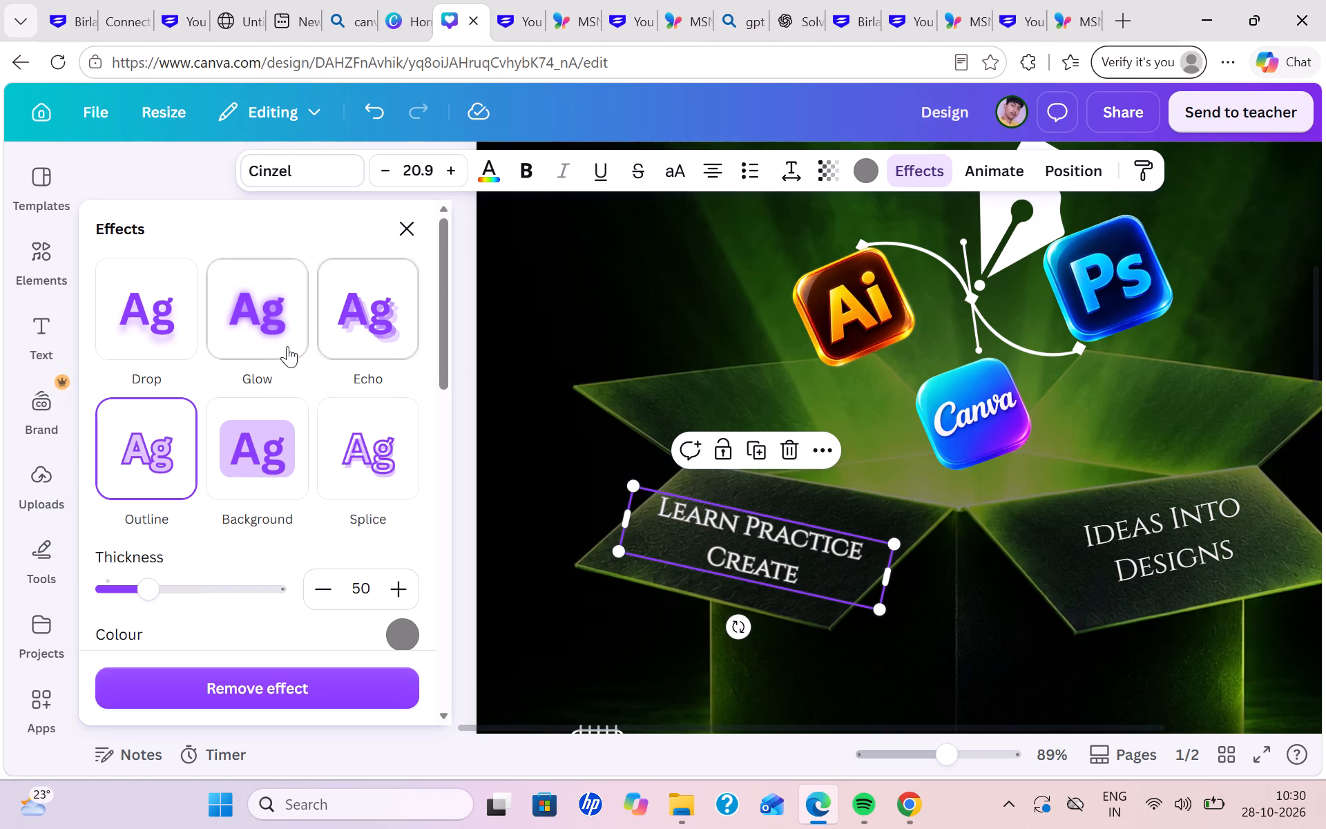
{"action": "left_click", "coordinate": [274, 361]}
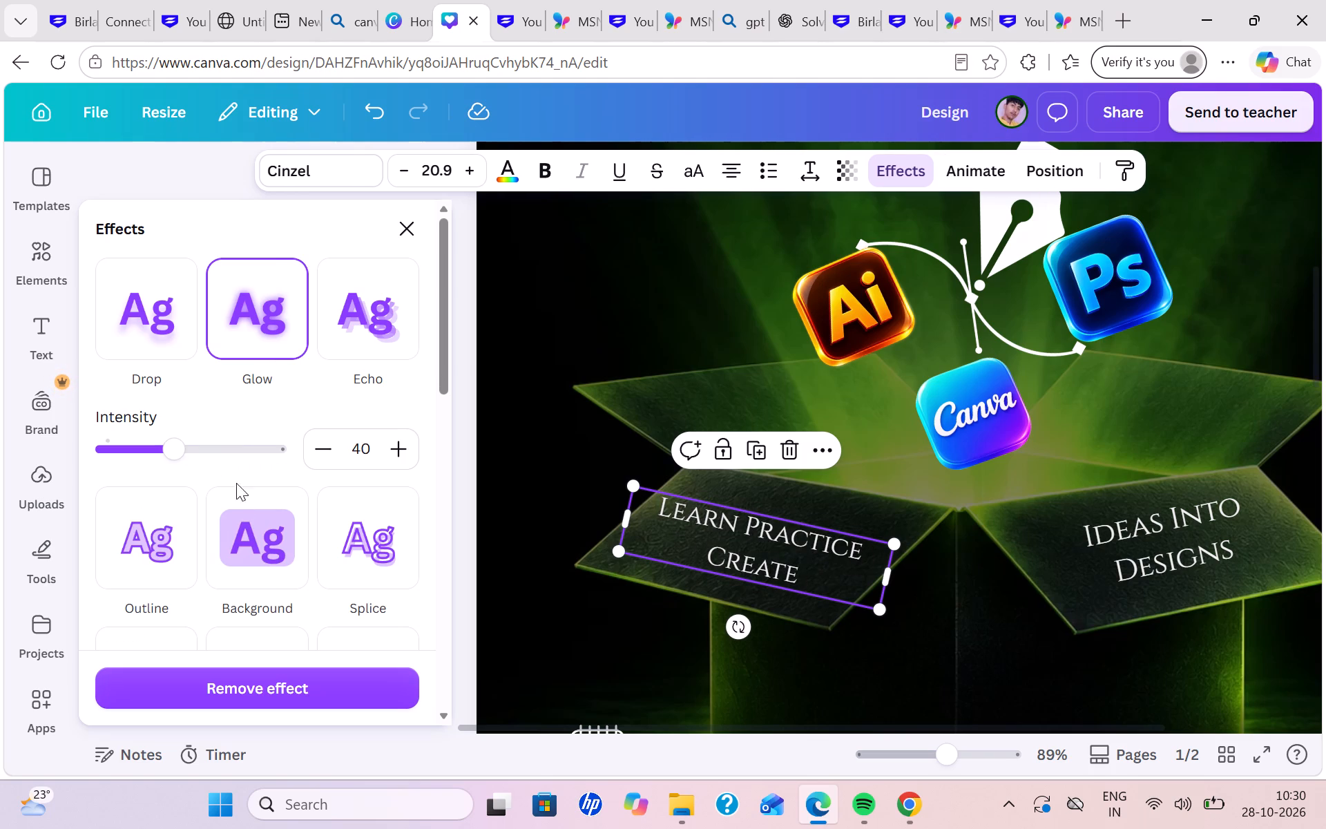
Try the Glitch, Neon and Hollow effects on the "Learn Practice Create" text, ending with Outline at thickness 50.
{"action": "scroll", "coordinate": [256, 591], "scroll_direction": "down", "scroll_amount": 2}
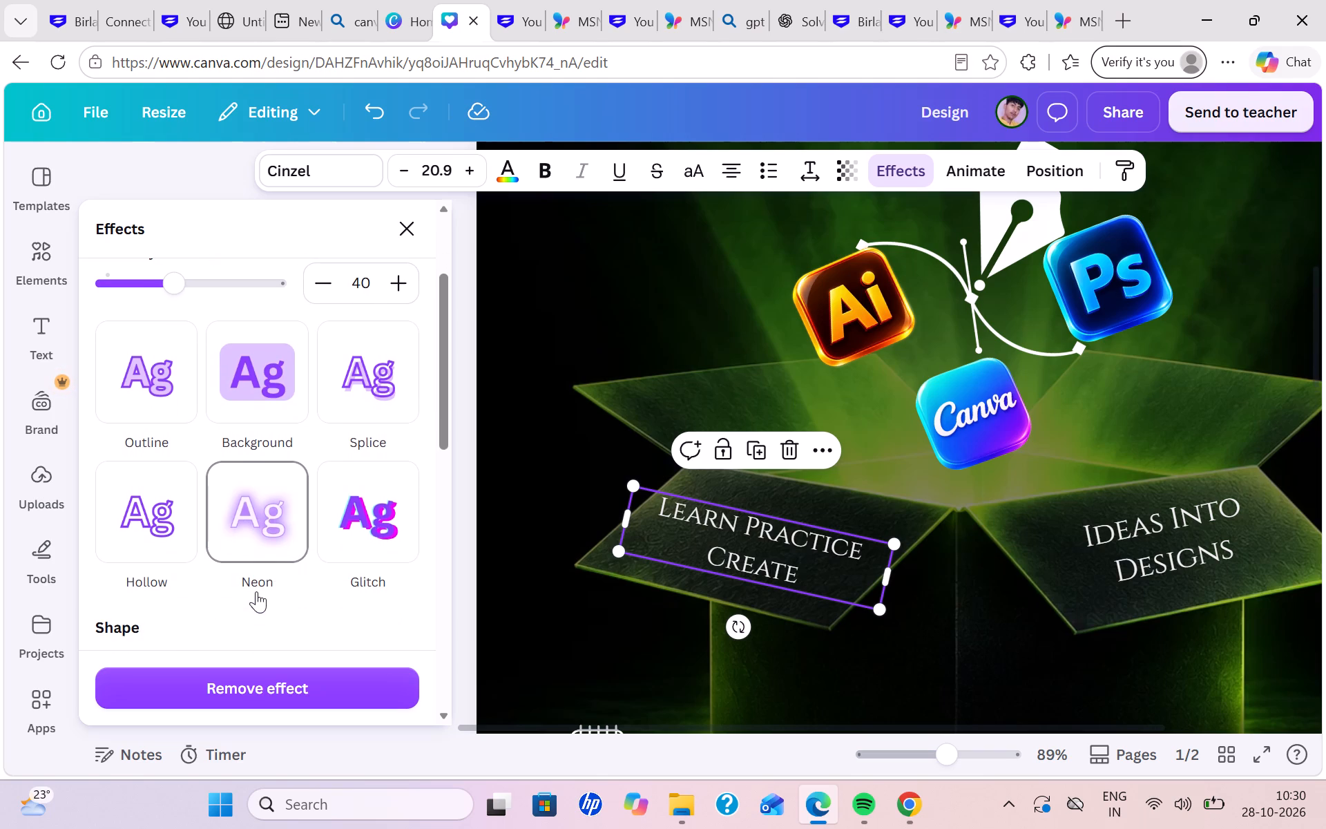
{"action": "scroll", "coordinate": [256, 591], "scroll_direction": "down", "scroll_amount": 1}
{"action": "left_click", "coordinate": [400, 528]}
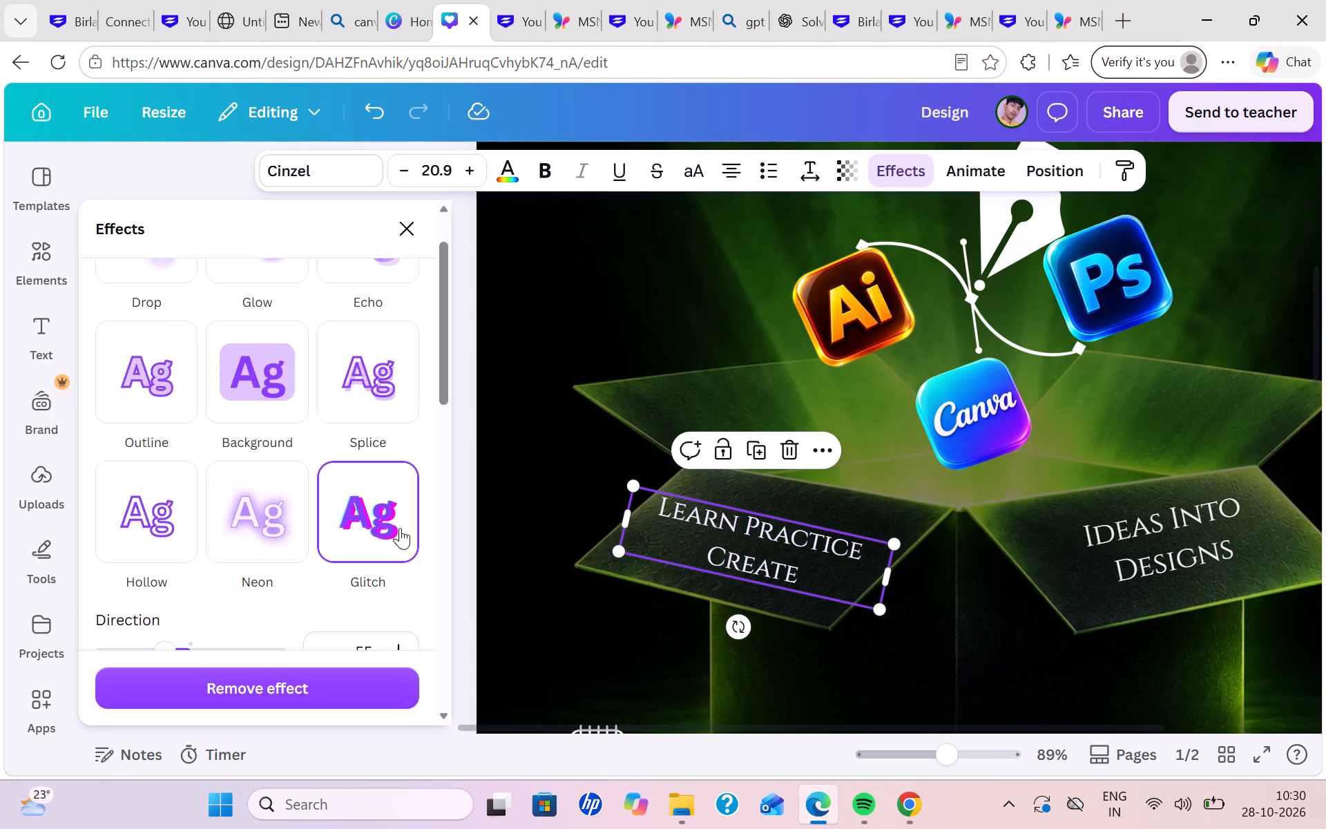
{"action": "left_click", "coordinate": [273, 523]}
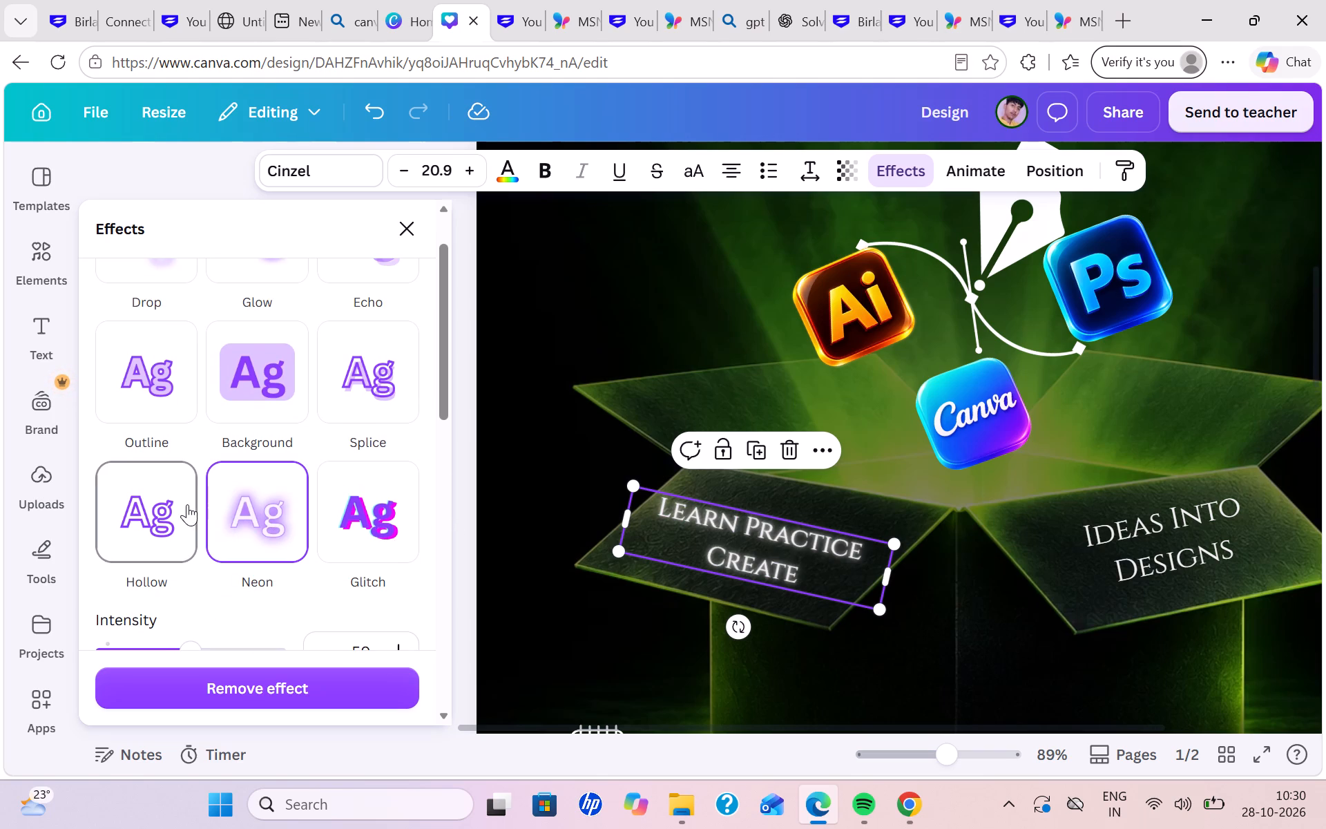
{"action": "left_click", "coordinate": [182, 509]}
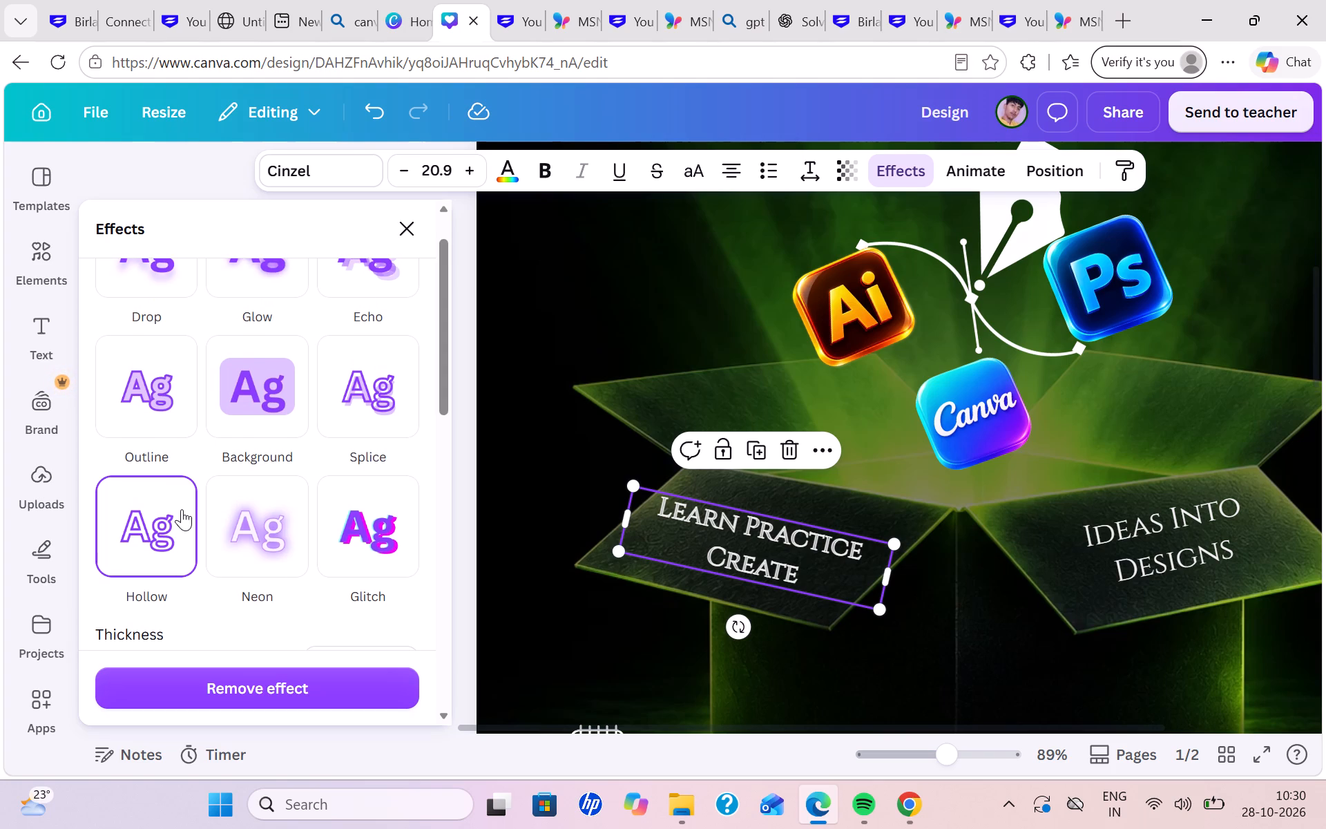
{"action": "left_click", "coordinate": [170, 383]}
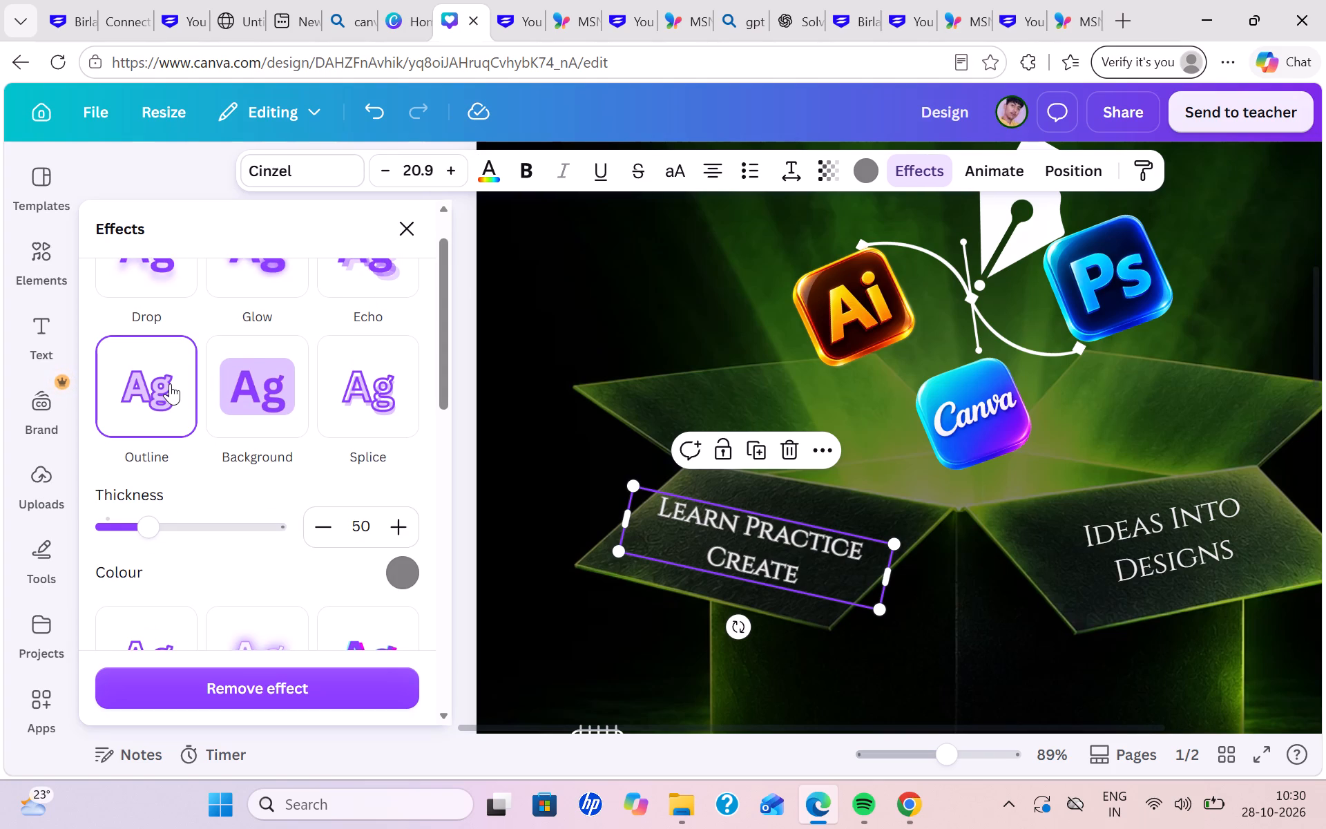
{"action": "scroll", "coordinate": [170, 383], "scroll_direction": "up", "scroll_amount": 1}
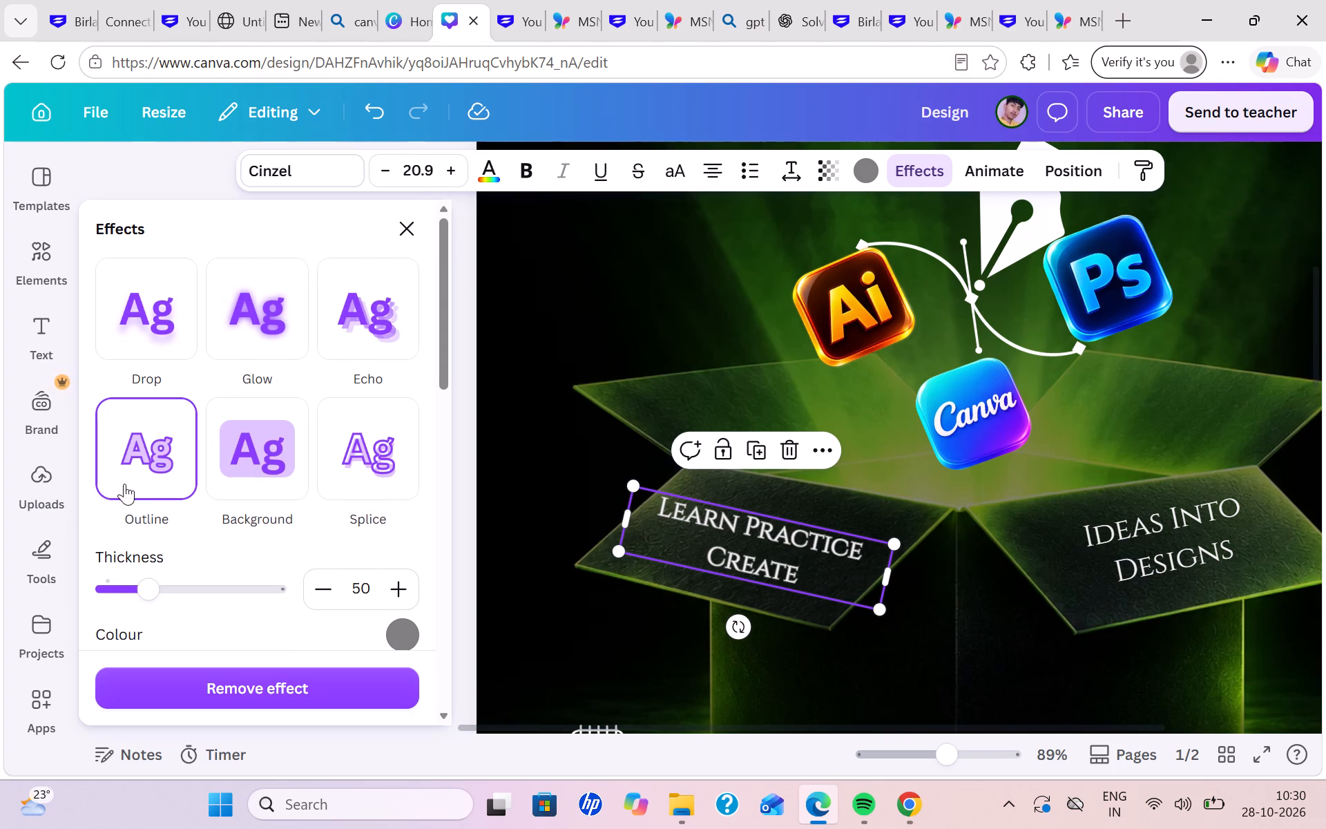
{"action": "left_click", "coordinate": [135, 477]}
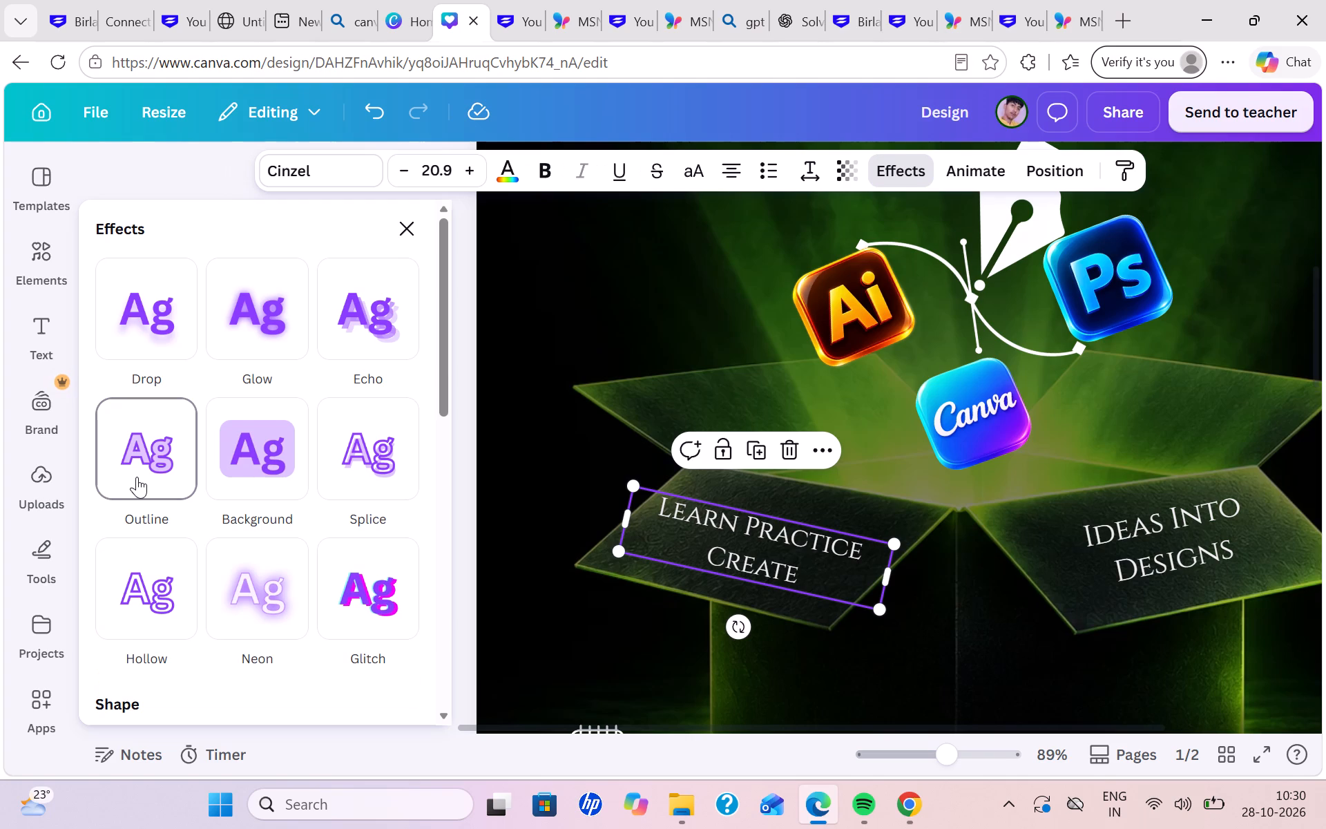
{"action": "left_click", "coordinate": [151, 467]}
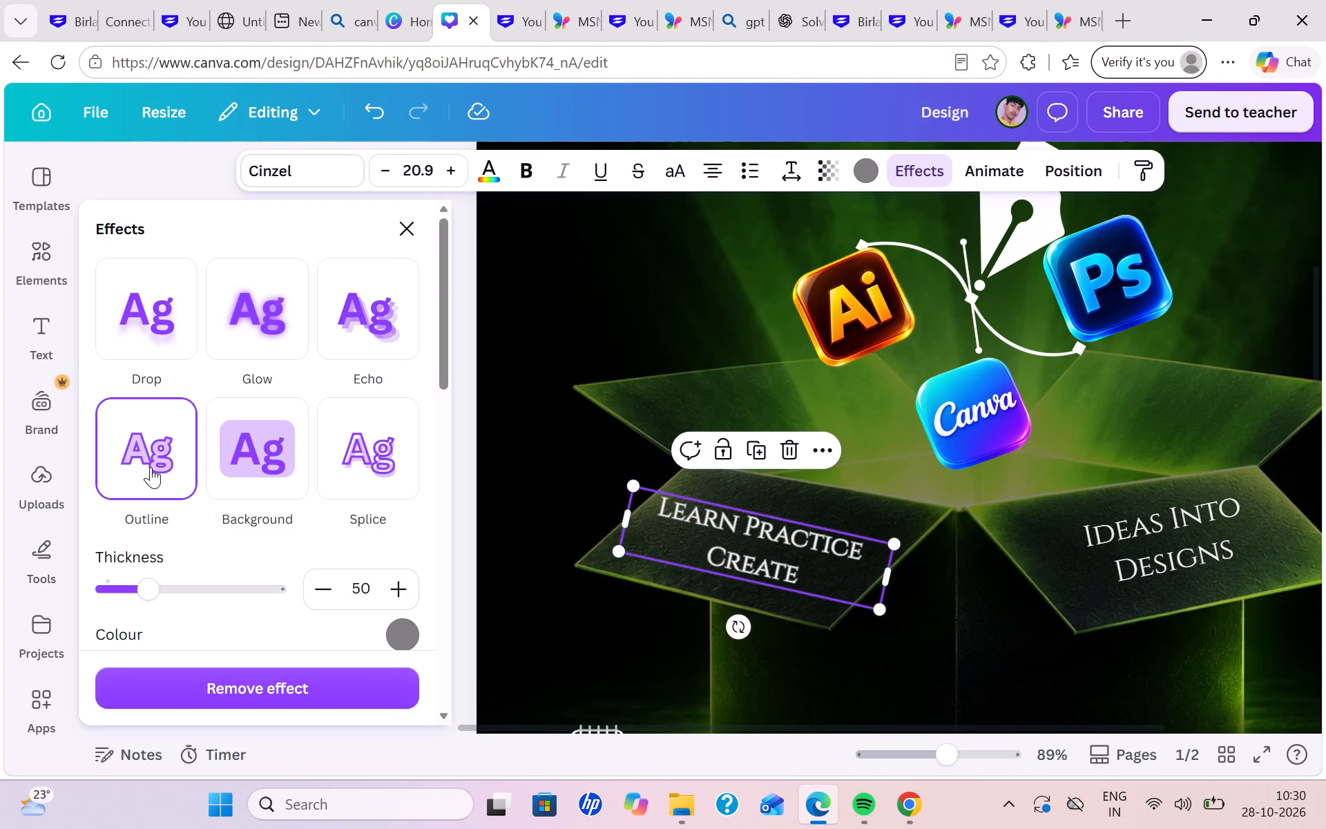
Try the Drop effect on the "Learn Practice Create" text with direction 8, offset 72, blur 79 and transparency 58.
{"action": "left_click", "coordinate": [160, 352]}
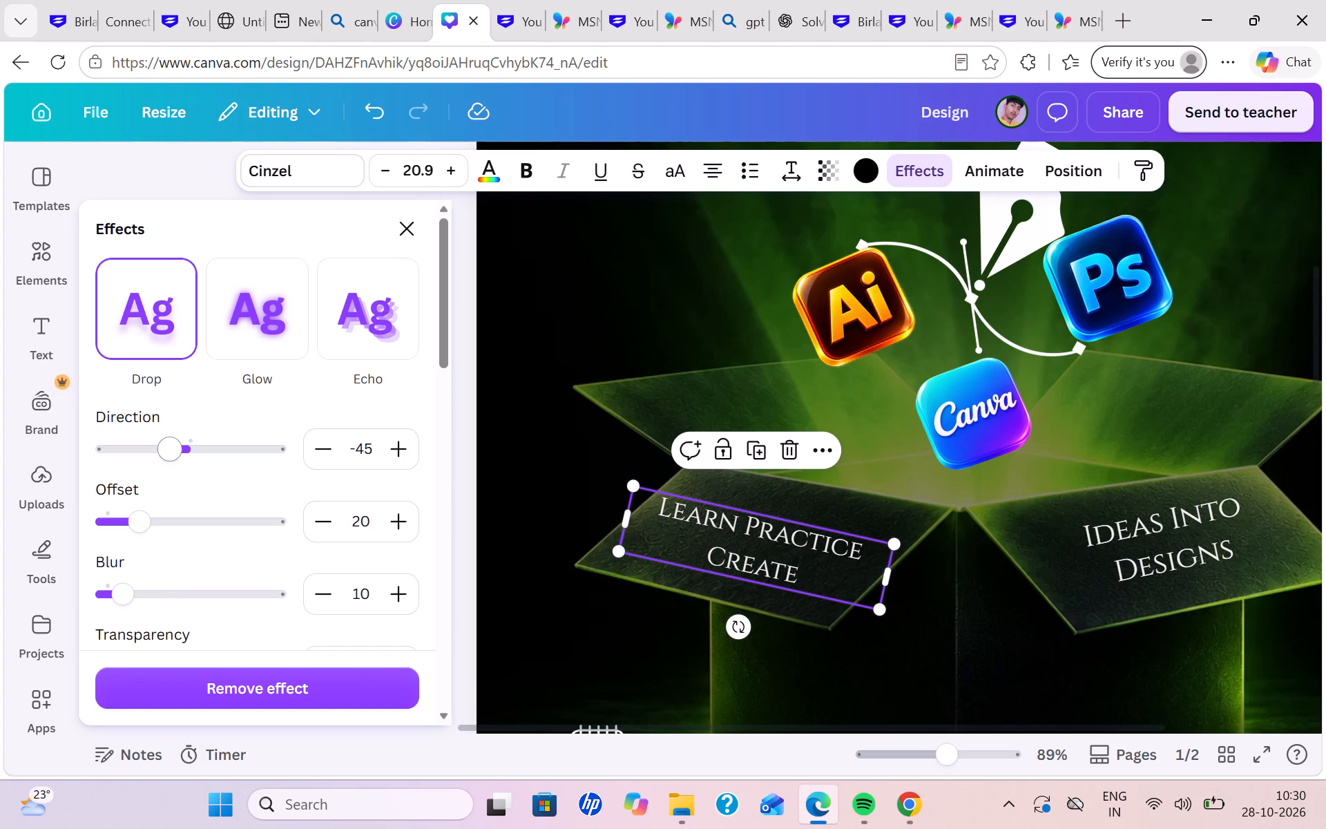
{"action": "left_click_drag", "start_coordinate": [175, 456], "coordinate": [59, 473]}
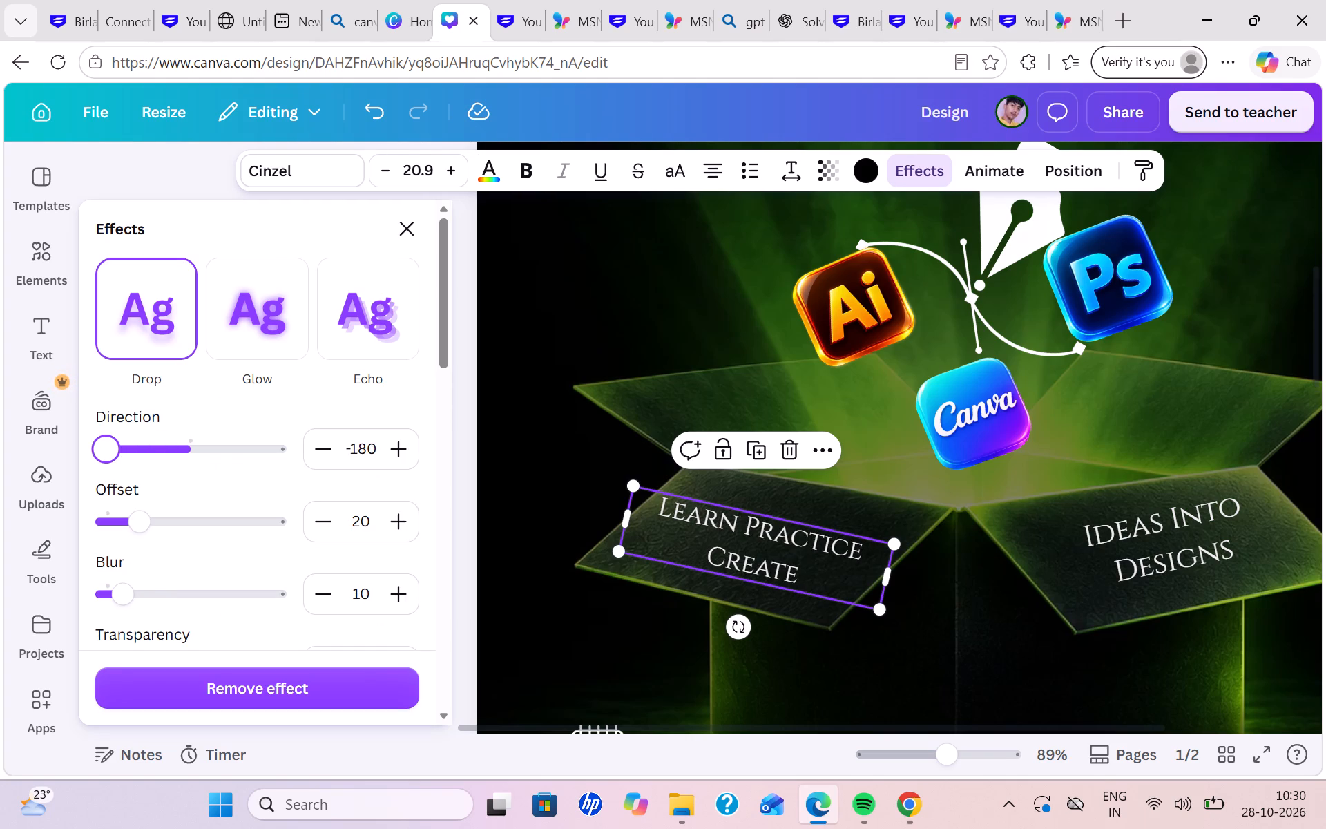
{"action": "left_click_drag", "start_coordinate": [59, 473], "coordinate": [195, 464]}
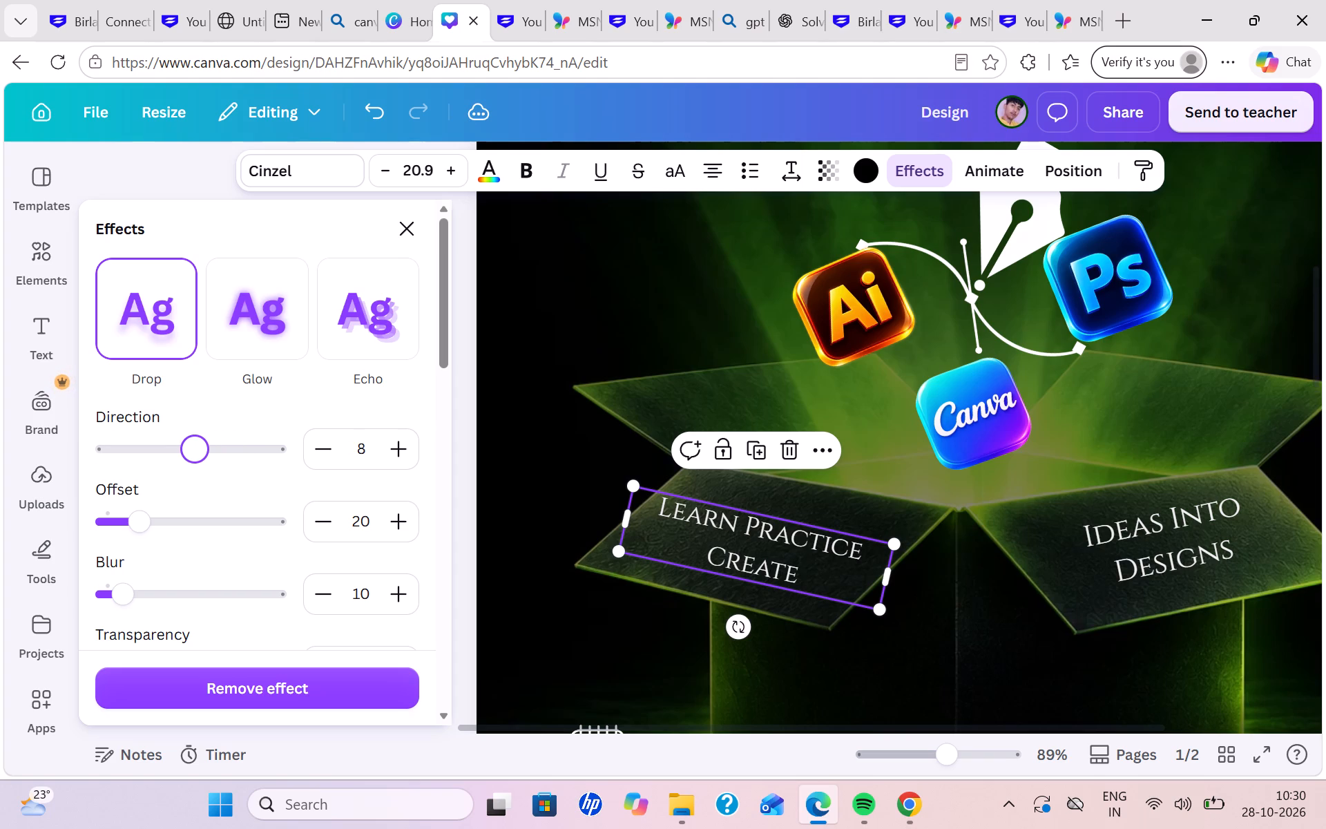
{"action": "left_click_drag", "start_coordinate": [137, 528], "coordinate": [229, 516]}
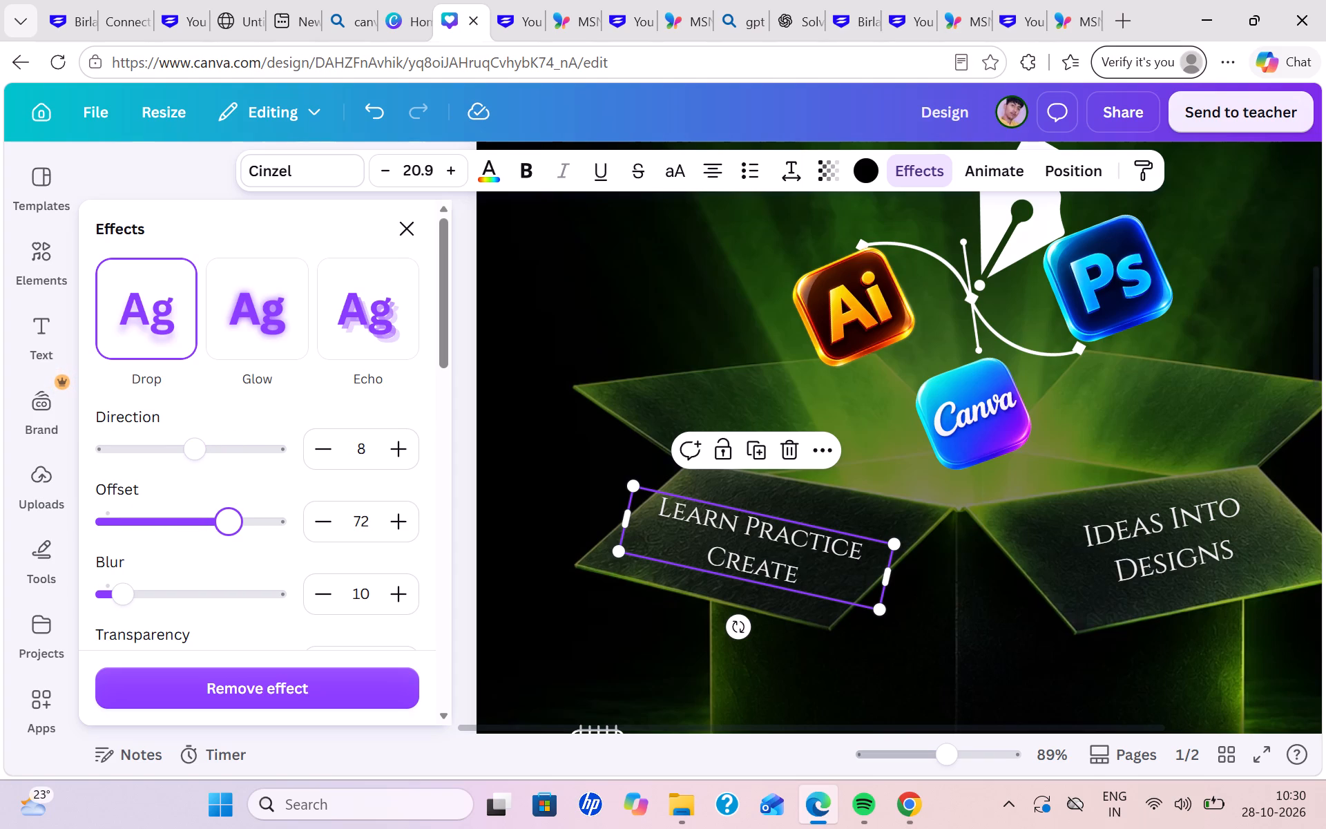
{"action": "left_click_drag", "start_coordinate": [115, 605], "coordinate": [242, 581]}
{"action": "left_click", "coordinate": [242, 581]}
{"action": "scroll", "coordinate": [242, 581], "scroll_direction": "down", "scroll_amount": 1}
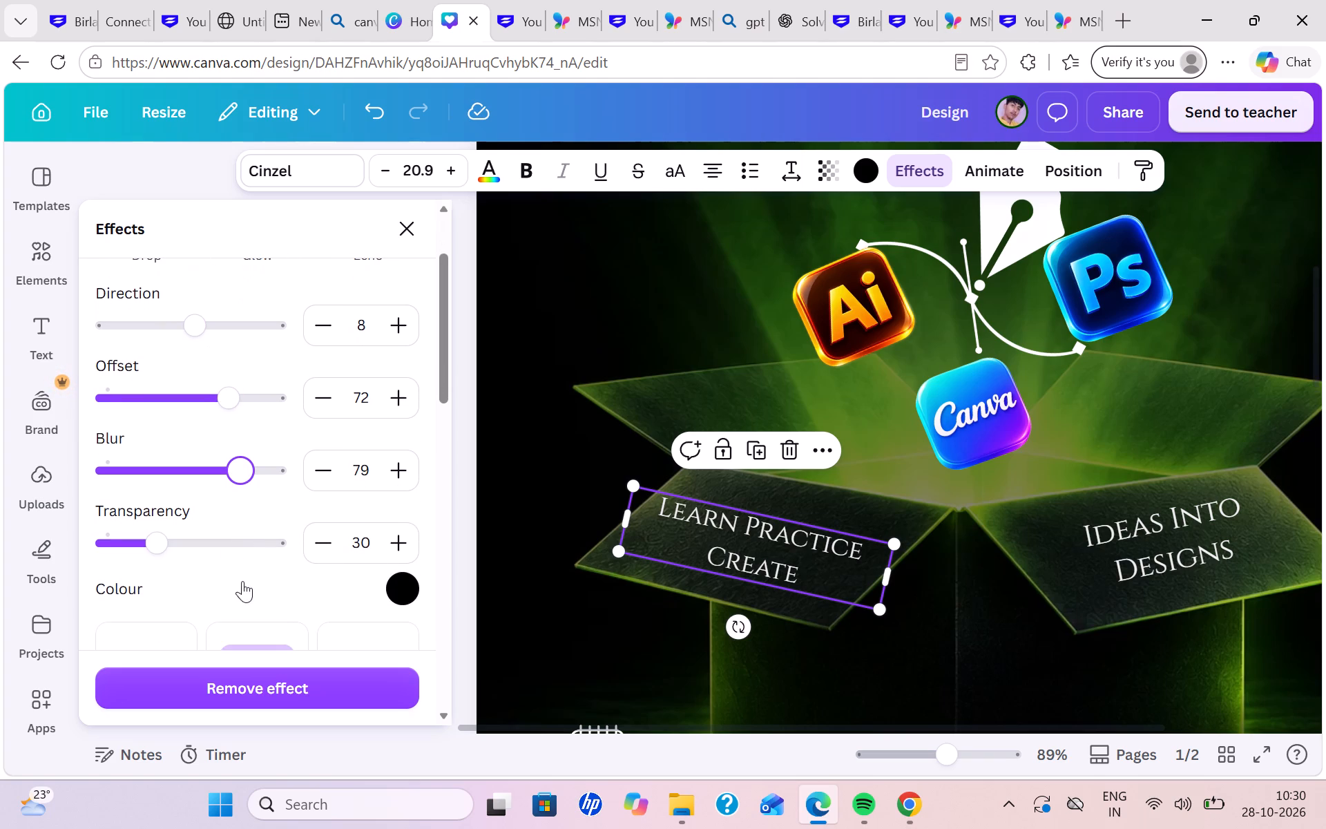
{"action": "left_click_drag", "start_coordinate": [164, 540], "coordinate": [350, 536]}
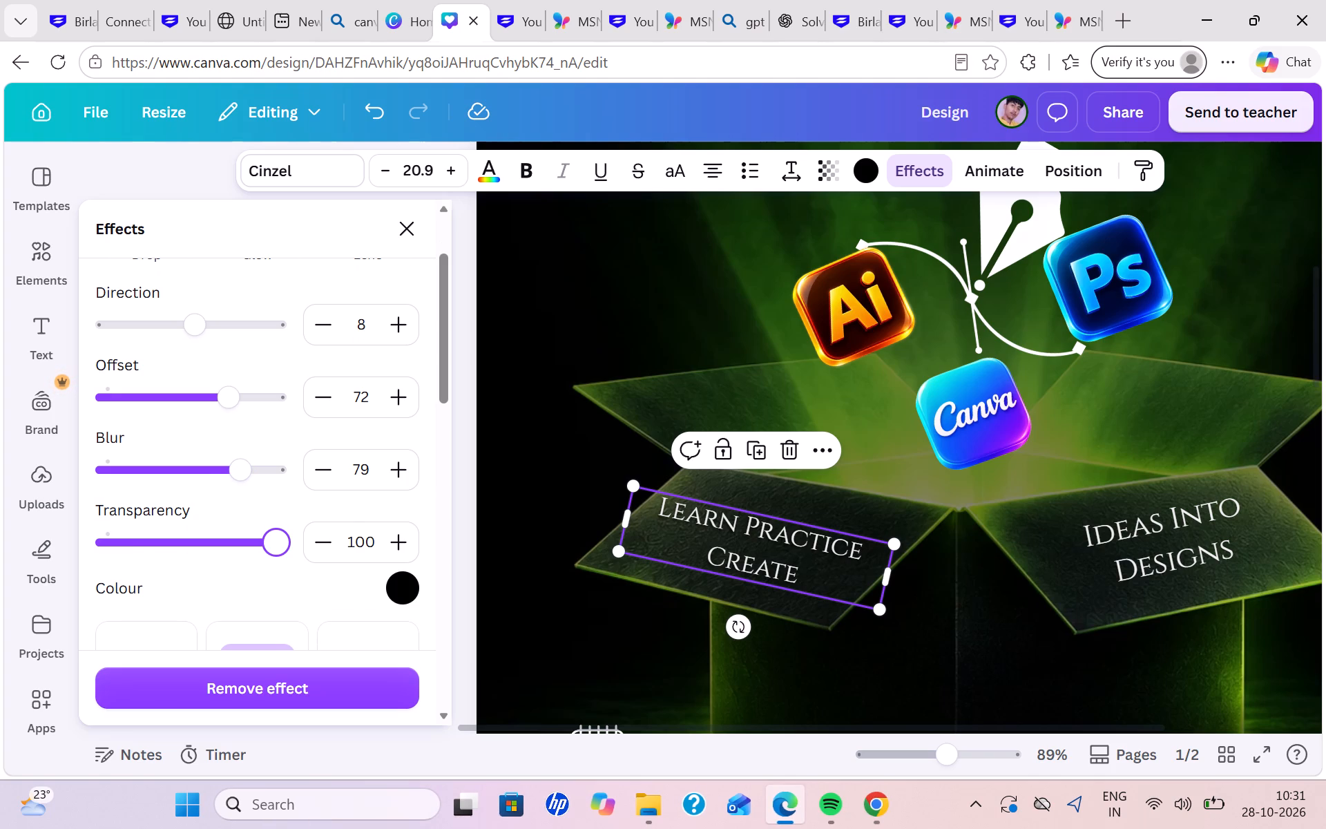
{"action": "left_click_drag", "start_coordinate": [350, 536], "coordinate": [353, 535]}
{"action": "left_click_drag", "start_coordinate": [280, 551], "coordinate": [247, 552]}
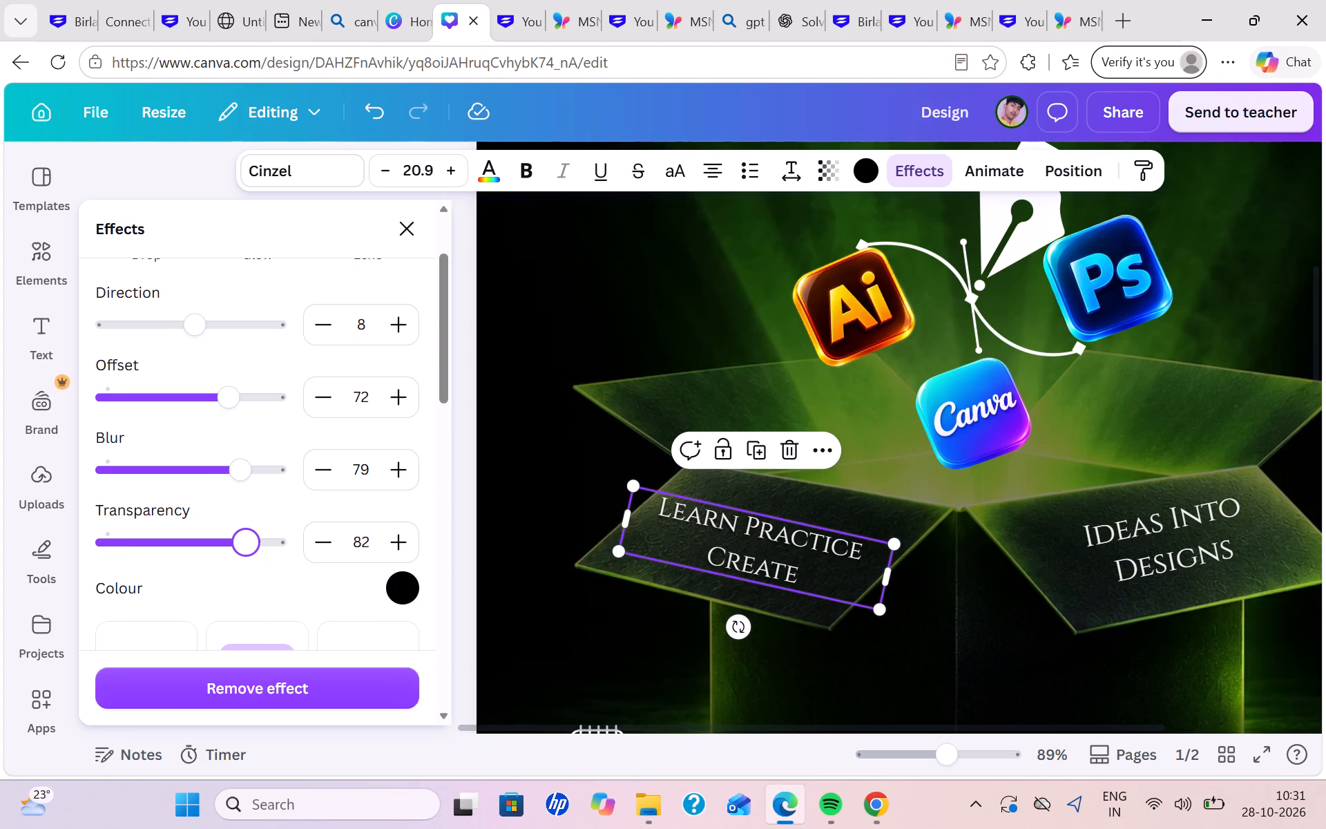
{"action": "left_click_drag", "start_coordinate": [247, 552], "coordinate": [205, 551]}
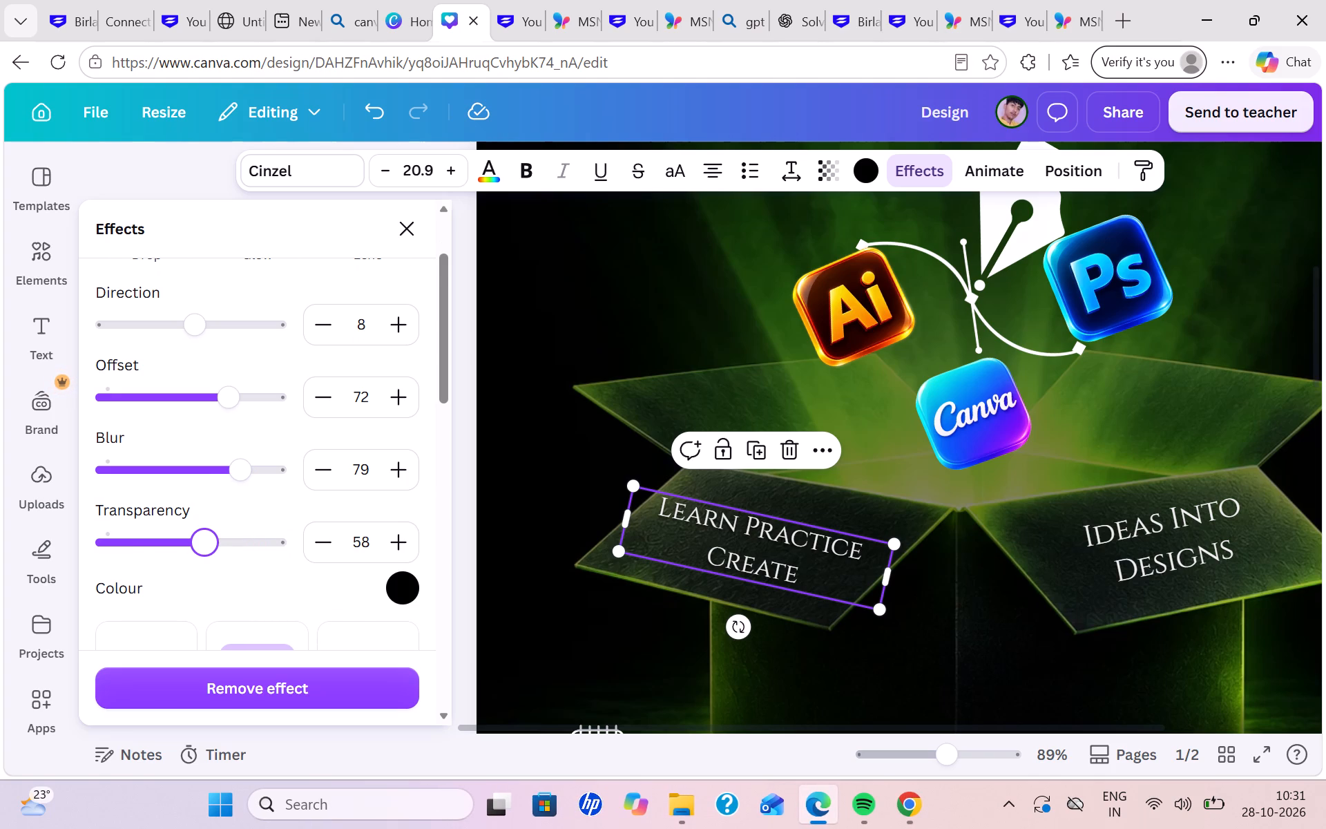
Apply the Hollow effect to the "Learn Practice Create" text with its thickness set to 35.
{"action": "scroll", "coordinate": [205, 551], "scroll_direction": "down", "scroll_amount": 2}
{"action": "scroll", "coordinate": [137, 541], "scroll_direction": "down", "scroll_amount": 2}
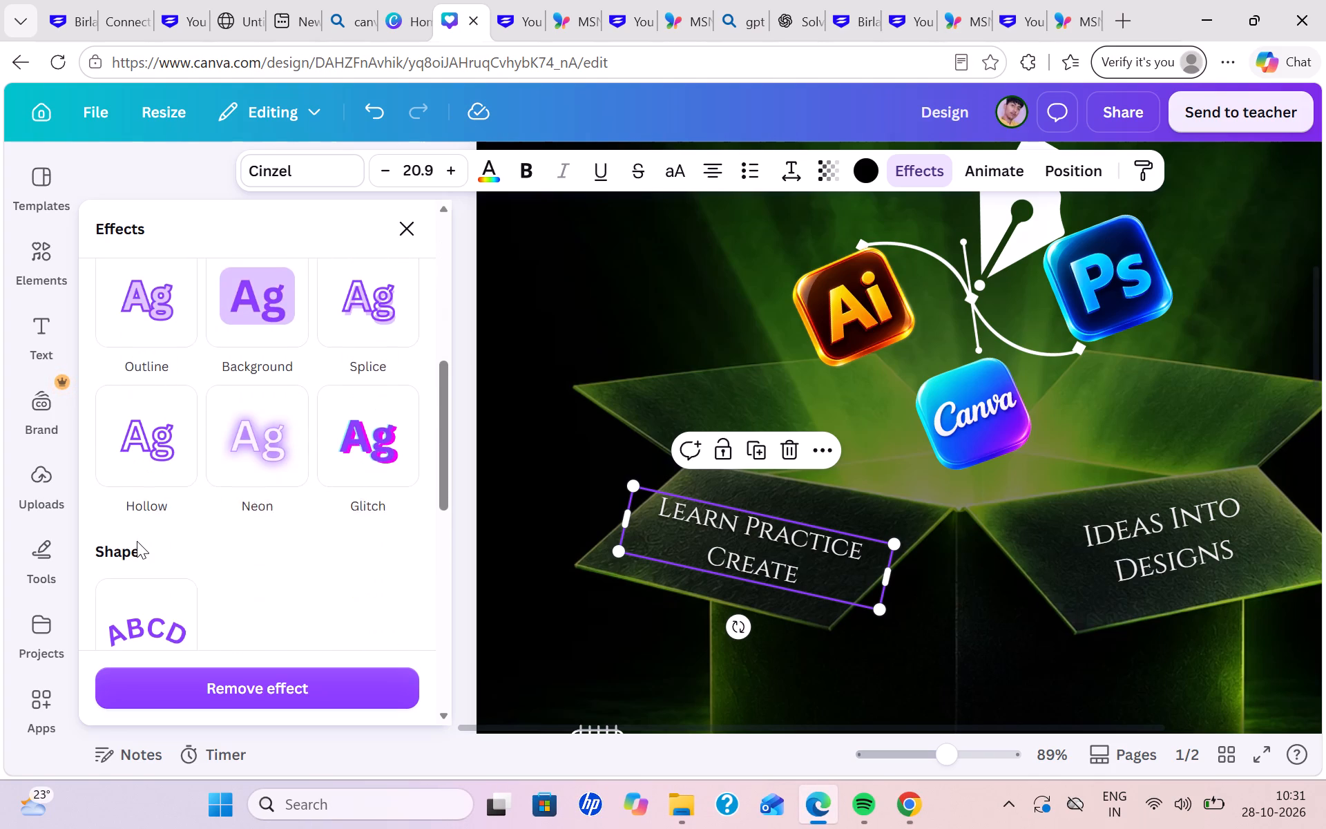
{"action": "left_click", "coordinate": [148, 423]}
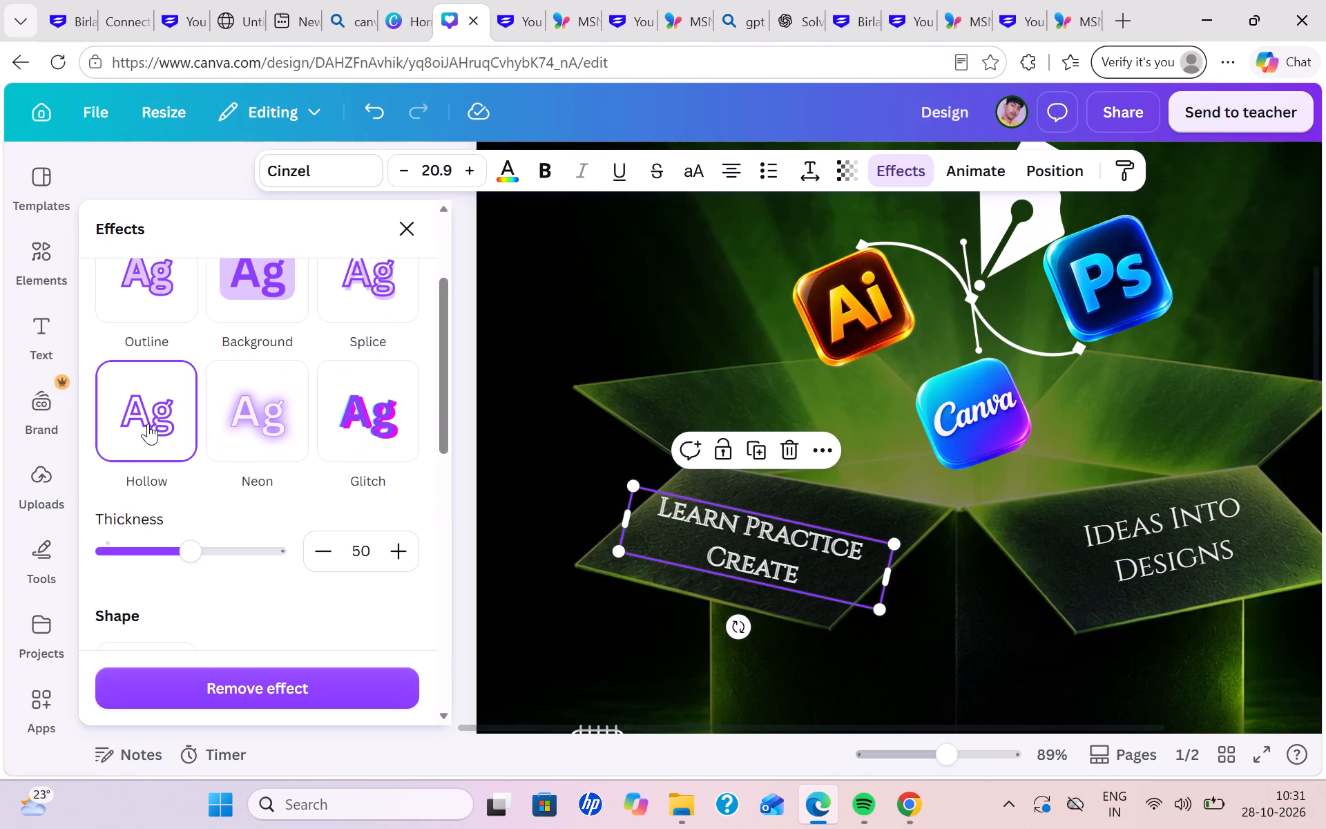
{"action": "left_click_drag", "start_coordinate": [193, 560], "coordinate": [155, 559]}
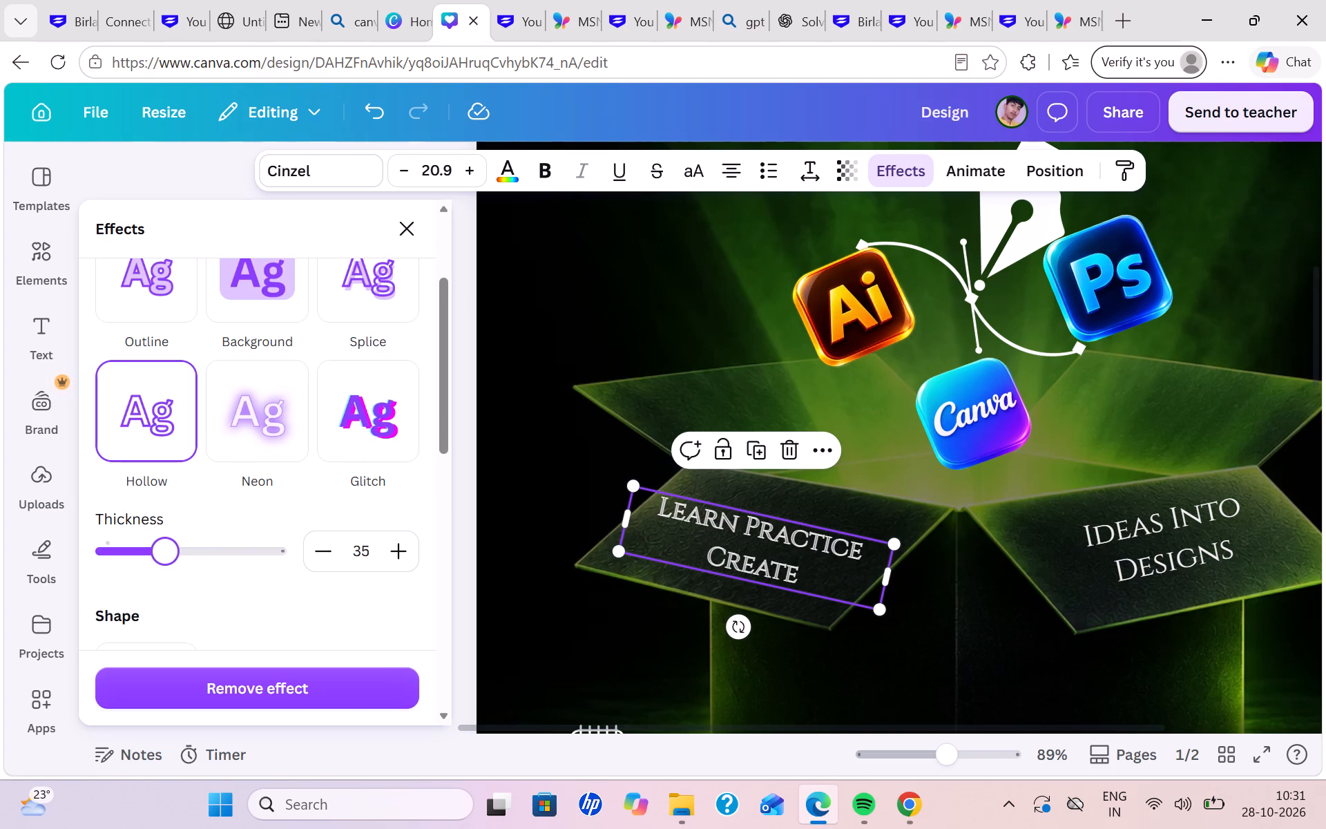
Adjust the Hollow effect's thickness on the "Learn Practice Create" text to 21.
{"action": "left_click_drag", "start_coordinate": [155, 559], "coordinate": [145, 558]}
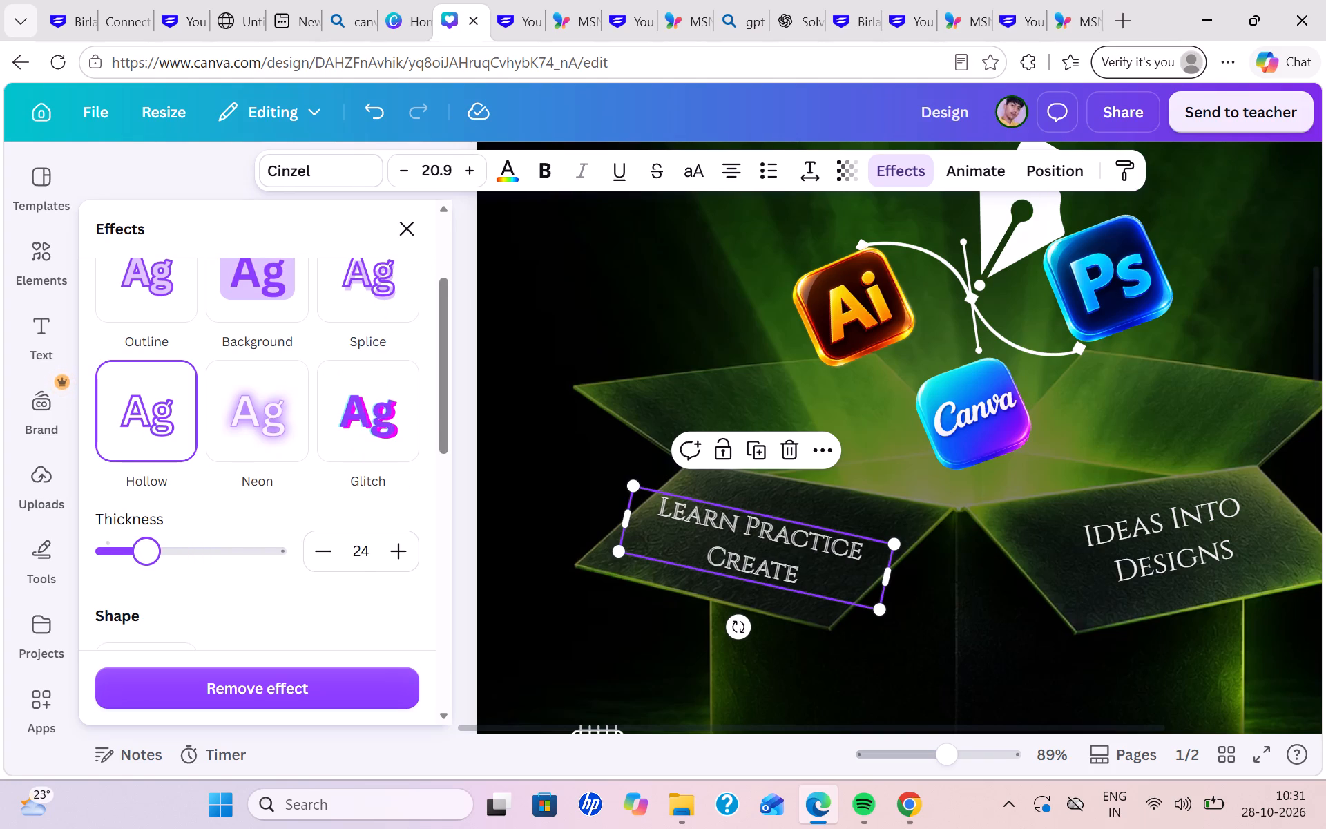
{"action": "left_click_drag", "start_coordinate": [145, 558], "coordinate": [9, 607]}
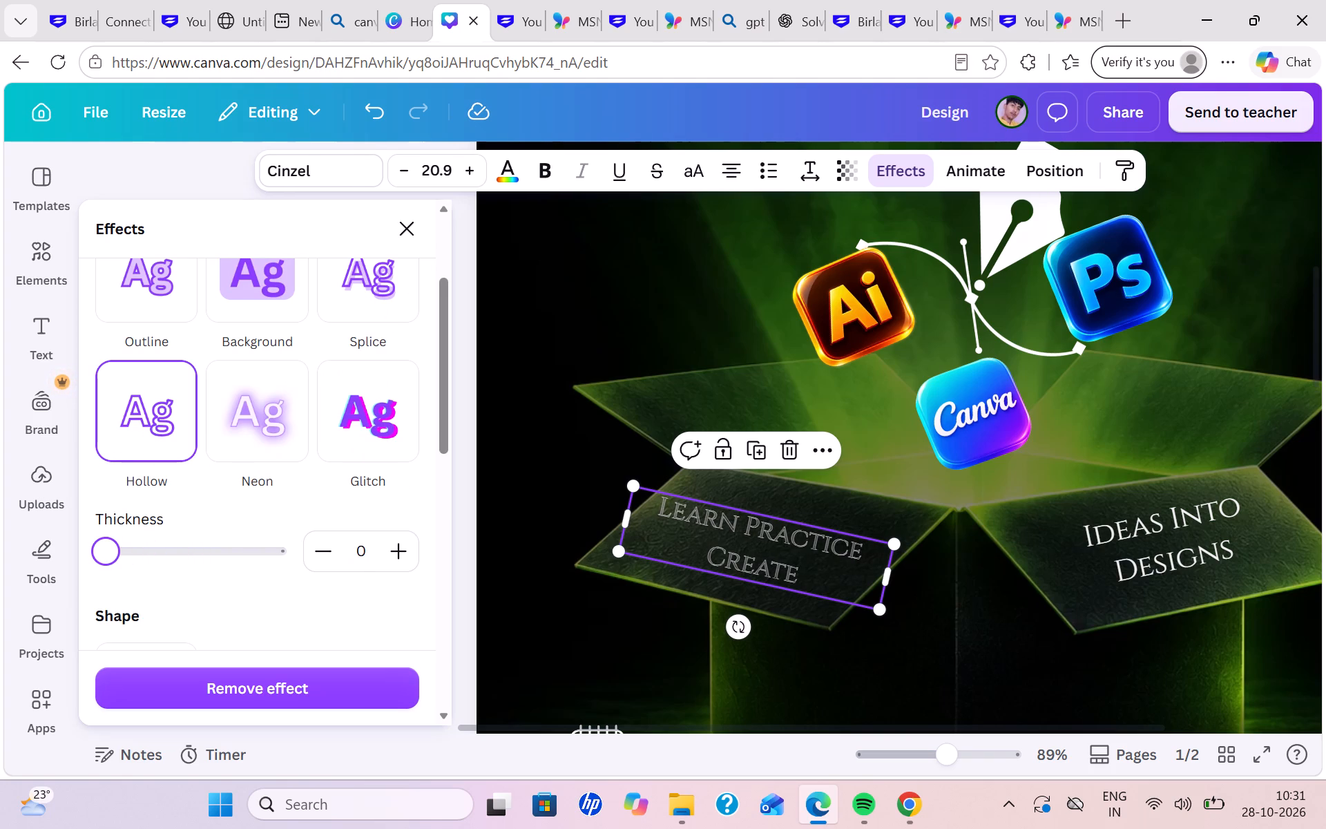
{"action": "left_click_drag", "start_coordinate": [9, 607], "coordinate": [86, 590]}
{"action": "left_click_drag", "start_coordinate": [86, 590], "coordinate": [106, 555]}
{"action": "left_click_drag", "start_coordinate": [106, 555], "coordinate": [139, 549]}
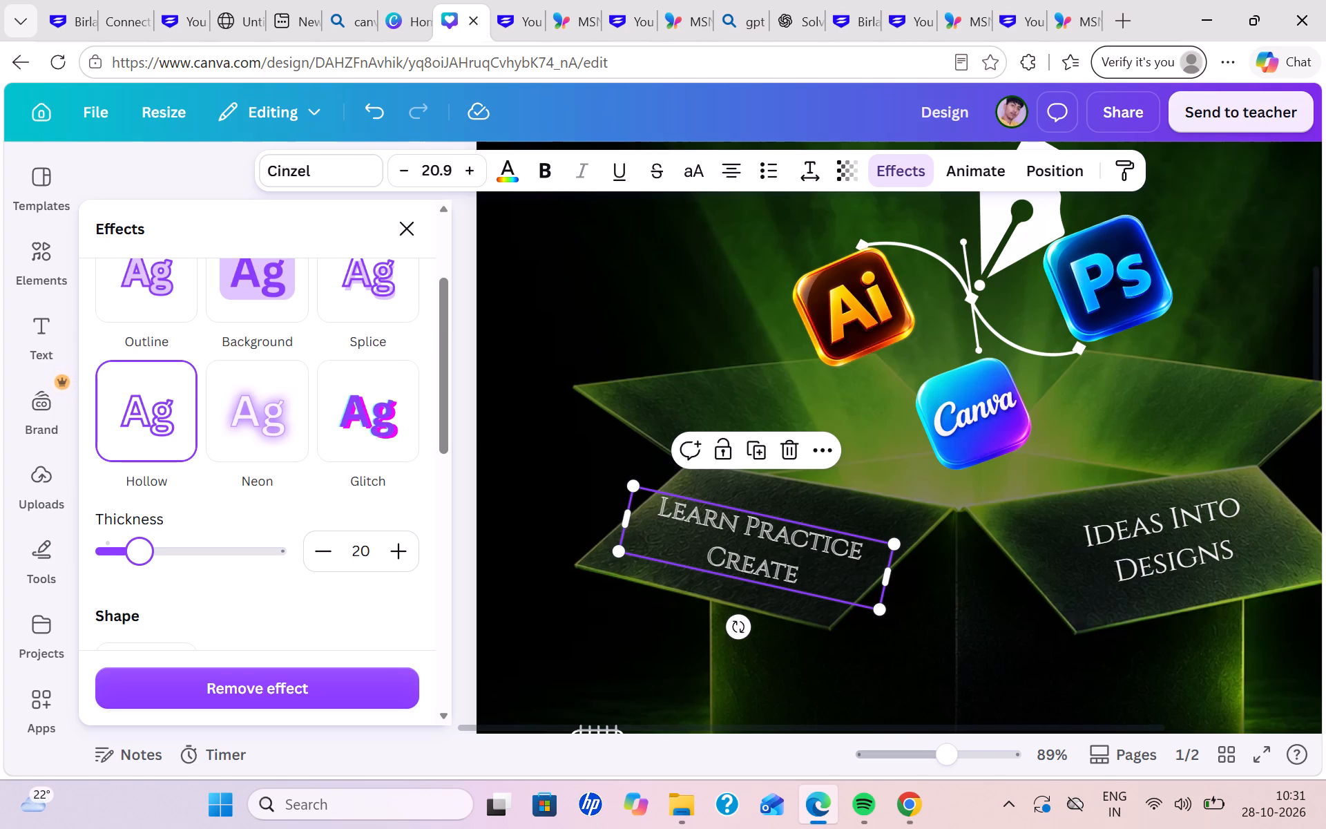
{"action": "left_click_drag", "start_coordinate": [139, 549], "coordinate": [140, 549]}
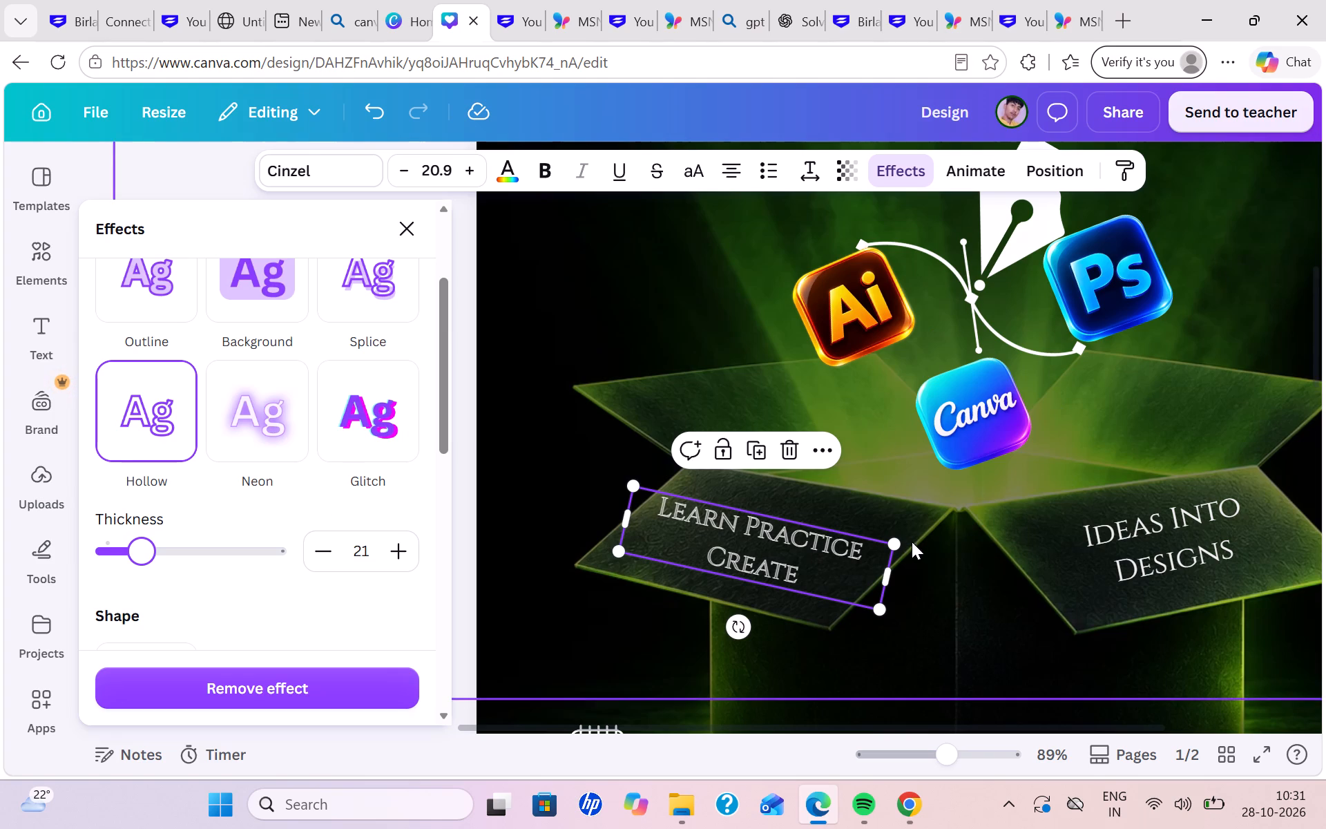
Enlarge the "Learn Practice Create" text to a font size of about 21.7.
{"action": "left_click_drag", "start_coordinate": [895, 537], "coordinate": [907, 524]}
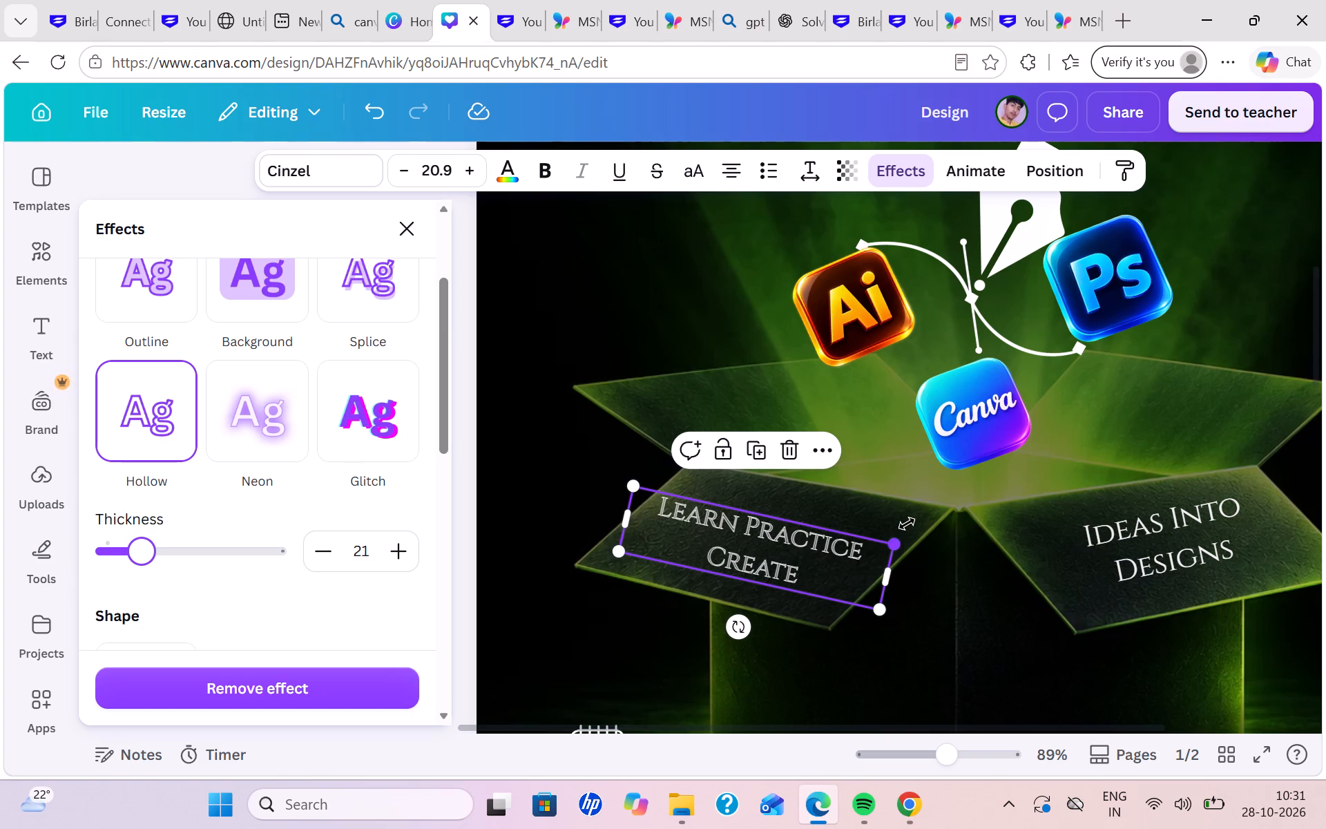
{"action": "left_click_drag", "start_coordinate": [907, 524], "coordinate": [905, 522]}
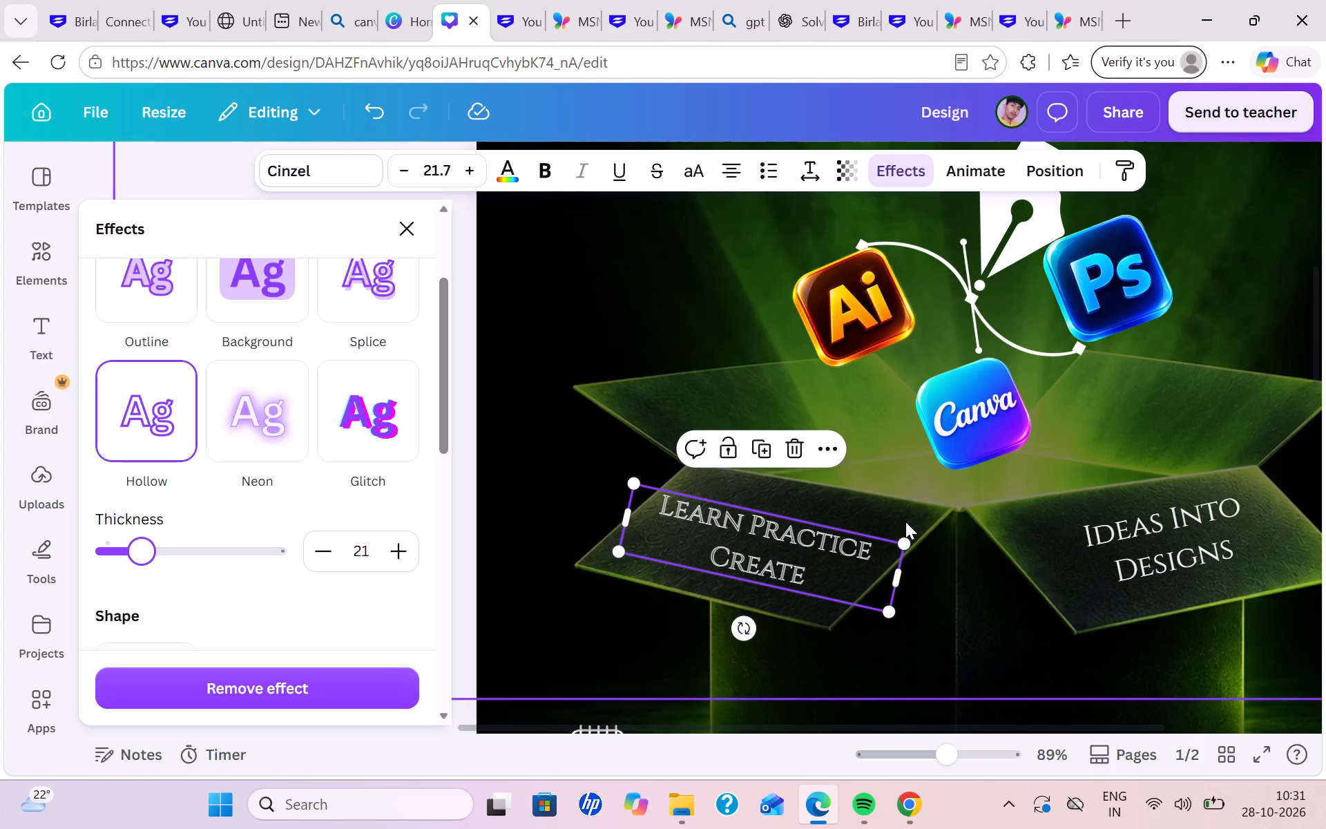
Look through the Shape and Advanced text effects for the "Learn Practice Create" text without applying one, and close the effects list.
{"action": "scroll", "coordinate": [296, 606], "scroll_direction": "down", "scroll_amount": 1}
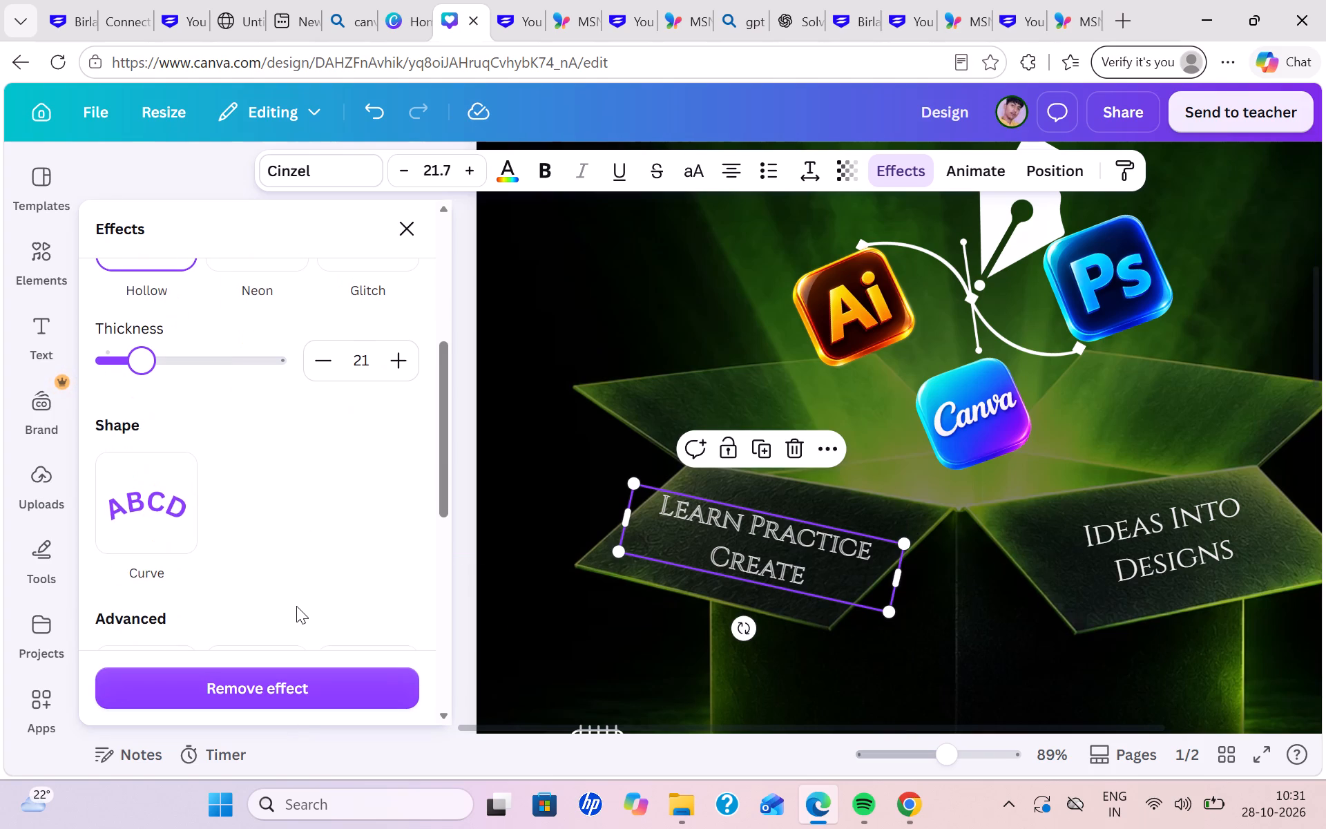
{"action": "scroll", "coordinate": [289, 588], "scroll_direction": "down", "scroll_amount": 2}
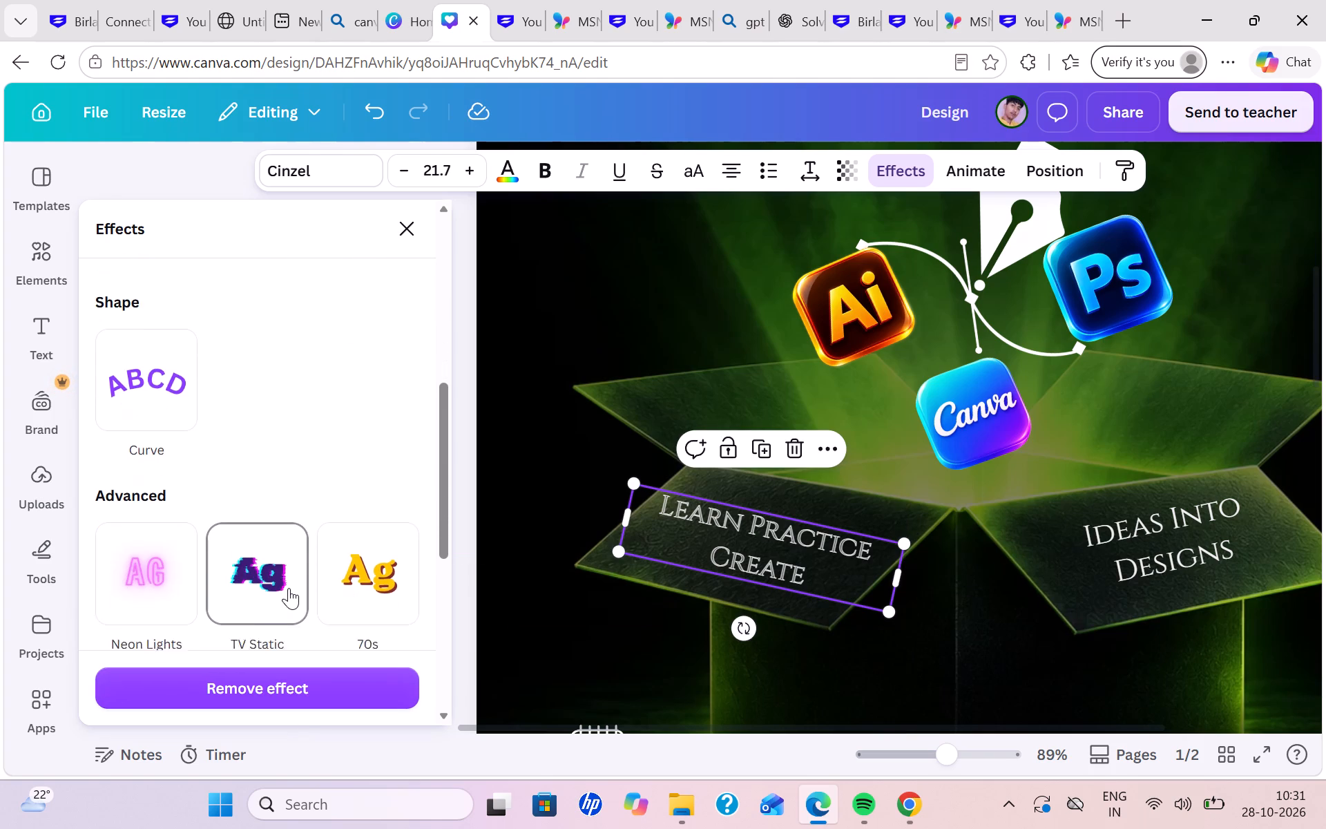
{"action": "scroll", "coordinate": [289, 588], "scroll_direction": "down", "scroll_amount": 1}
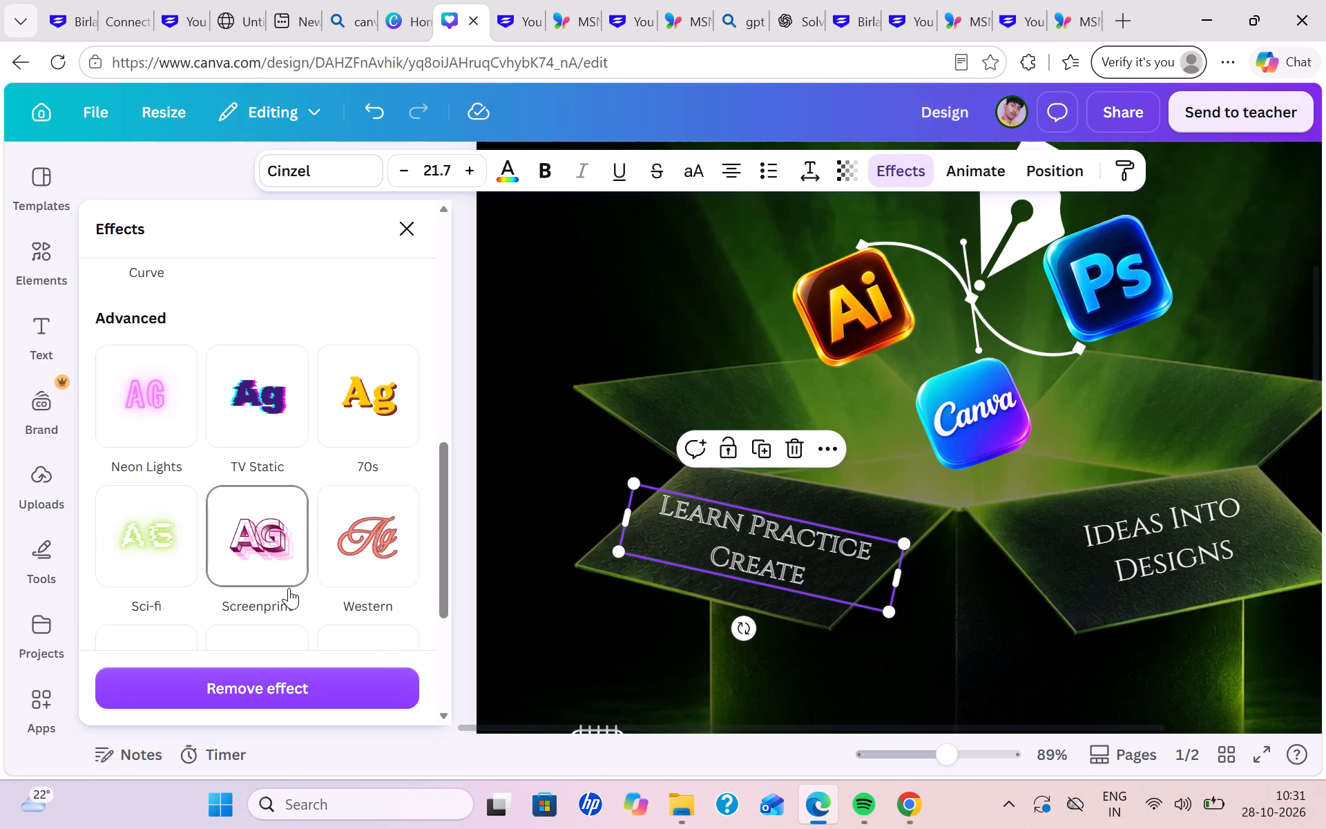
{"action": "scroll", "coordinate": [289, 588], "scroll_direction": "down", "scroll_amount": 4}
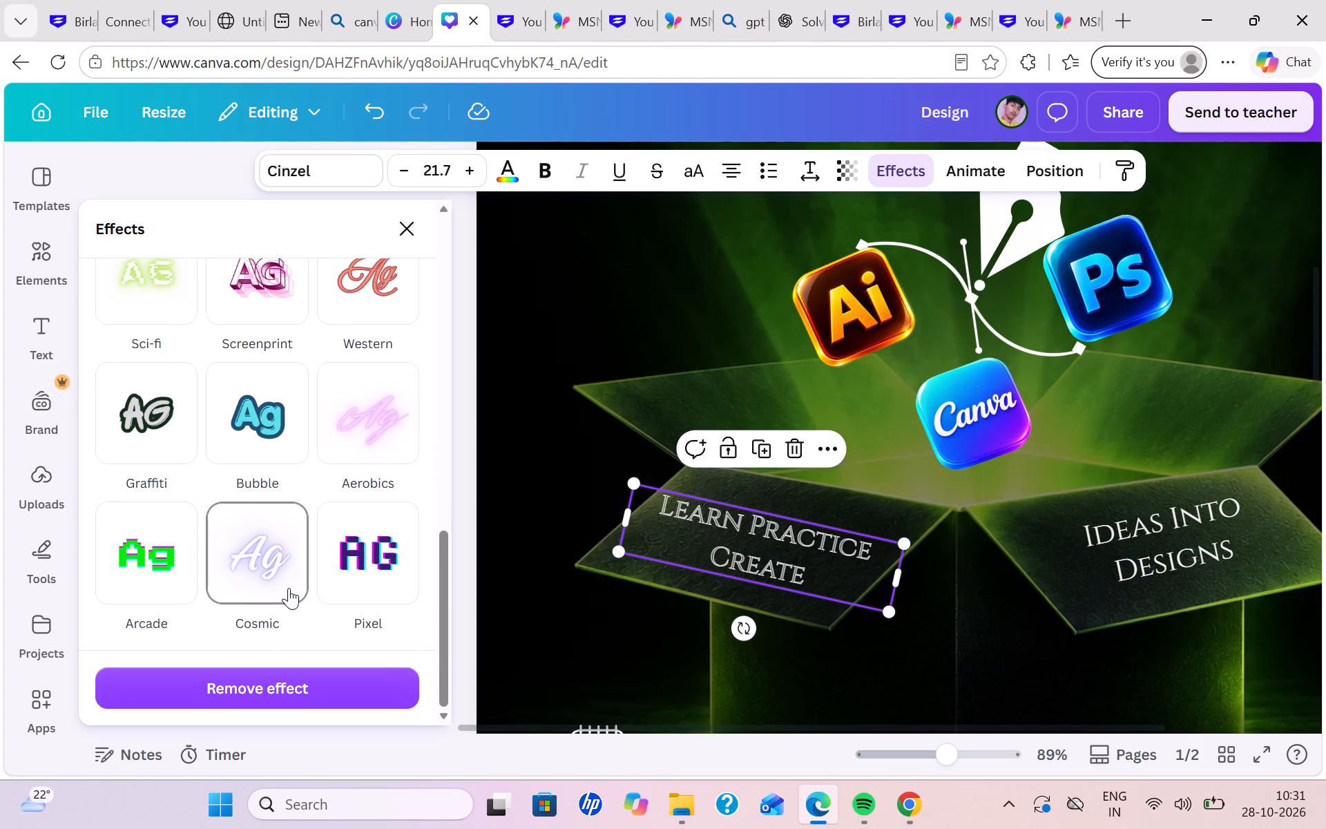
{"action": "scroll", "coordinate": [289, 588], "scroll_direction": "down", "scroll_amount": 2}
{"action": "scroll", "coordinate": [289, 588], "scroll_direction": "up", "scroll_amount": 1}
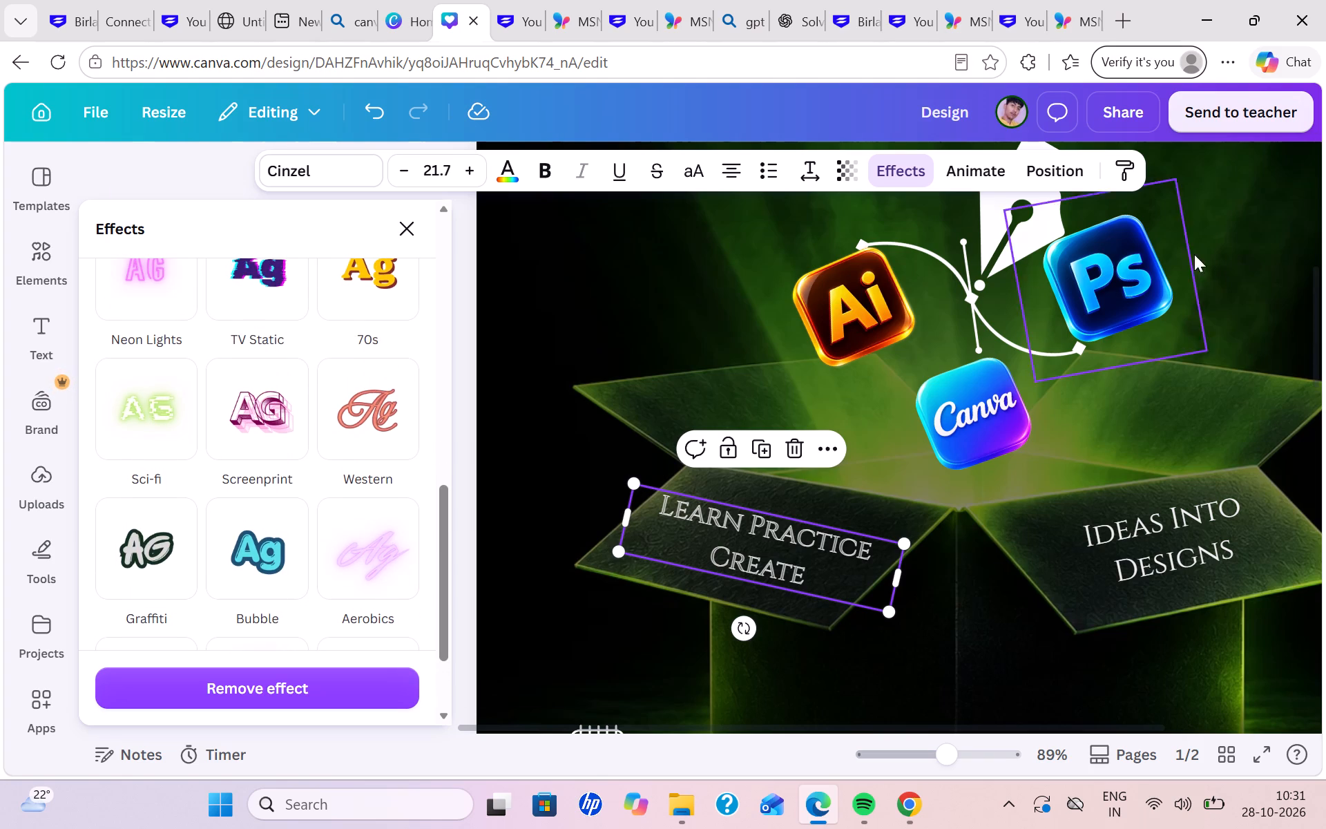
{"action": "left_click", "coordinate": [131, 155]}
{"action": "left_click", "coordinate": [131, 155]}
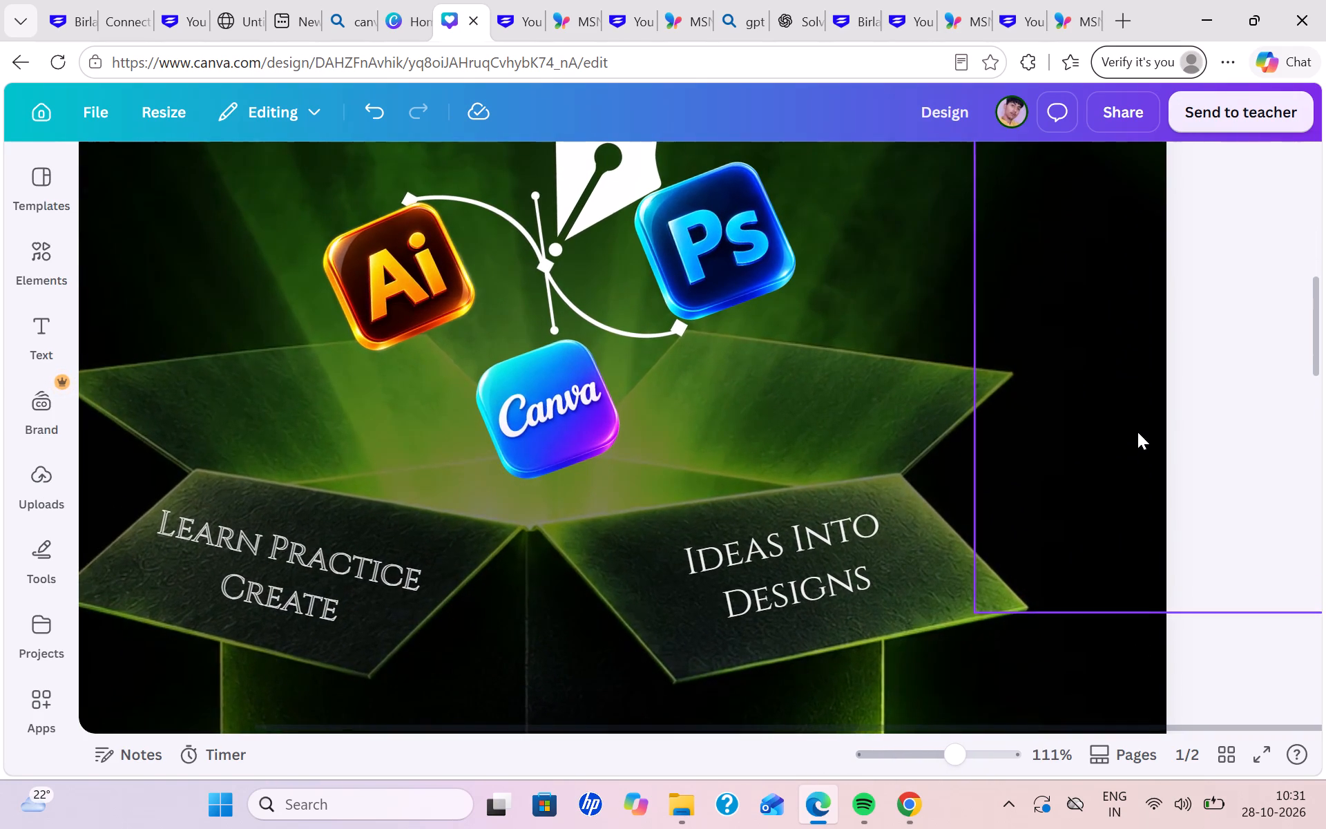
Compare the two box-flap texts and nudge "Ideas Into Designs" slightly toward the box's centre.
{"action": "scroll", "coordinate": [1137, 432], "scroll_direction": "right", "scroll_amount": 5}
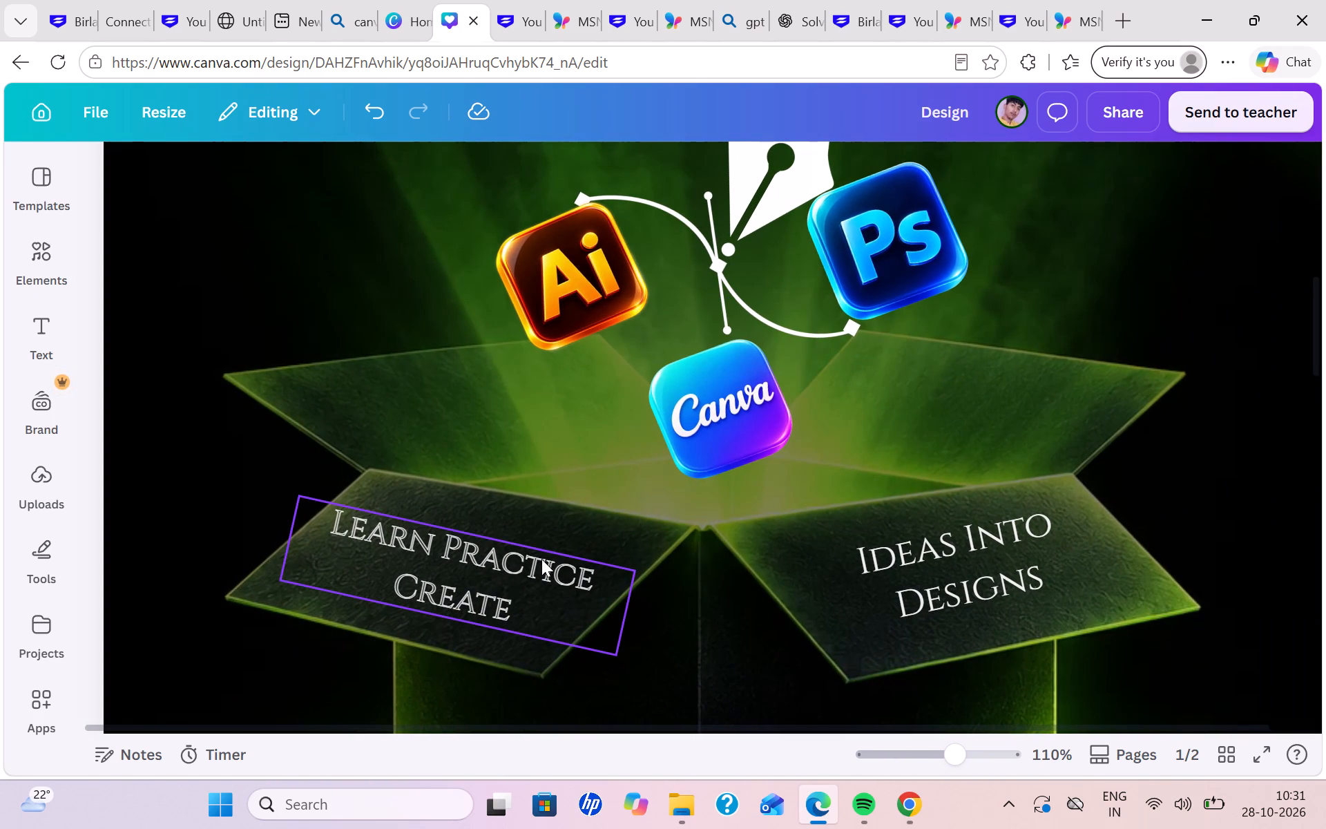
{"action": "left_click", "coordinate": [541, 559]}
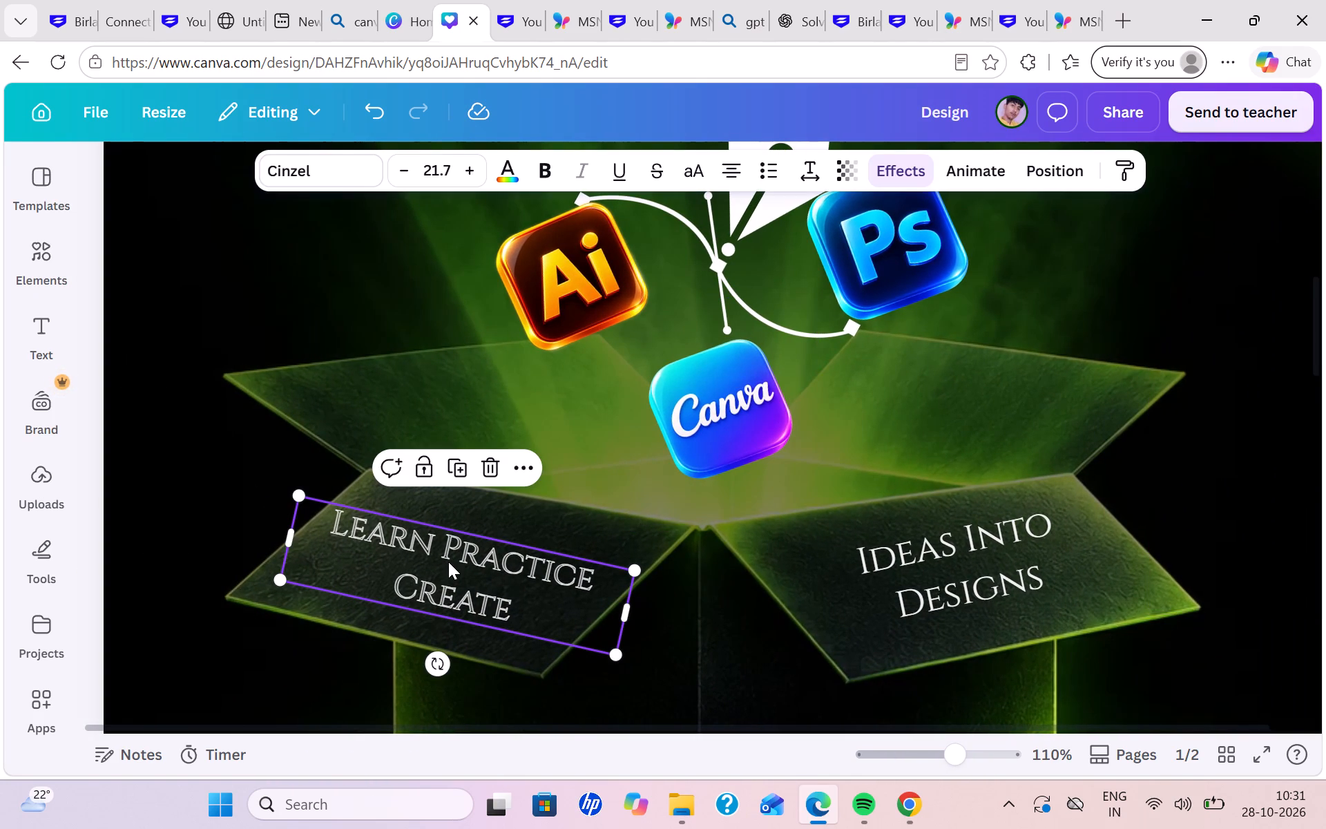
{"action": "left_click", "coordinate": [974, 564]}
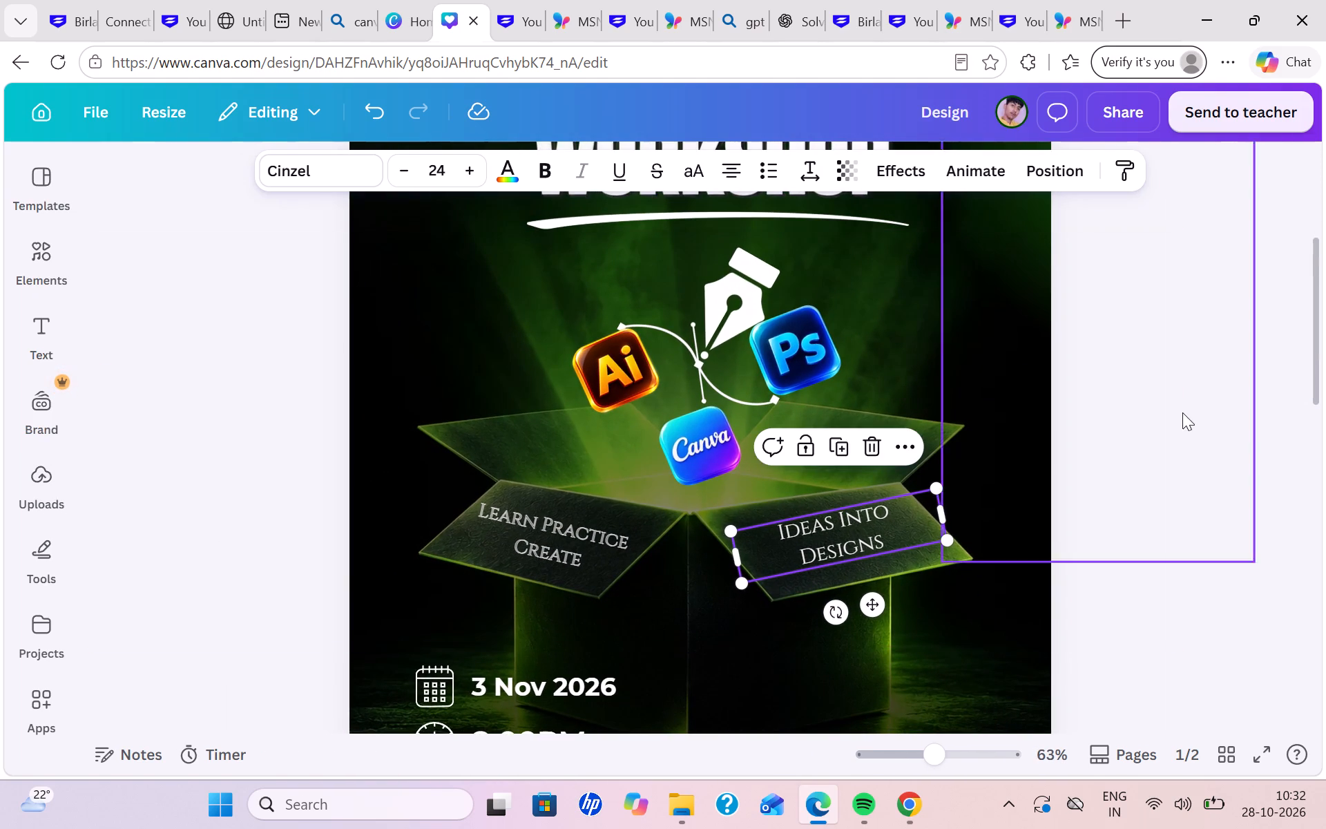
{"action": "left_click", "coordinate": [1189, 412]}
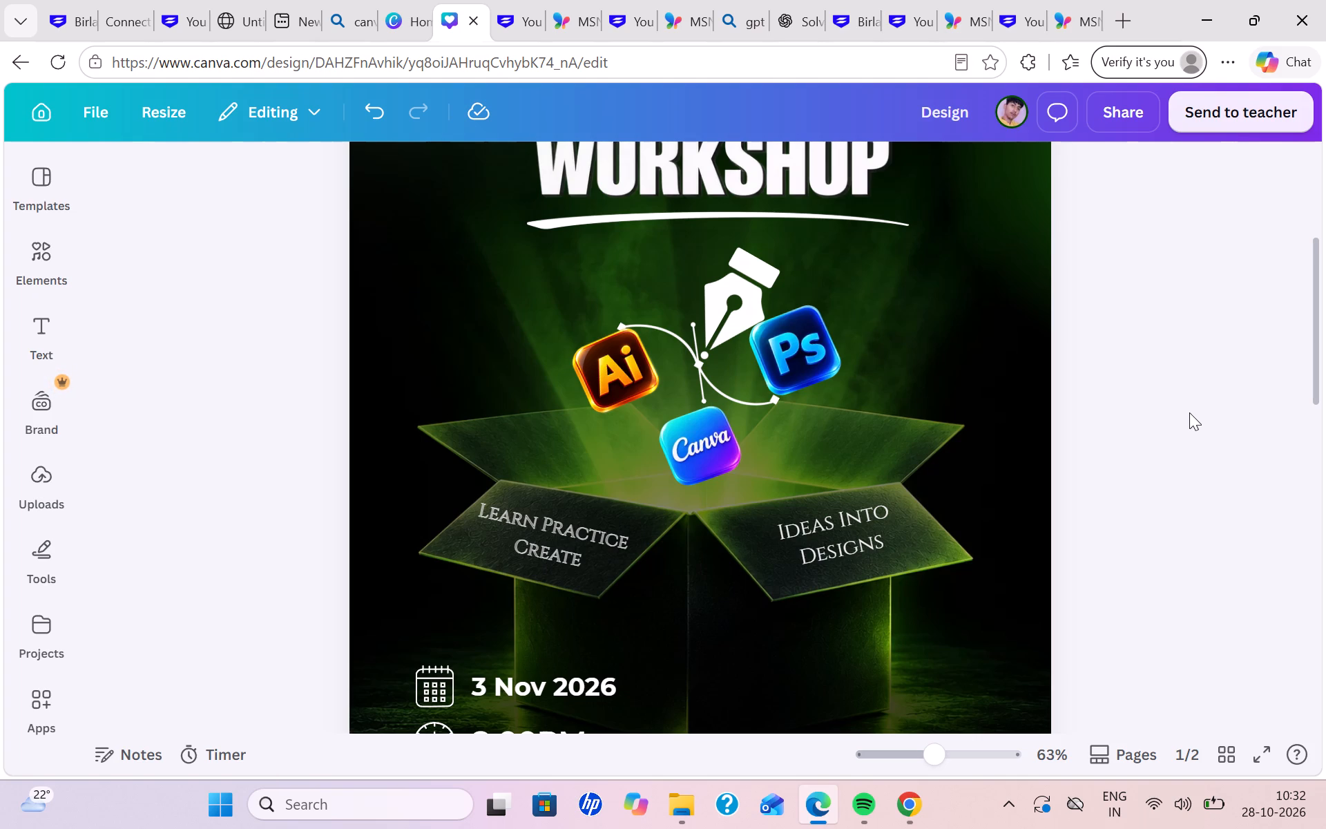
{"action": "left_click", "coordinate": [896, 520]}
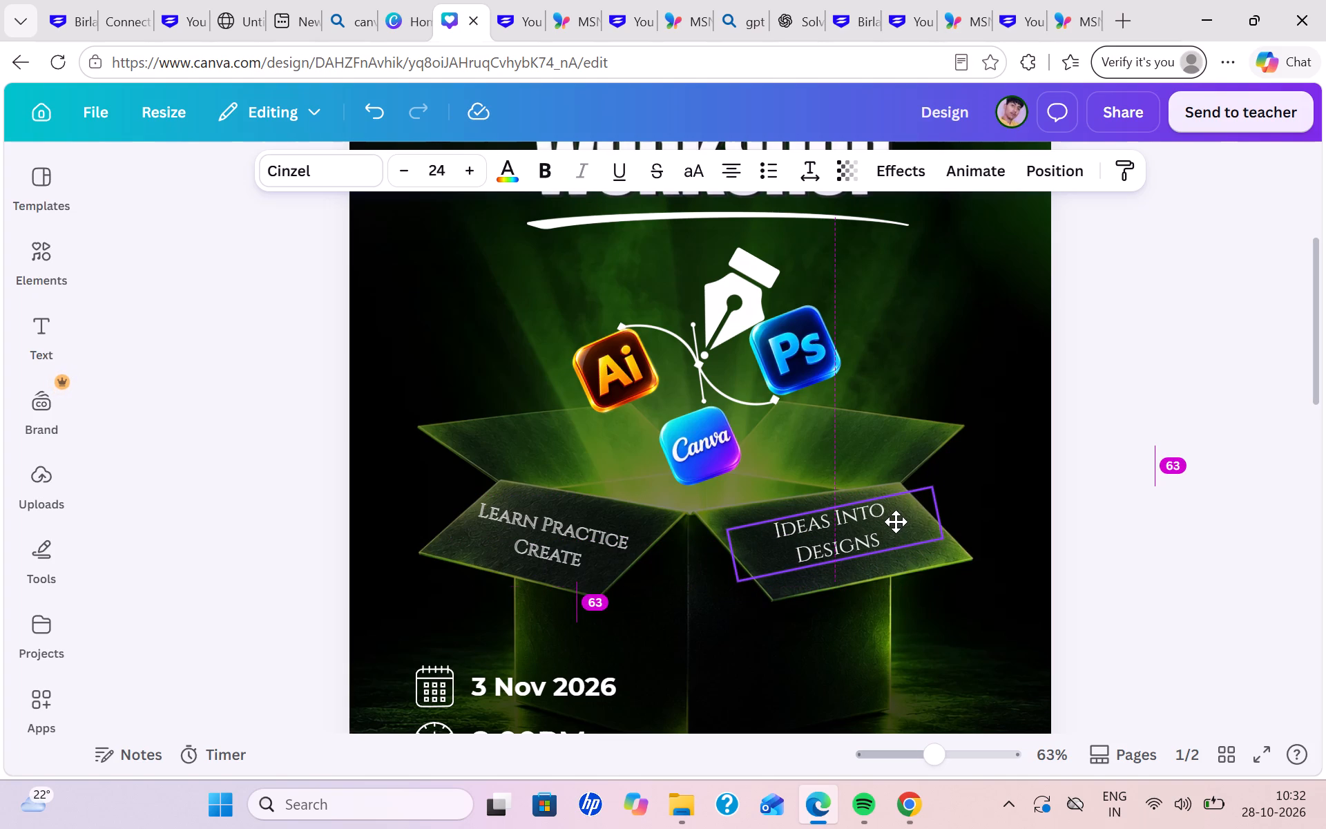
{"action": "left_click", "coordinate": [1277, 409]}
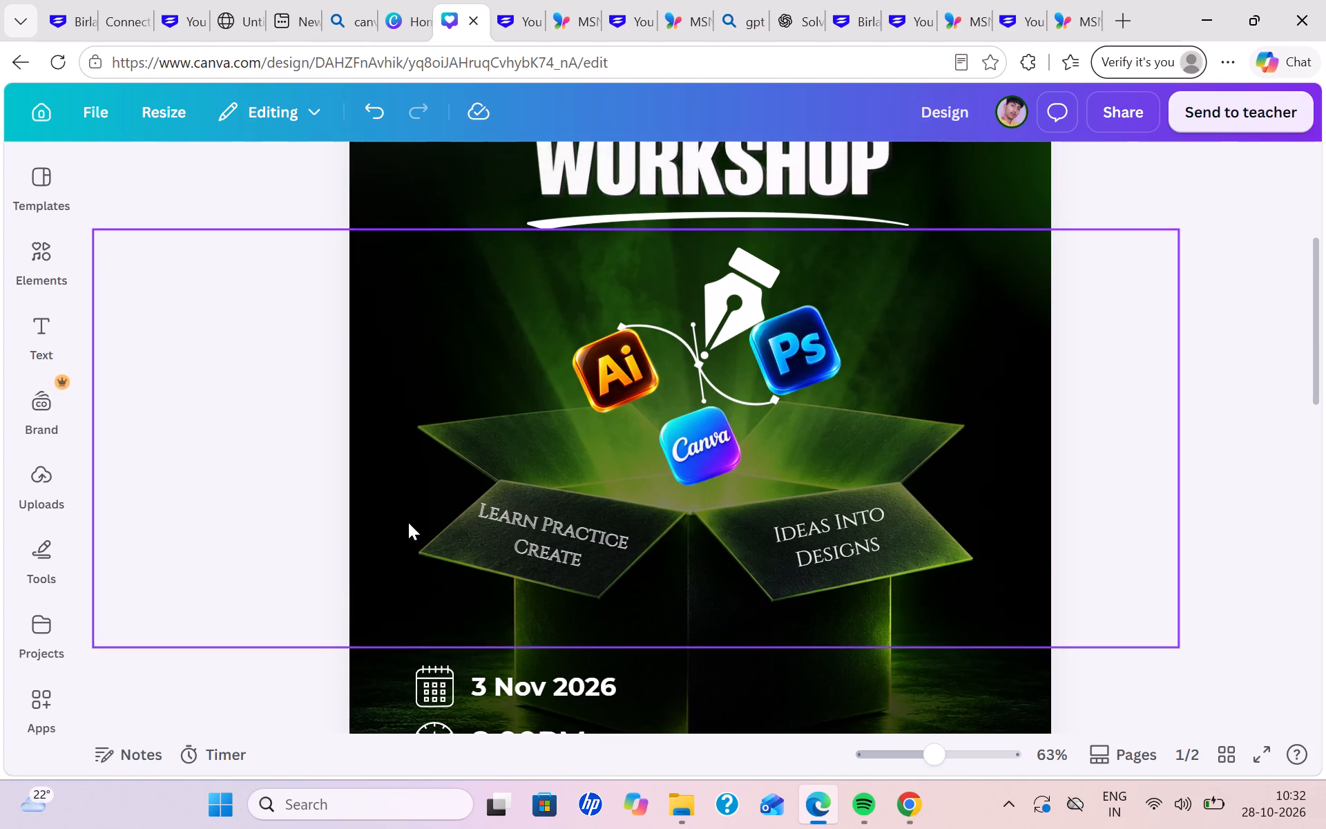
Move the "Learn Practice Create" text up toward the box's centre and enlarge it to font size 23.
{"action": "left_click_drag", "start_coordinate": [499, 525], "coordinate": [521, 504]}
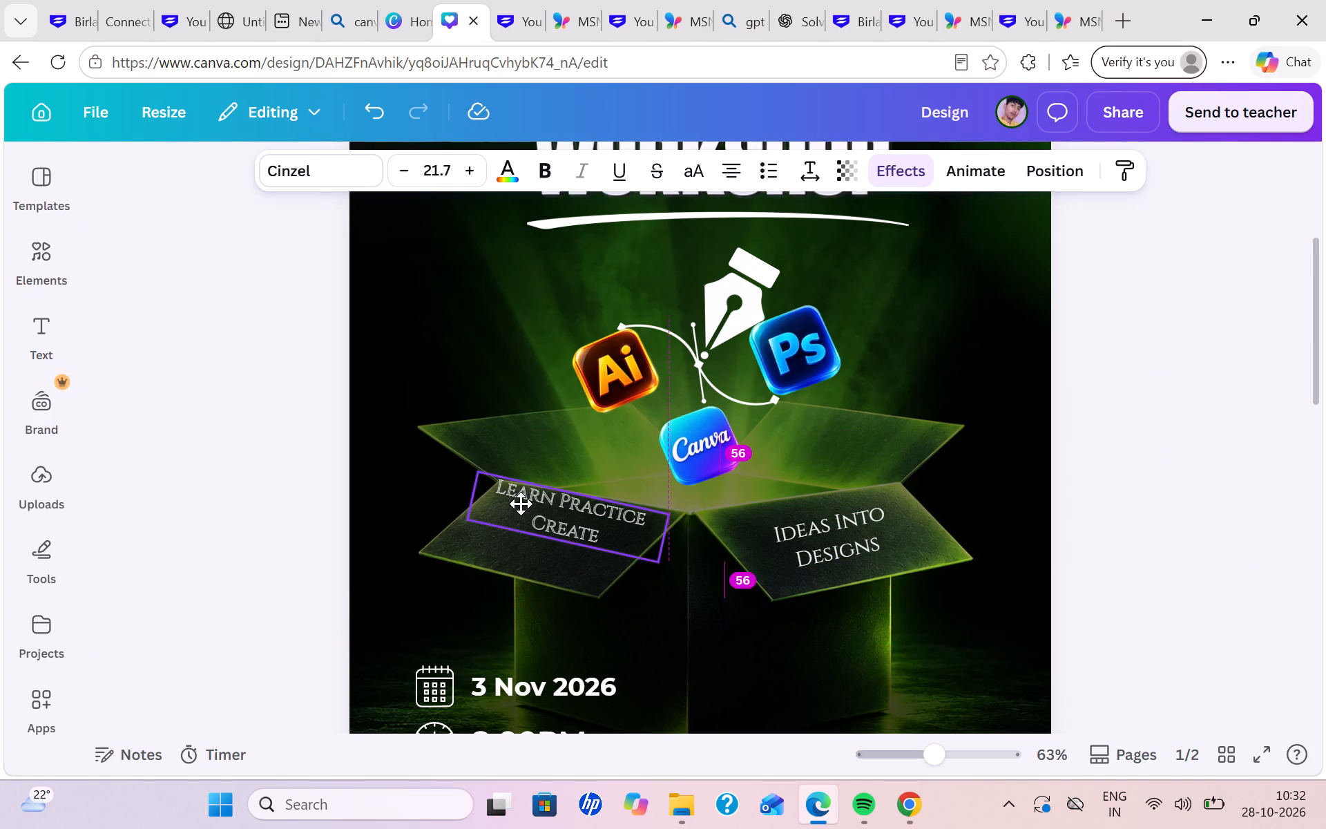
{"action": "left_click_drag", "start_coordinate": [521, 504], "coordinate": [521, 504]}
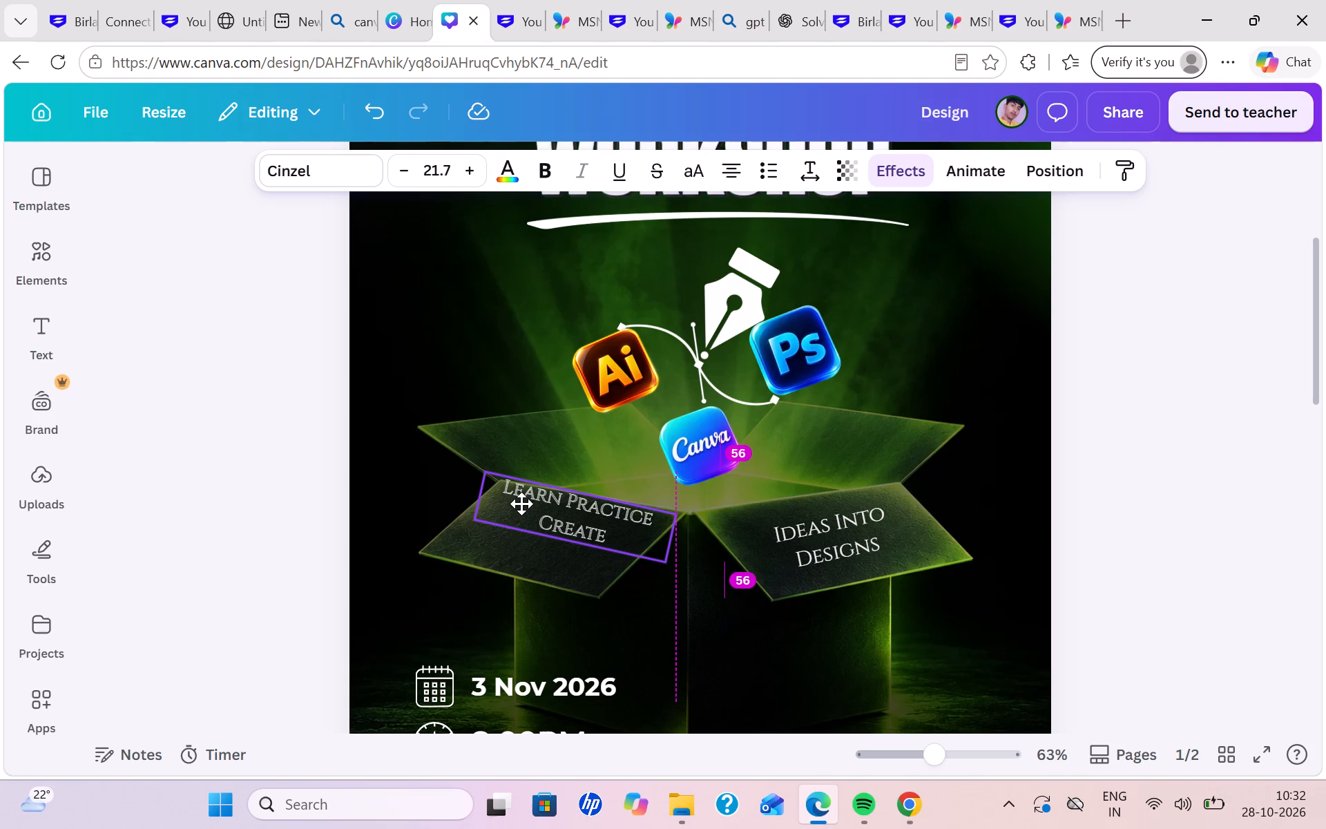
{"action": "left_click_drag", "start_coordinate": [521, 504], "coordinate": [524, 506]}
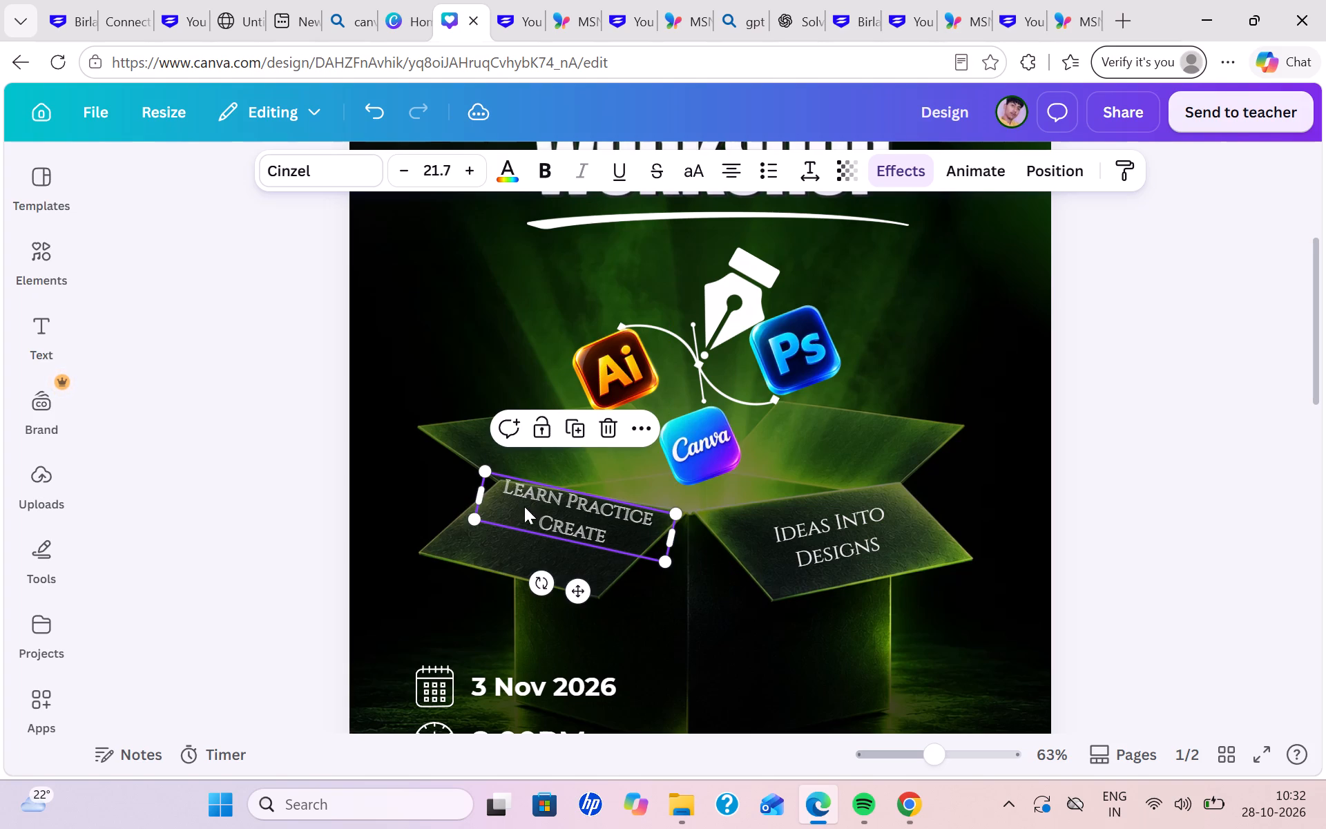
{"action": "left_click_drag", "start_coordinate": [664, 562], "coordinate": [668, 586]}
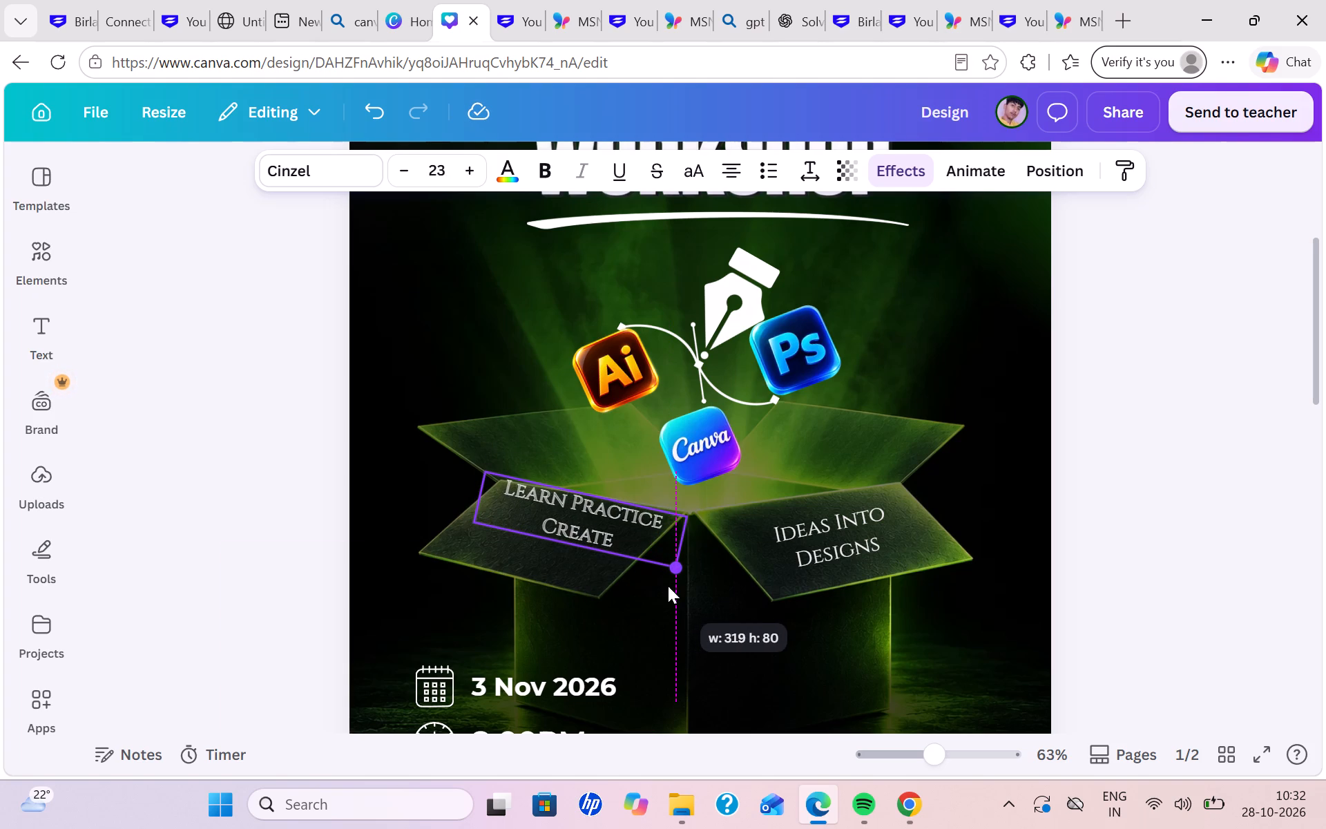
{"action": "left_click", "coordinate": [1193, 497]}
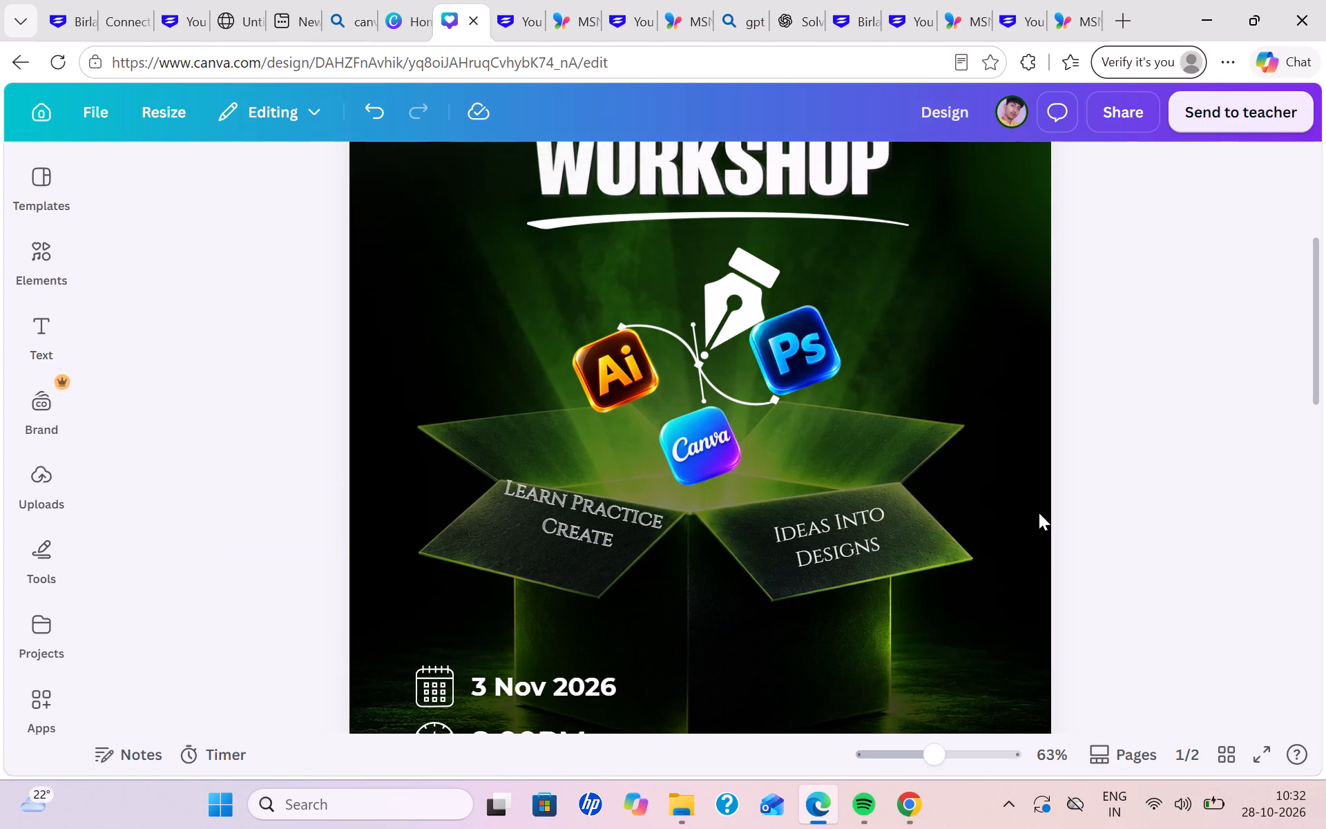
{"action": "left_click", "coordinate": [628, 538]}
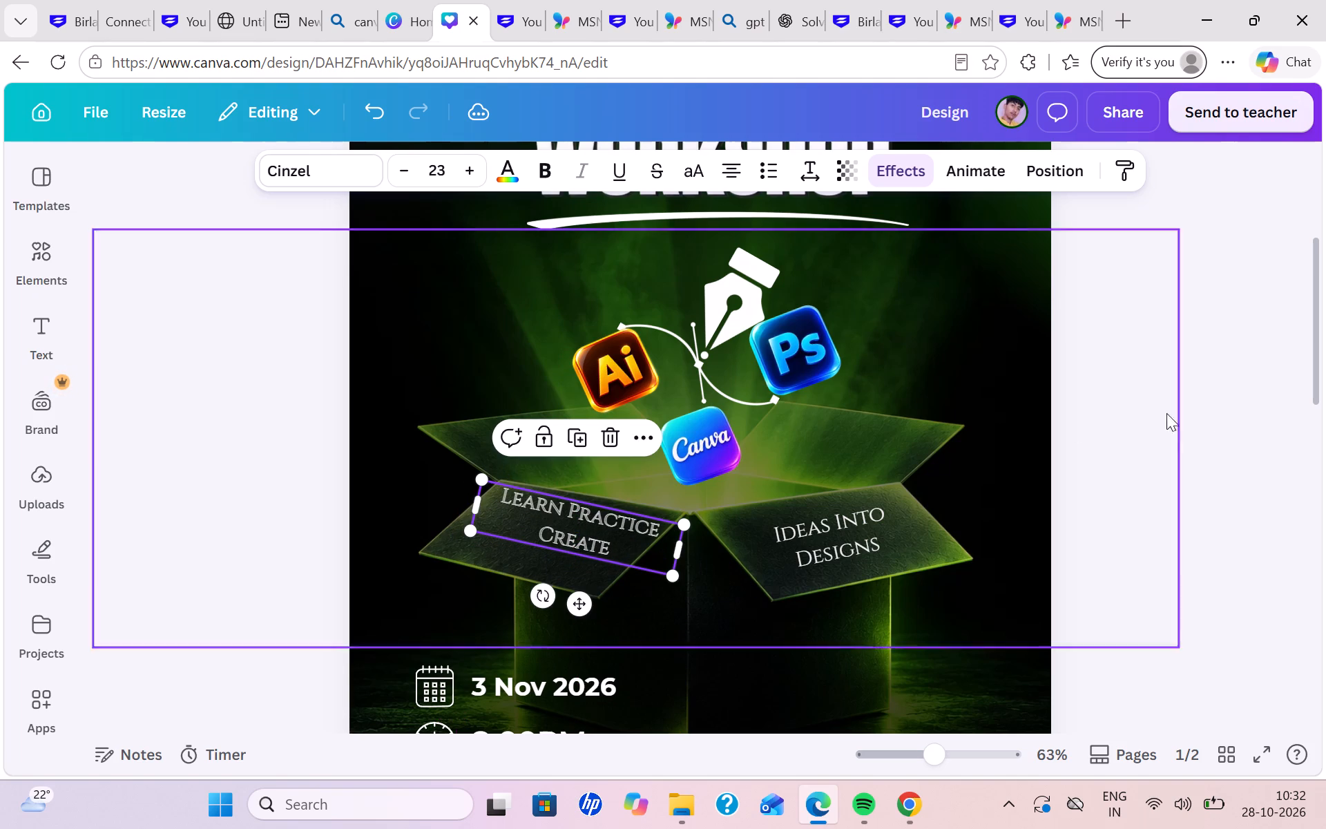
{"action": "left_click", "coordinate": [1242, 409]}
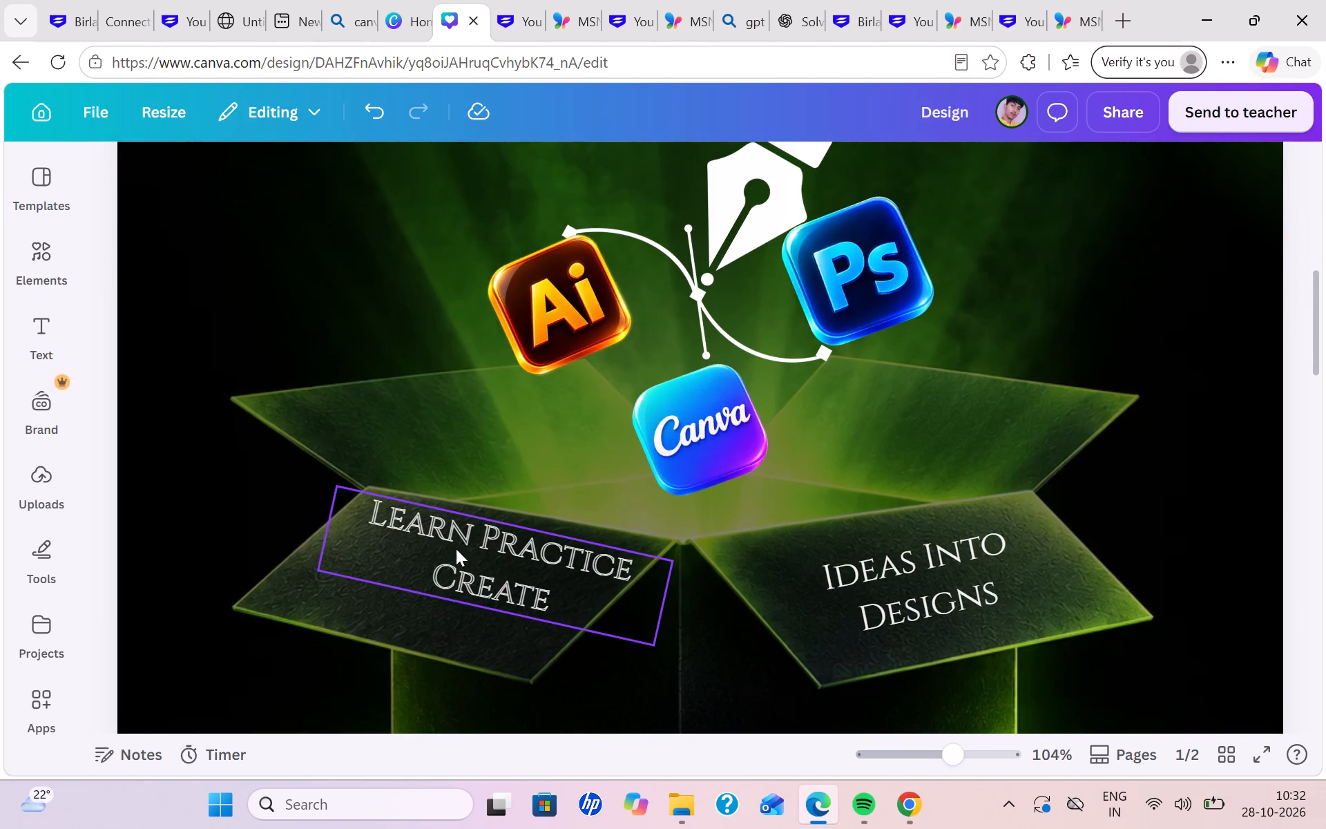
Level the two flap texts by raising "Ideas Into Designs" on its flap and nudging "Learn Practice Create" into place.
{"action": "left_click_drag", "start_coordinate": [484, 556], "coordinate": [470, 551]}
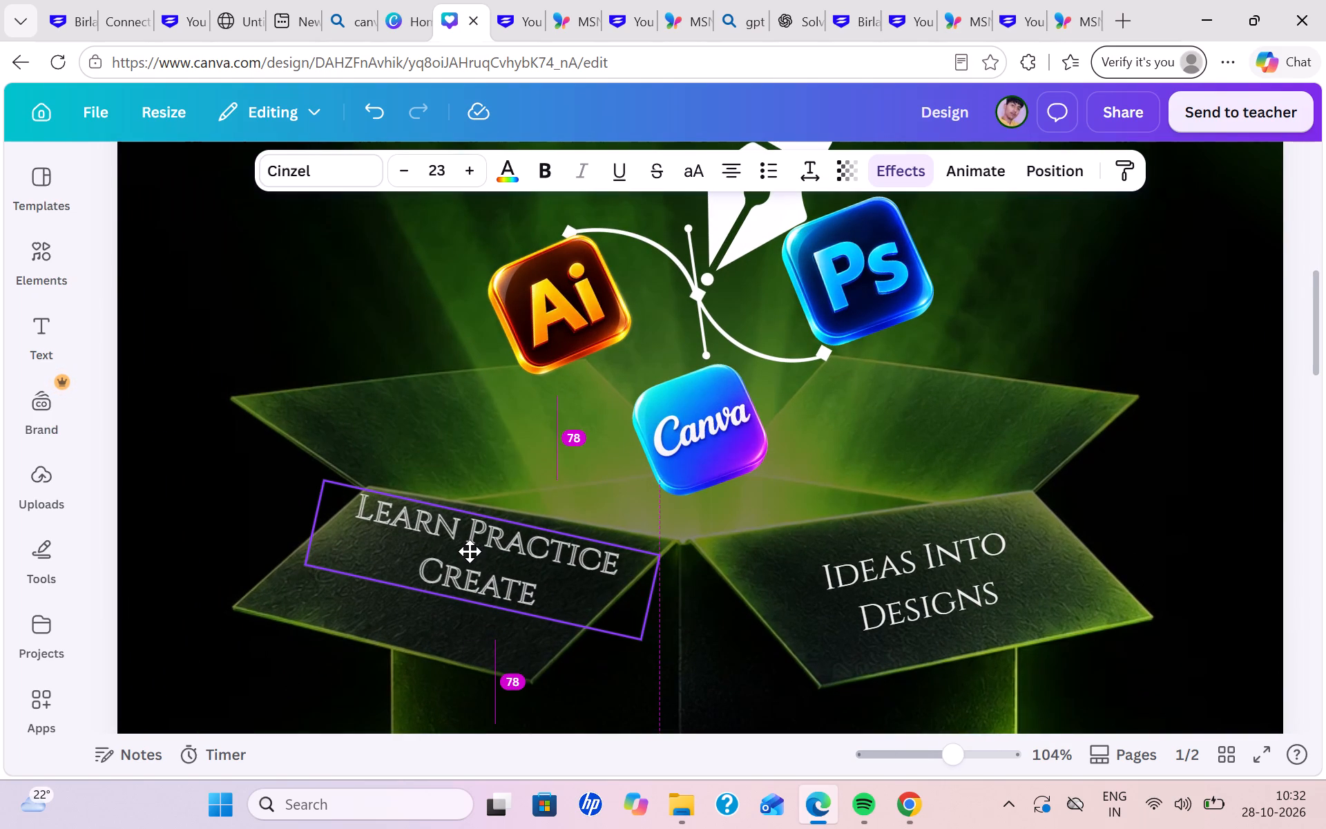
{"action": "left_click_drag", "start_coordinate": [470, 551], "coordinate": [470, 551]}
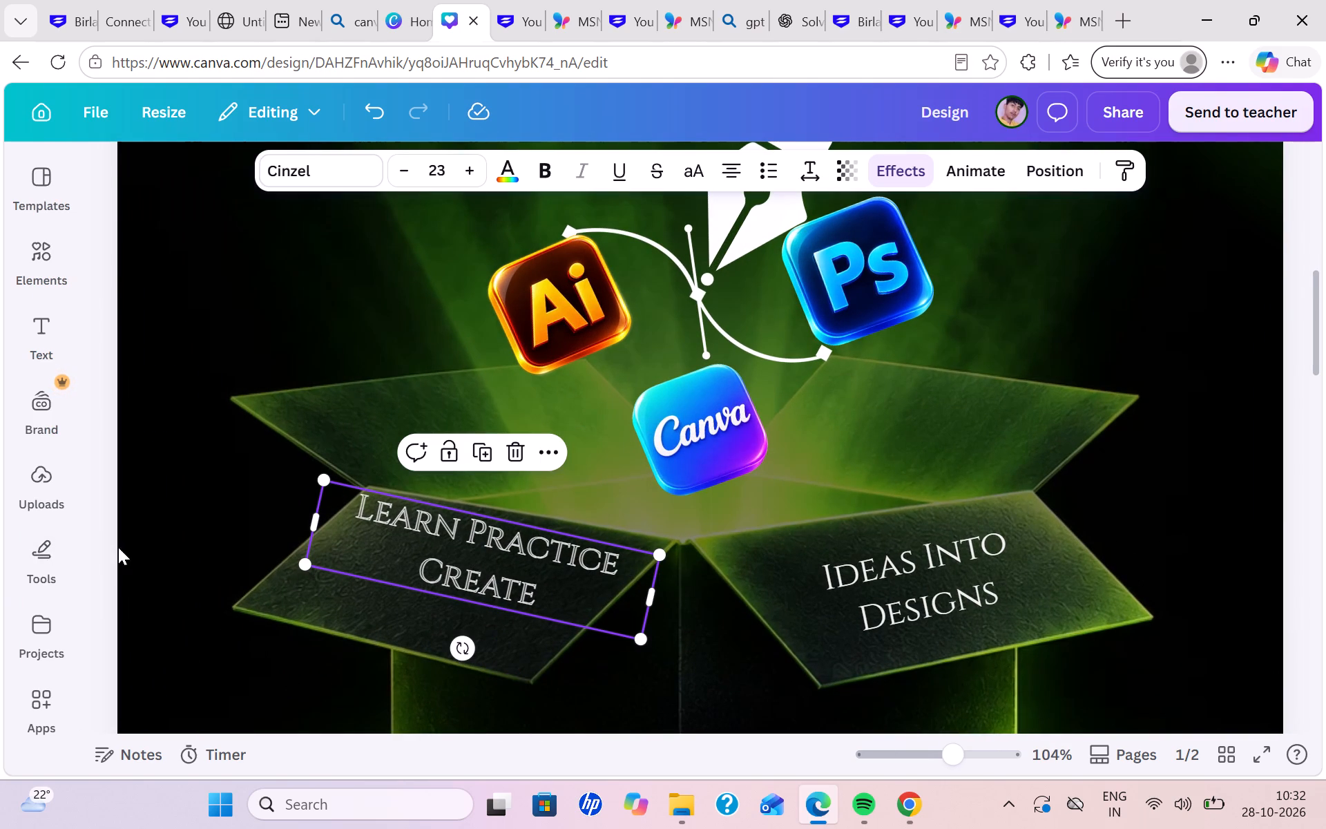
{"action": "left_click", "coordinate": [97, 540]}
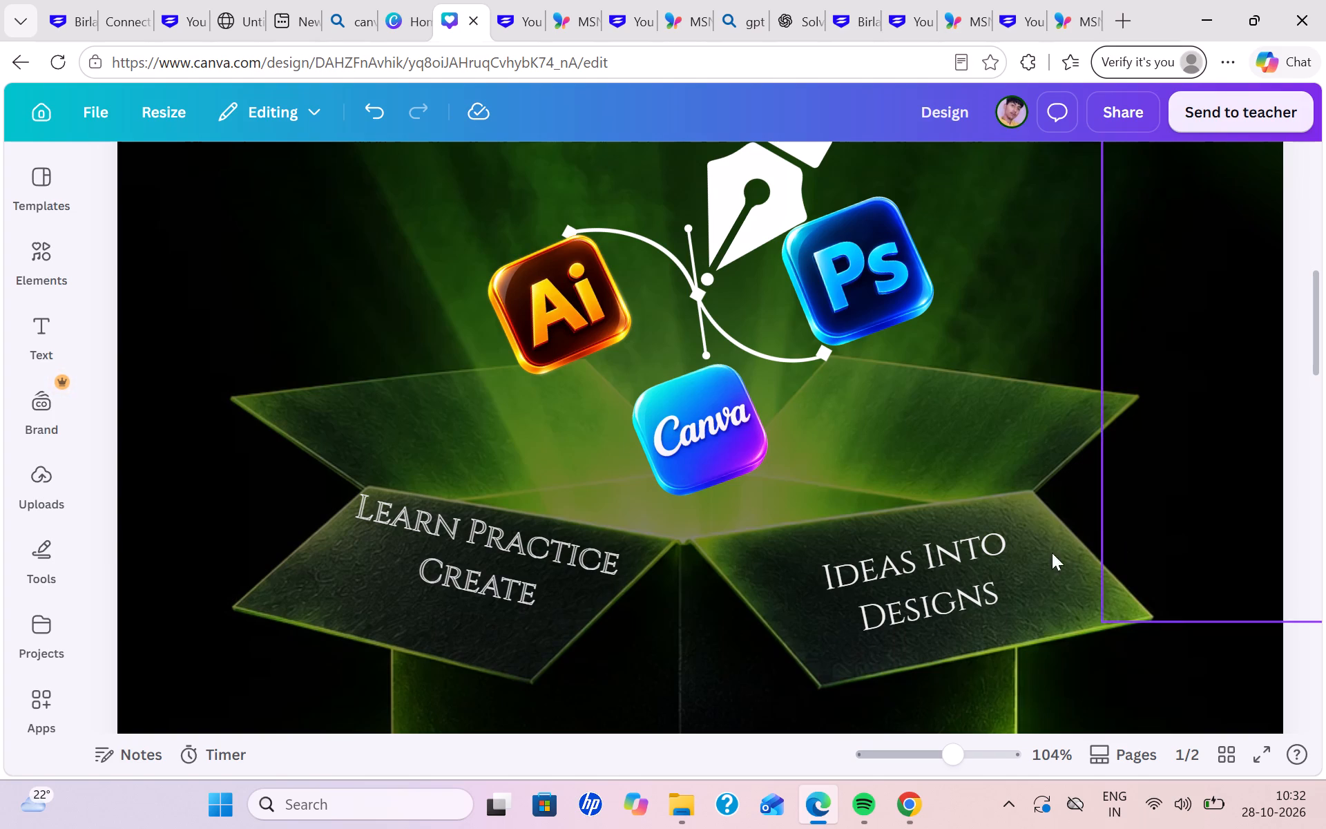
{"action": "left_click_drag", "start_coordinate": [1005, 560], "coordinate": [988, 533]}
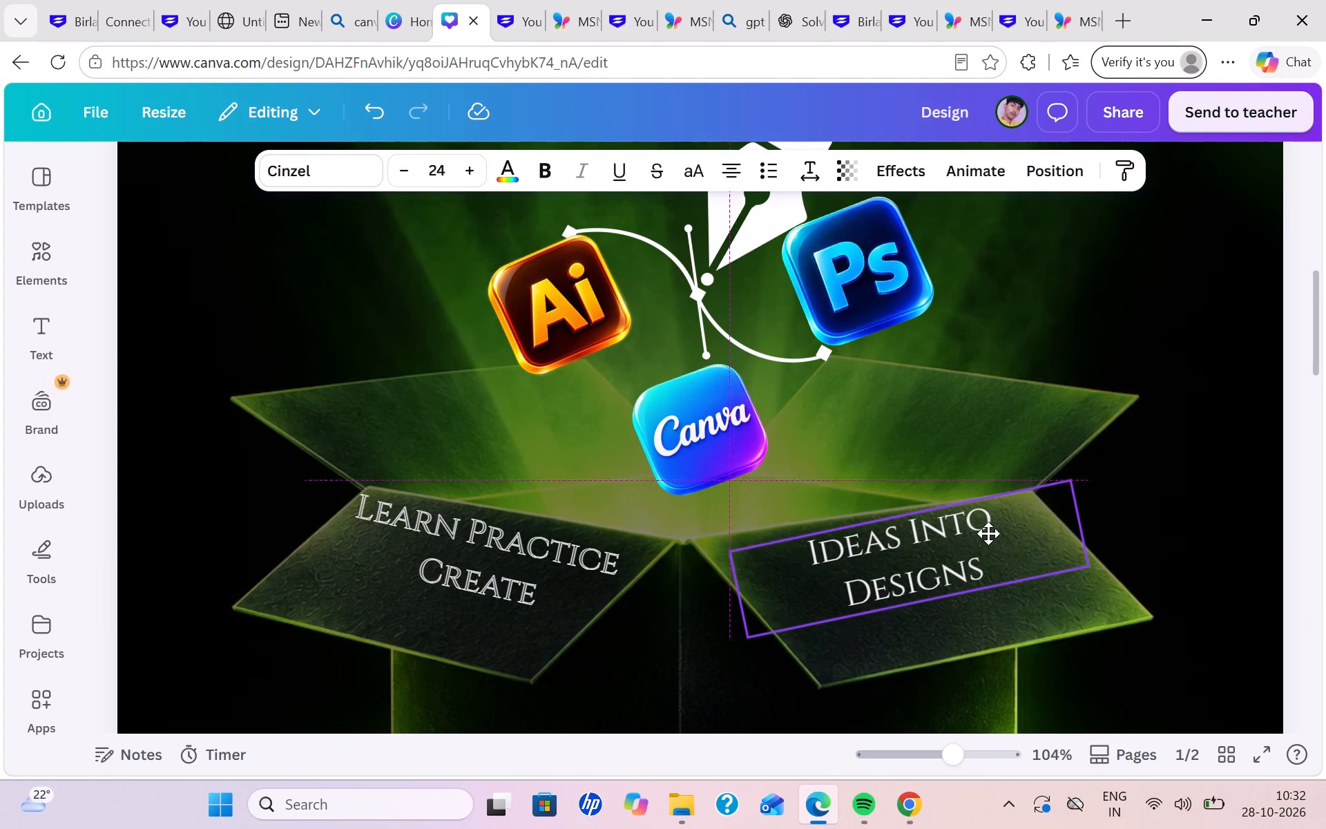
{"action": "left_click_drag", "start_coordinate": [988, 533], "coordinate": [986, 534]}
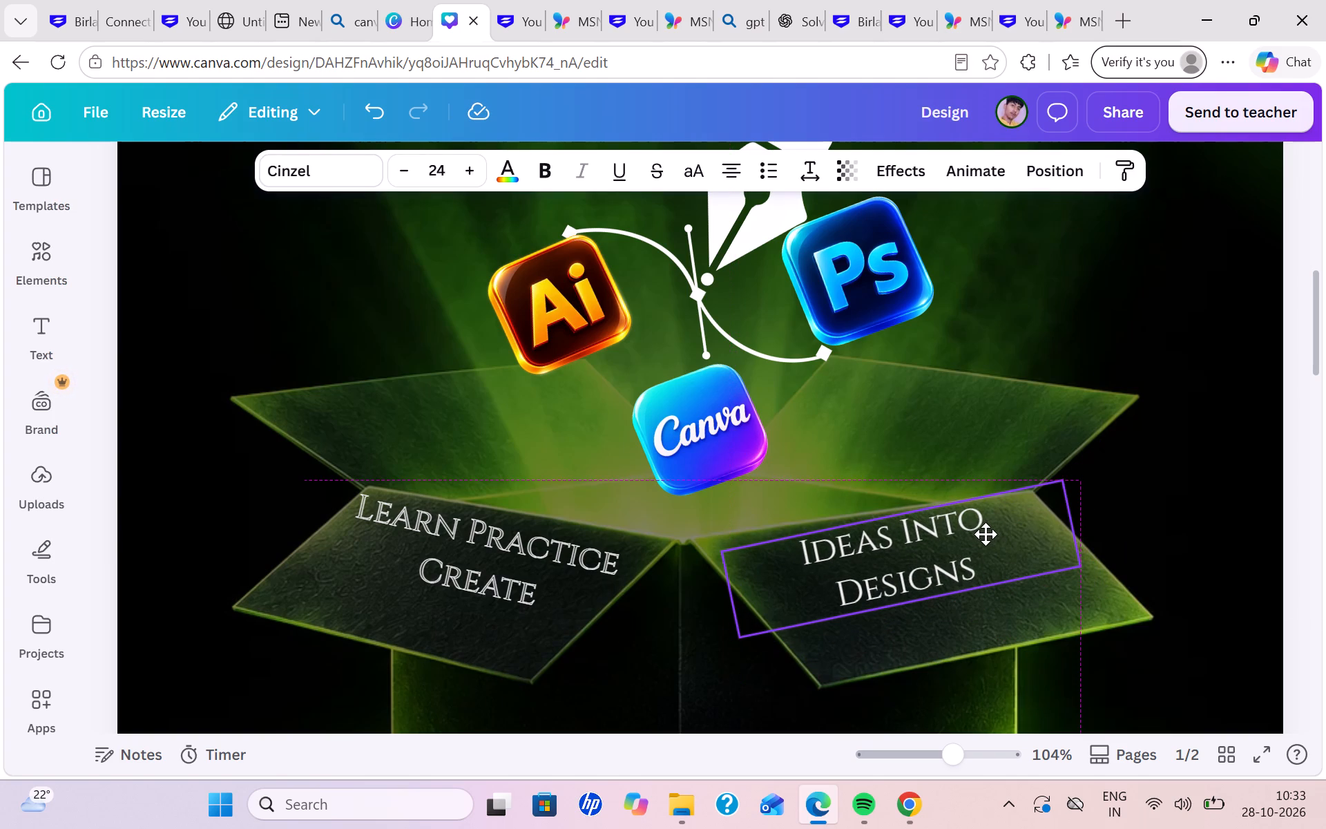
{"action": "left_click_drag", "start_coordinate": [986, 534], "coordinate": [990, 537]}
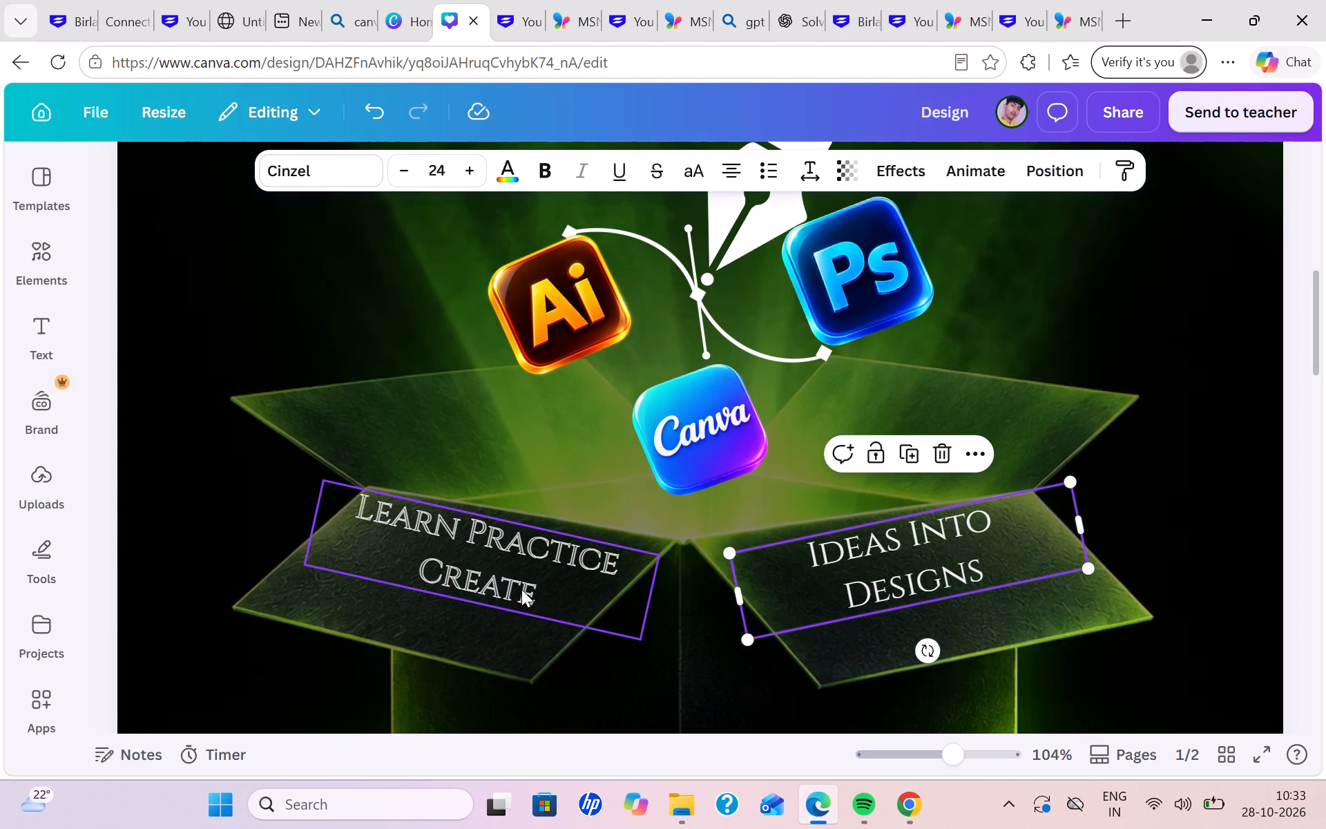
{"action": "left_click_drag", "start_coordinate": [523, 589], "coordinate": [532, 588]}
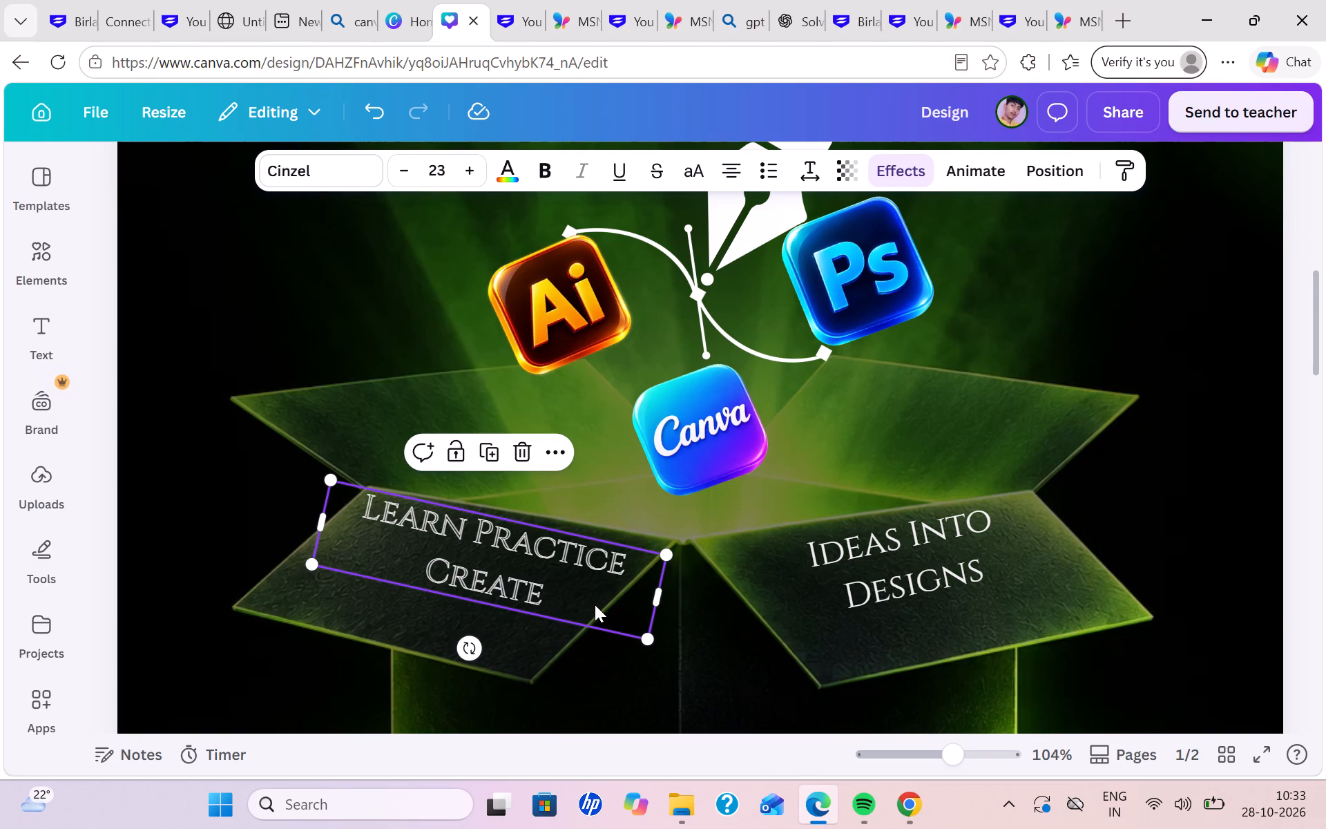
Shorten the "Learn Practice Create" flap text to just "Learn".
{"action": "left_click", "coordinate": [595, 604]}
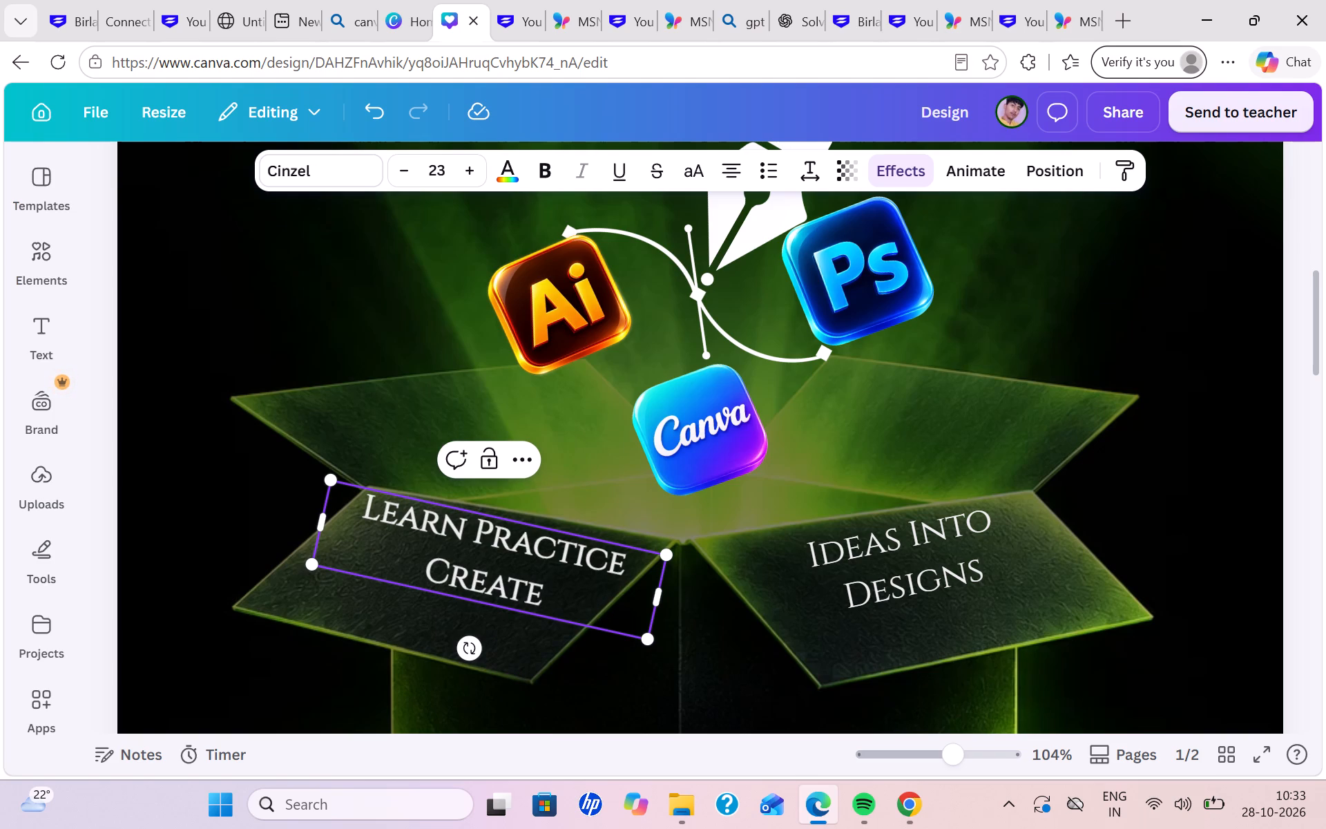
{"action": "key", "text": "BackSpace"}
{"action": "key", "text": "BackSpace"}
{"action": "key", "text": "BackSpace"}
{"action": "key", "text": "BackSpace"}
{"action": "key", "text": "BackSpace"}
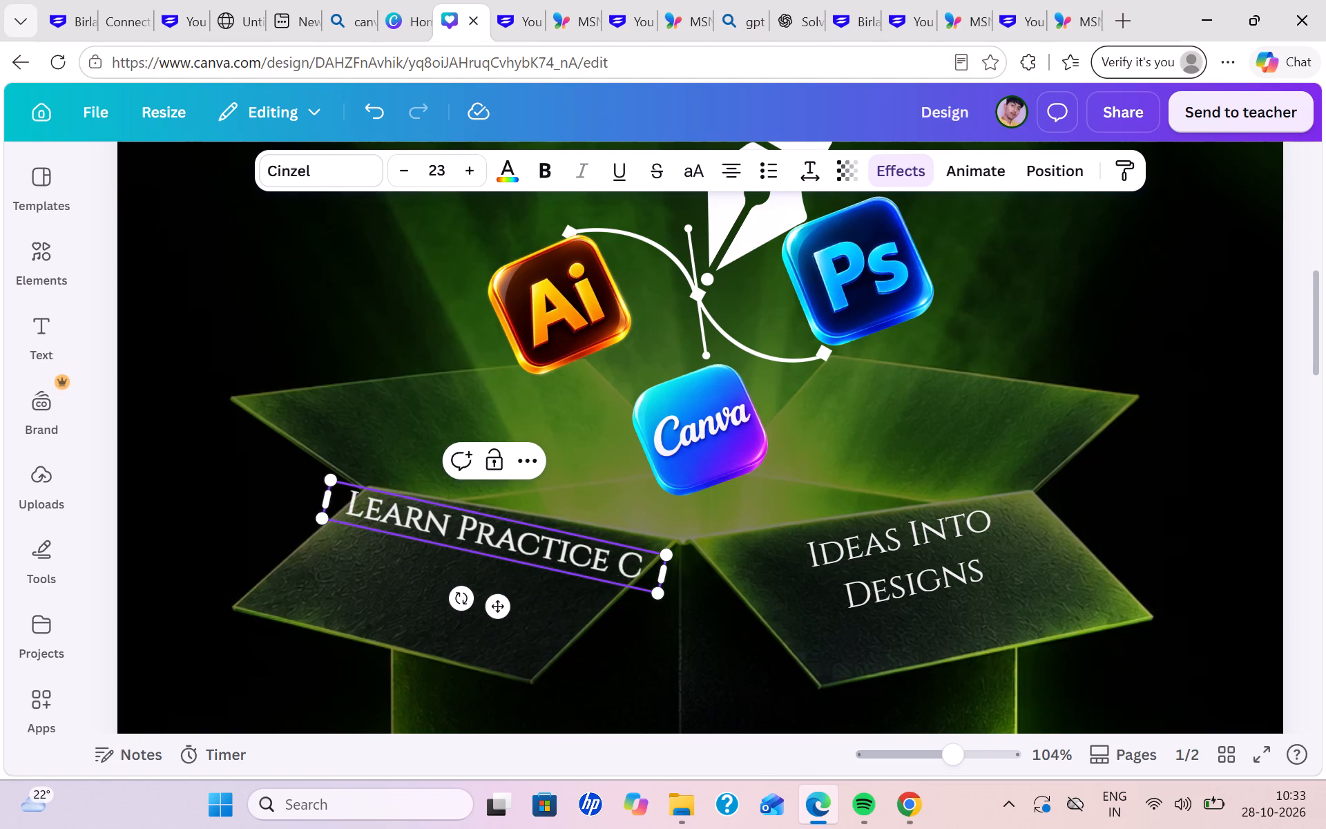
{"action": "key", "text": "BackSpace"}
{"action": "key", "text": "BackSpace"}
{"action": "key", "text": "BackSpace"}
{"action": "key", "text": "BackSpace"}
{"action": "key", "text": "BackSpace"}
{"action": "key", "text": "BackSpace"}
{"action": "key", "text": "BackSpace"}
{"action": "key", "text": "BackSpace"}
{"action": "key", "text": "BackSpace"}
{"action": "key", "text": "BackSpace"}
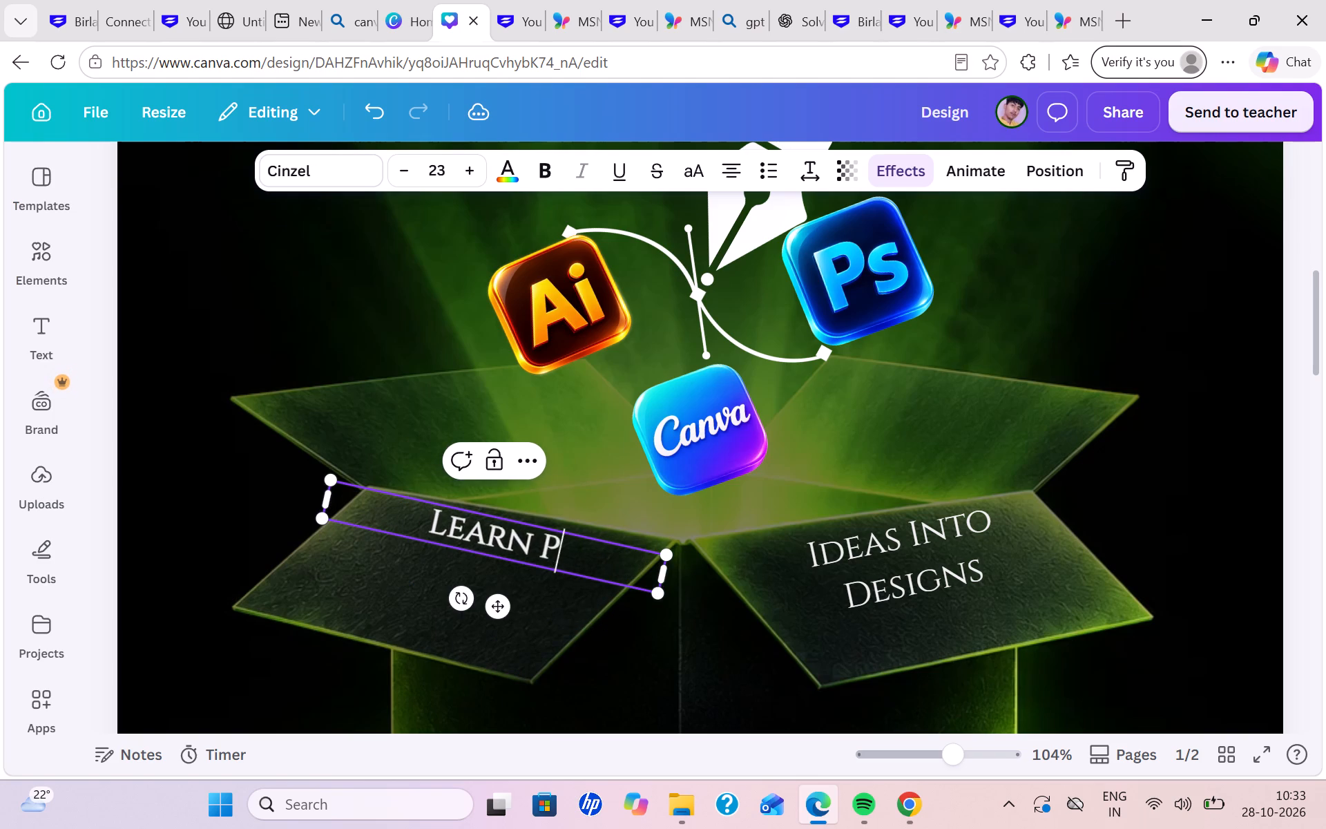
{"action": "left_click", "coordinate": [88, 570]}
Duplicate the "Learn" text, reword the copy as "practice" and place it directly beneath "Learn" on the same flap.
{"action": "left_click", "coordinate": [501, 525]}
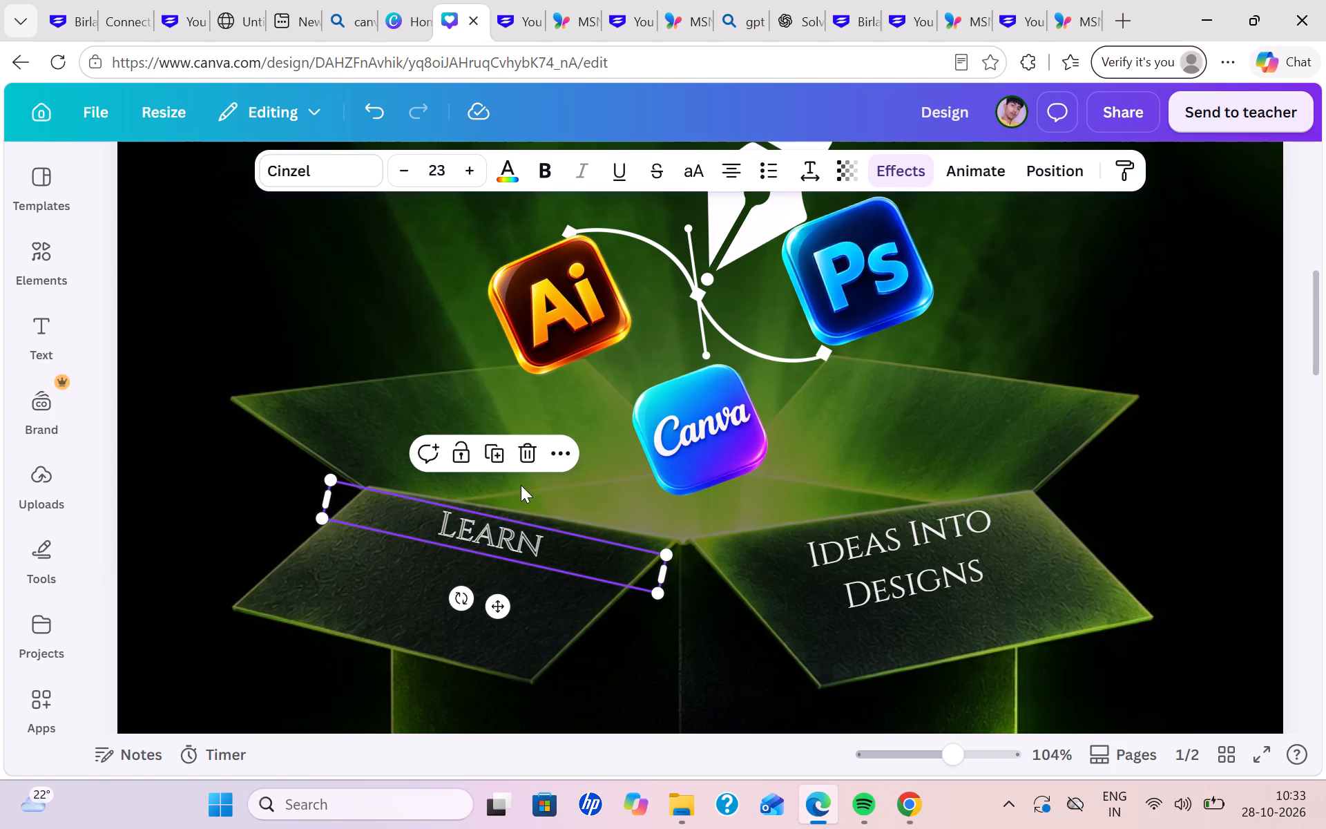
{"action": "left_click", "coordinate": [499, 457]}
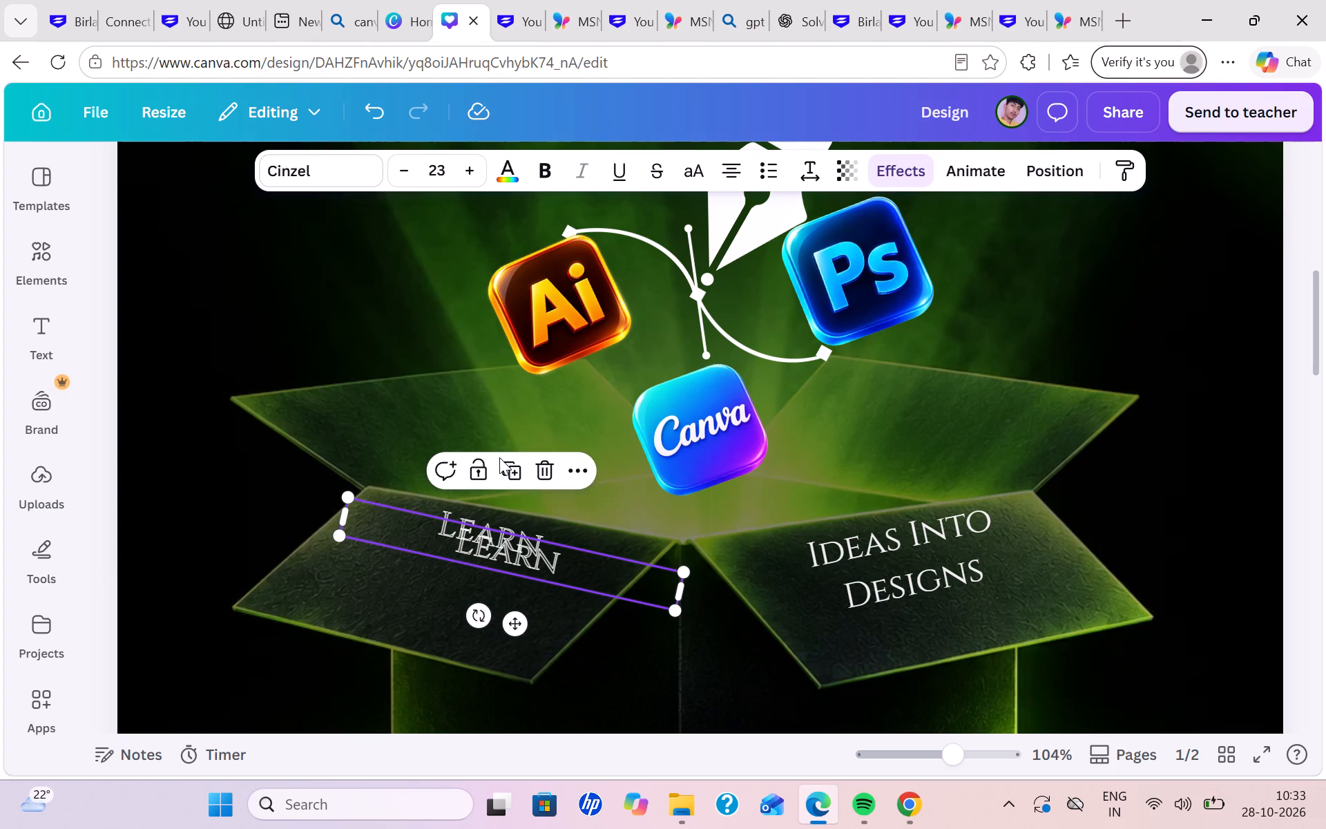
{"action": "key", "text": "p"}
{"action": "left_click_drag", "start_coordinate": [586, 578], "coordinate": [548, 629]}
{"action": "left_click", "coordinate": [548, 629]}
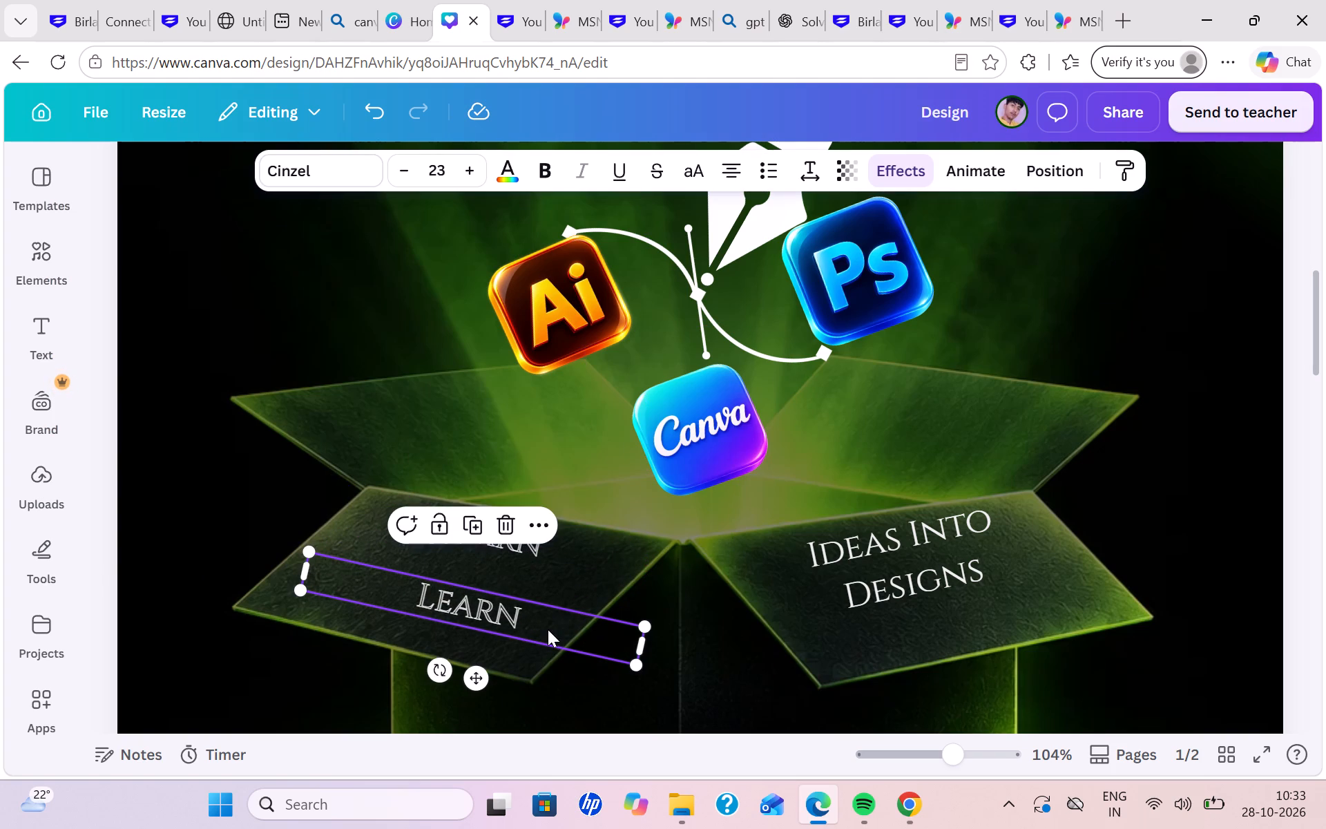
{"action": "type", "text": "pract"}
{"action": "type", "text": "ic"}
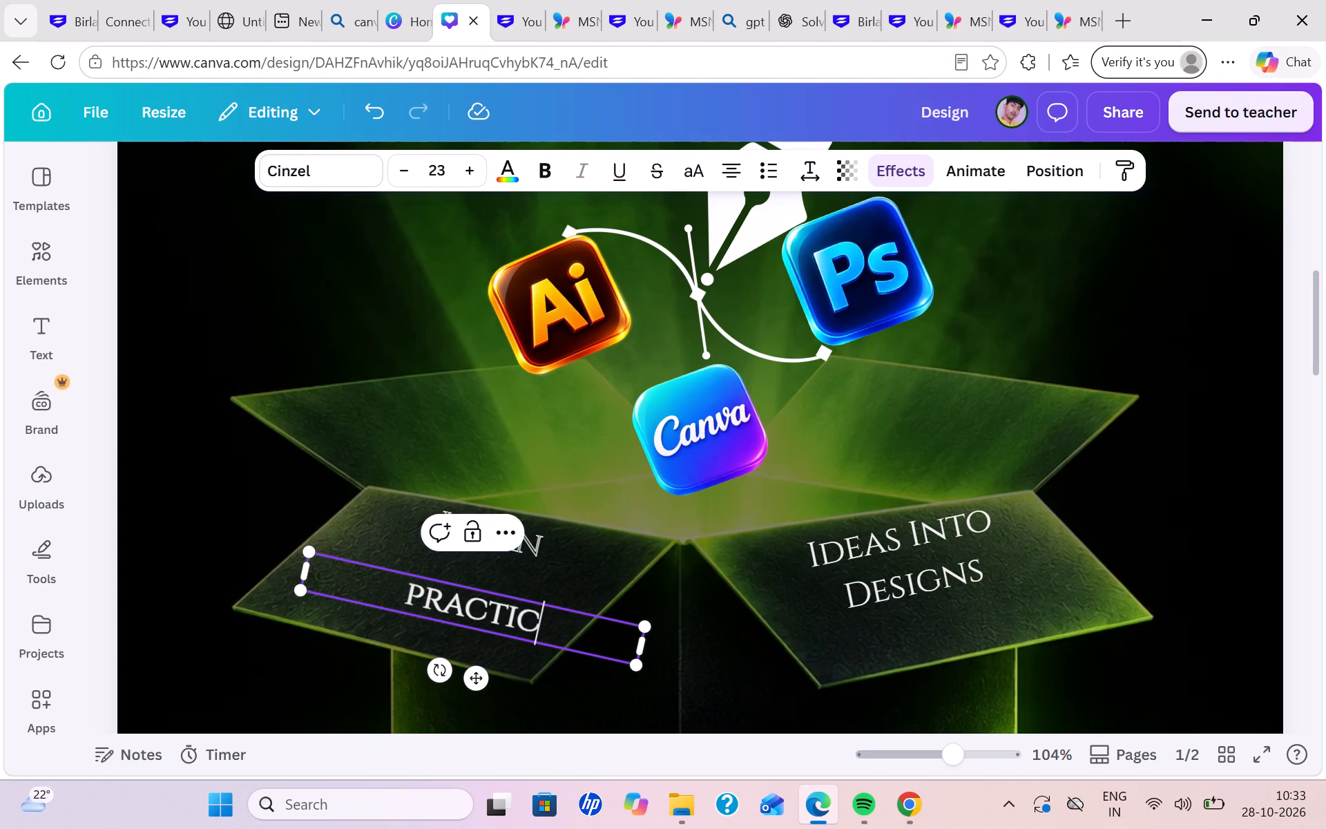
{"action": "key", "text": "e"}
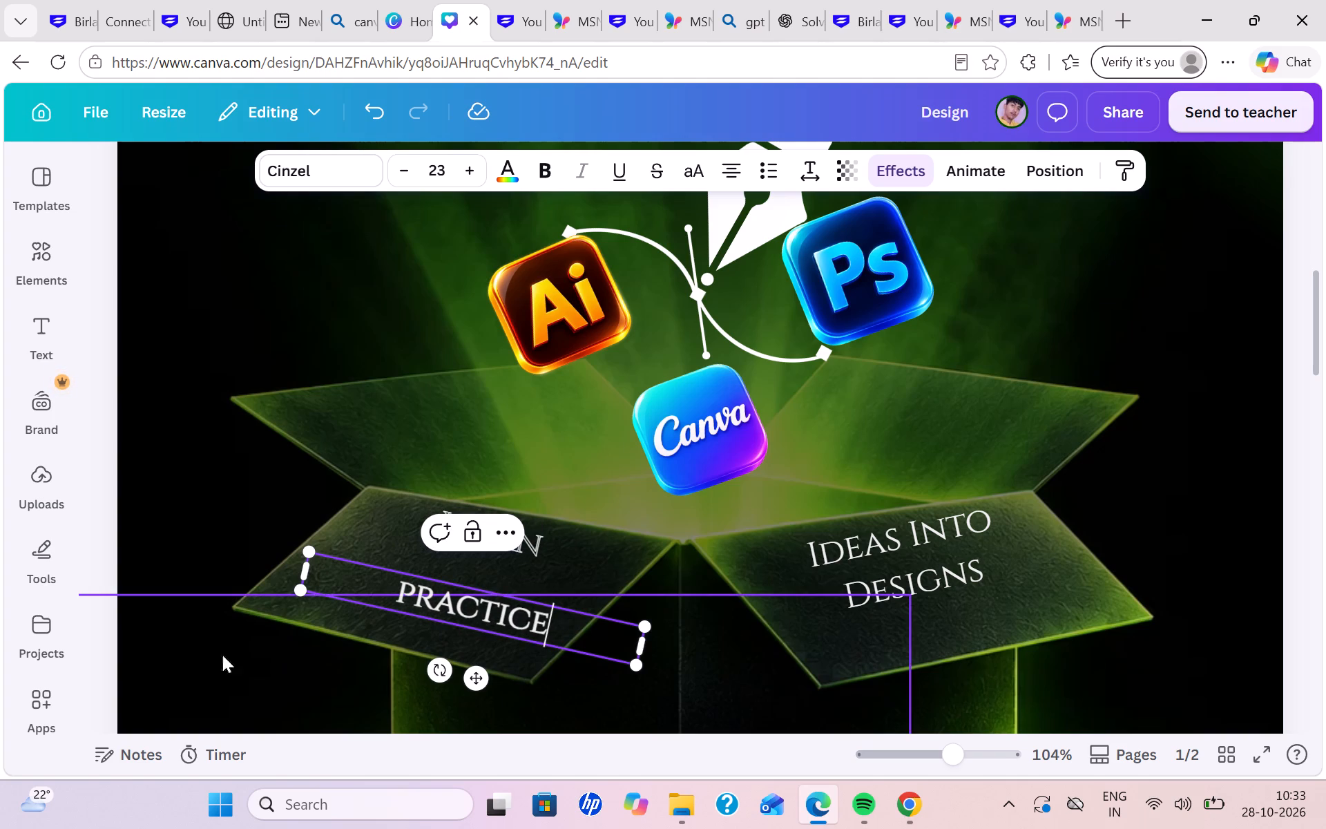
{"action": "left_click", "coordinate": [98, 559]}
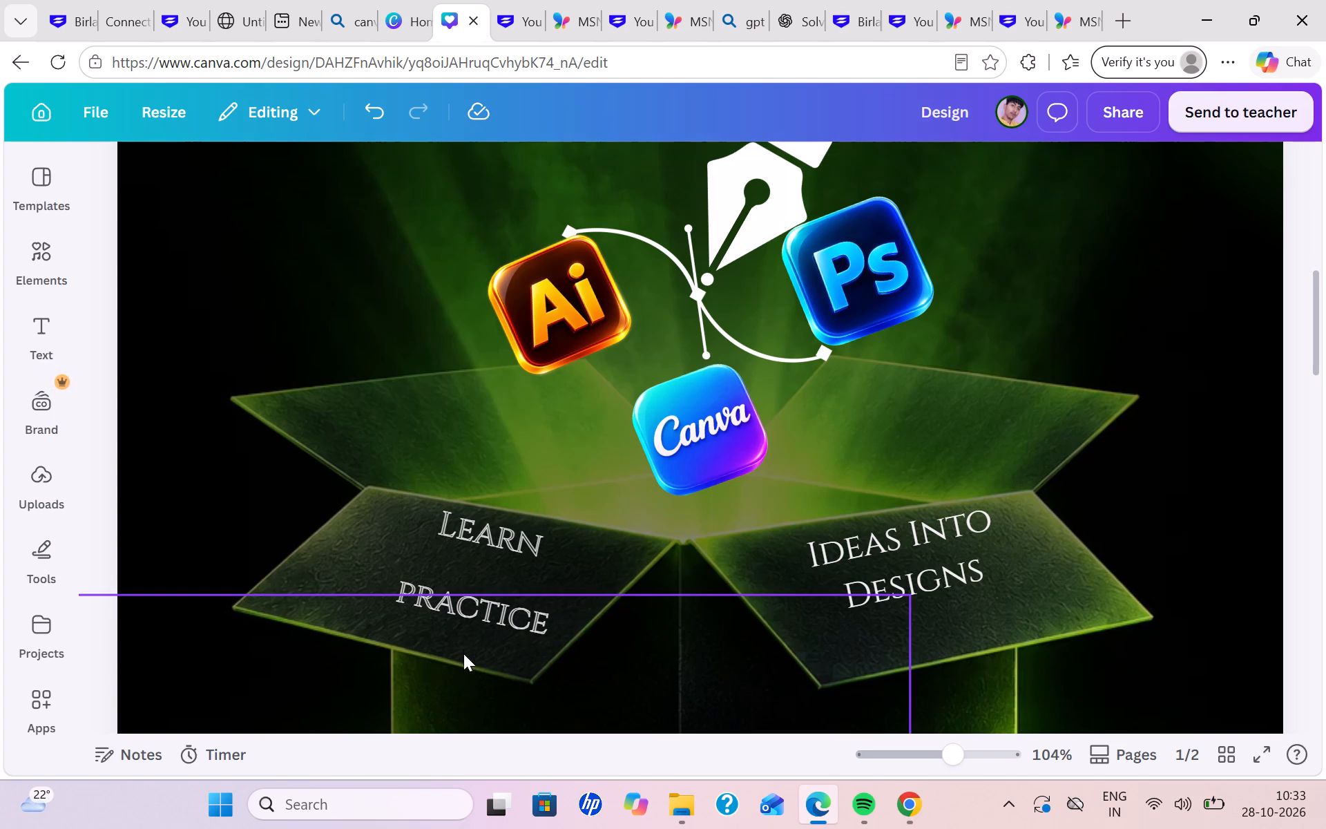
{"action": "left_click_drag", "start_coordinate": [477, 619], "coordinate": [472, 591]}
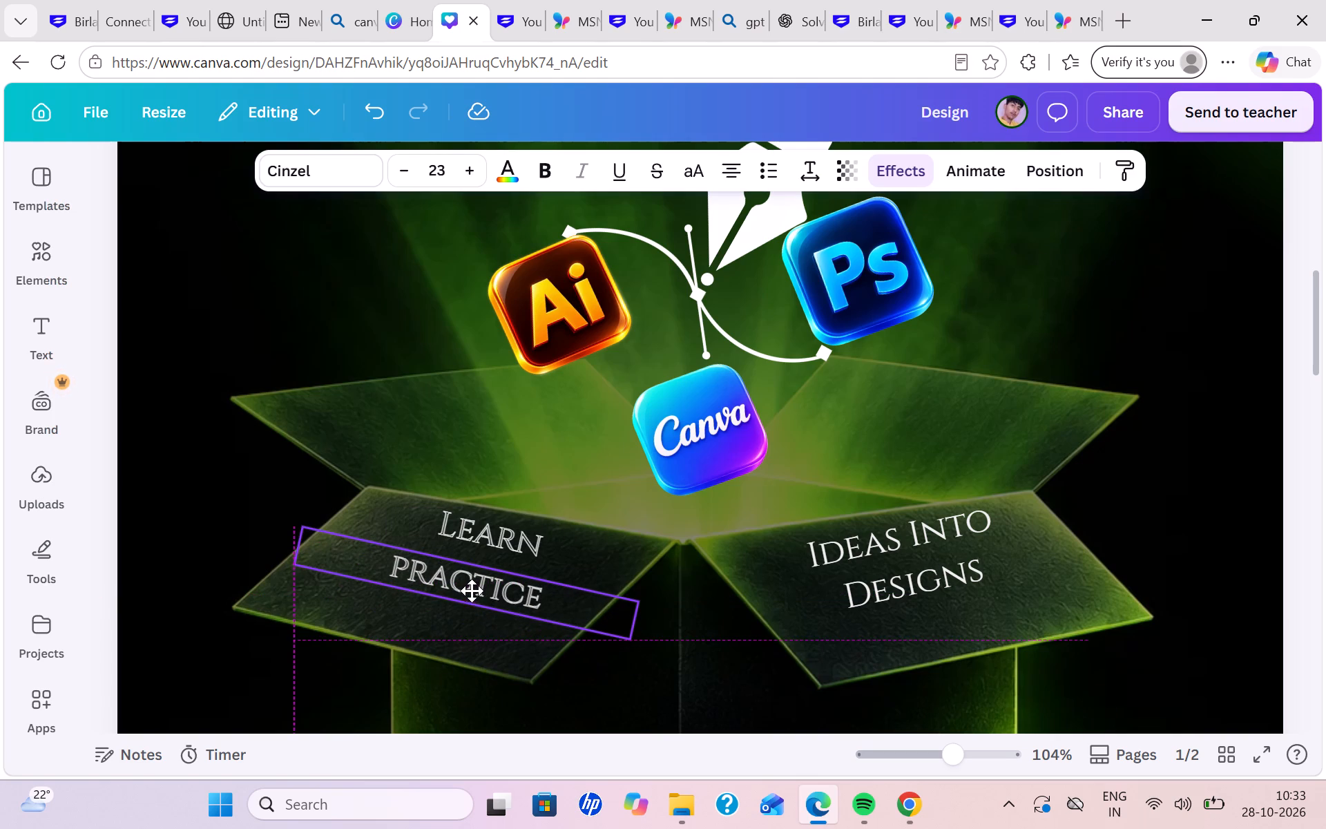
{"action": "left_click_drag", "start_coordinate": [472, 591], "coordinate": [477, 584]}
Duplicate the "practice" text, reword the lower copy as "create" and shift it slightly toward the flap's outer edge.
{"action": "left_click", "coordinate": [480, 488]}
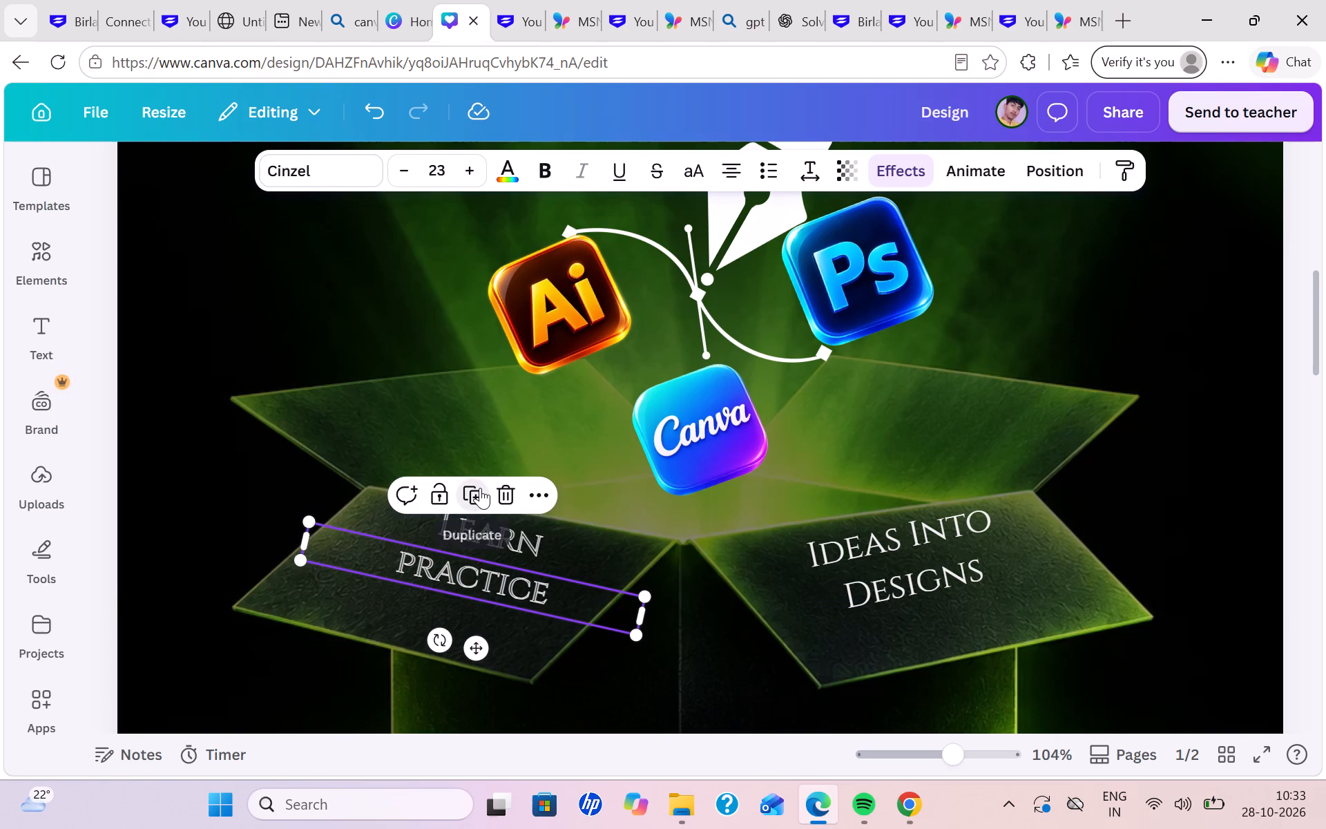
{"action": "double_click", "coordinate": [474, 633]}
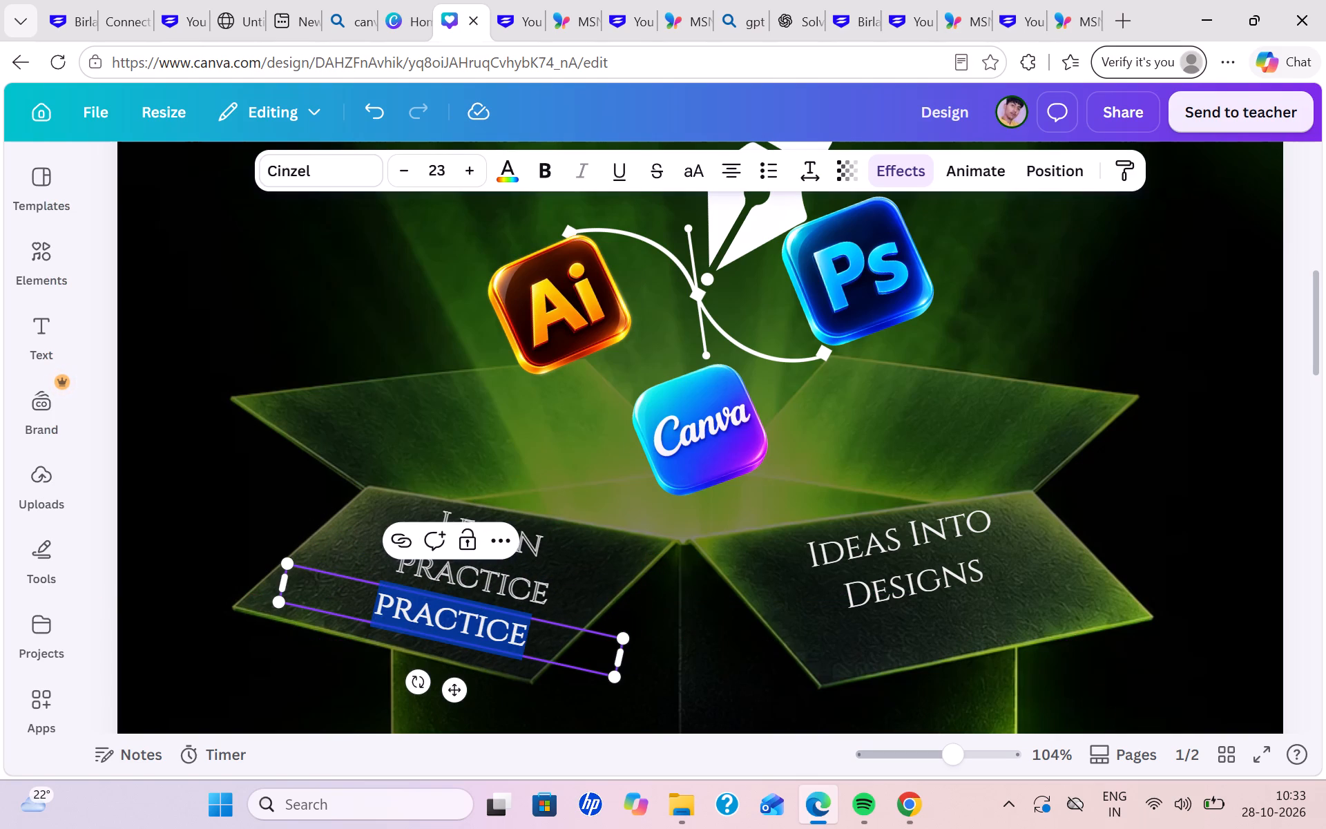
{"action": "type", "text": "create"}
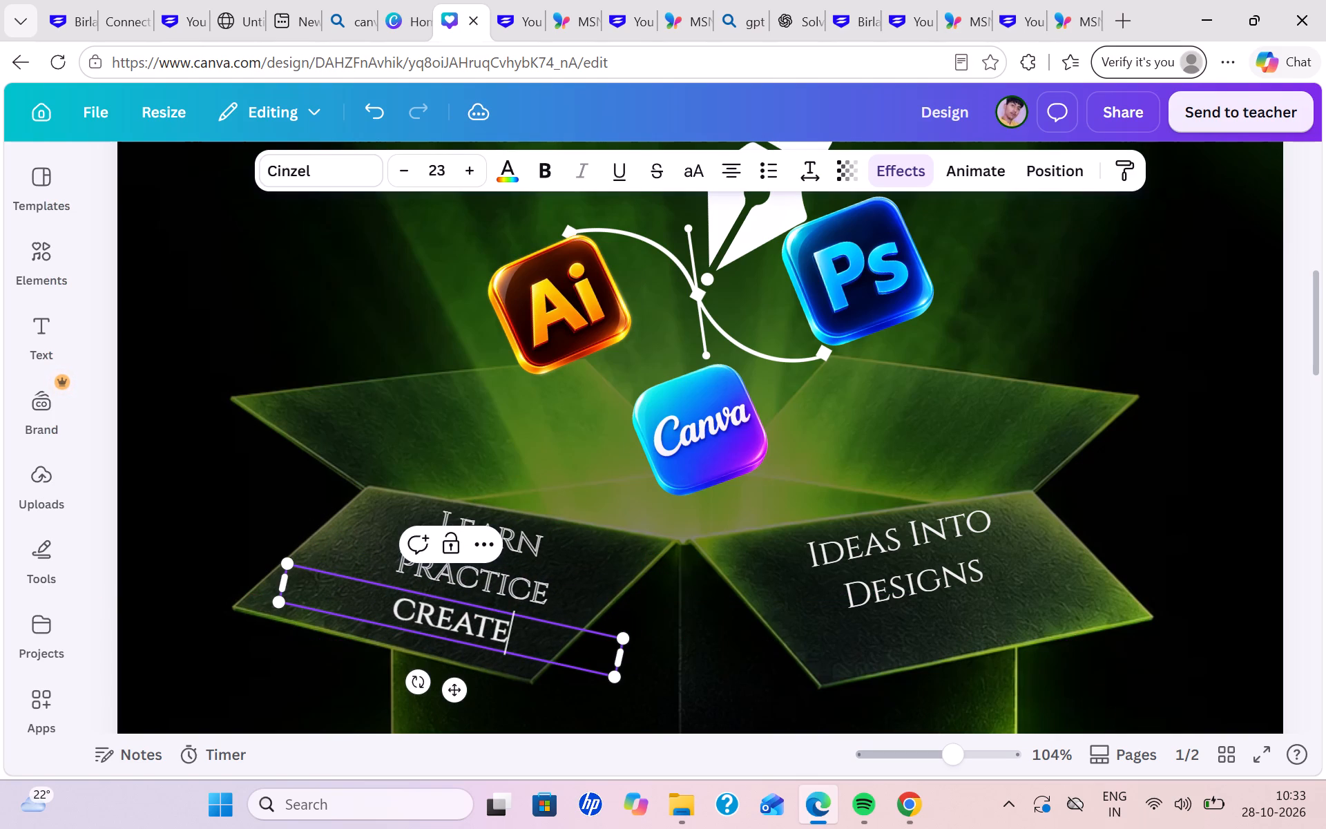
{"action": "left_click", "coordinate": [86, 610]}
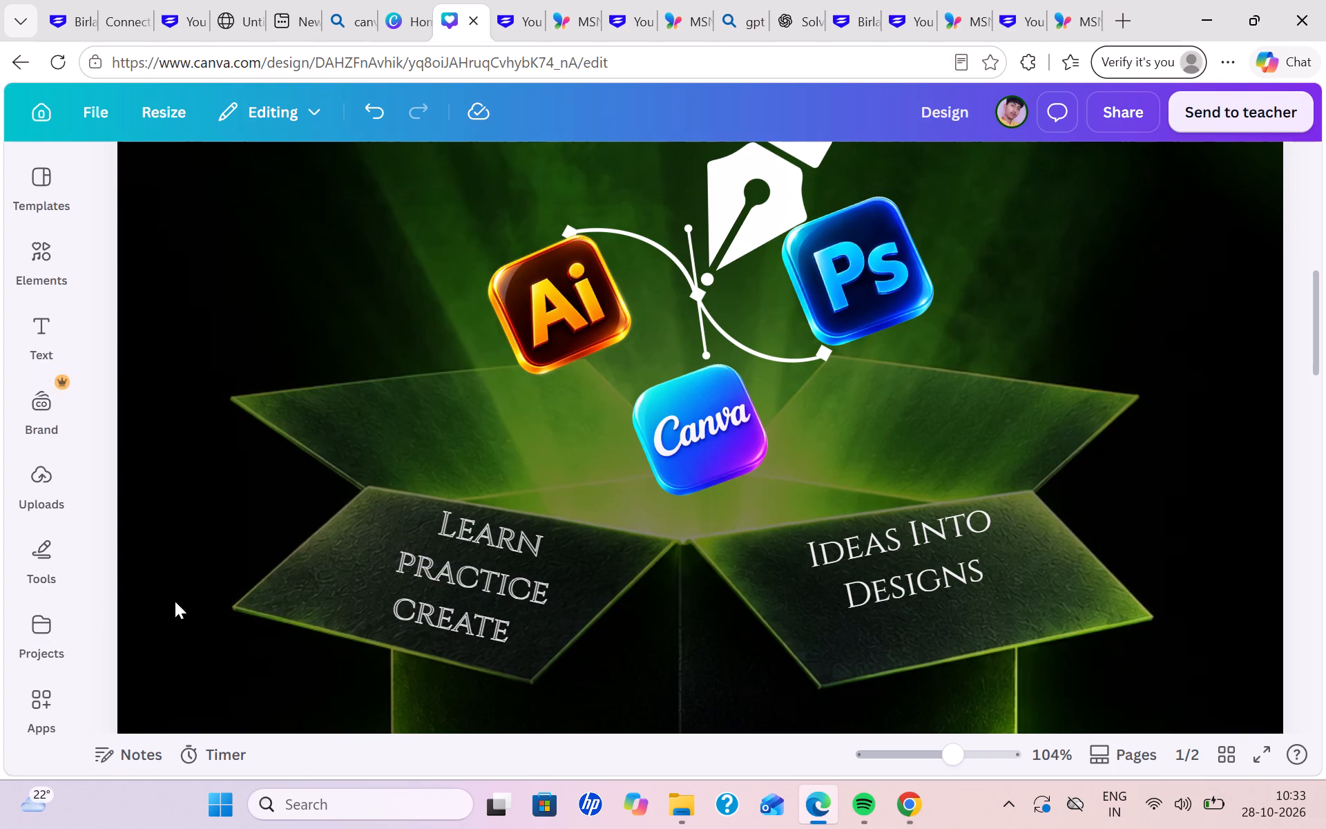
{"action": "left_click_drag", "start_coordinate": [430, 641], "coordinate": [412, 634]}
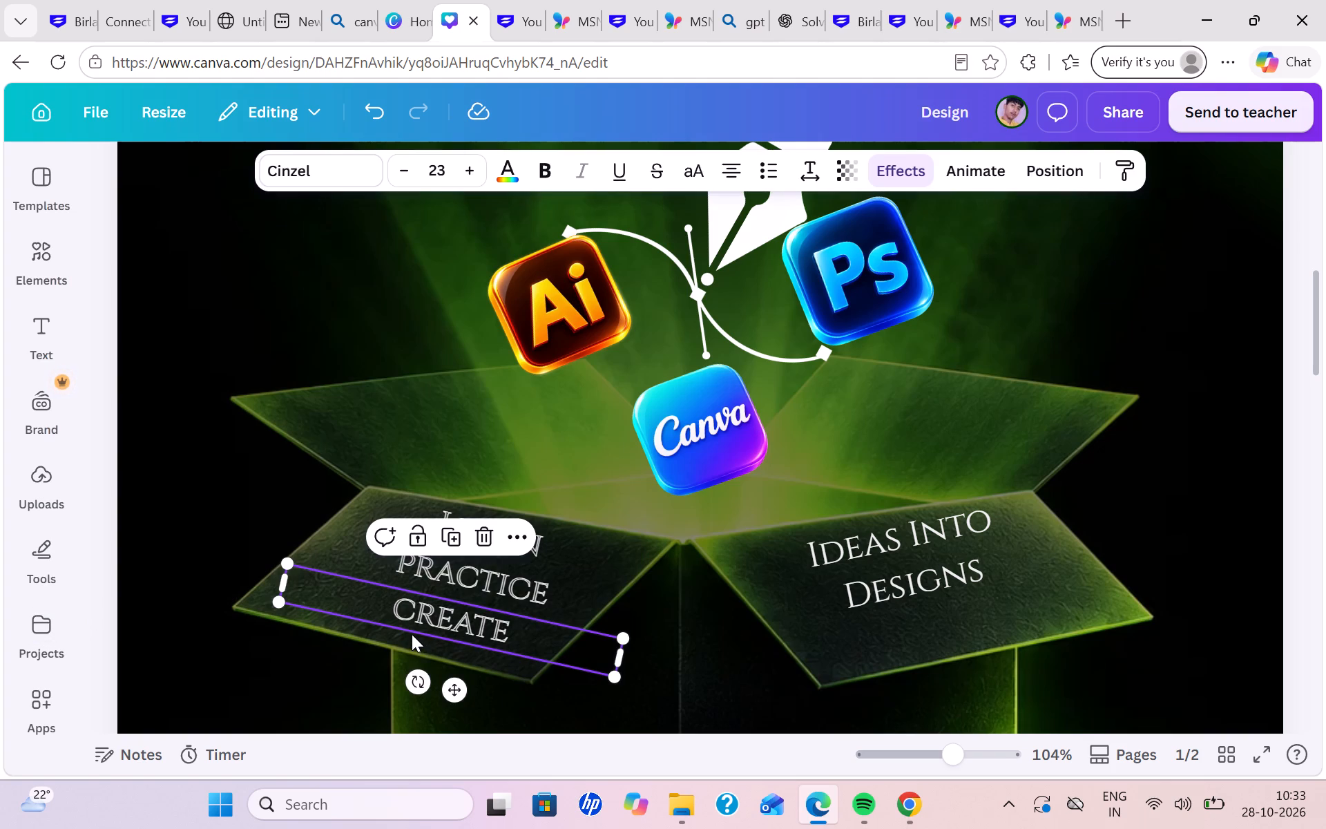
{"action": "left_click_drag", "start_coordinate": [412, 634], "coordinate": [395, 616]}
{"action": "left_click_drag", "start_coordinate": [395, 616], "coordinate": [394, 613]}
{"action": "left_click_drag", "start_coordinate": [394, 613], "coordinate": [378, 612]}
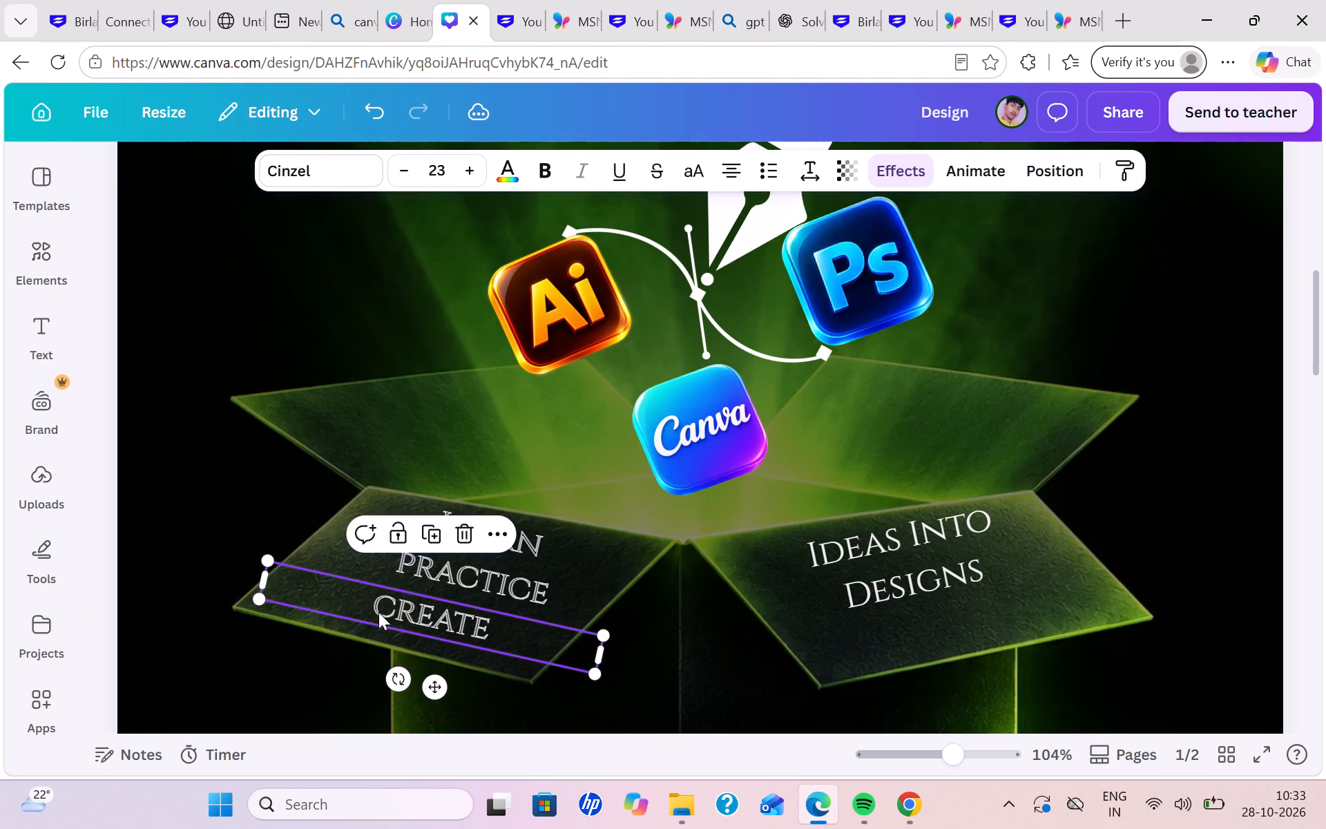
{"action": "left_click", "coordinate": [86, 556]}
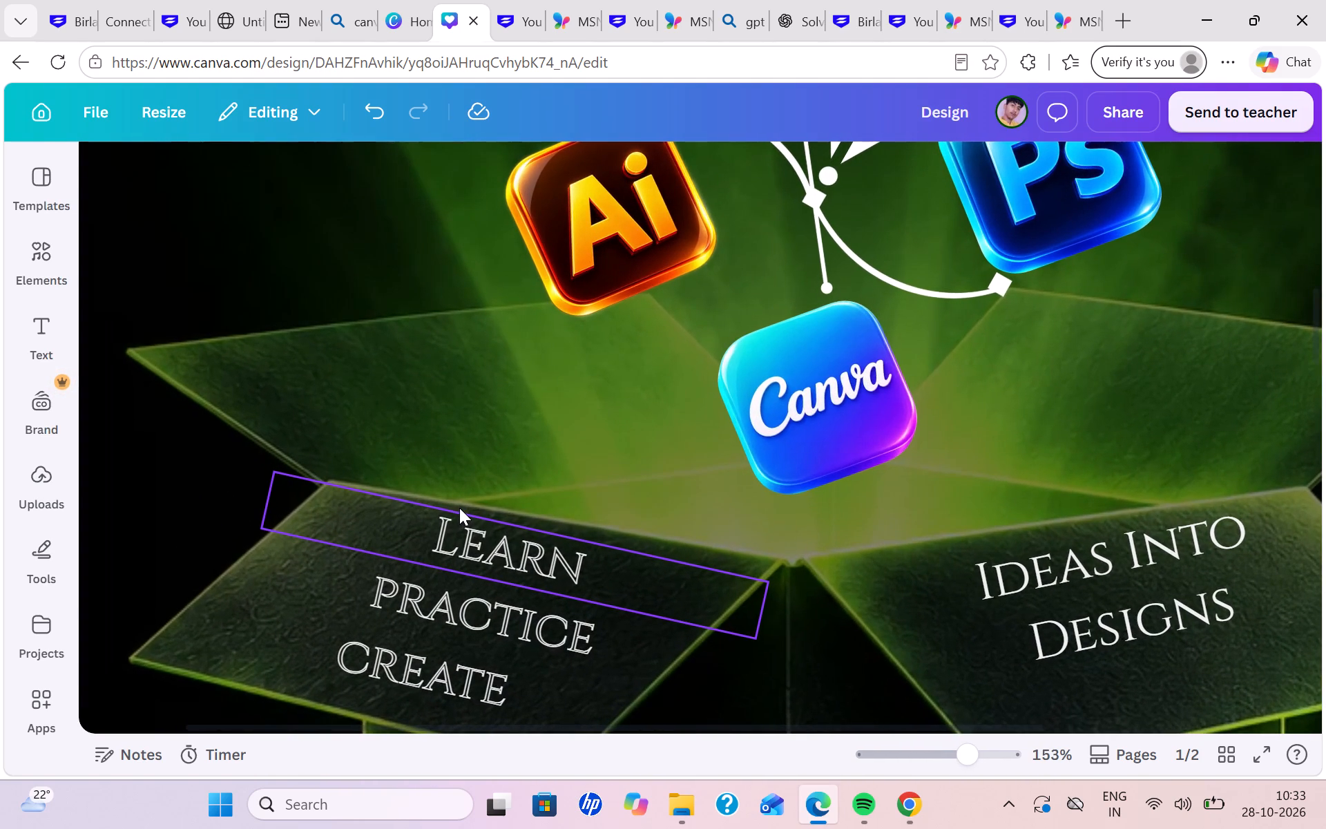
Align the three stacked words along the flap, moving "Learn" and "practice" slightly up and outward and "create" slightly inward.
{"action": "left_click_drag", "start_coordinate": [655, 589], "coordinate": [632, 579]}
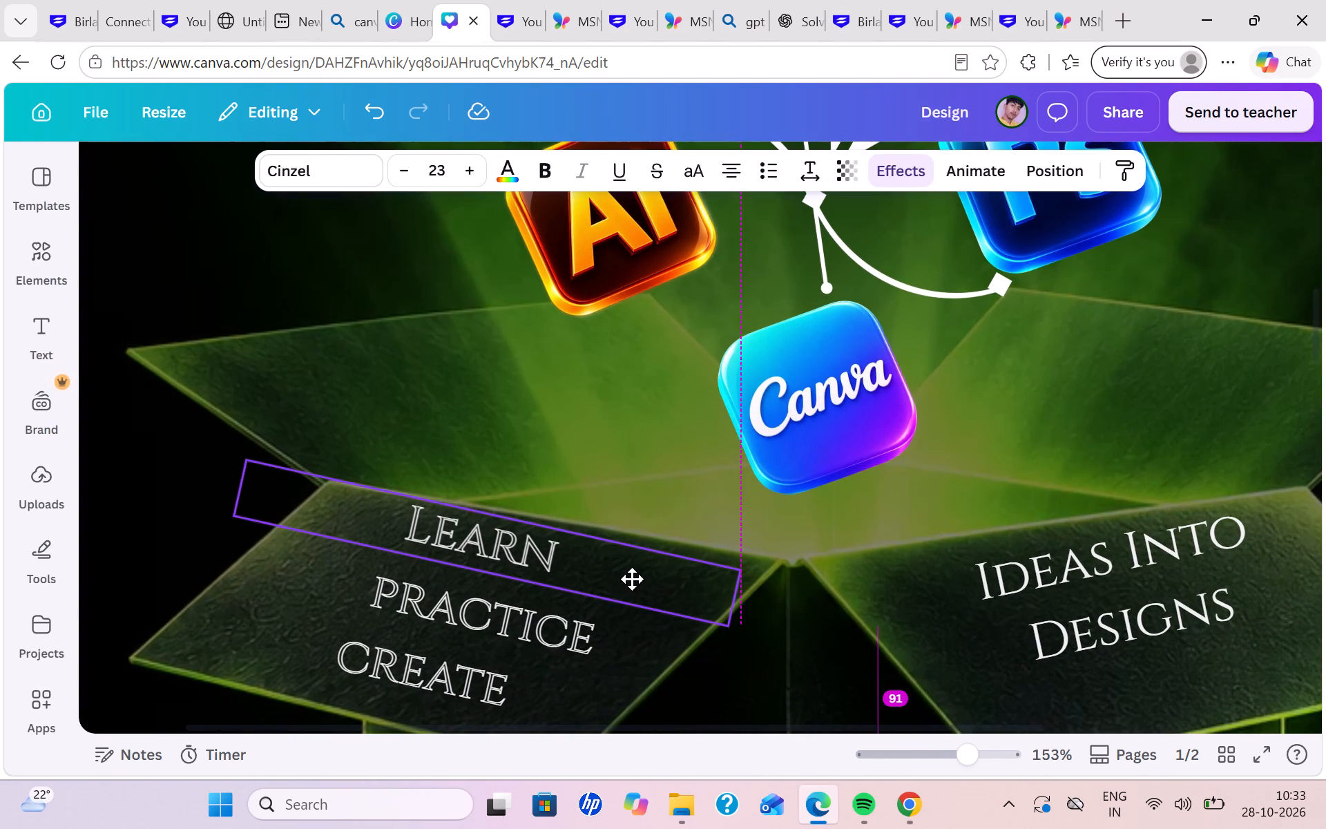
{"action": "left_click_drag", "start_coordinate": [632, 579], "coordinate": [638, 578]}
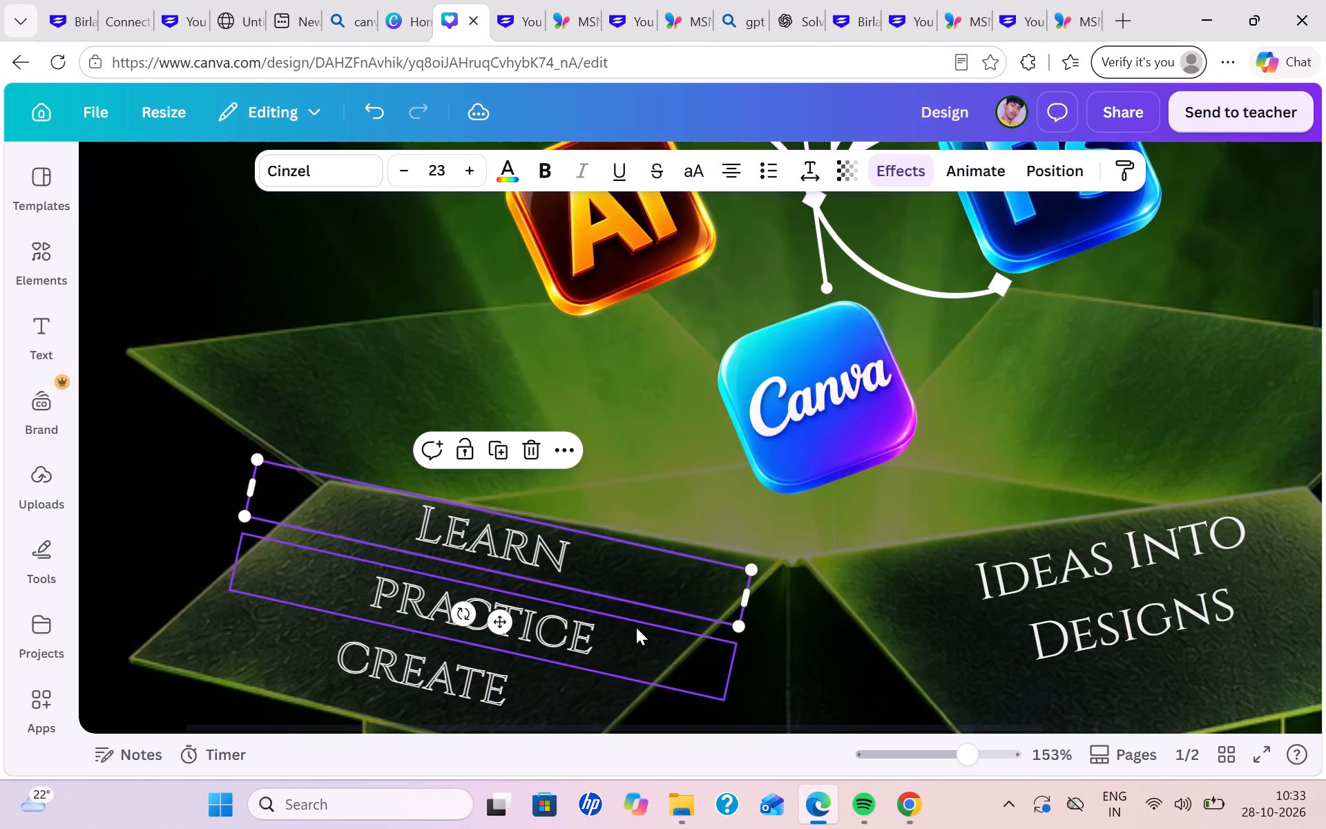
{"action": "left_click_drag", "start_coordinate": [635, 631], "coordinate": [619, 612]}
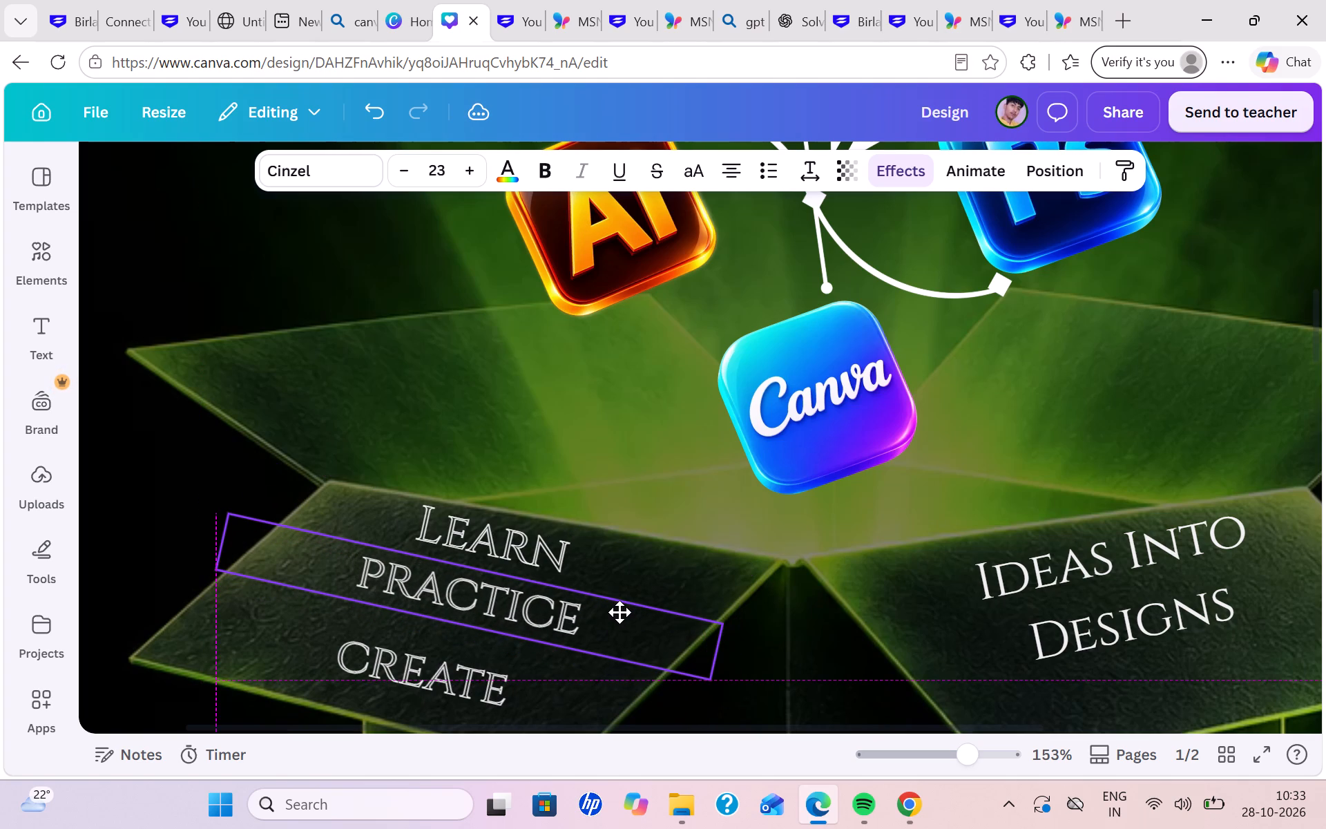
{"action": "left_click_drag", "start_coordinate": [619, 612], "coordinate": [619, 615]}
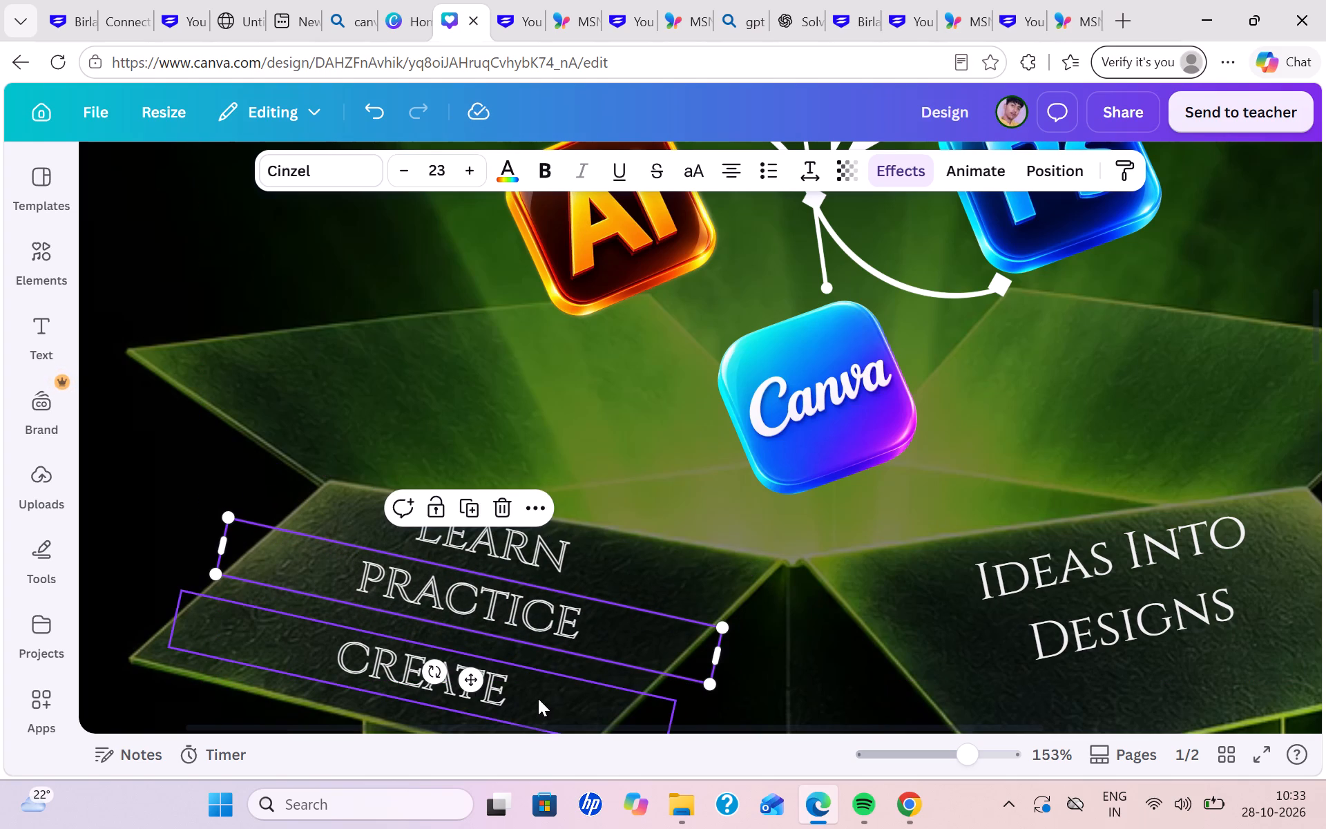
{"action": "left_click_drag", "start_coordinate": [538, 698], "coordinate": [548, 696]}
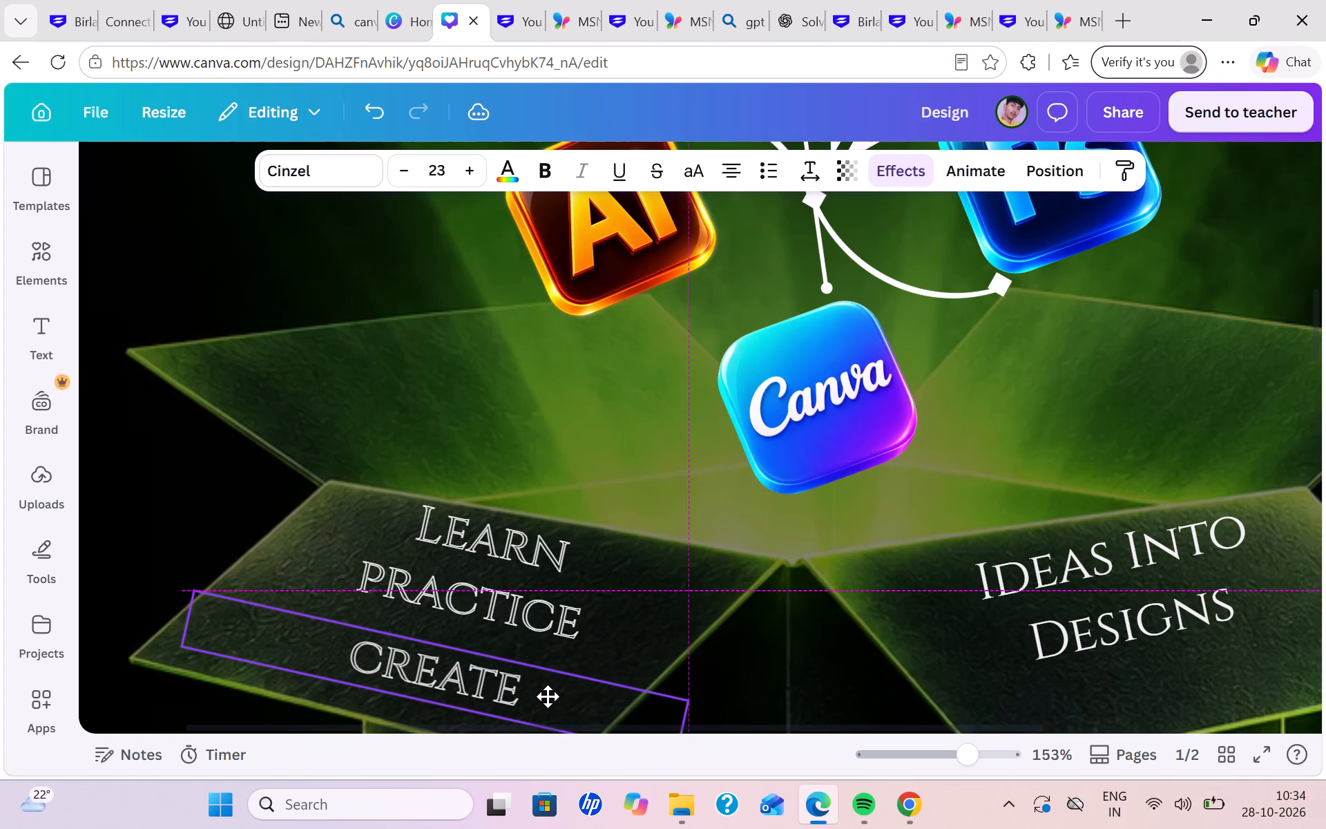
{"action": "left_click_drag", "start_coordinate": [548, 696], "coordinate": [561, 697]}
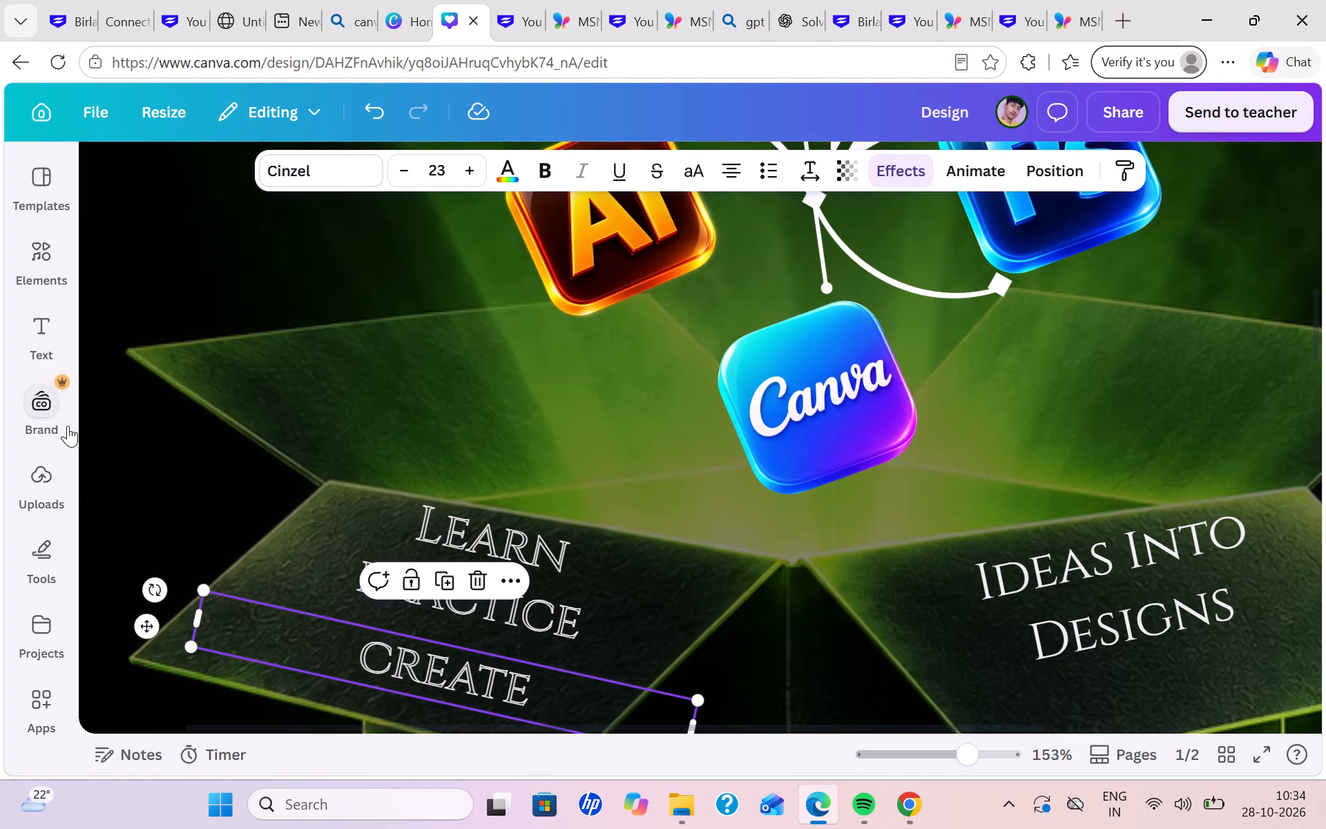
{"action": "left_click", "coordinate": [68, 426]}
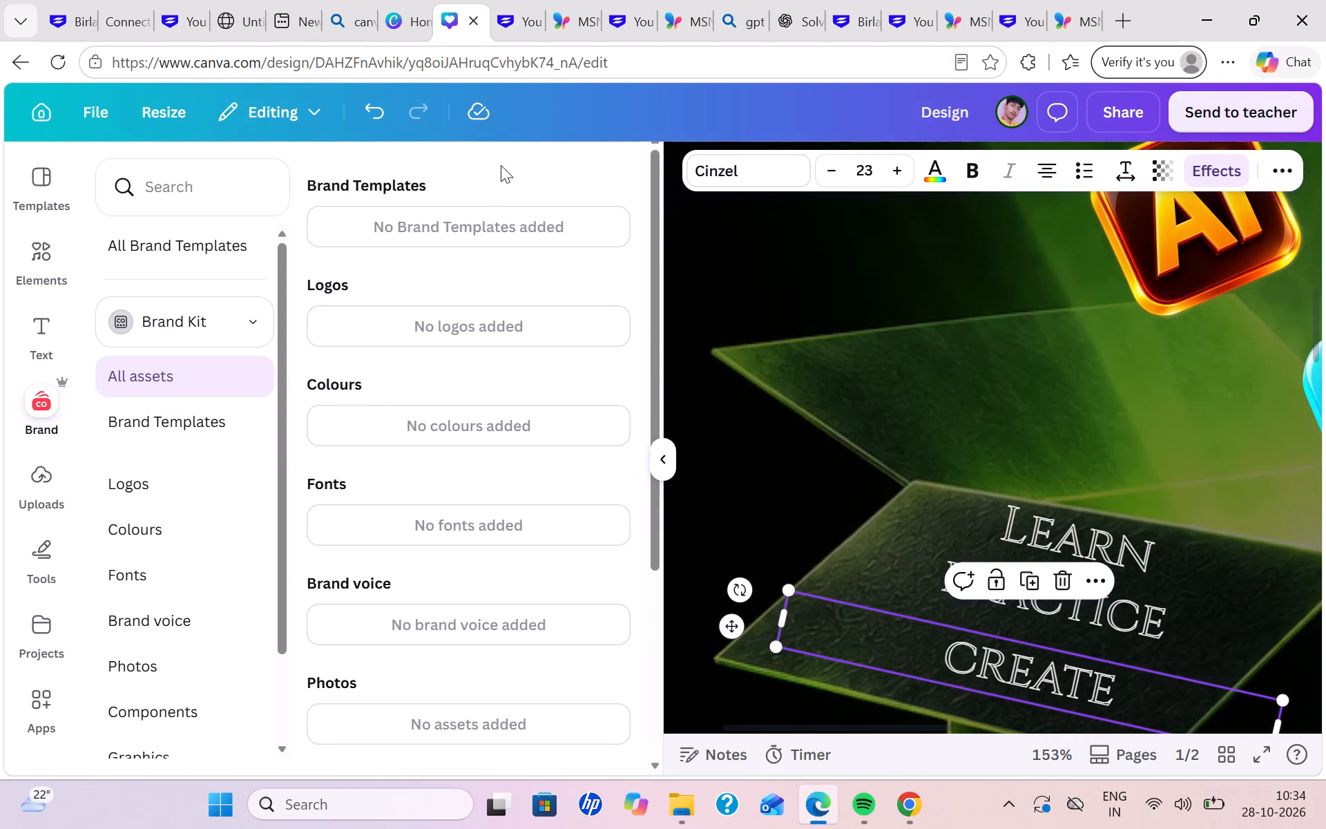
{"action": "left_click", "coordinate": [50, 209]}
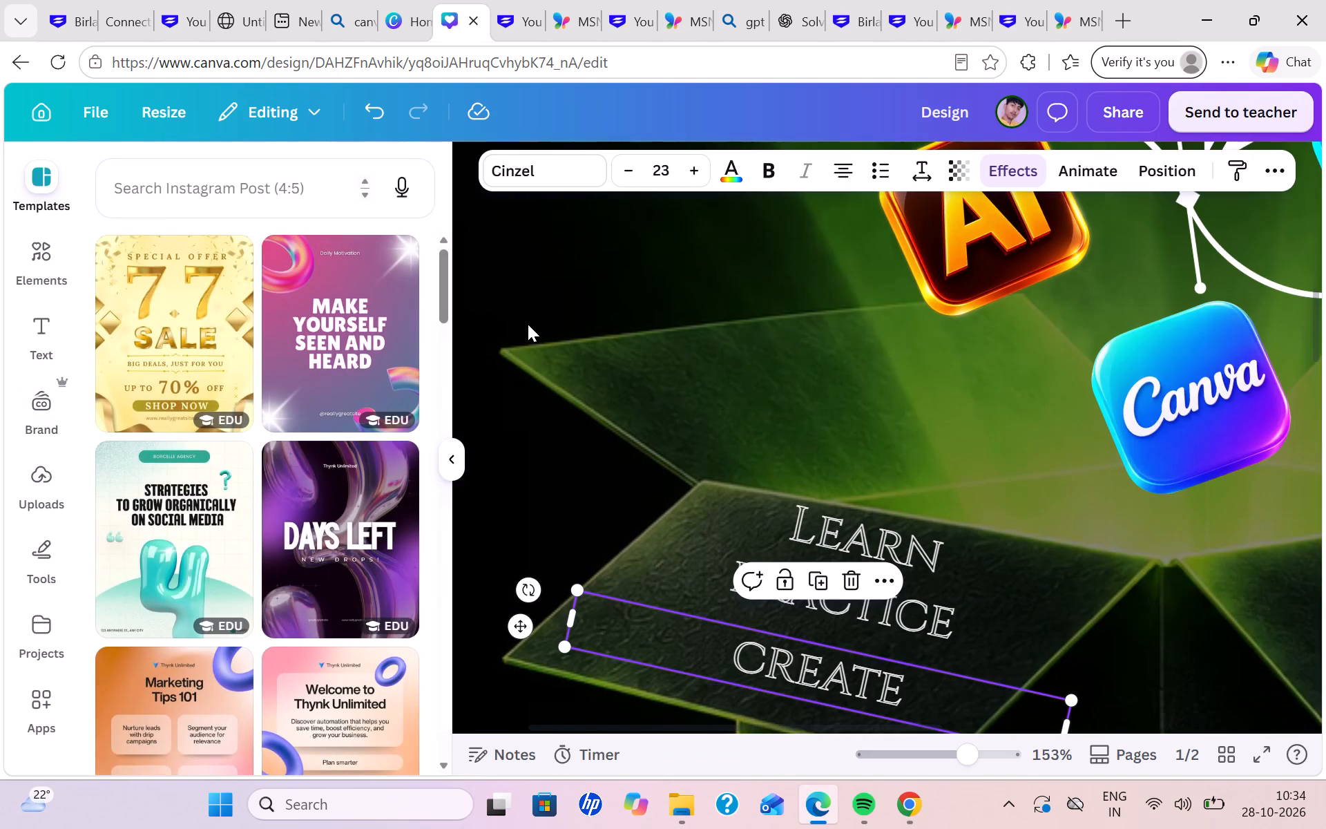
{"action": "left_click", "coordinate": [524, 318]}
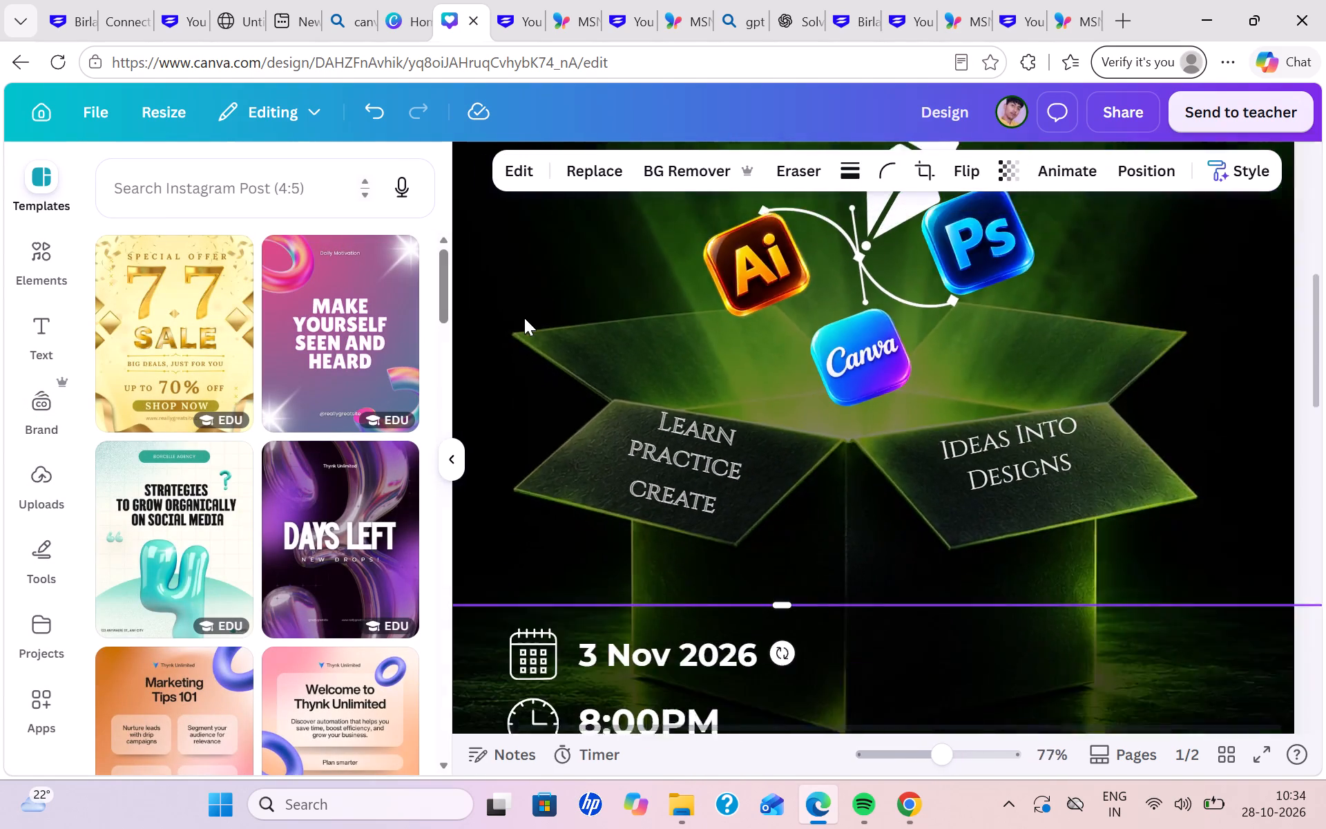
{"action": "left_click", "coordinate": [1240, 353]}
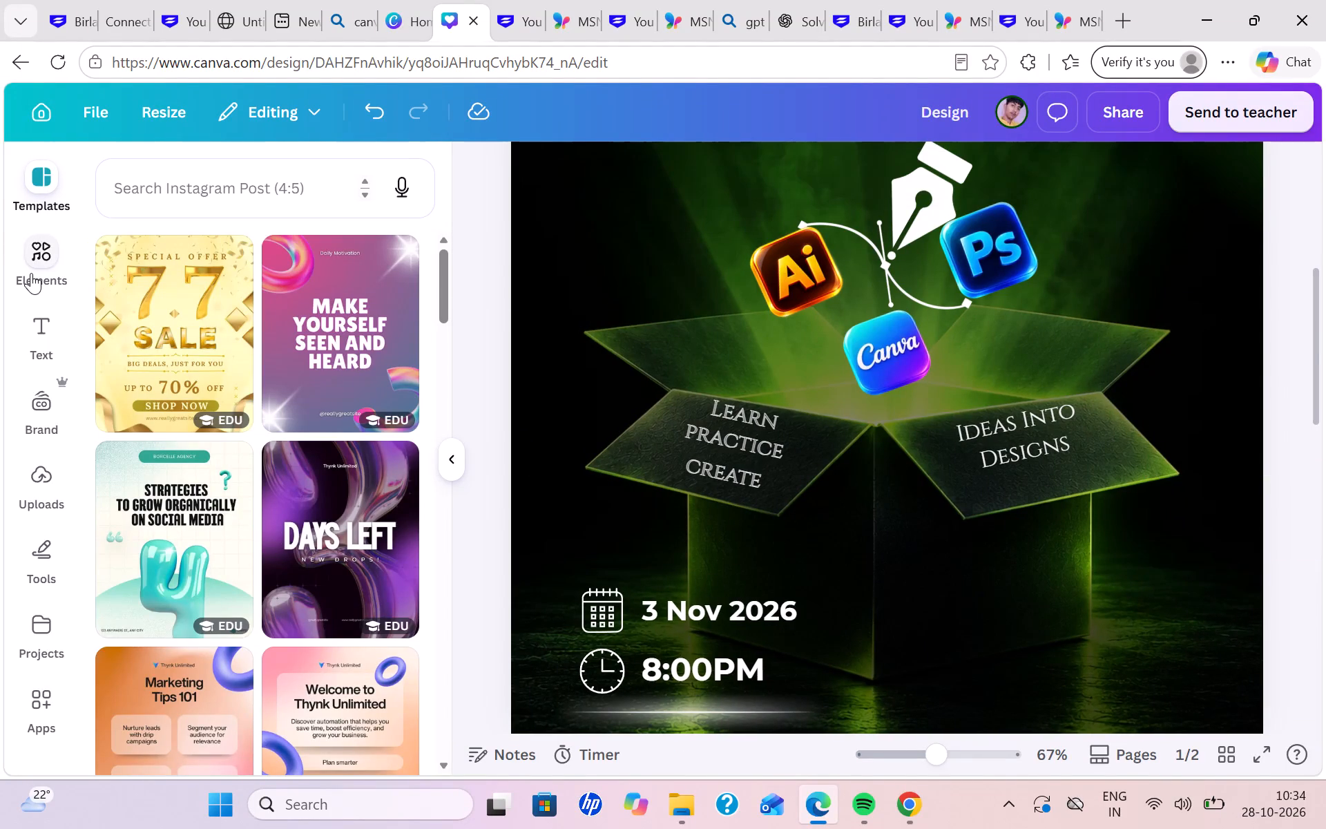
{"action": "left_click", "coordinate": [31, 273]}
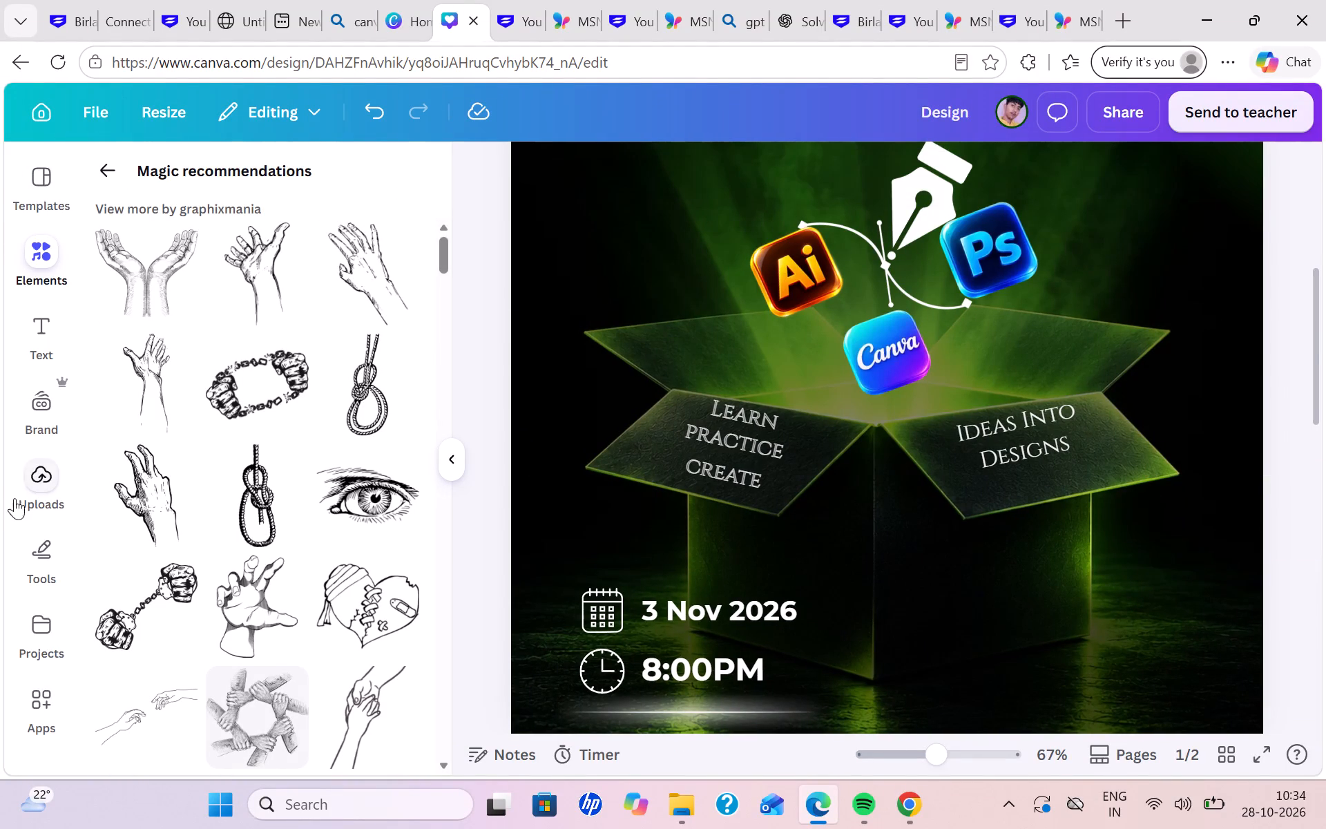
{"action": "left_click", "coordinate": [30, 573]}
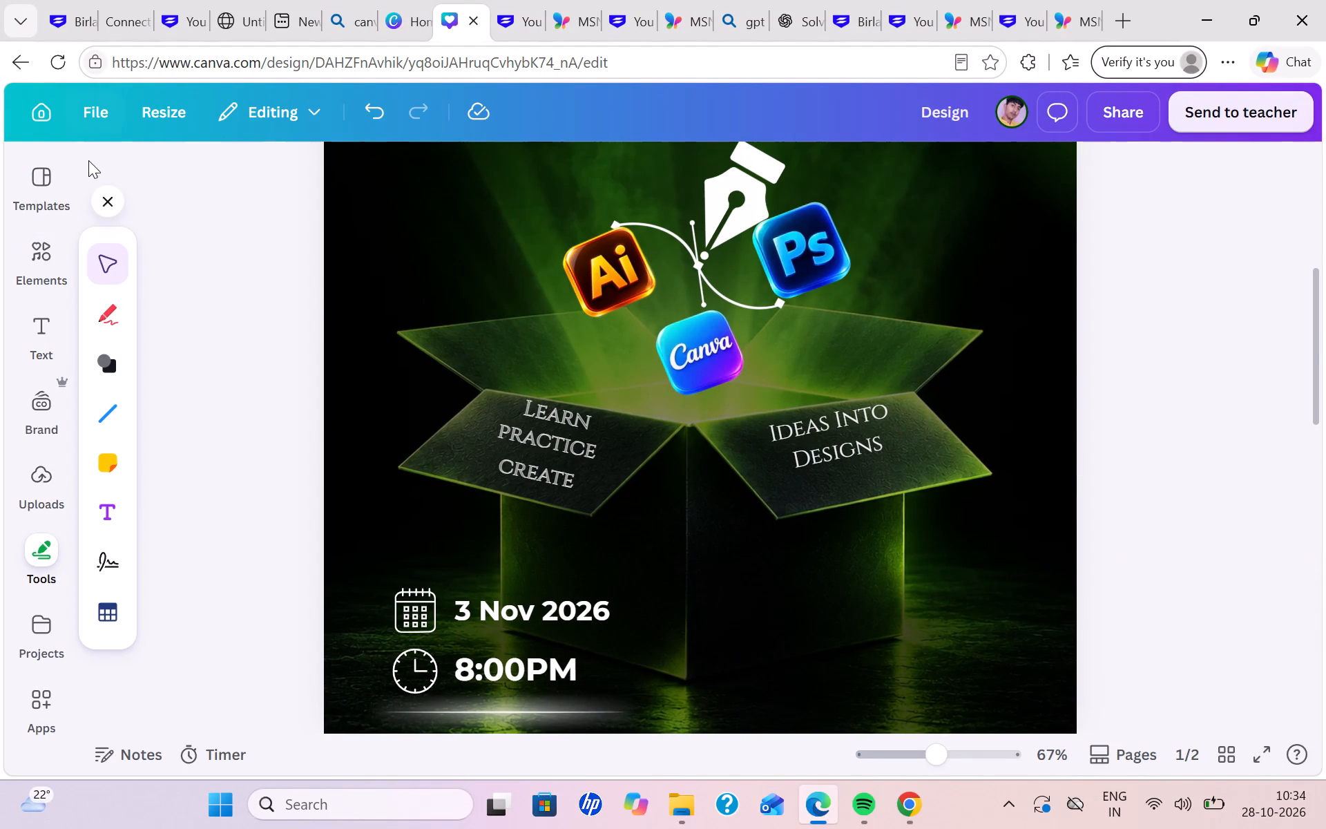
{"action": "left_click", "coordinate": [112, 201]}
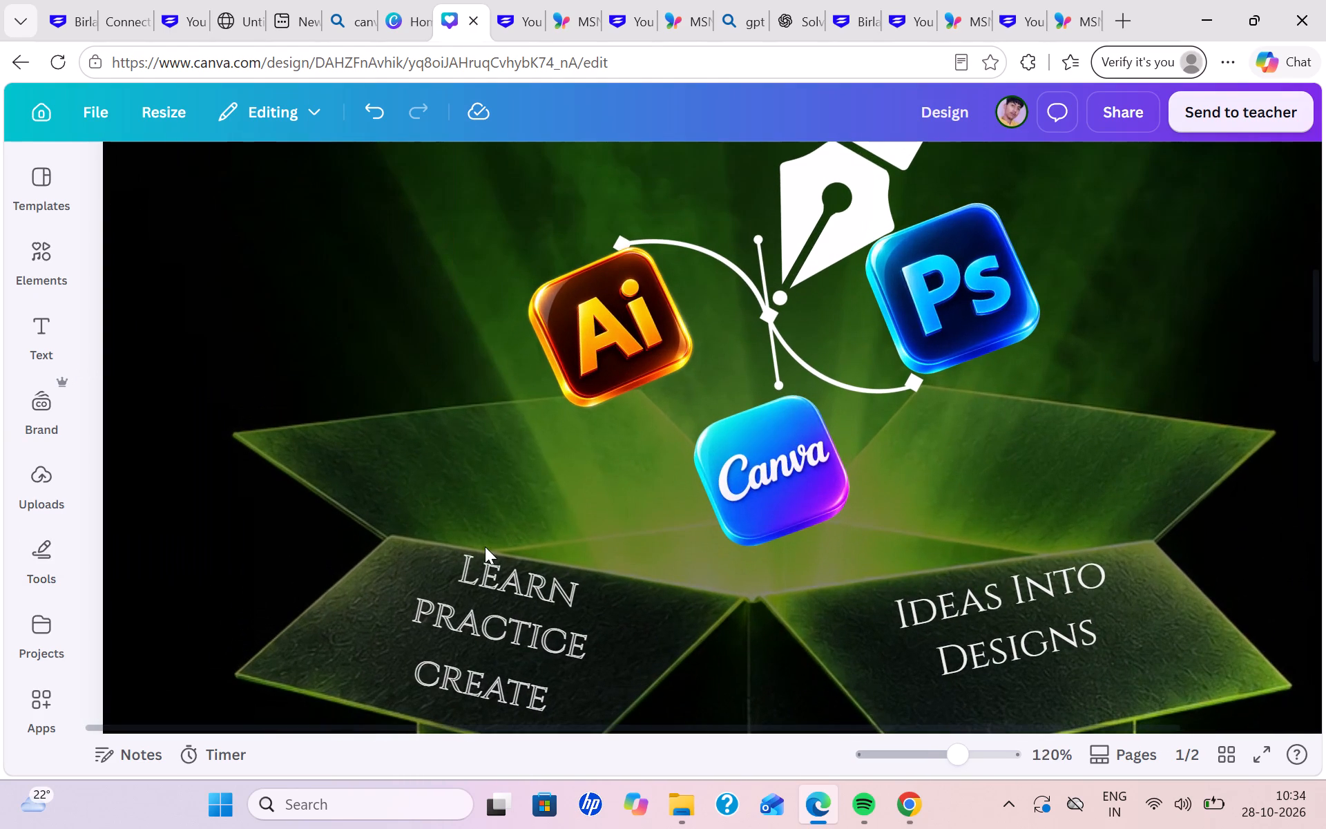
Shift "create" slightly outward and down on the flap and nudge "Learn" a touch toward the outer side.
{"action": "scroll", "coordinate": [494, 593], "scroll_direction": "down", "scroll_amount": 2}
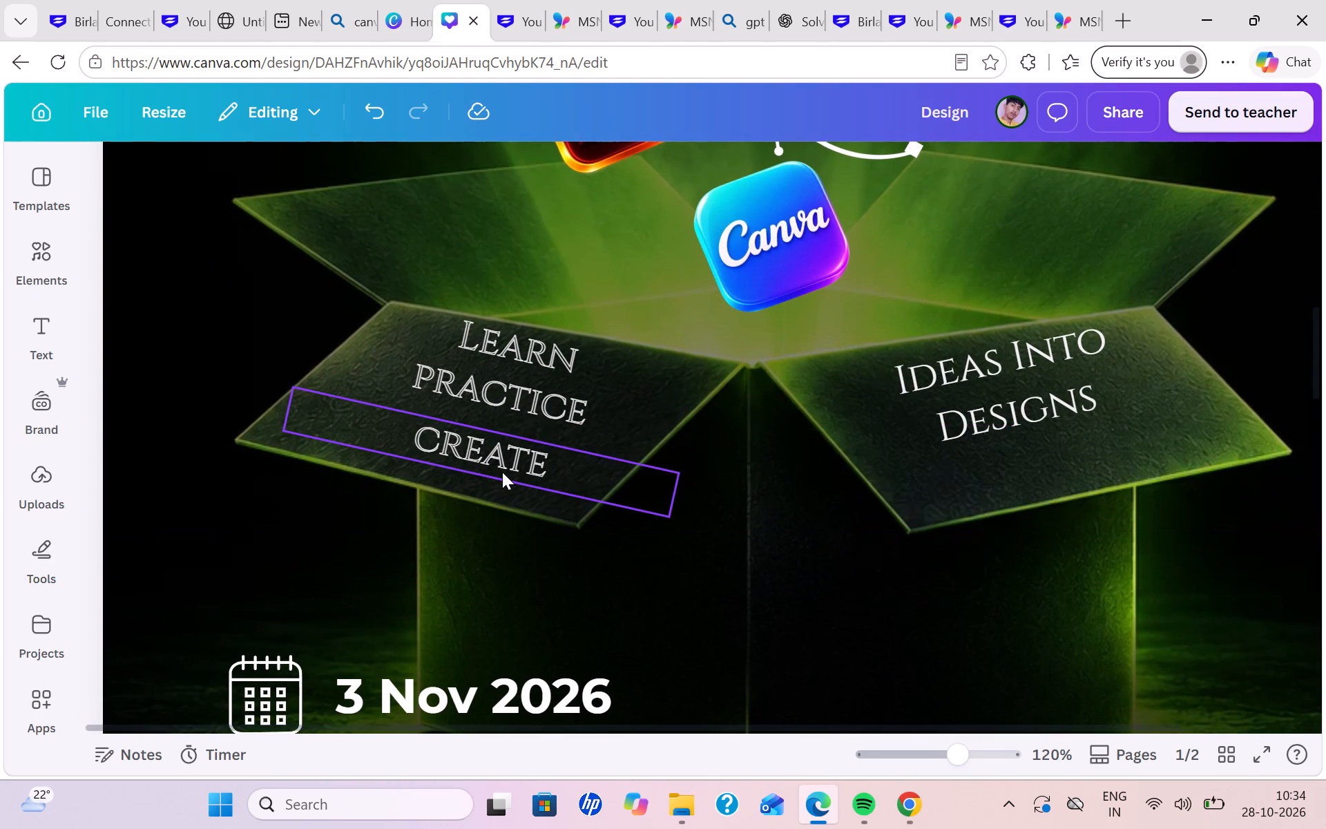
{"action": "left_click_drag", "start_coordinate": [502, 472], "coordinate": [494, 477]}
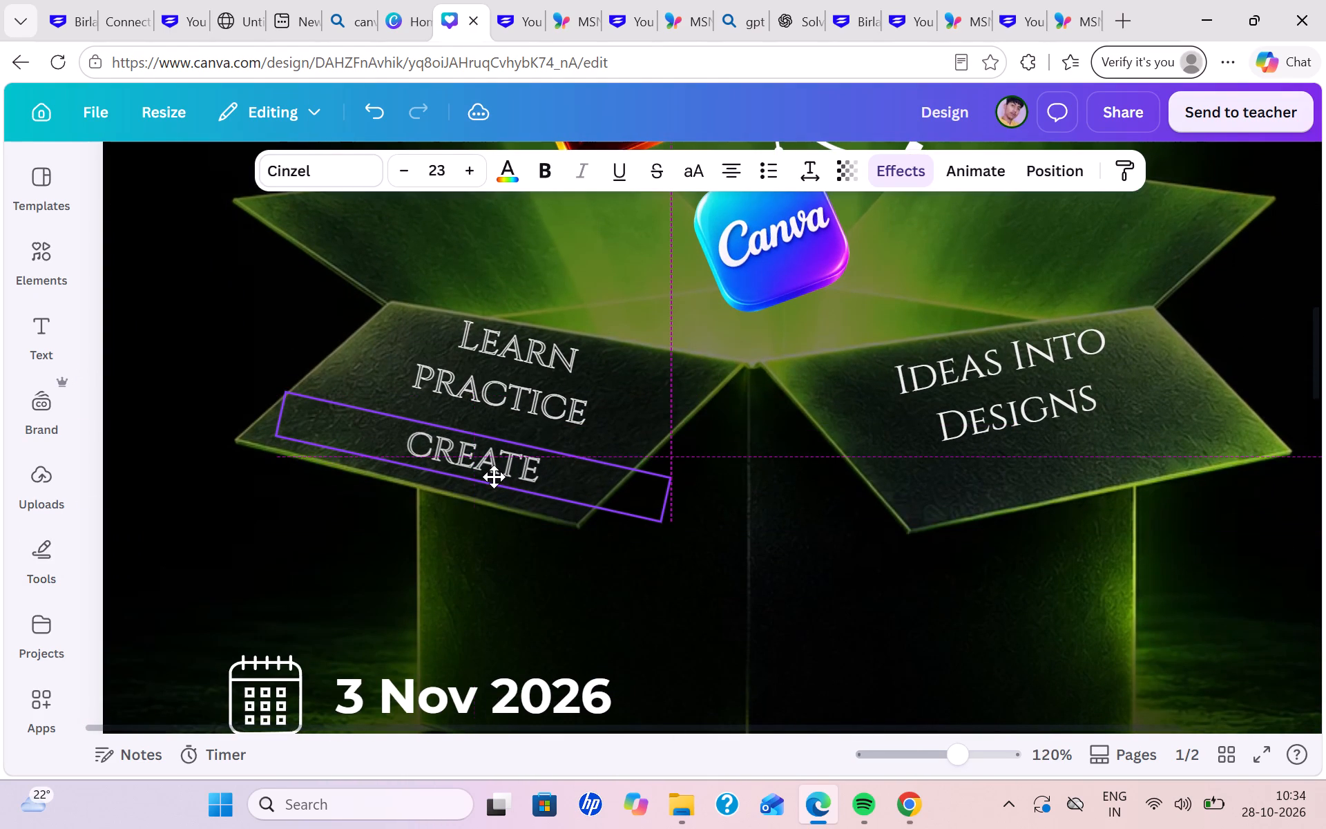
{"action": "left_click_drag", "start_coordinate": [494, 477], "coordinate": [493, 477]}
{"action": "left_click", "coordinate": [550, 417]}
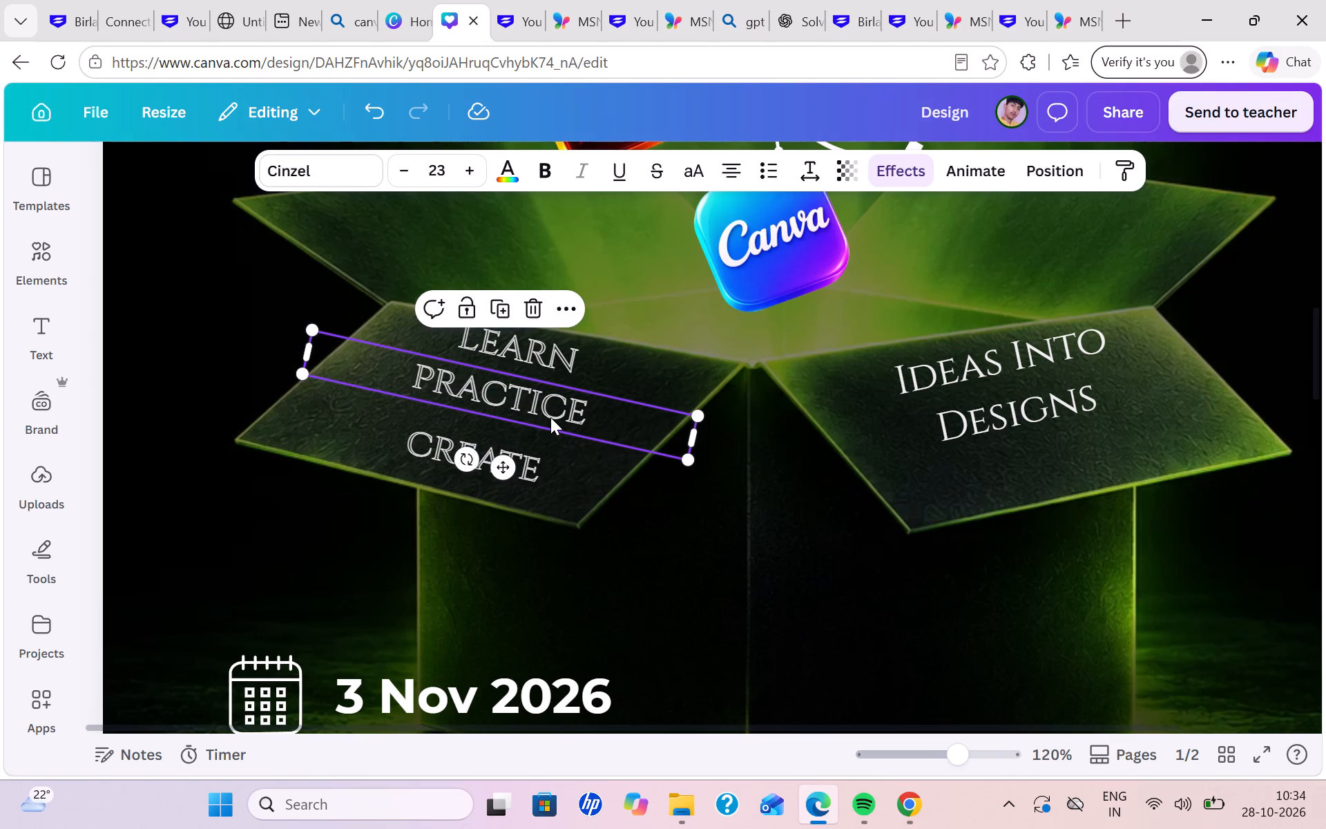
{"action": "left_click", "coordinate": [567, 377]}
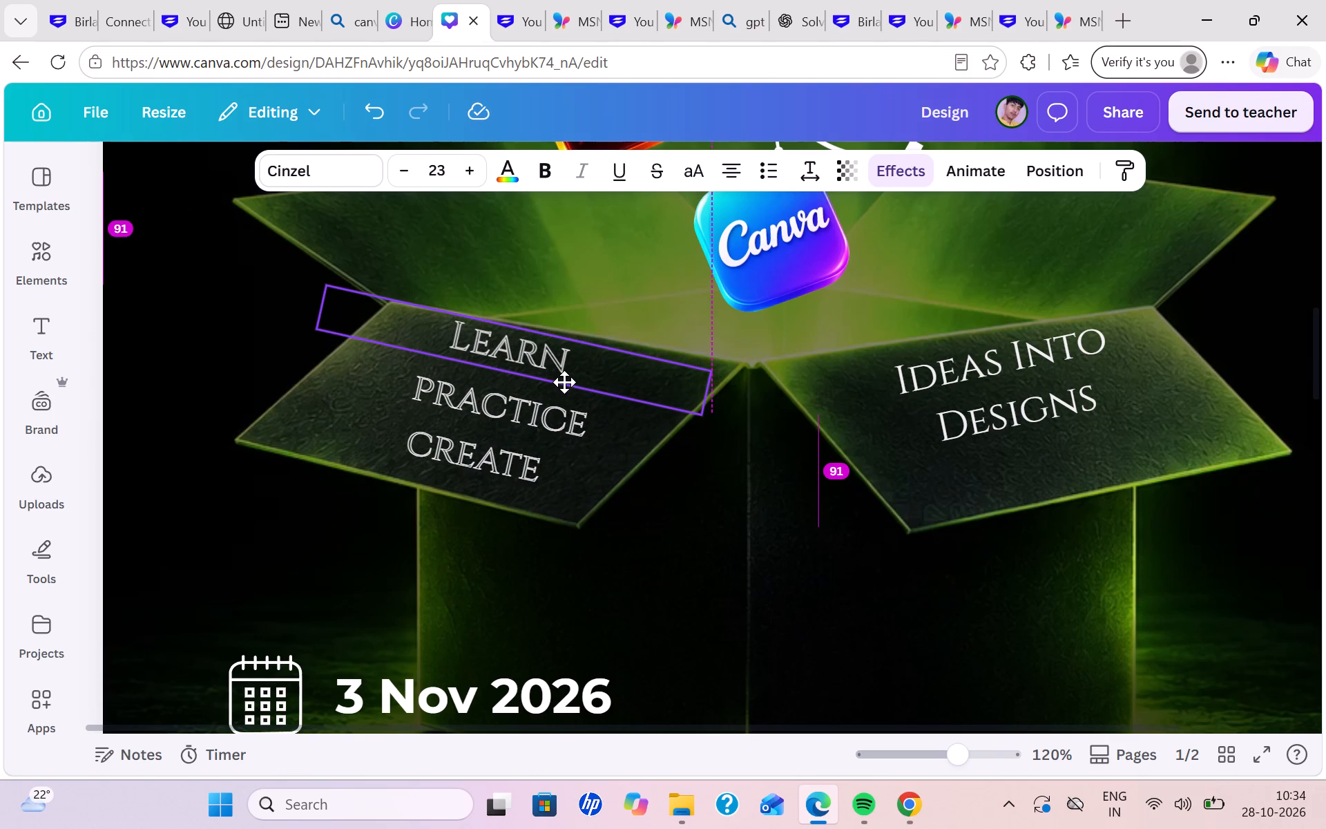
{"action": "left_click", "coordinate": [84, 446]}
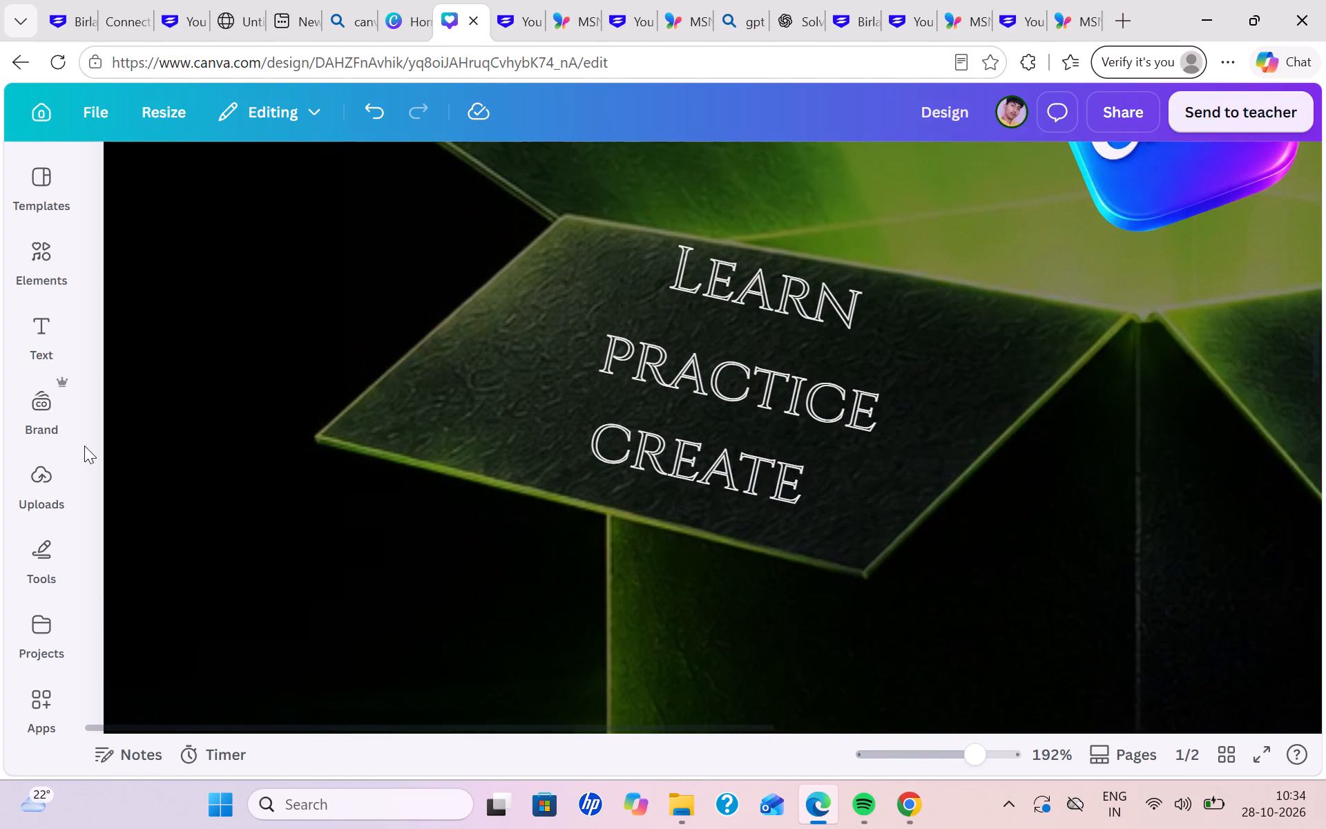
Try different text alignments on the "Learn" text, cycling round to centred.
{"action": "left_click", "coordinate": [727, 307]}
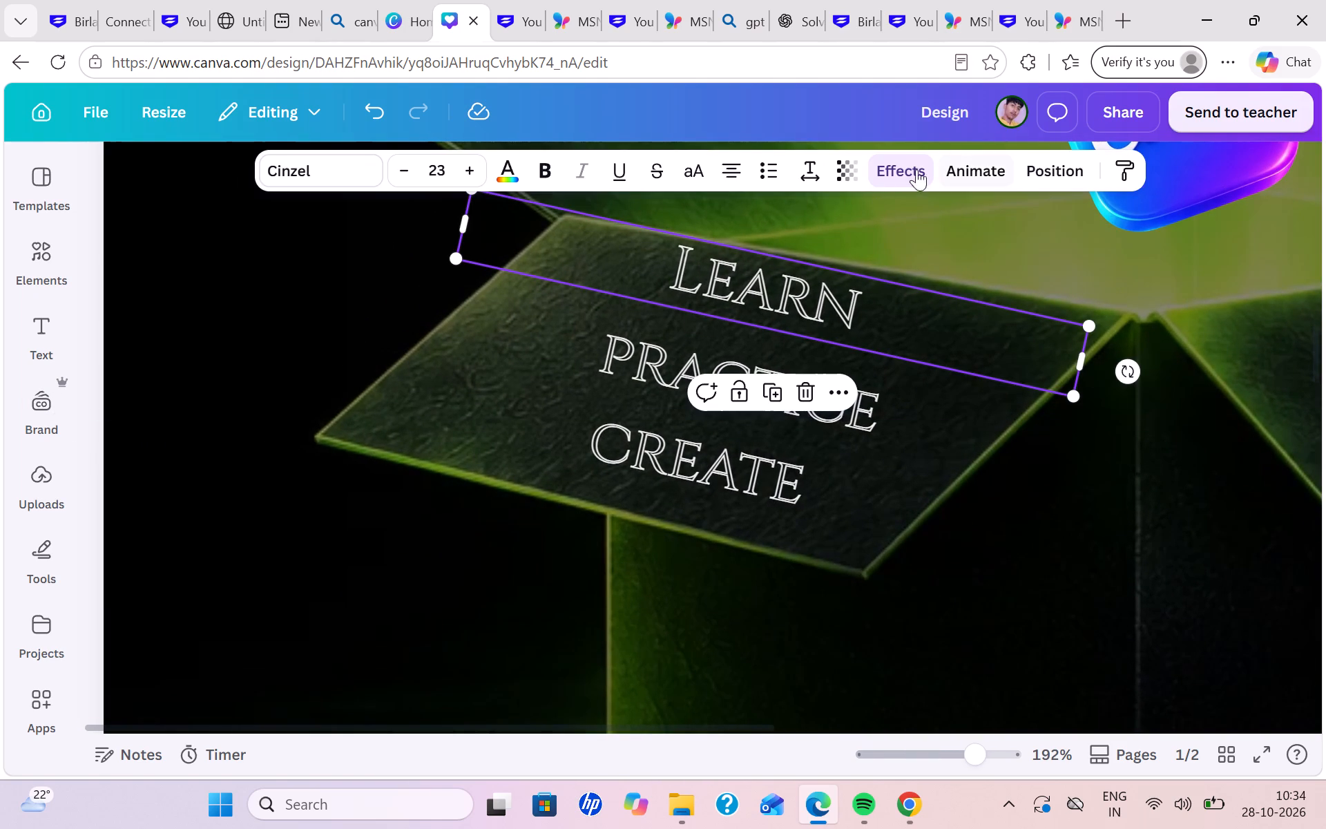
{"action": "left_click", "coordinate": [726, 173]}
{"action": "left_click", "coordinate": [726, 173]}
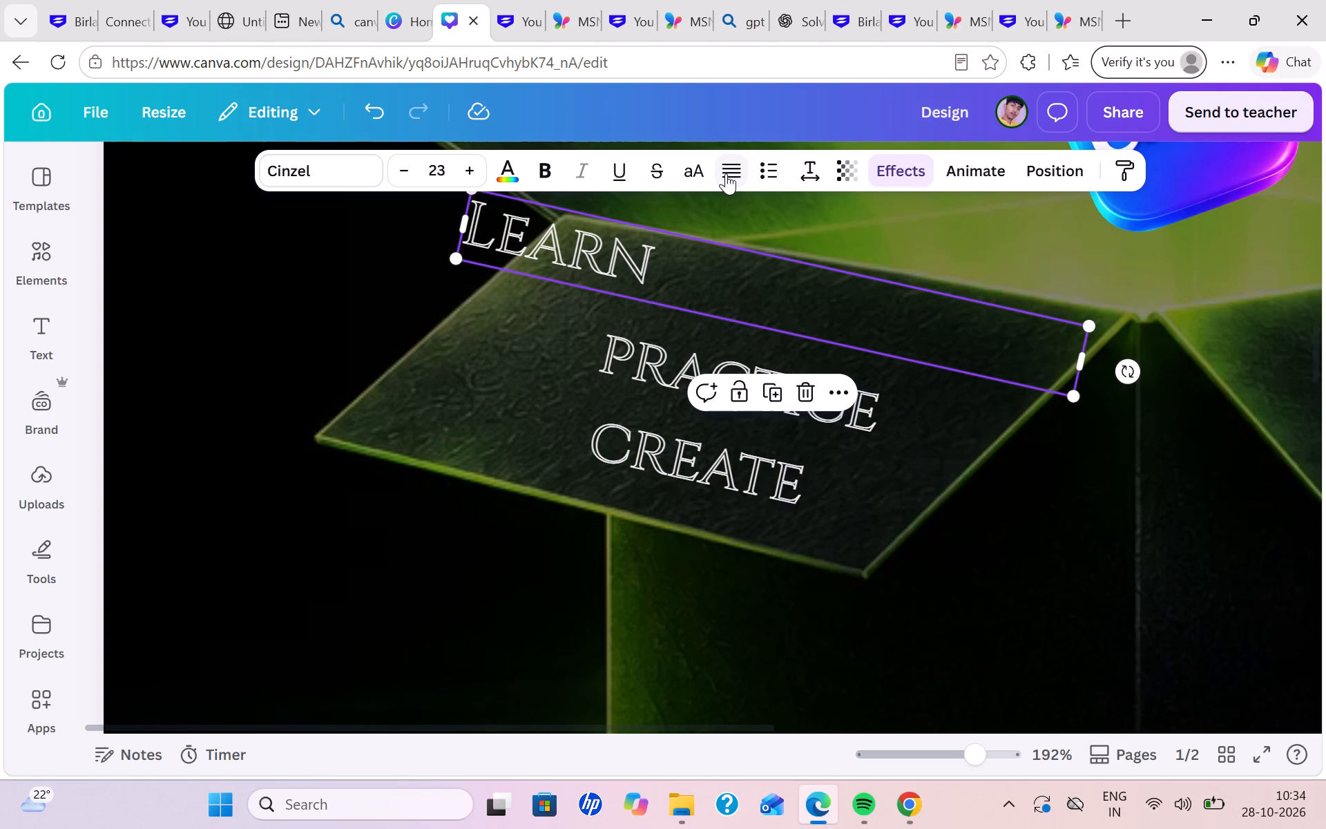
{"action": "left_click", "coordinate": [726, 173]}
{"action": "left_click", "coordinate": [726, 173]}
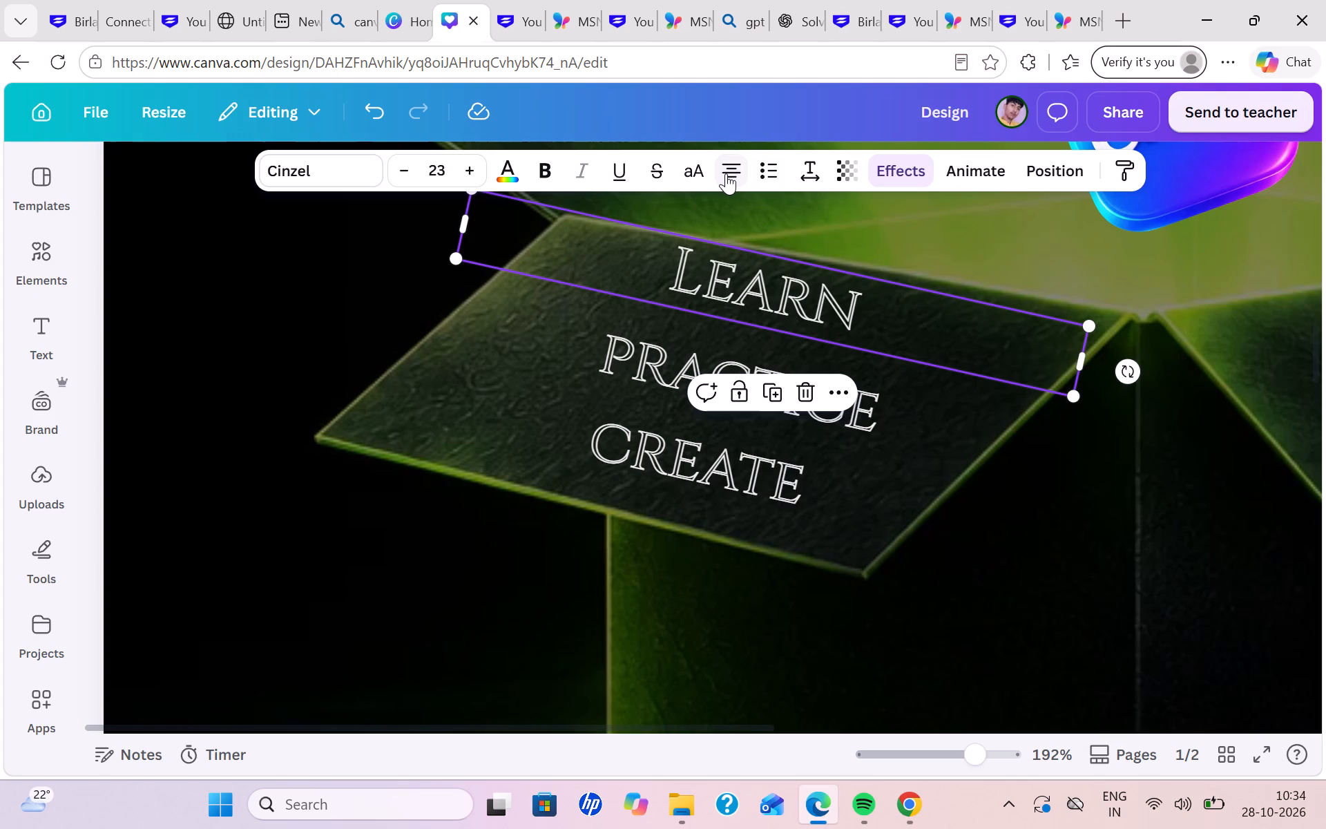
Lower "Learn", "practice" and "create" slightly on the flap so the three words are evenly spaced.
{"action": "left_click", "coordinate": [866, 432]}
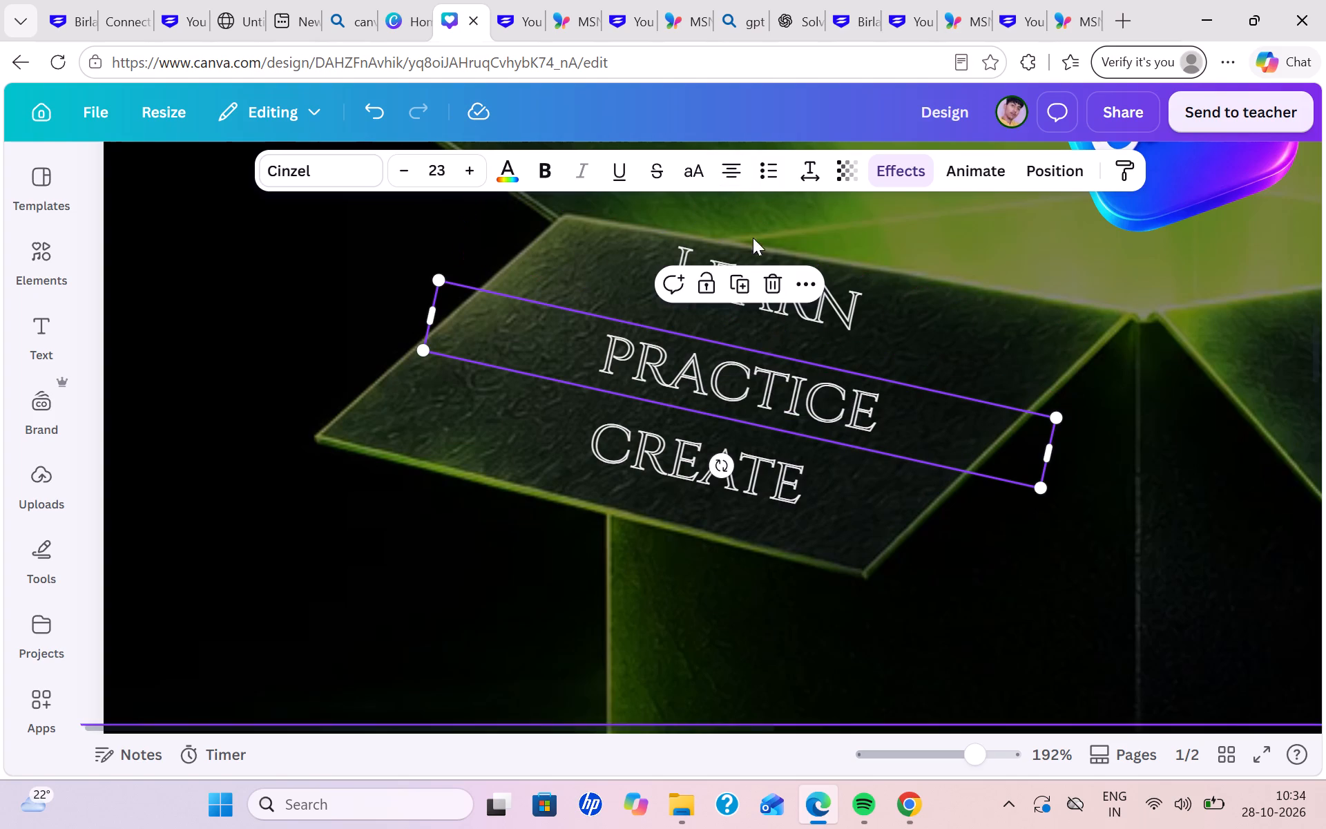
{"action": "left_click", "coordinate": [748, 468]}
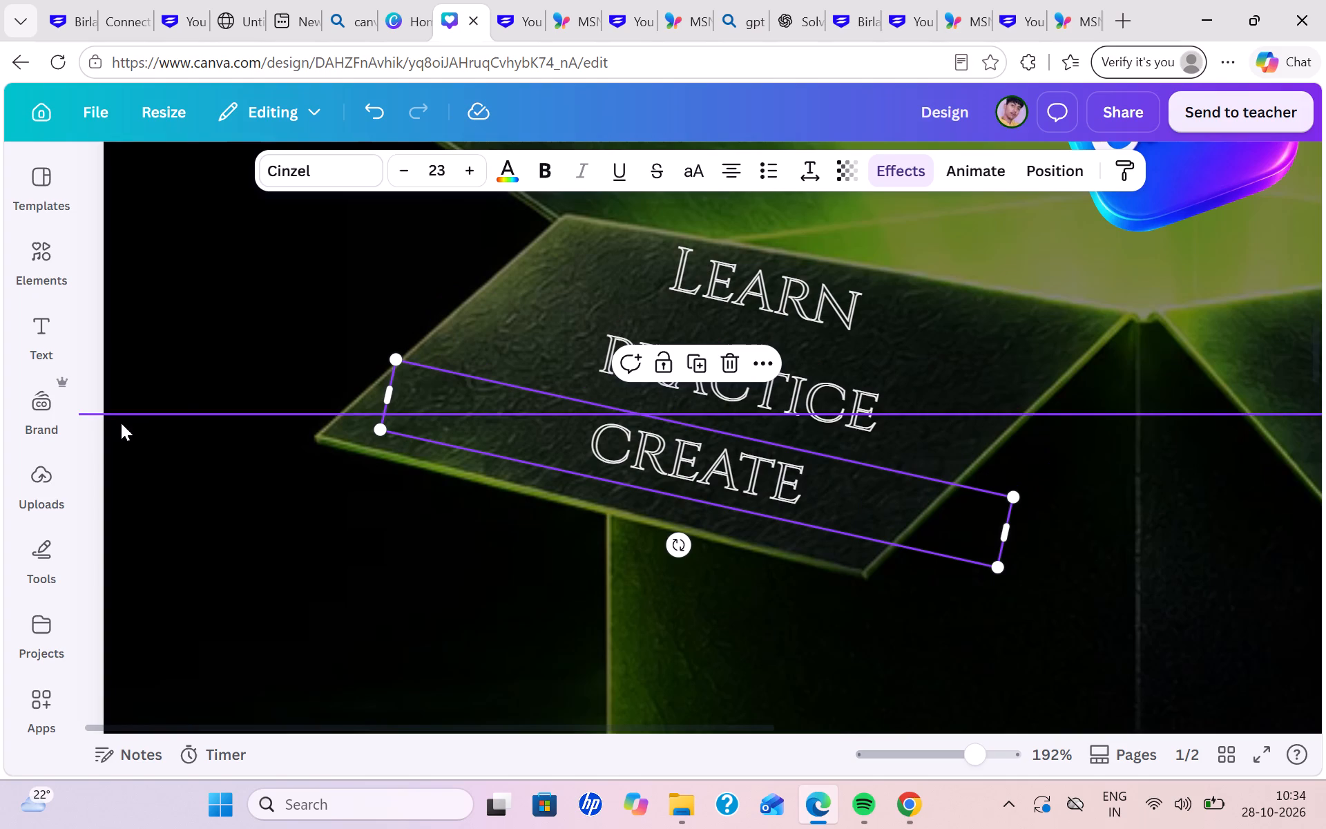
{"action": "left_click", "coordinate": [86, 468]}
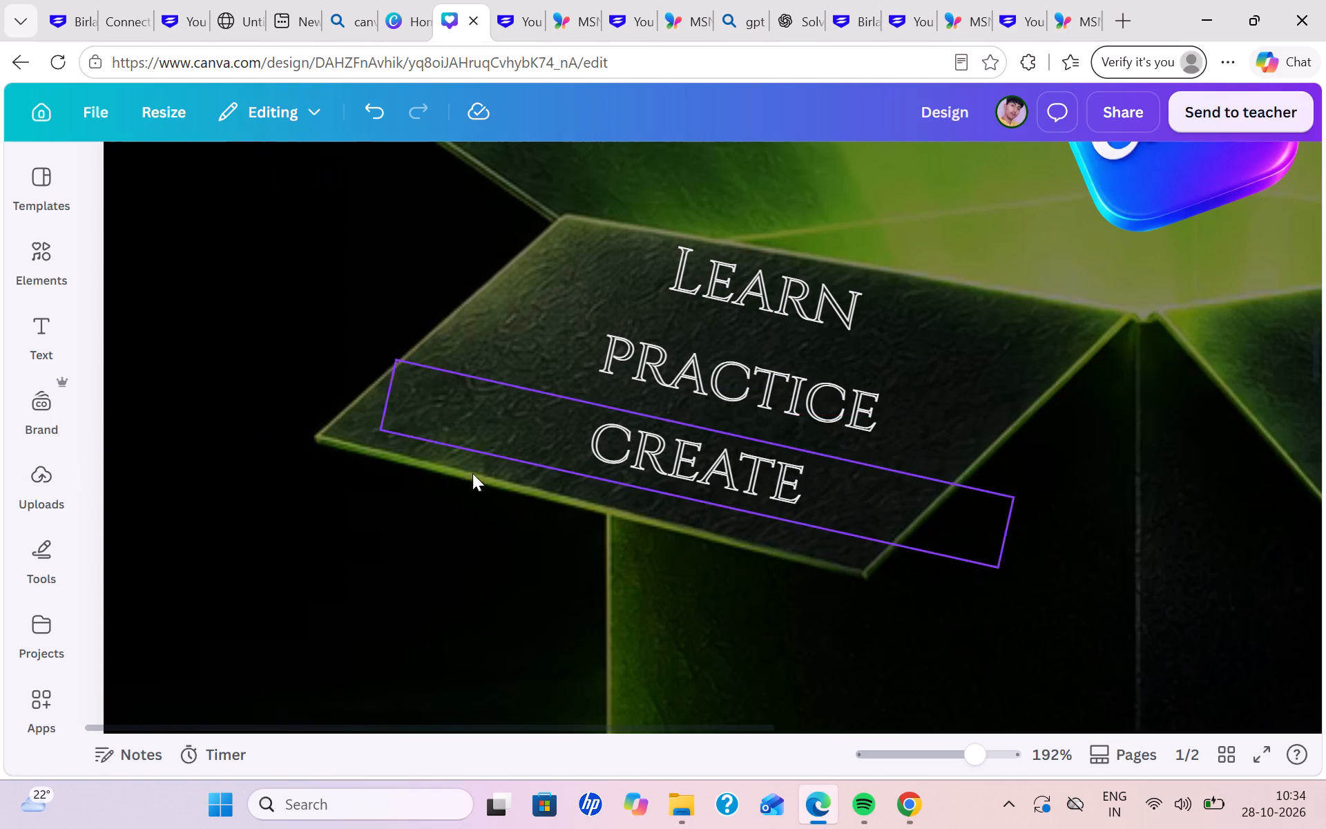
{"action": "left_click", "coordinate": [653, 459]}
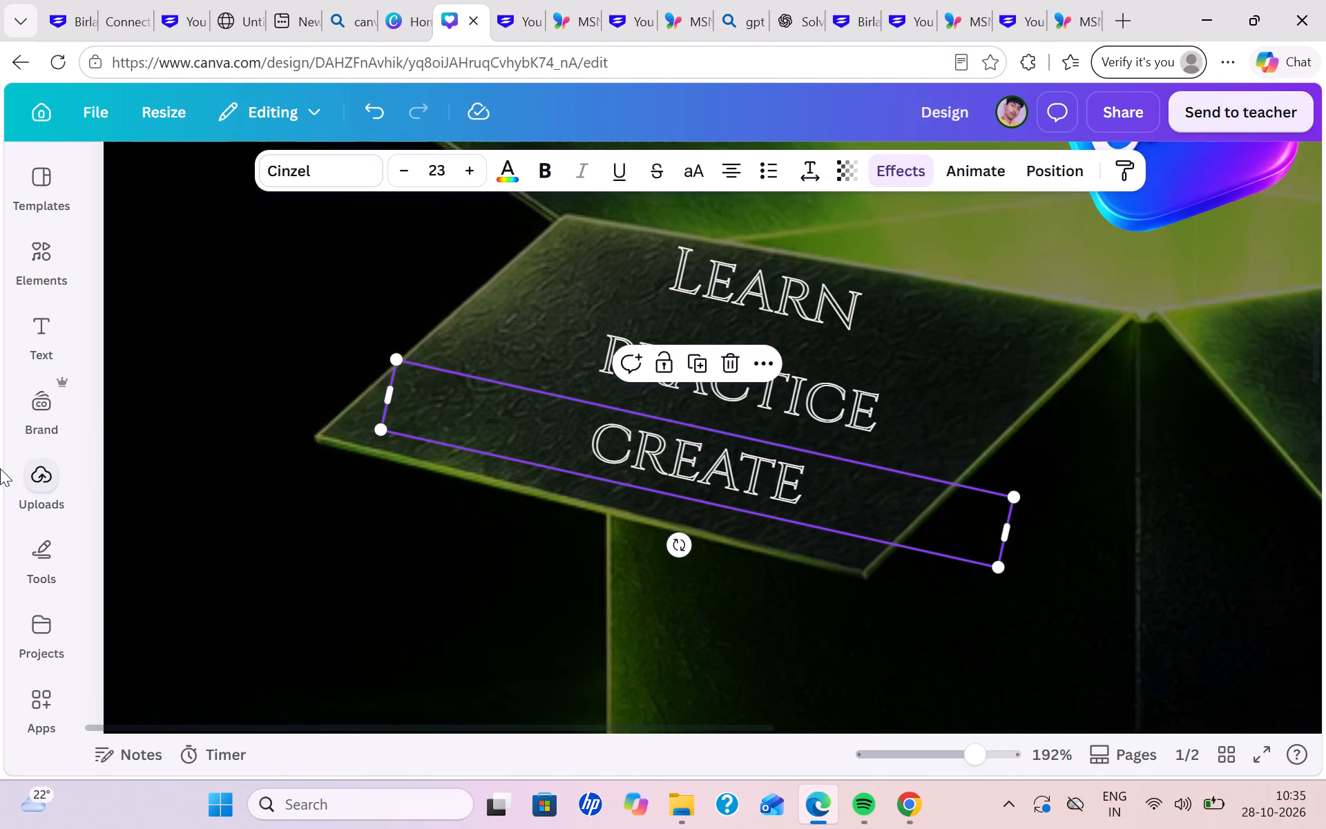
{"action": "left_click", "coordinate": [804, 314]}
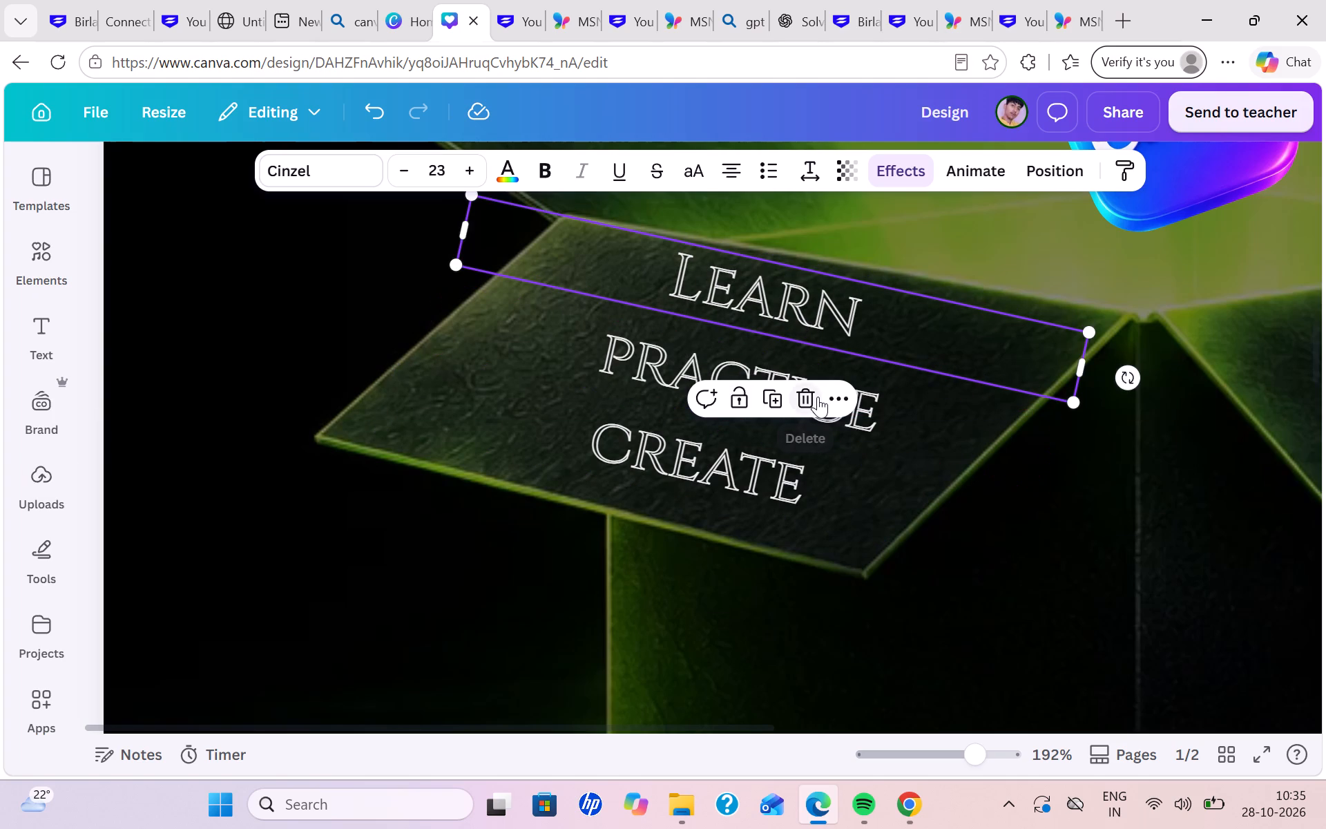
{"action": "left_click_drag", "start_coordinate": [860, 407], "coordinate": [852, 417]}
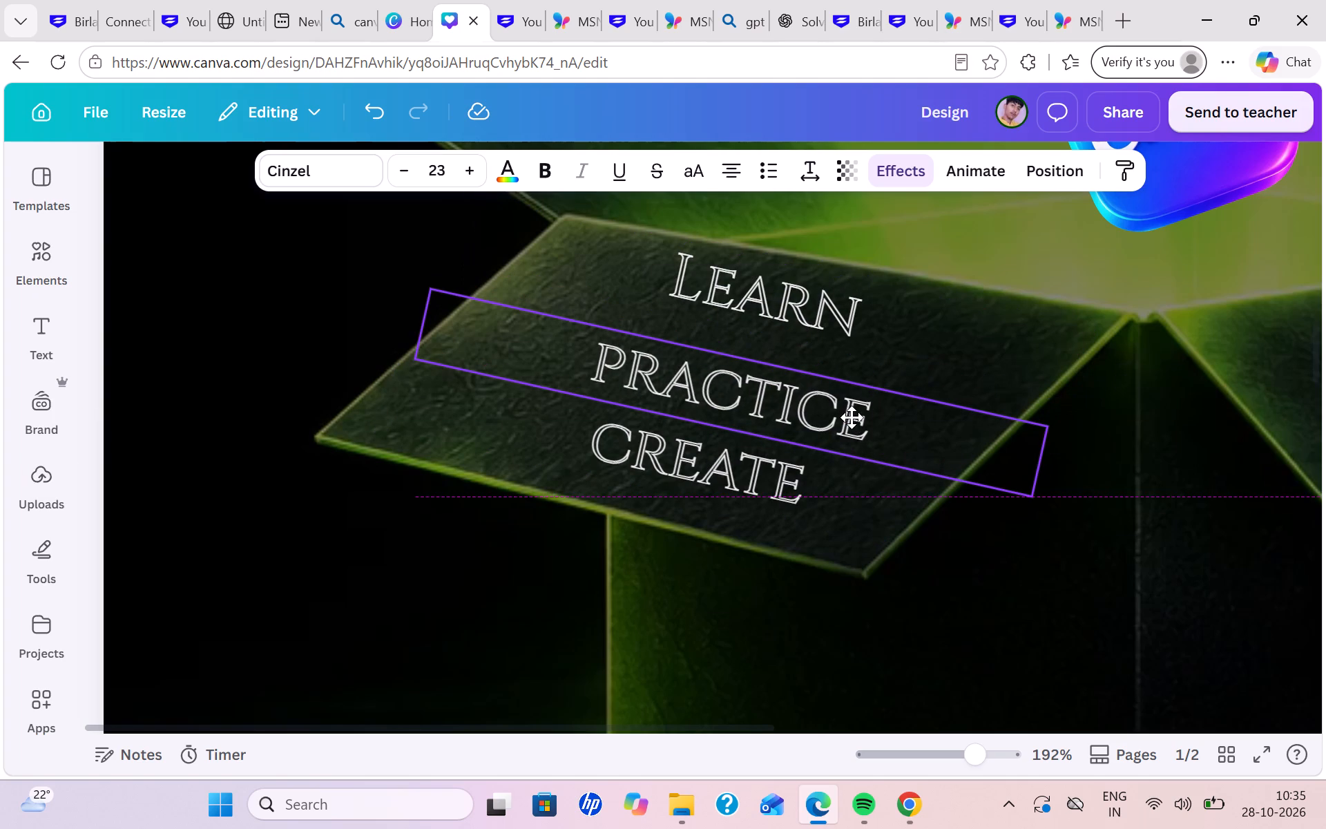
{"action": "left_click_drag", "start_coordinate": [852, 417], "coordinate": [858, 414]}
{"action": "left_click_drag", "start_coordinate": [840, 493], "coordinate": [836, 508]}
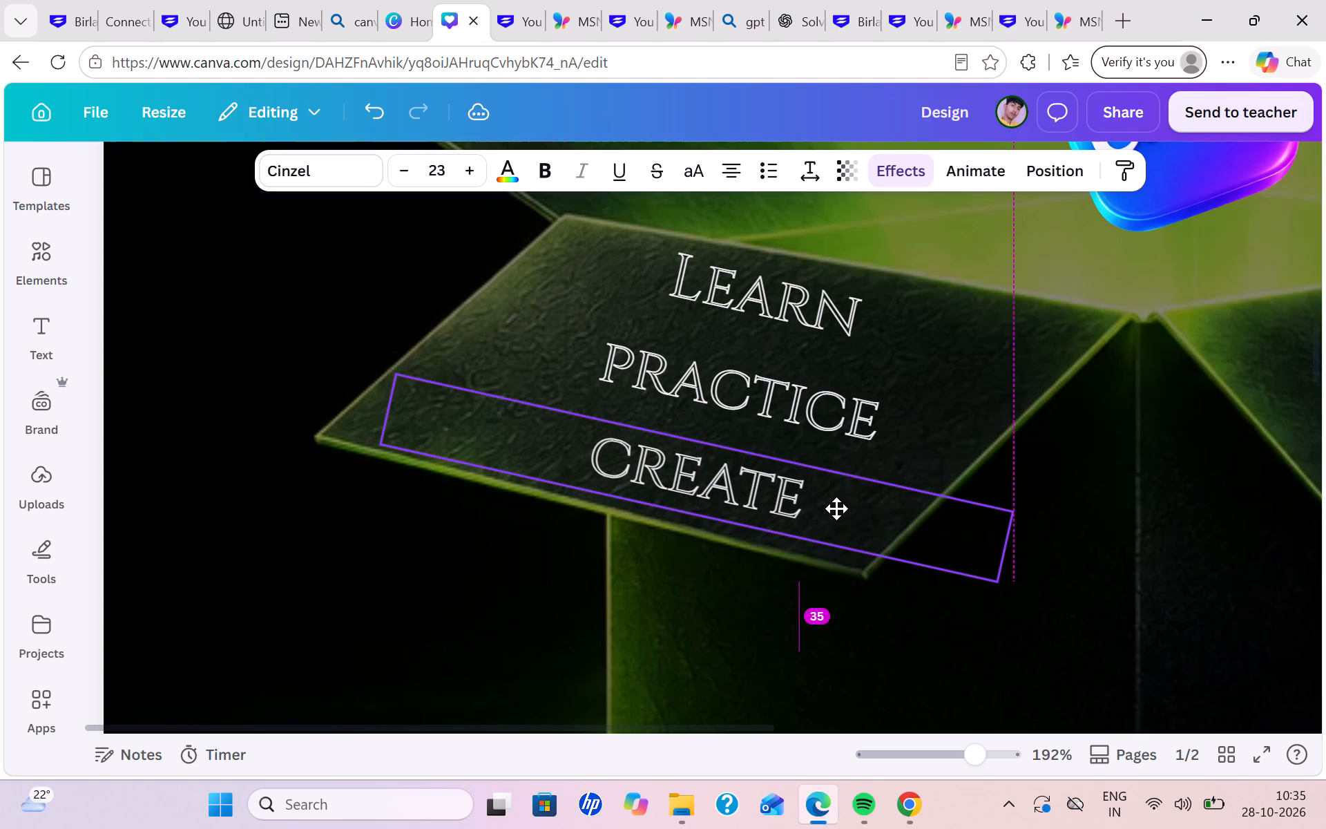
{"action": "left_click_drag", "start_coordinate": [836, 508], "coordinate": [836, 508]}
{"action": "left_click_drag", "start_coordinate": [836, 508], "coordinate": [836, 508]}
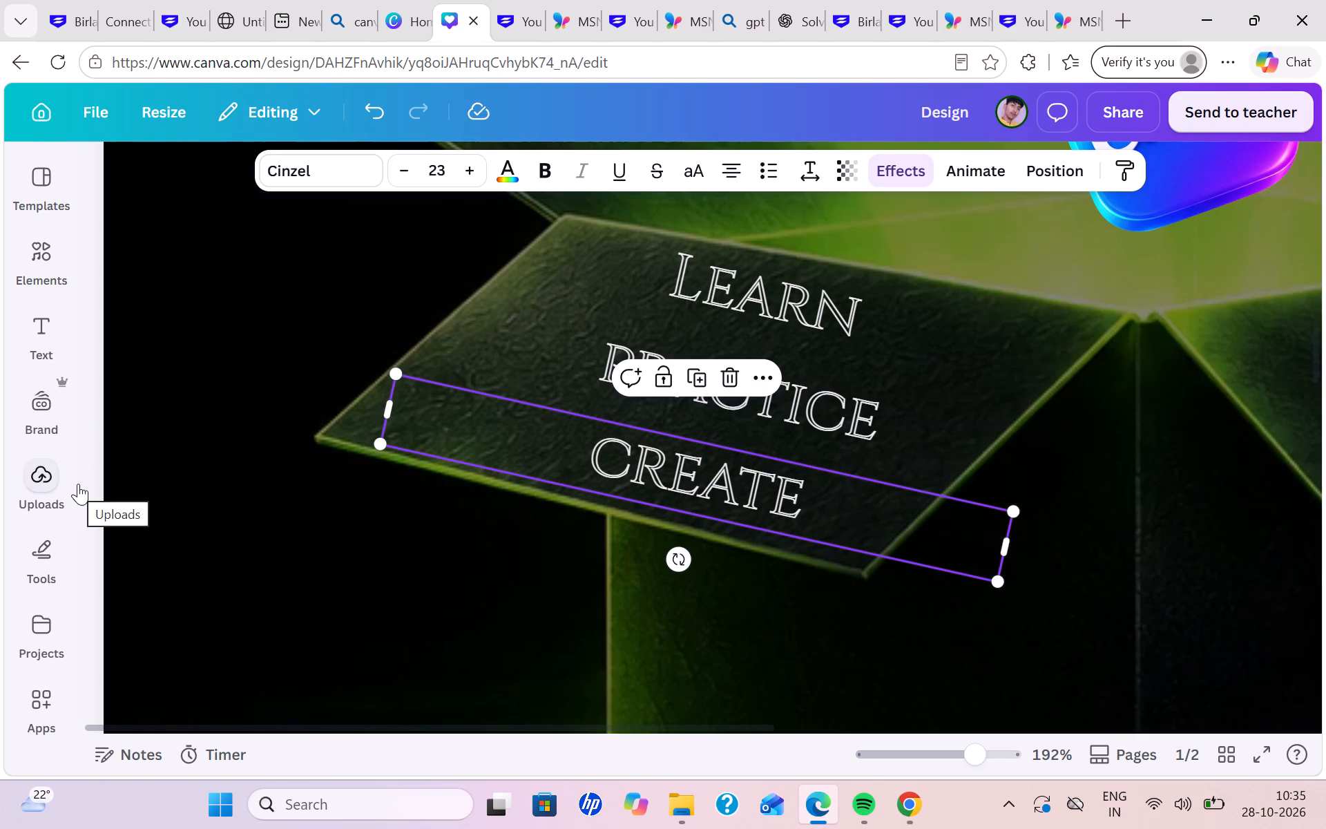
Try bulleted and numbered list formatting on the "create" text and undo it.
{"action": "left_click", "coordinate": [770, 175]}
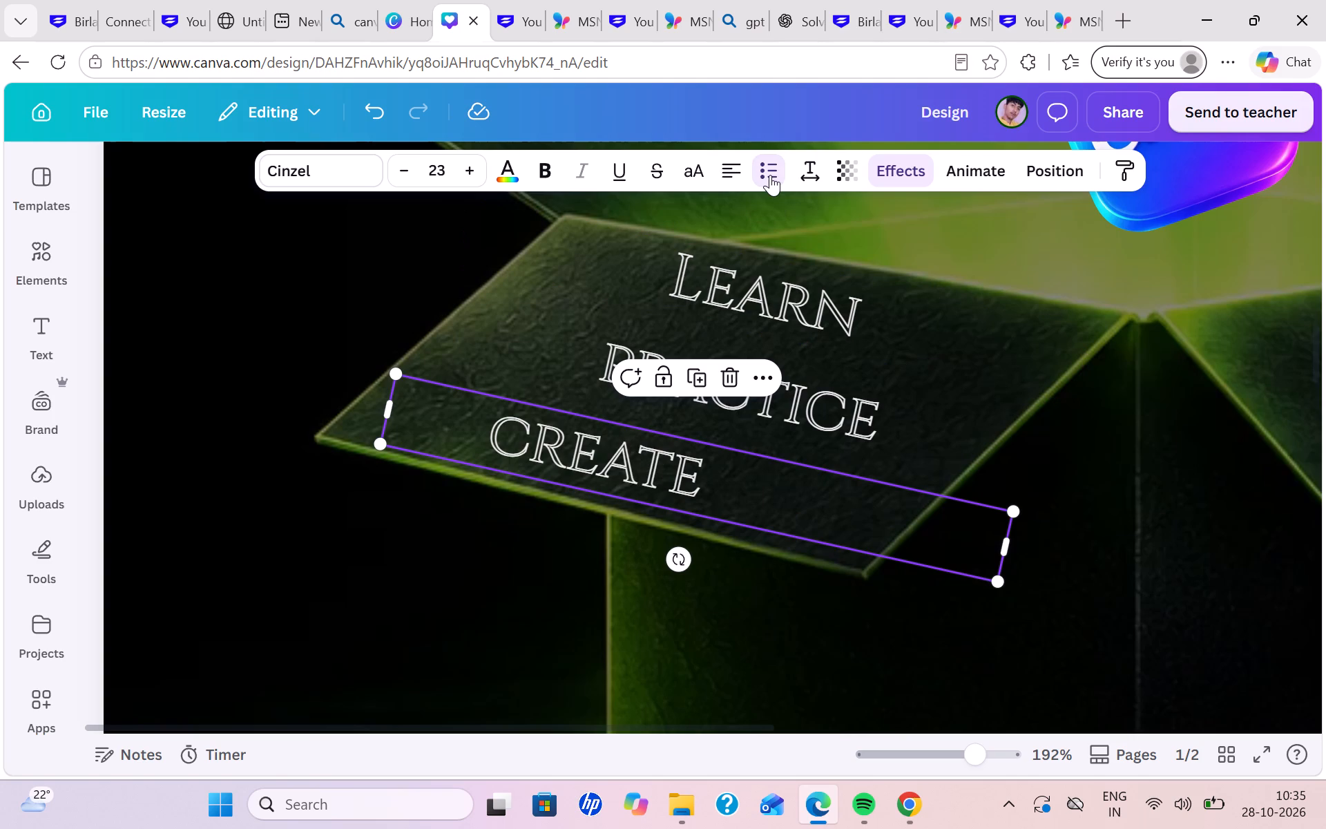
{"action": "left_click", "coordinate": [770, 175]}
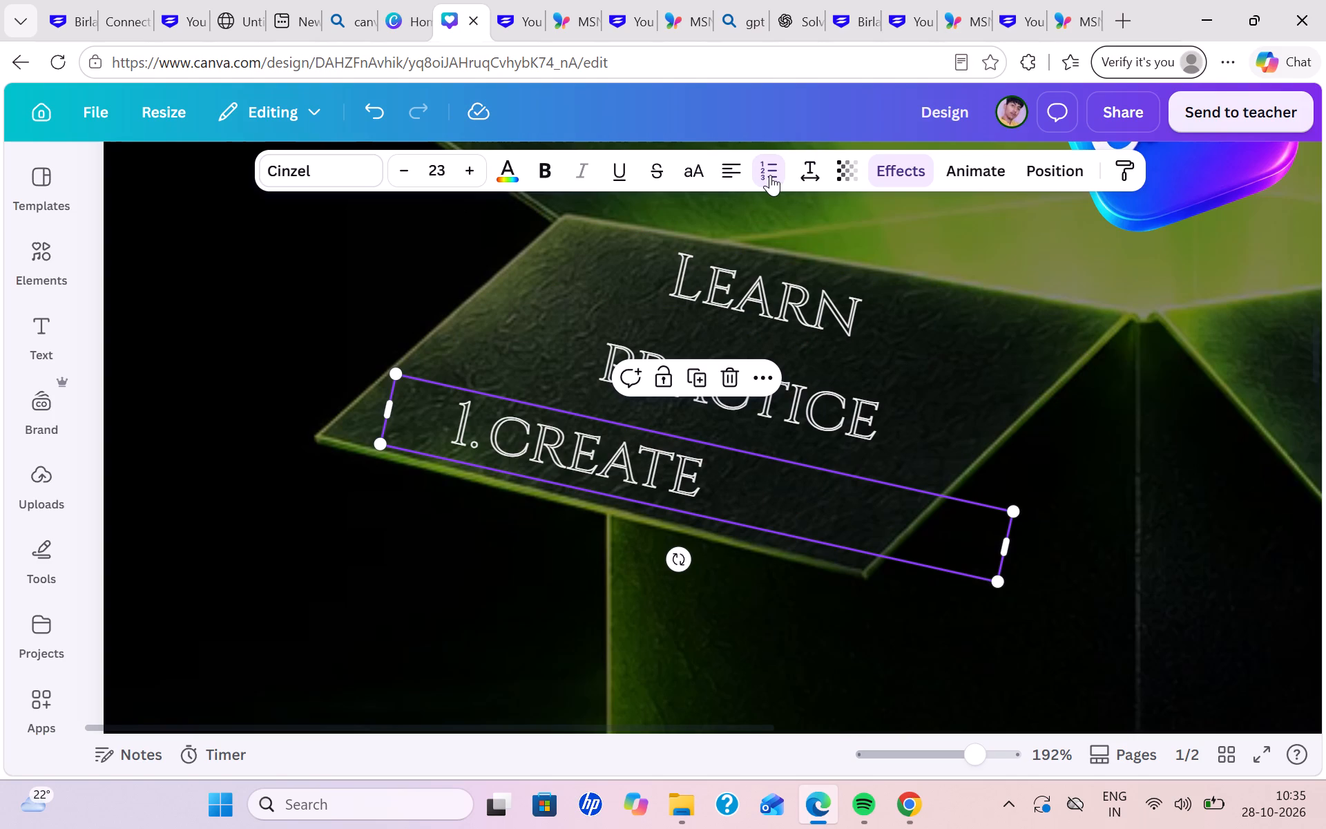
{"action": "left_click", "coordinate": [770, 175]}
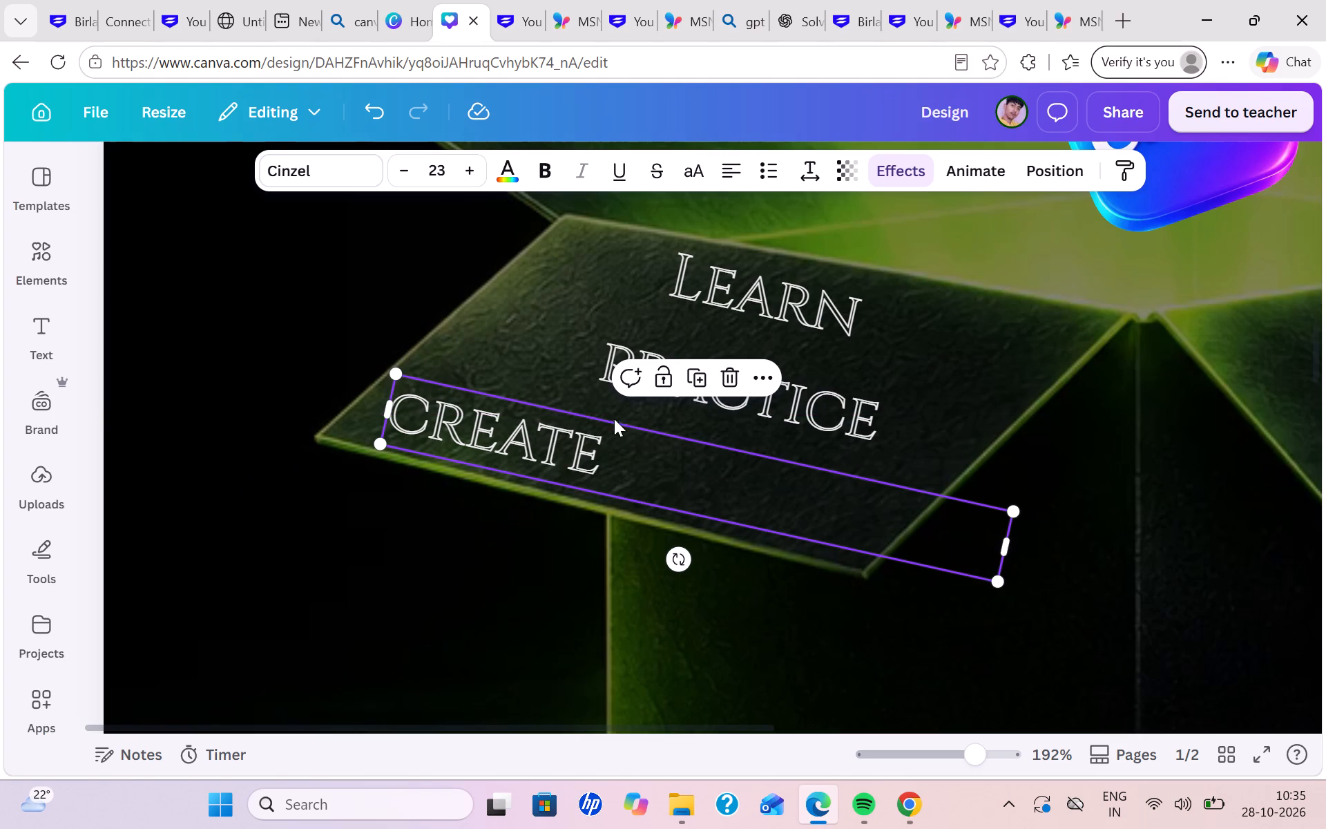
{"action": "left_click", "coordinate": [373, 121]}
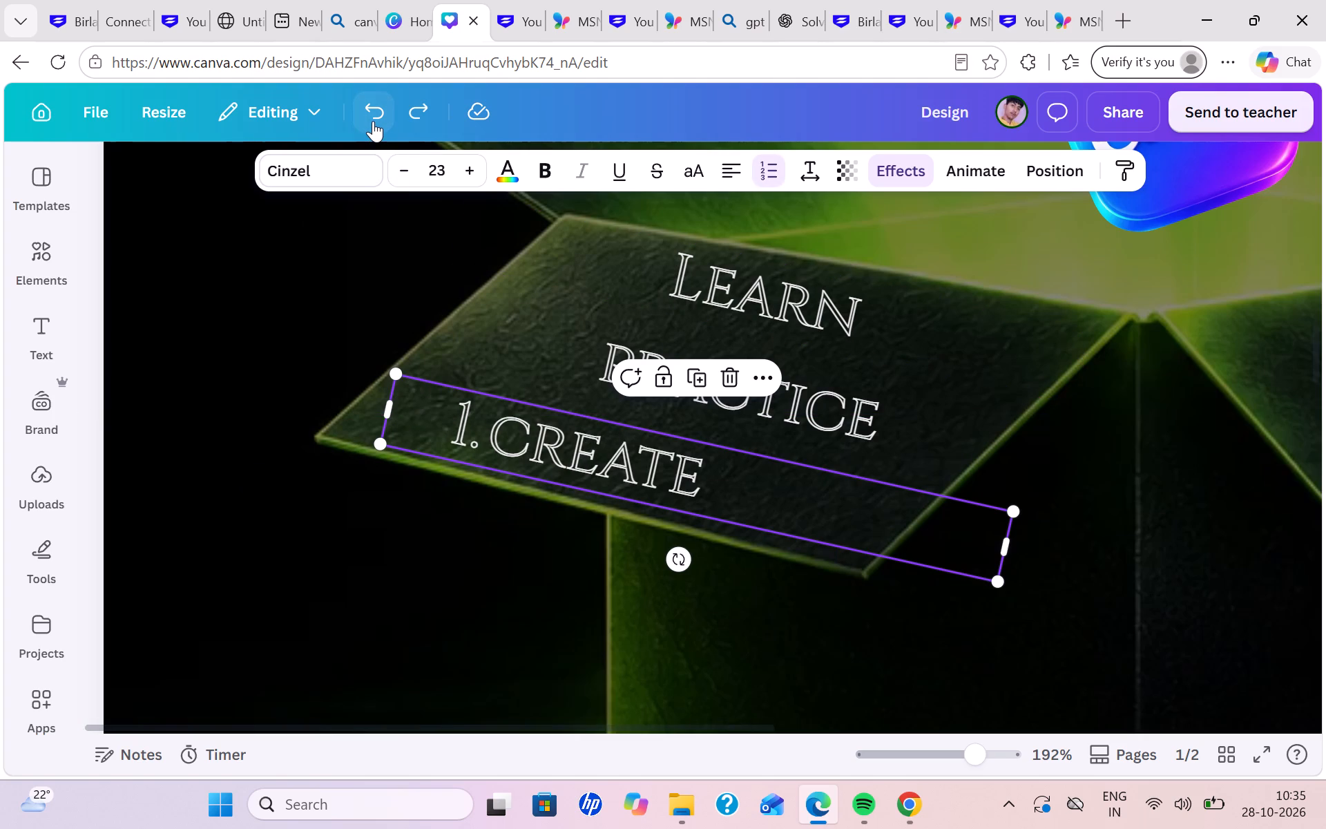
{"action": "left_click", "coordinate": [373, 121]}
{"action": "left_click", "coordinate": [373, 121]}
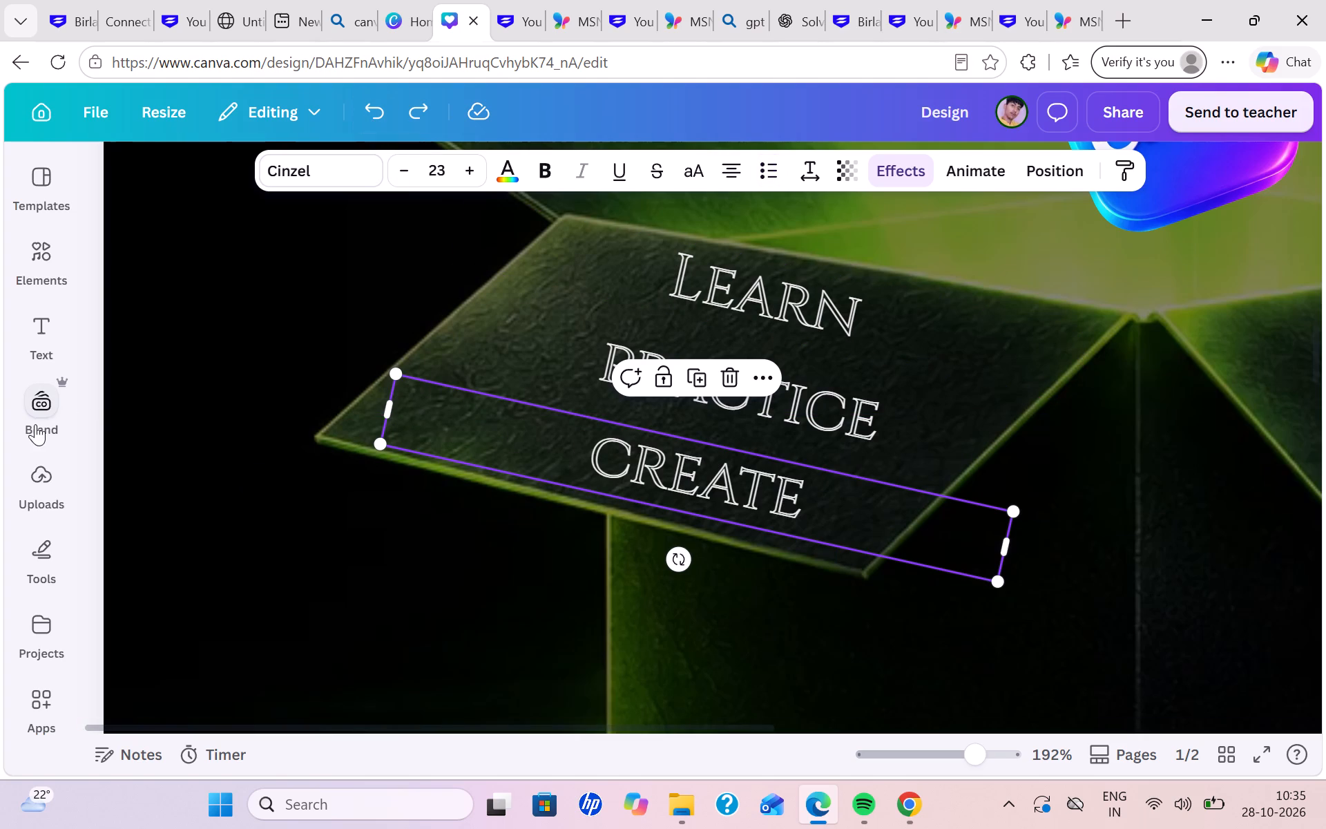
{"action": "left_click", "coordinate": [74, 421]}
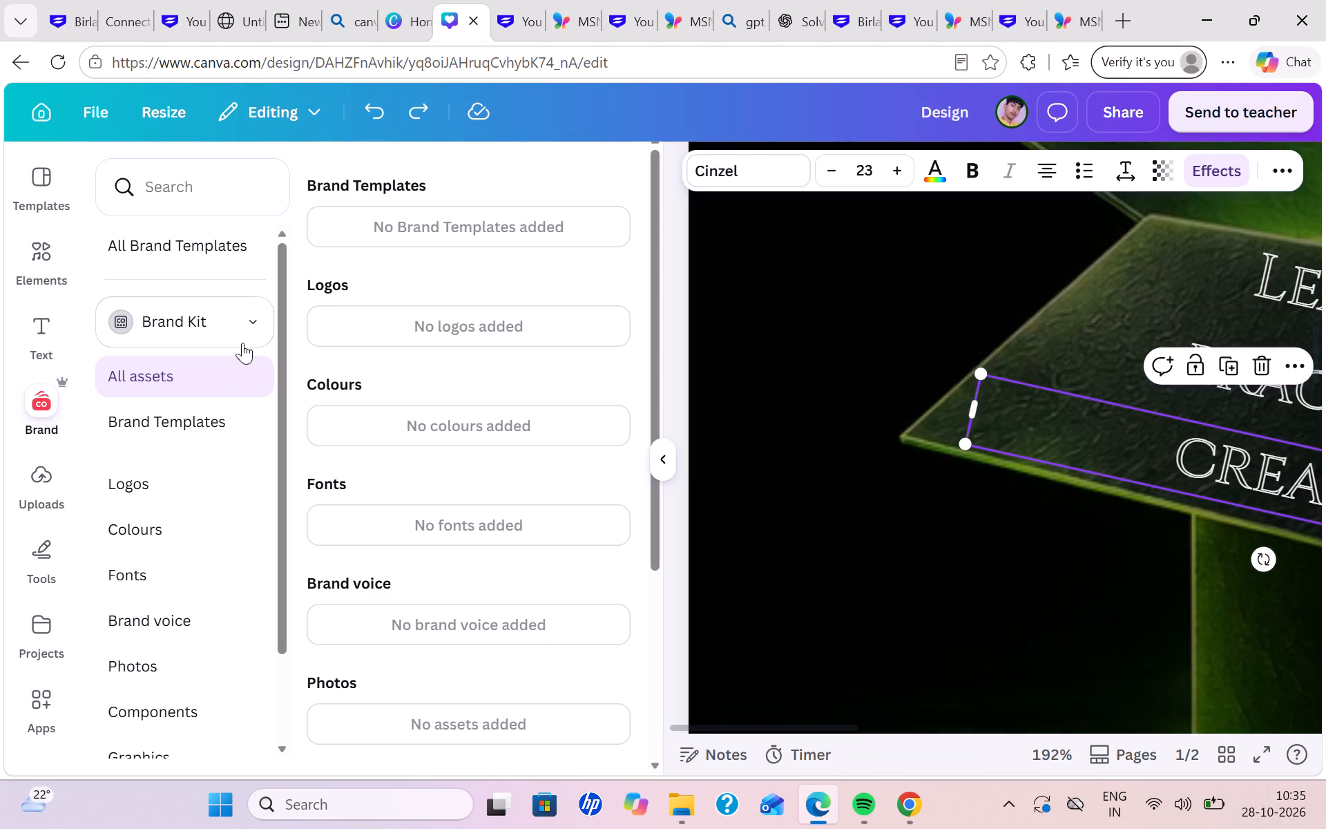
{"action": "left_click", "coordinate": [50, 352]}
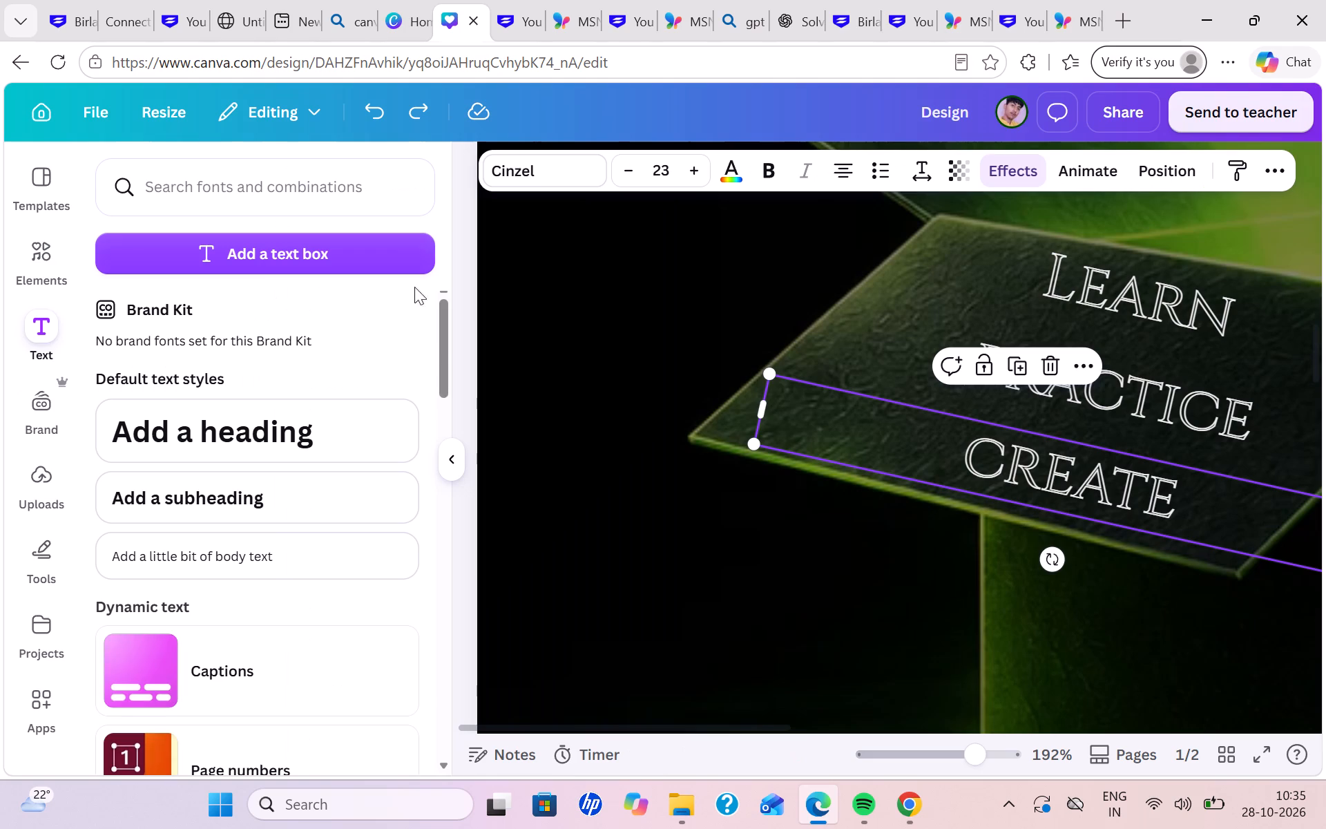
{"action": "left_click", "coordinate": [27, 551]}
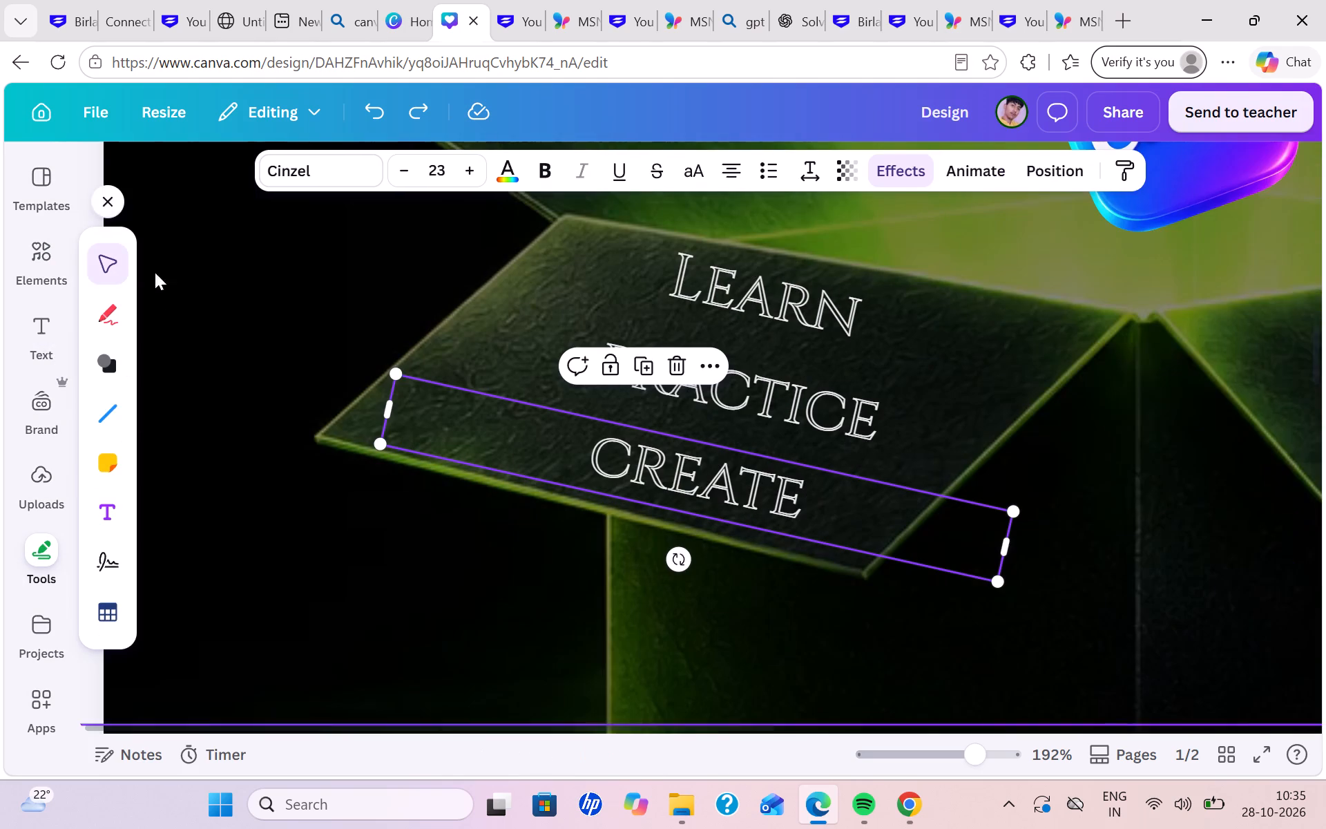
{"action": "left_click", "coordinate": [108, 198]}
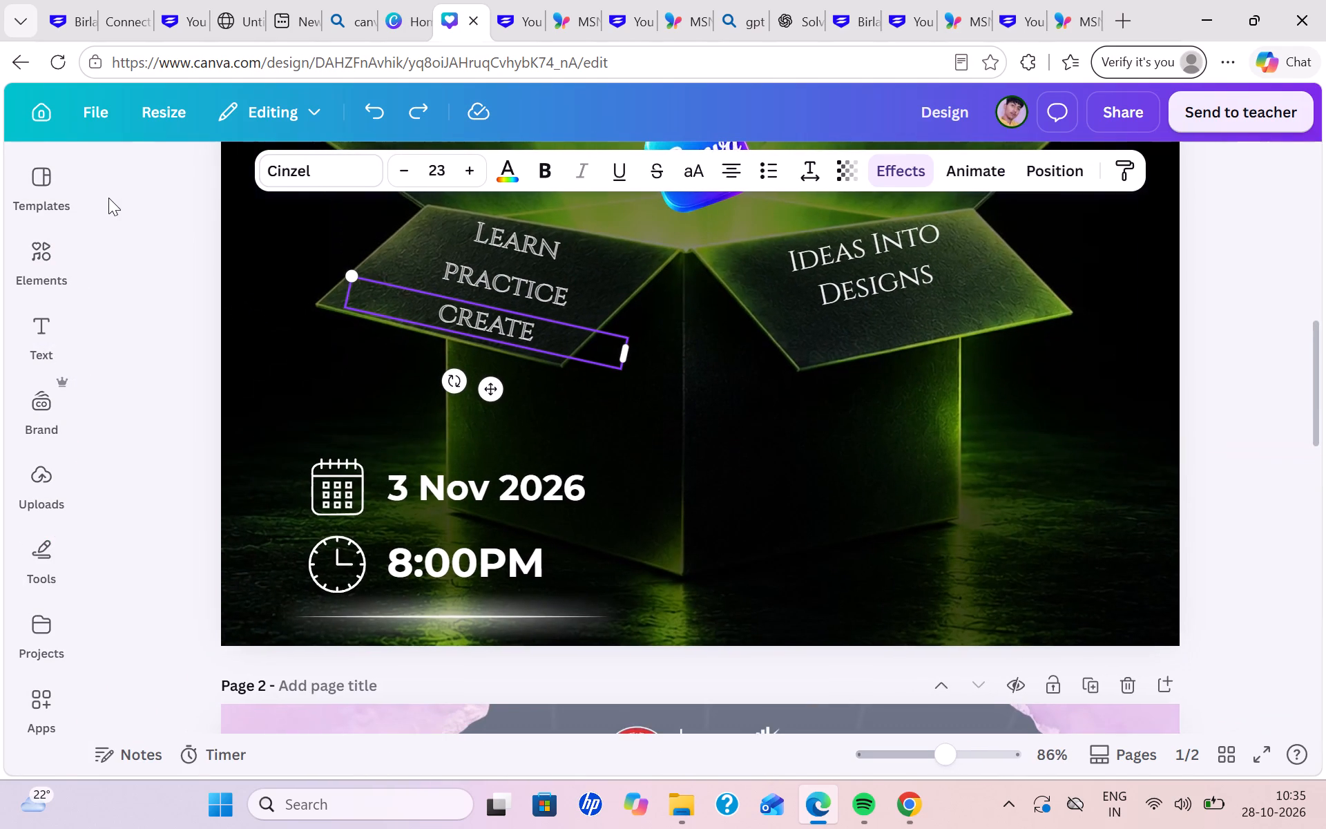
Move "Ideas Into Designs" slightly lower on its flap and enlarge the text to font size 25.
{"action": "left_click", "coordinate": [1208, 289]}
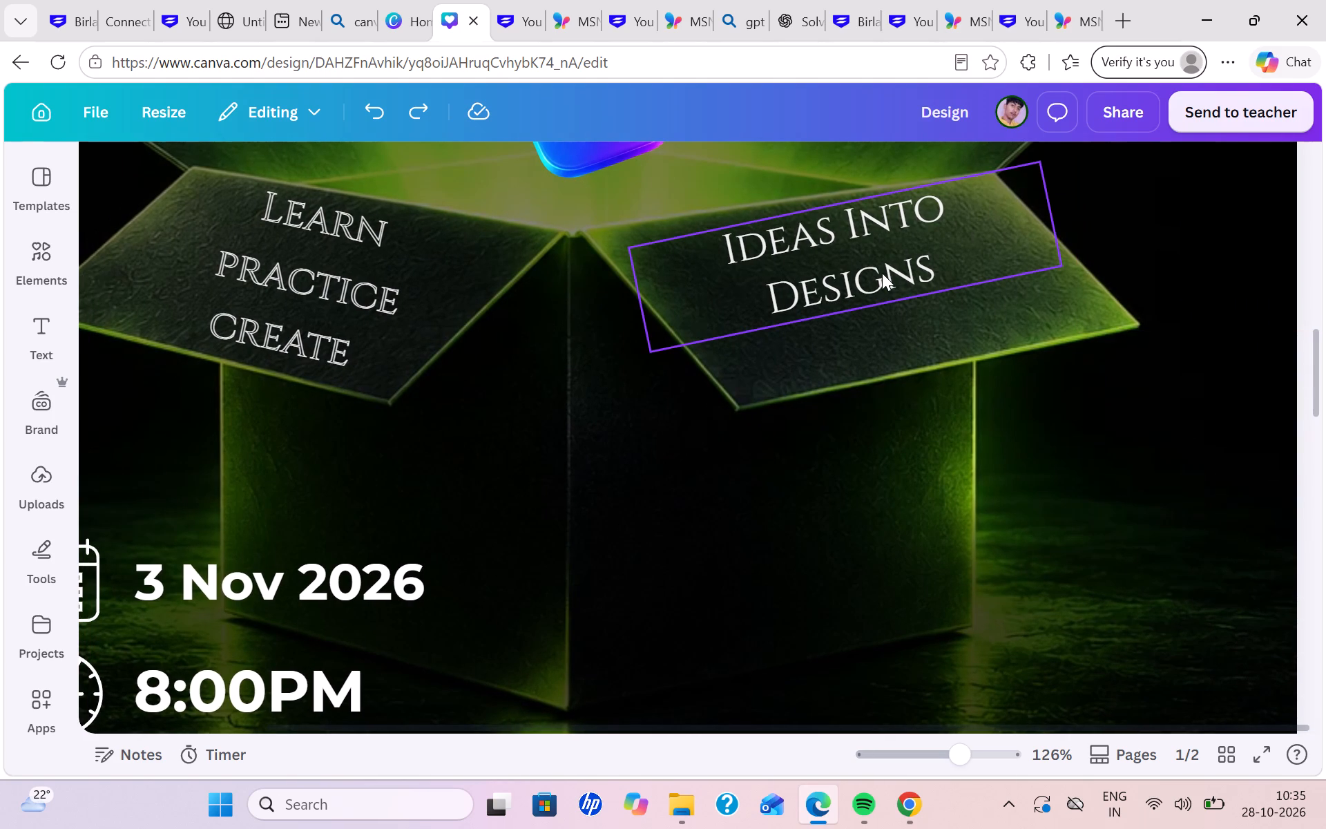
{"action": "left_click_drag", "start_coordinate": [882, 273], "coordinate": [888, 289]}
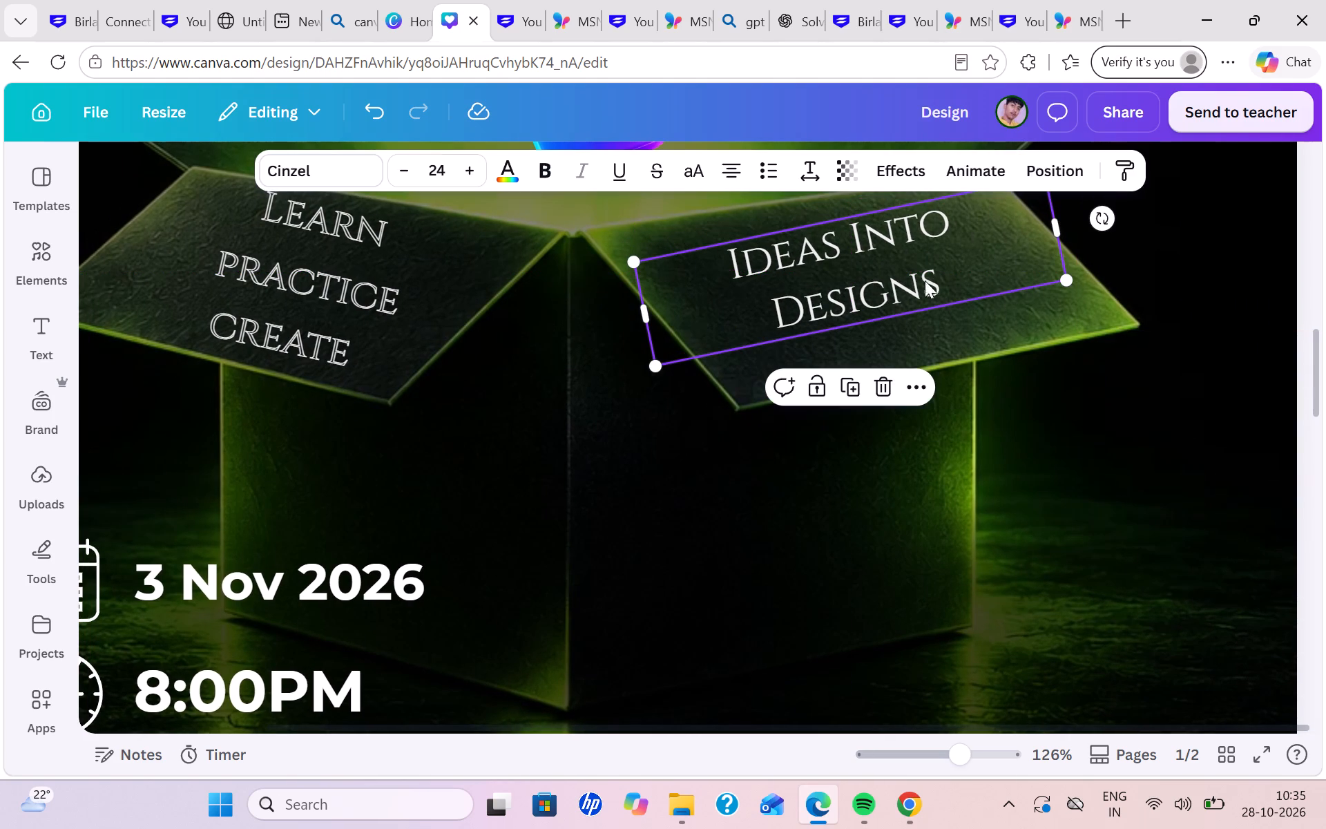
{"action": "left_click_drag", "start_coordinate": [1068, 279], "coordinate": [1072, 280]}
{"action": "left_click_drag", "start_coordinate": [1072, 280], "coordinate": [1095, 292]}
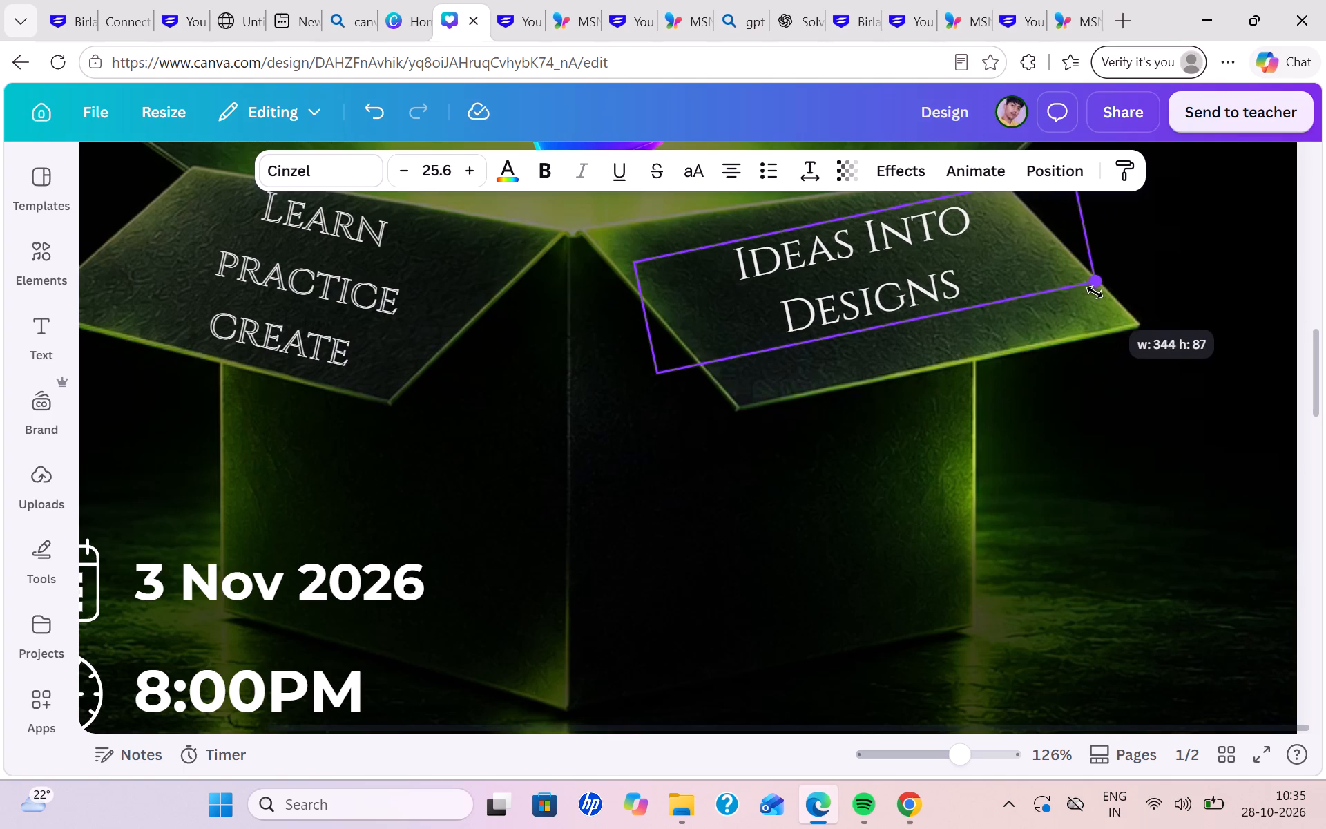
{"action": "left_click_drag", "start_coordinate": [1095, 292], "coordinate": [1093, 292]}
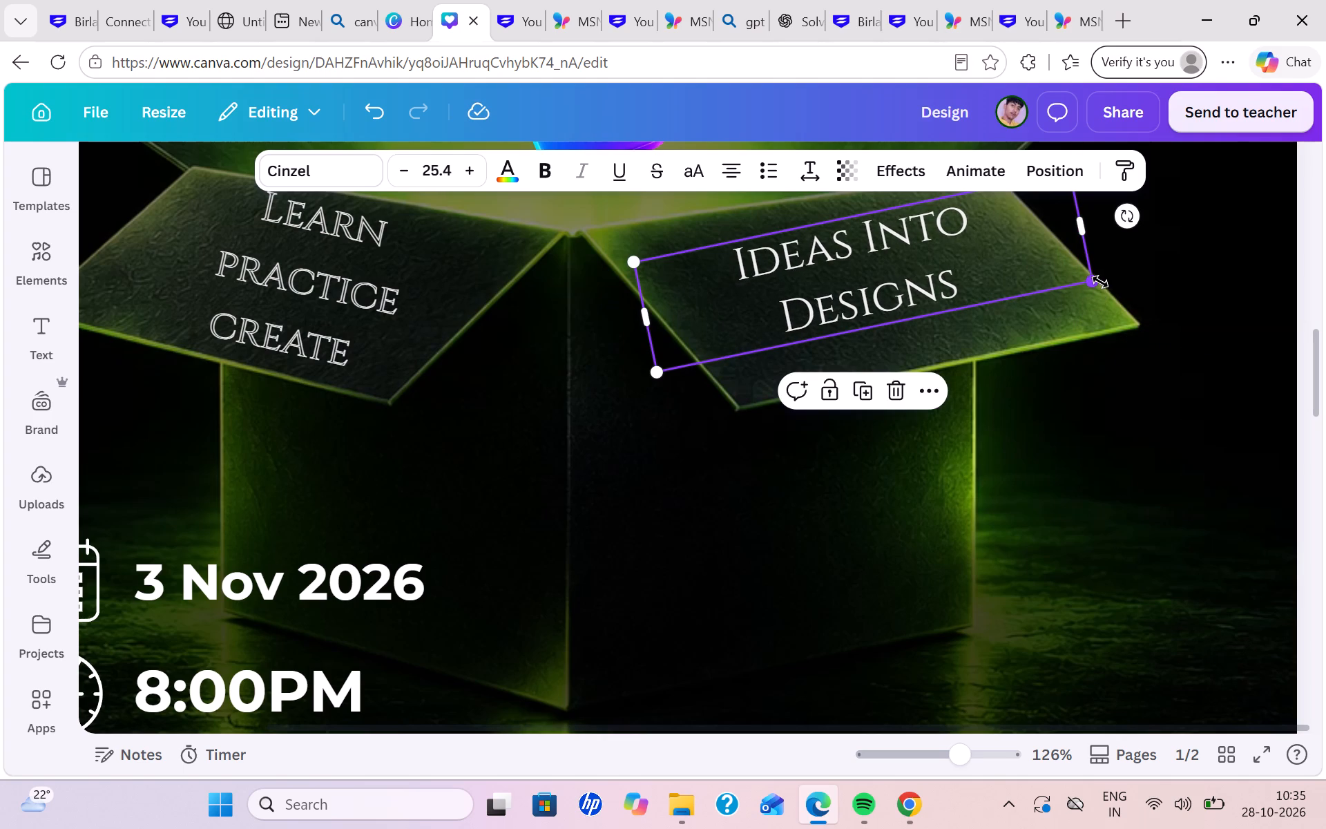
{"action": "left_click_drag", "start_coordinate": [1099, 282], "coordinate": [1091, 279]}
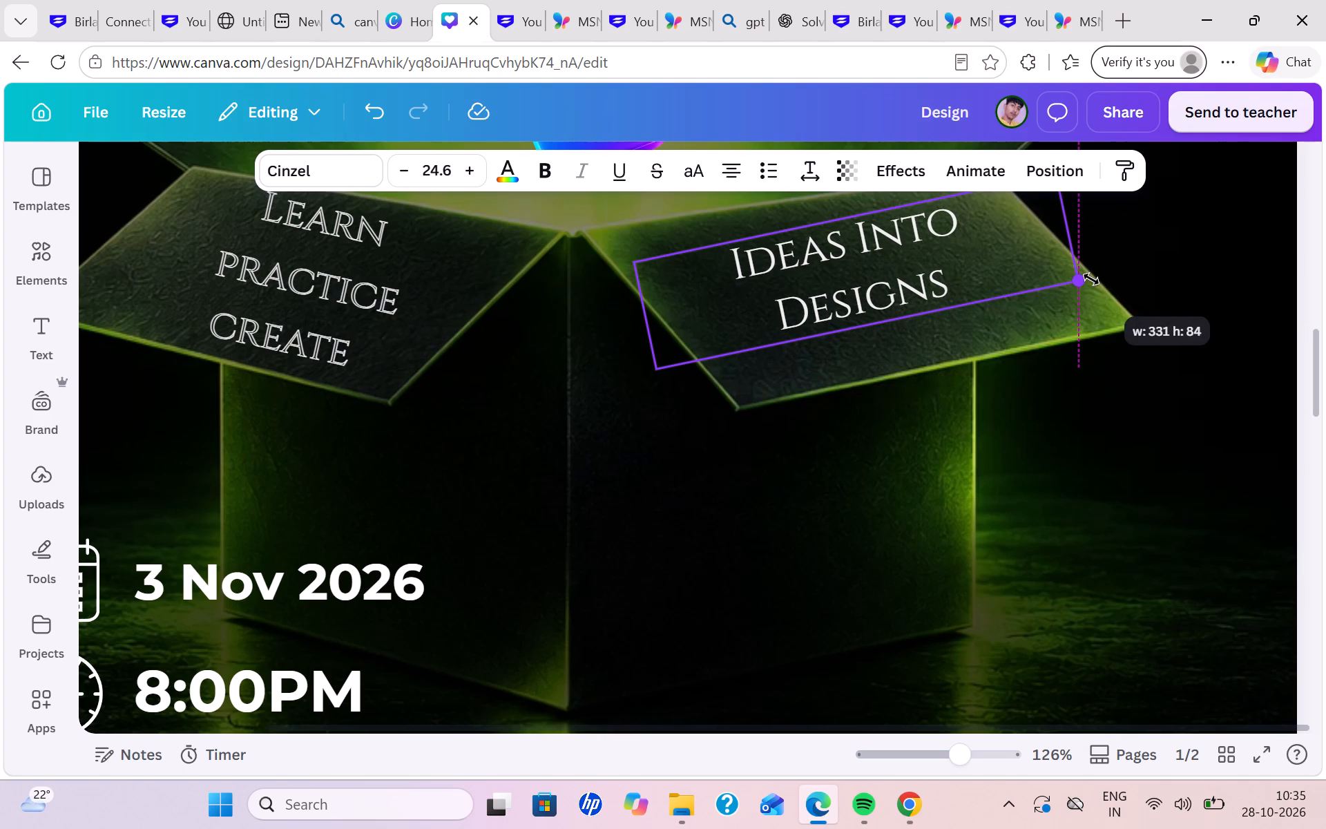
{"action": "left_click_drag", "start_coordinate": [1091, 279], "coordinate": [1092, 278]}
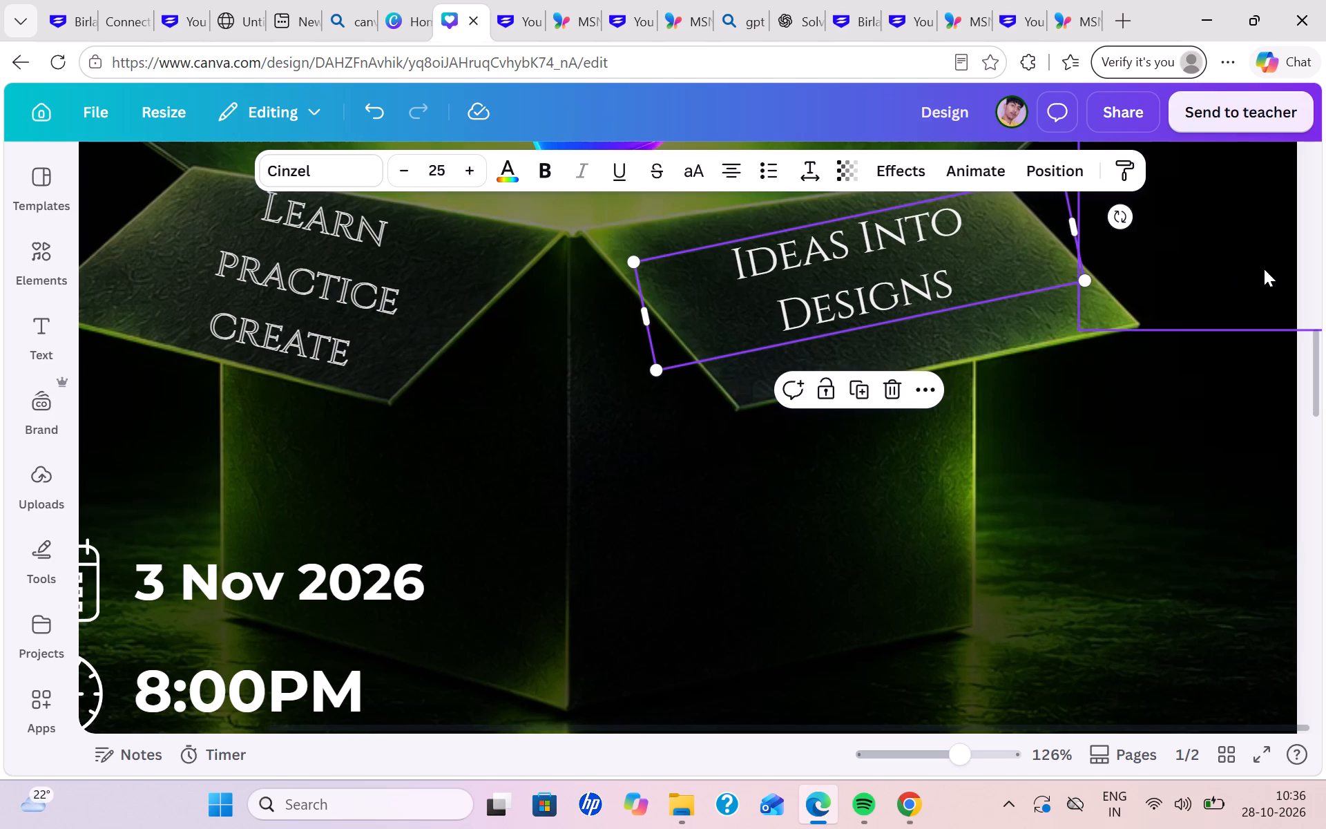
{"action": "left_click", "coordinate": [1306, 260]}
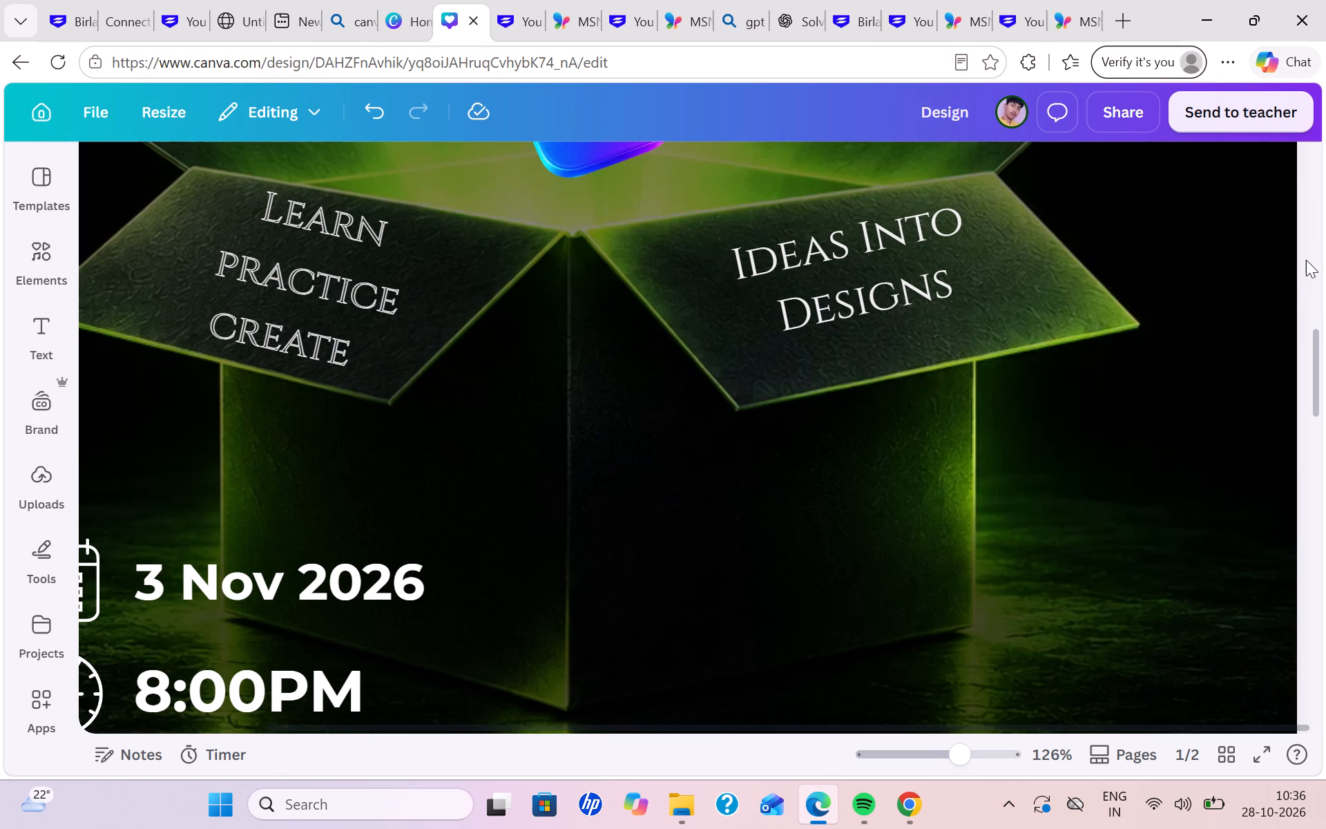
{"action": "scroll", "coordinate": [1306, 260], "scroll_direction": "up", "scroll_amount": 1}
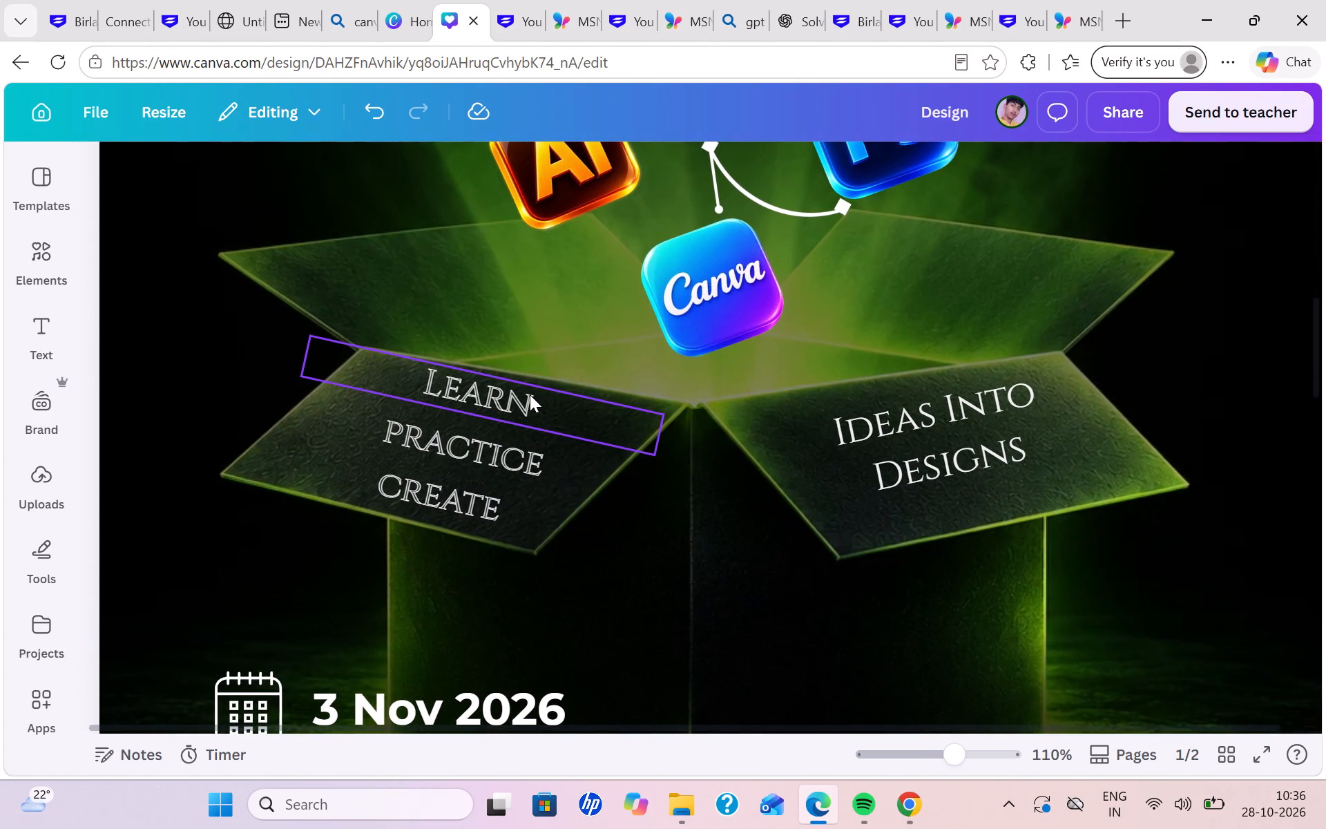
Shift "Learn" in small moves further left on its flap so it starts nearly above the beginning of "practice".
{"action": "left_click", "coordinate": [530, 394]}
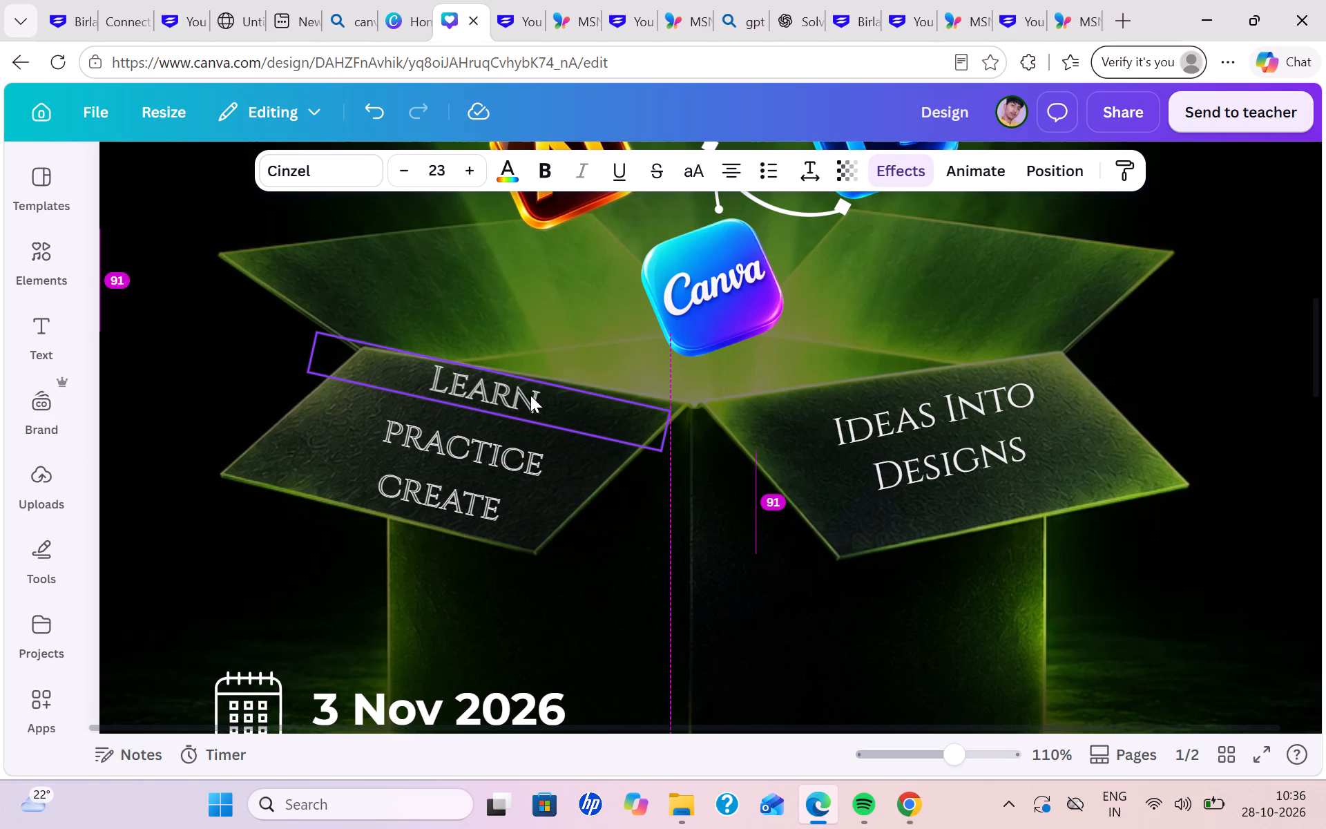
{"action": "left_click", "coordinate": [90, 433]}
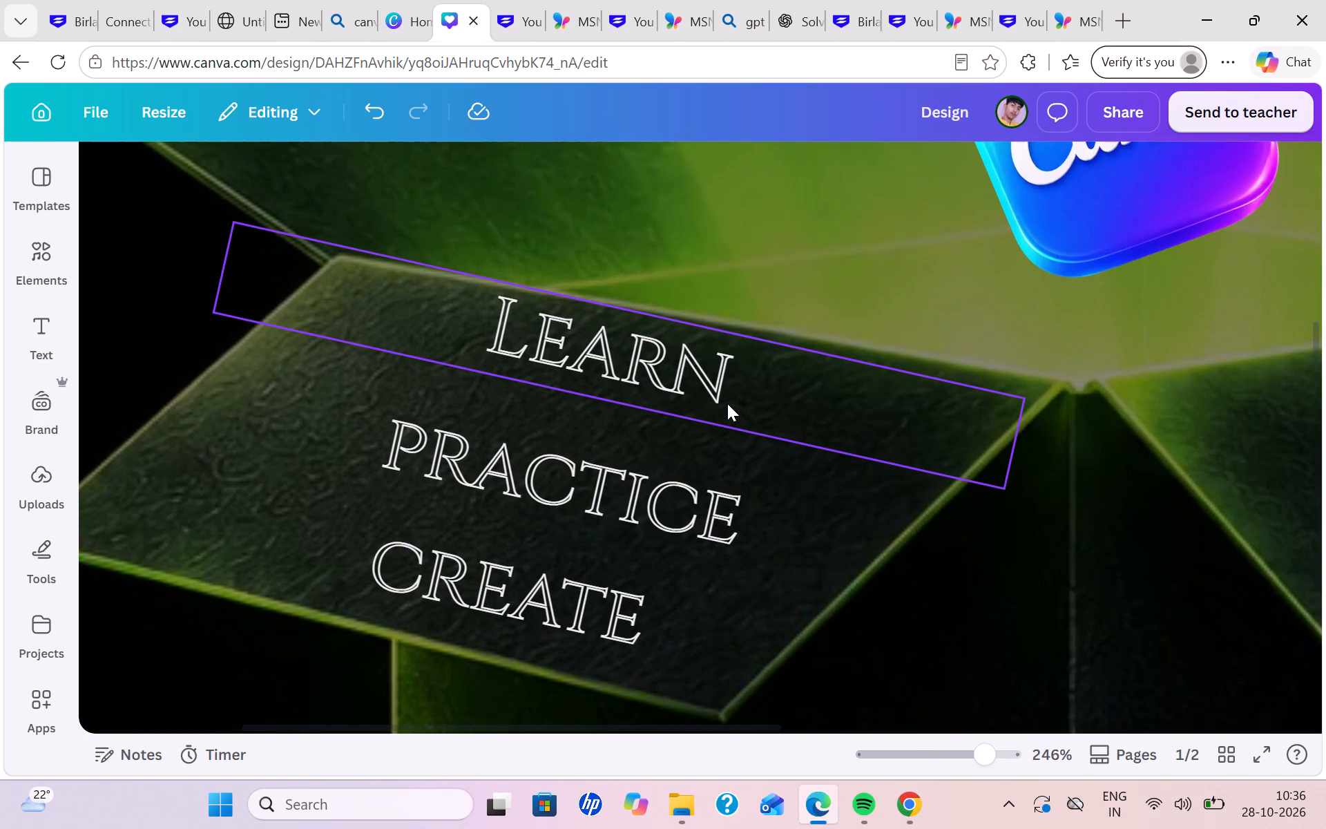
{"action": "left_click_drag", "start_coordinate": [751, 403], "coordinate": [733, 412]}
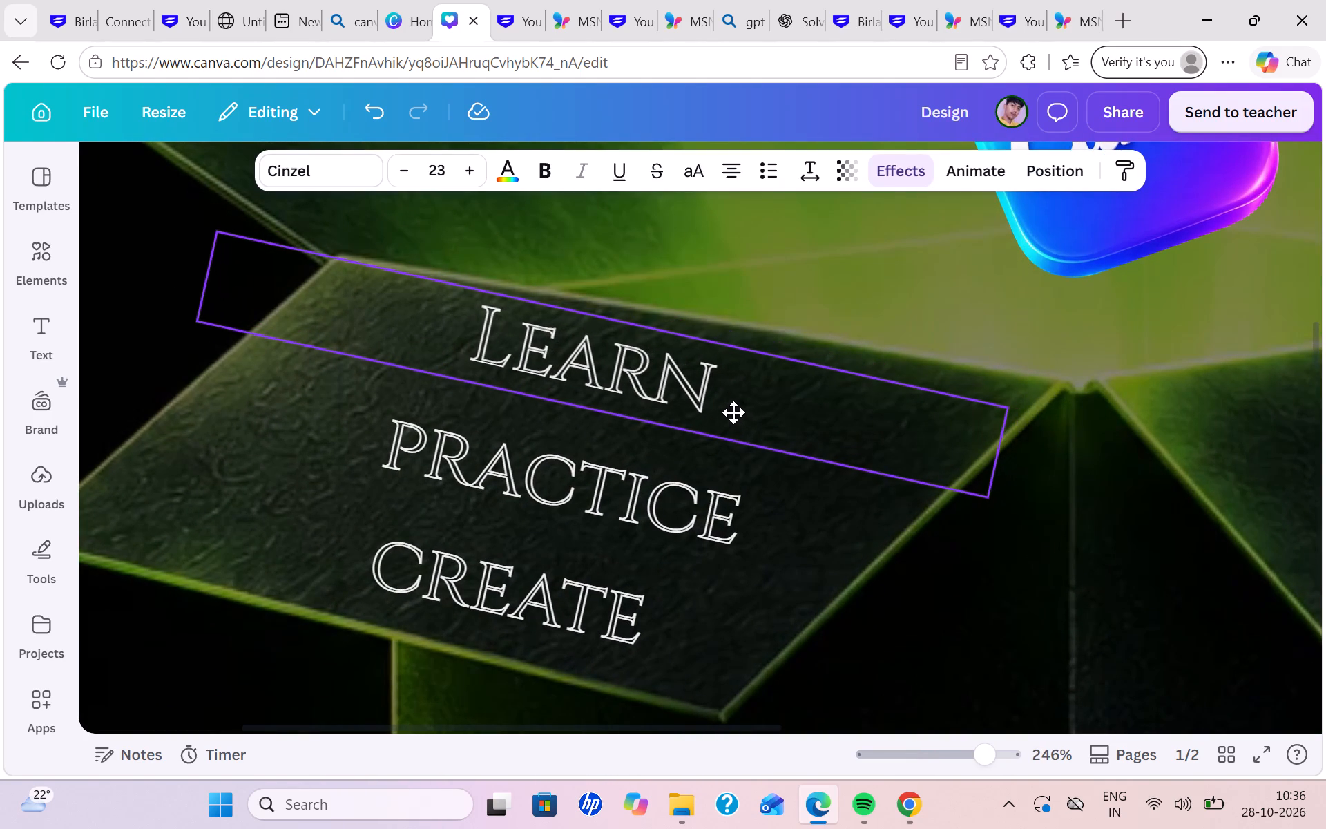
{"action": "left_click_drag", "start_coordinate": [733, 412], "coordinate": [728, 410]}
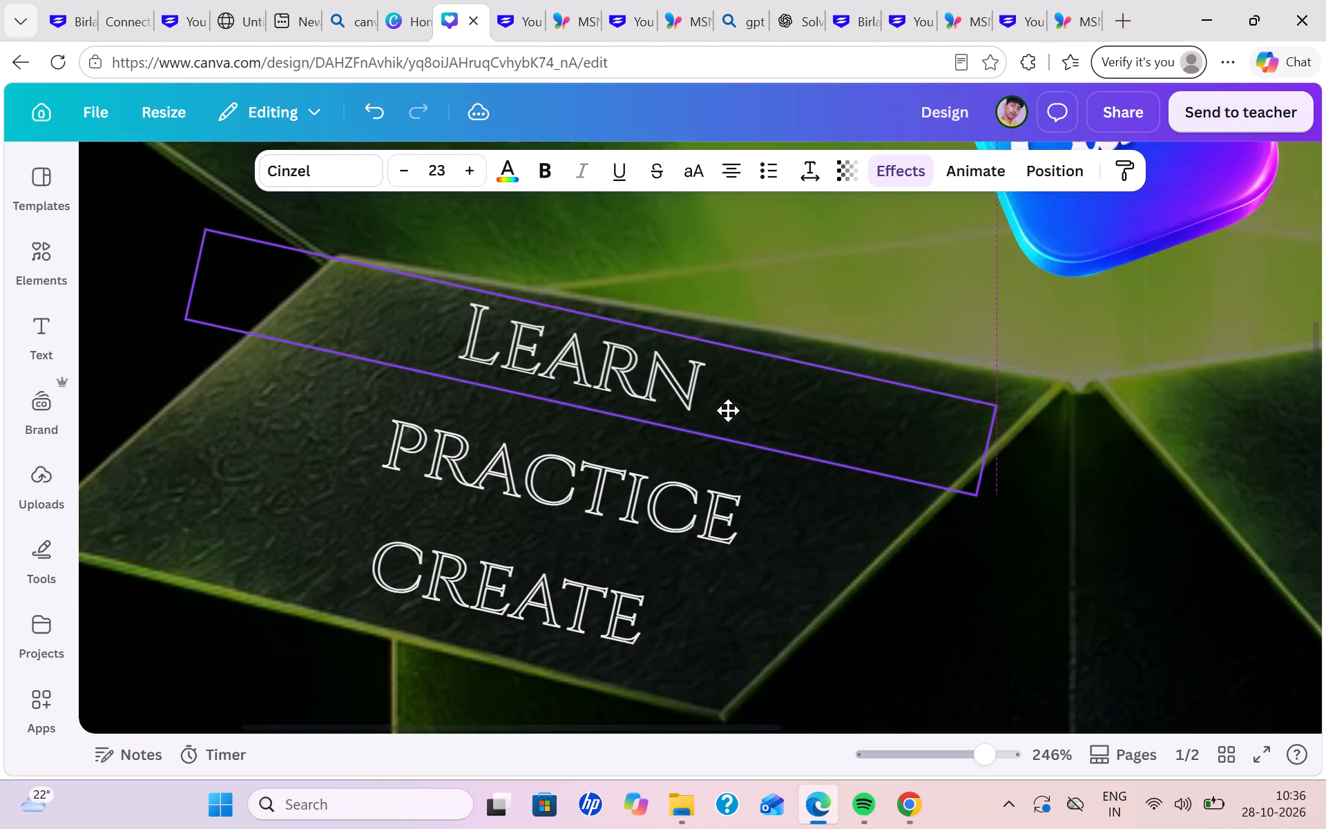
{"action": "left_click_drag", "start_coordinate": [728, 410], "coordinate": [729, 410]}
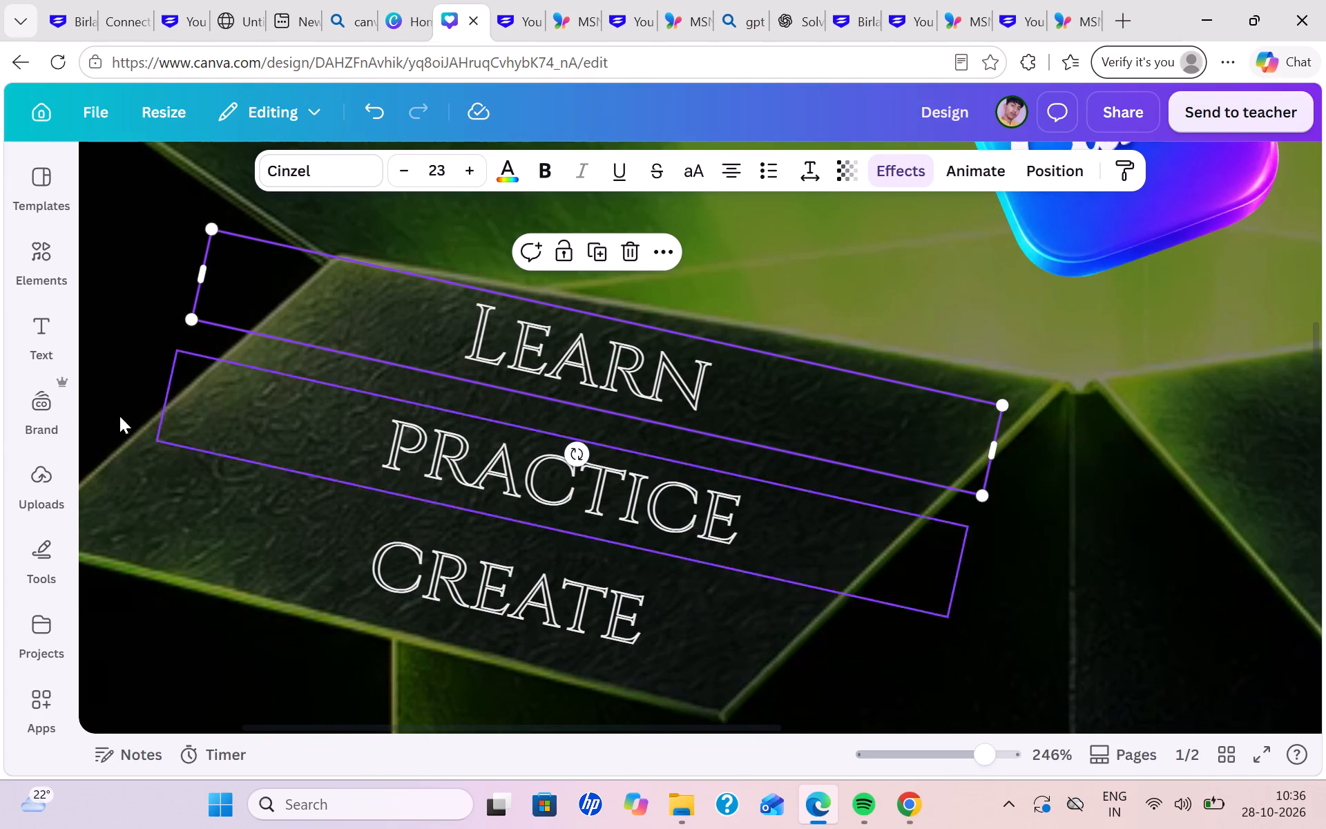
{"action": "left_click", "coordinate": [78, 316]}
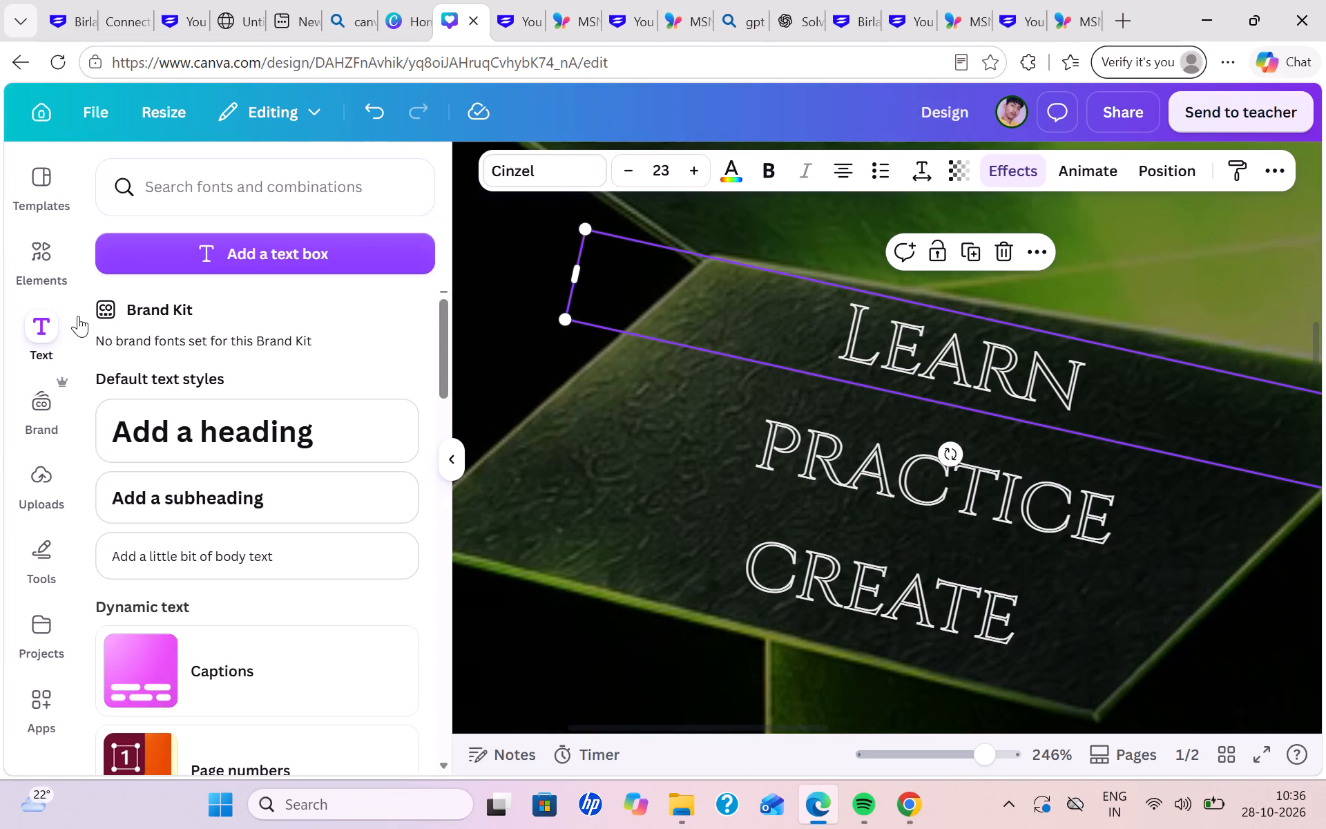
{"action": "left_click", "coordinate": [22, 180]}
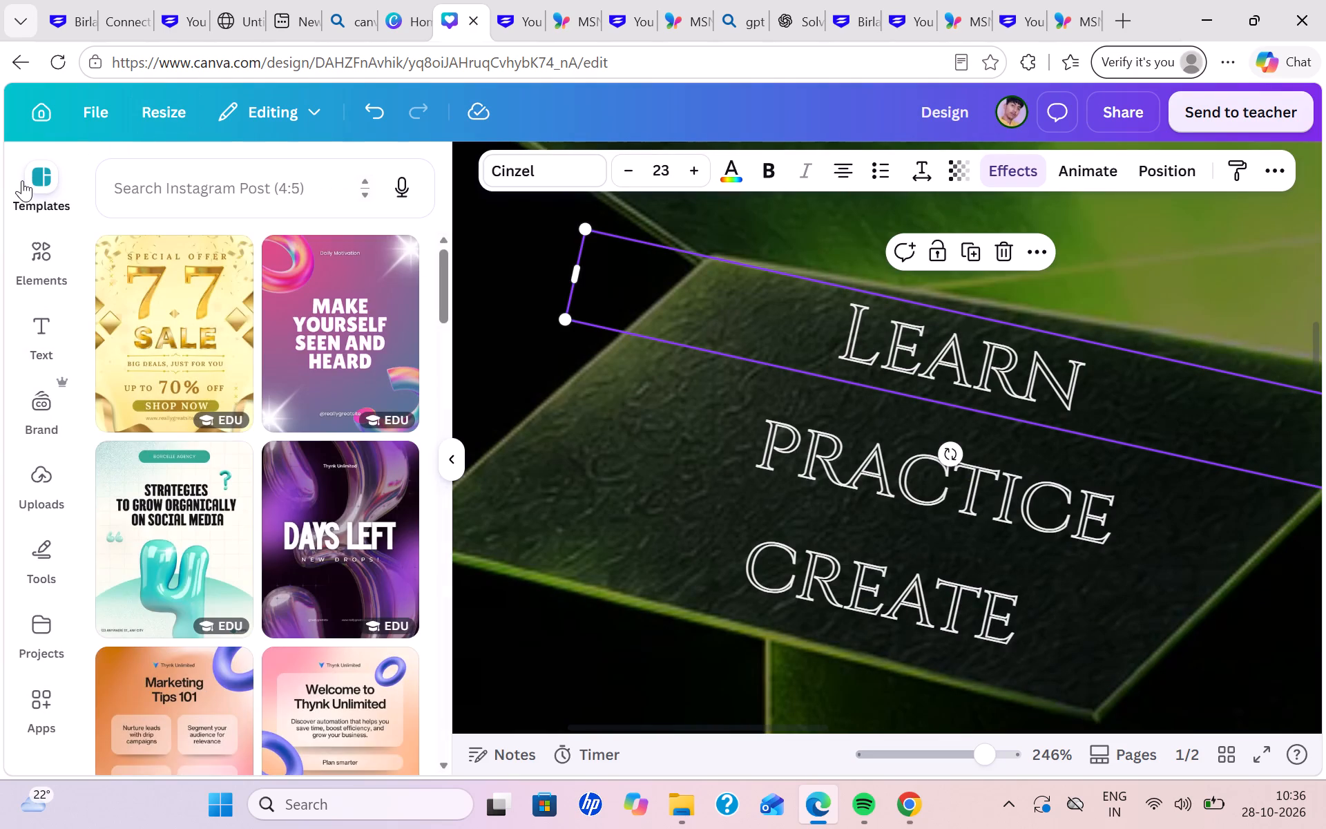
{"action": "left_click", "coordinate": [22, 180]}
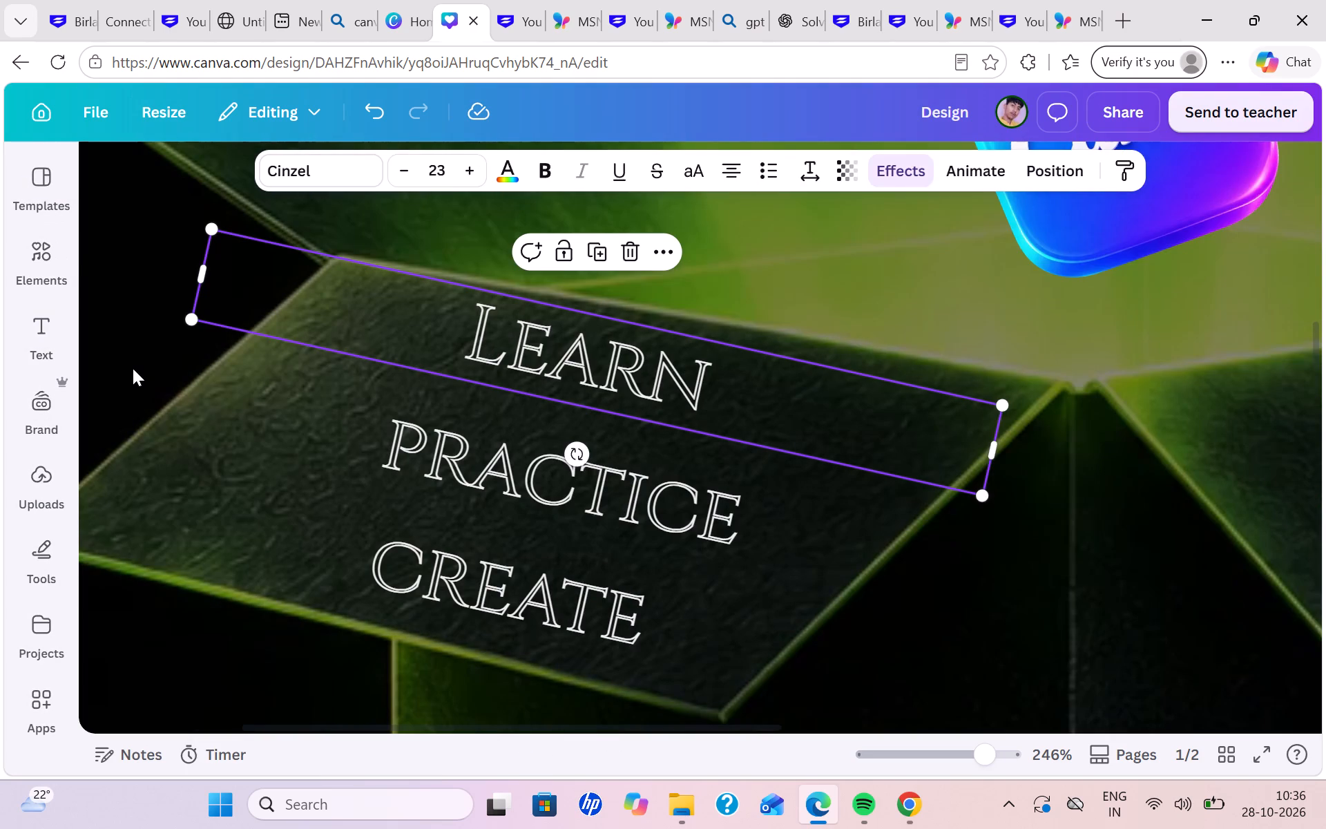
{"action": "left_click", "coordinate": [133, 368]}
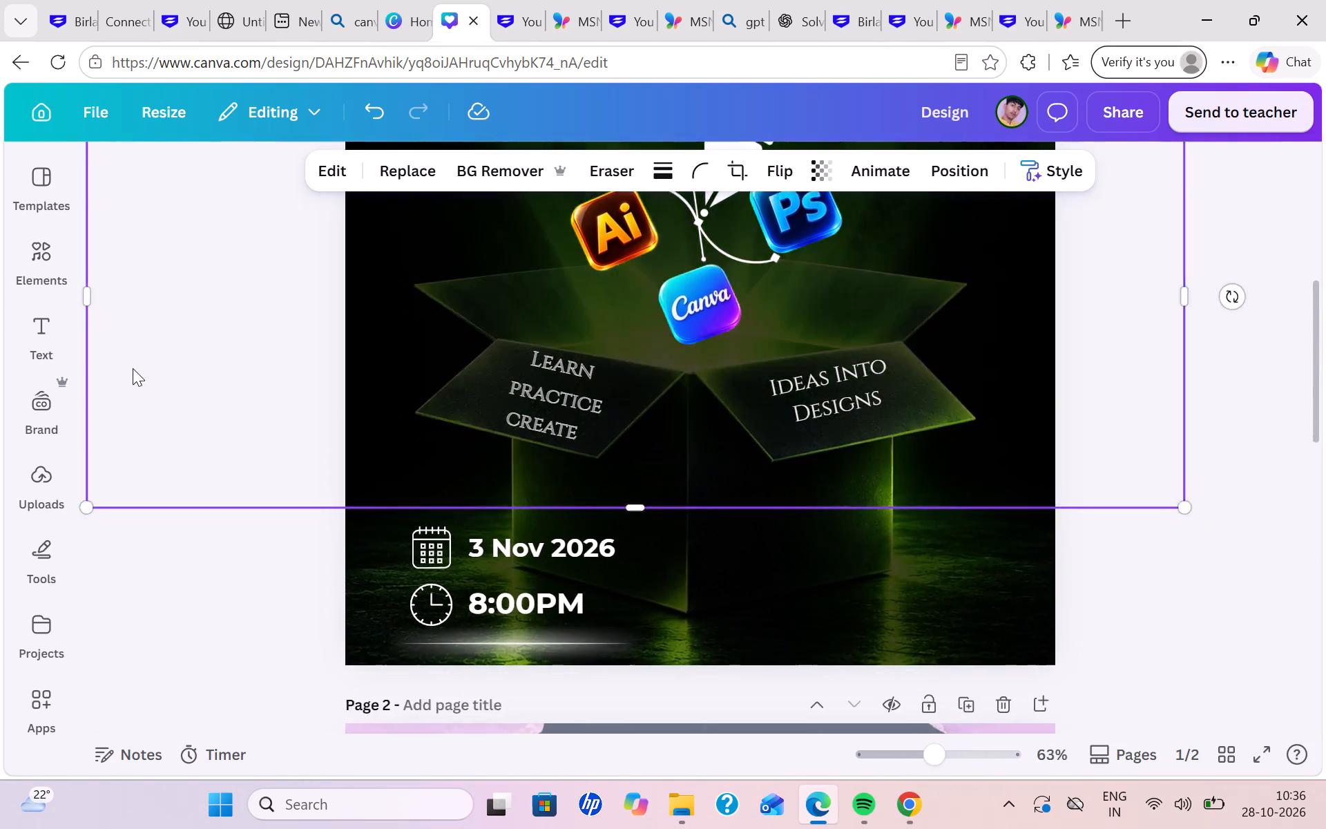
{"action": "left_click", "coordinate": [150, 576]}
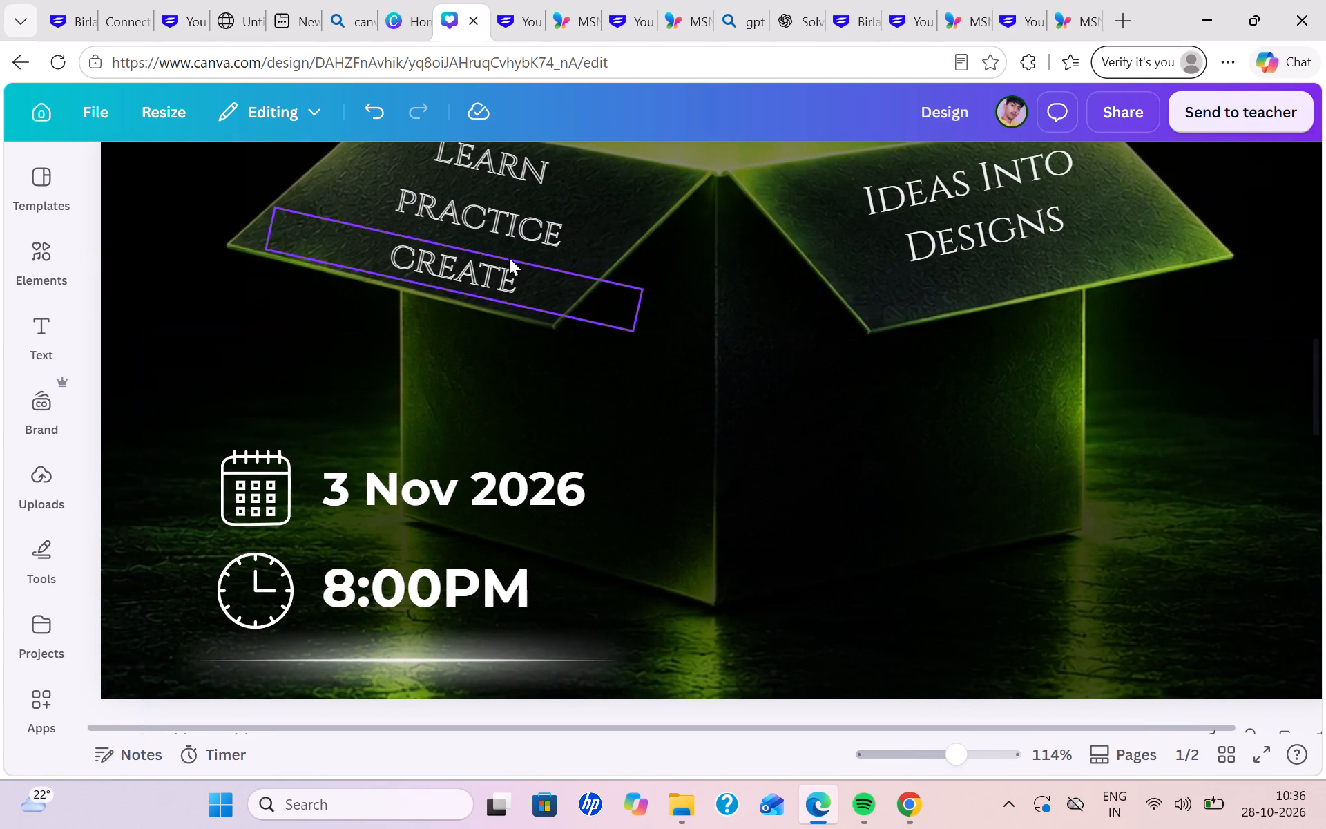
{"action": "scroll", "coordinate": [512, 220], "scroll_direction": "up", "scroll_amount": 1}
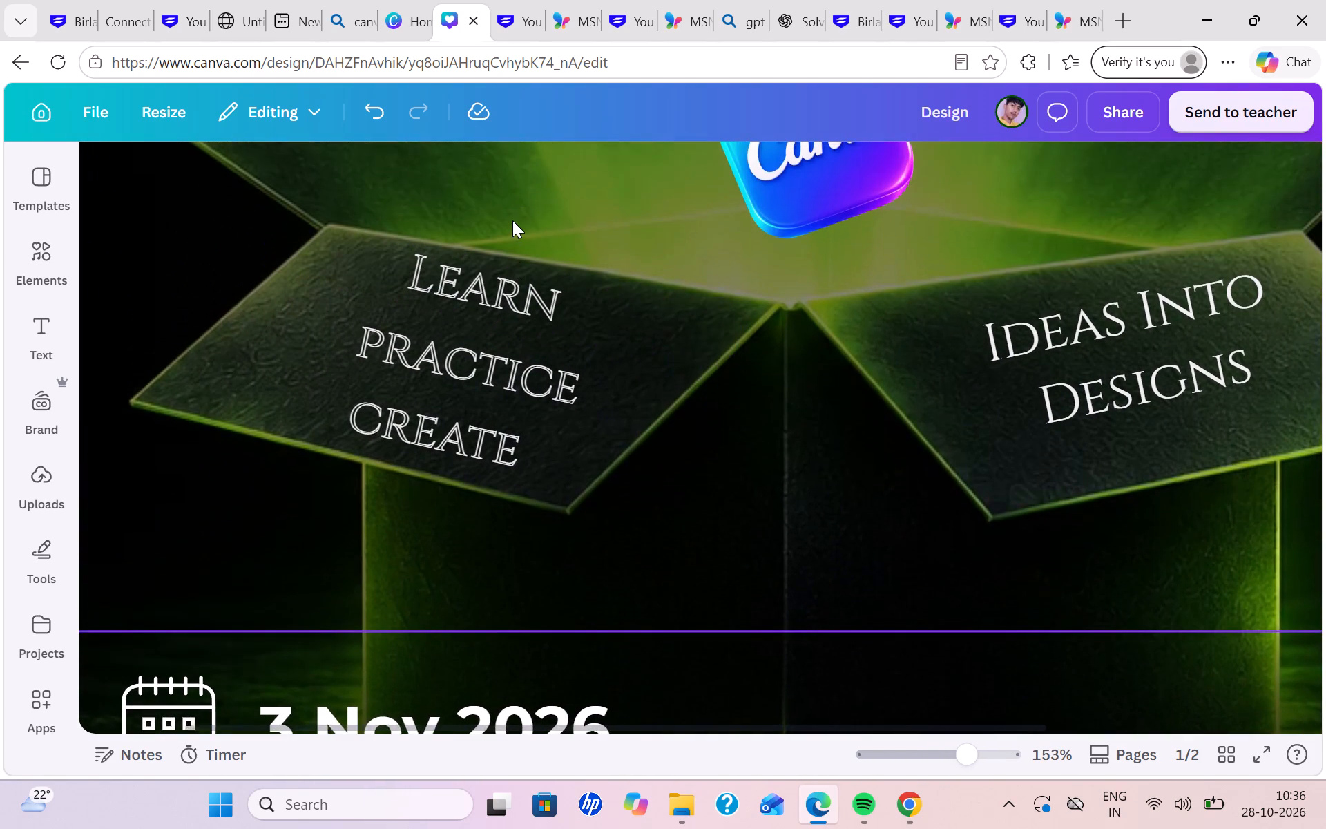
{"action": "scroll", "coordinate": [512, 220], "scroll_direction": "up", "scroll_amount": 1}
{"action": "left_click_drag", "start_coordinate": [503, 291], "coordinate": [480, 294]}
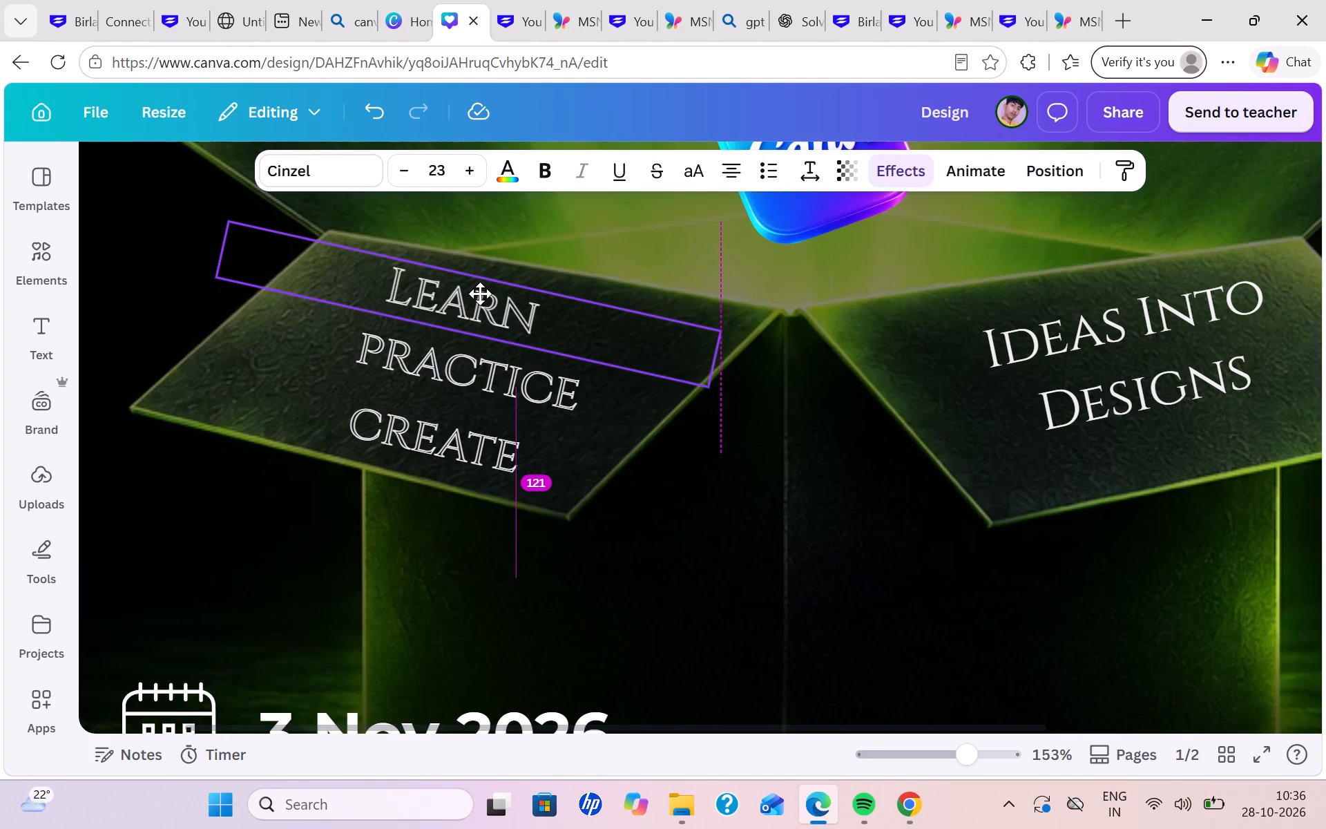
{"action": "left_click_drag", "start_coordinate": [480, 294], "coordinate": [472, 287]}
Move "create" slightly left and up on the flap, below "practice".
{"action": "left_click_drag", "start_coordinate": [521, 462], "coordinate": [517, 462]}
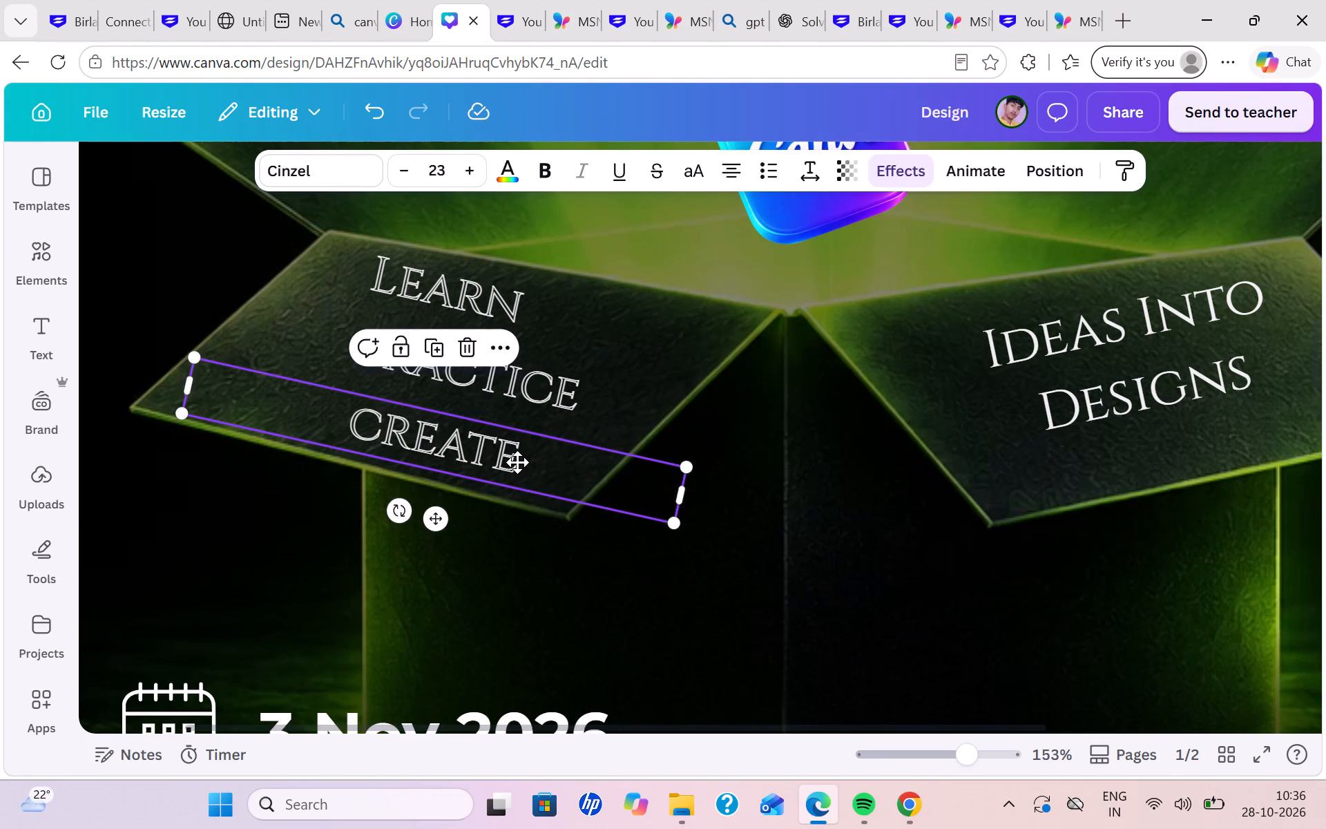
{"action": "left_click_drag", "start_coordinate": [517, 462], "coordinate": [503, 455]}
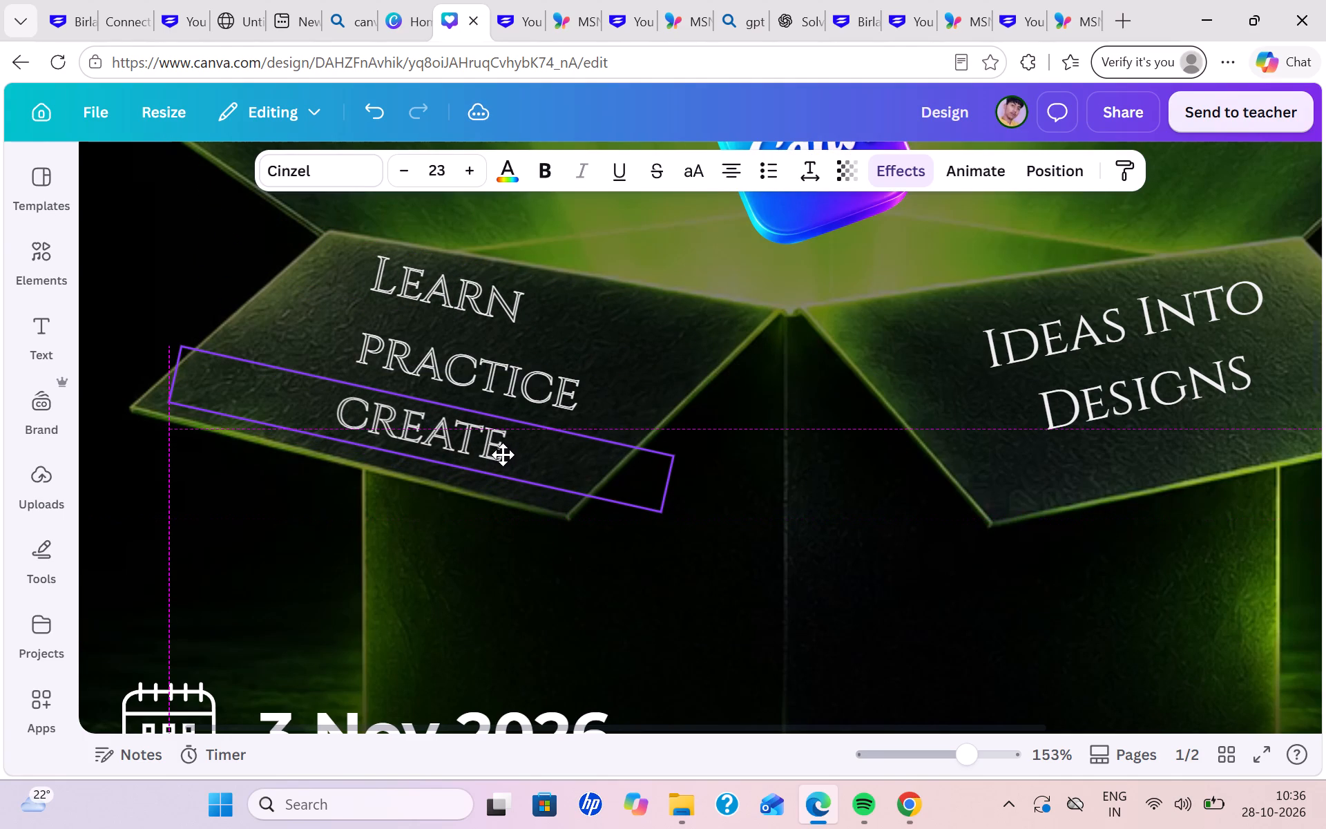
{"action": "left_click_drag", "start_coordinate": [503, 455], "coordinate": [500, 453]}
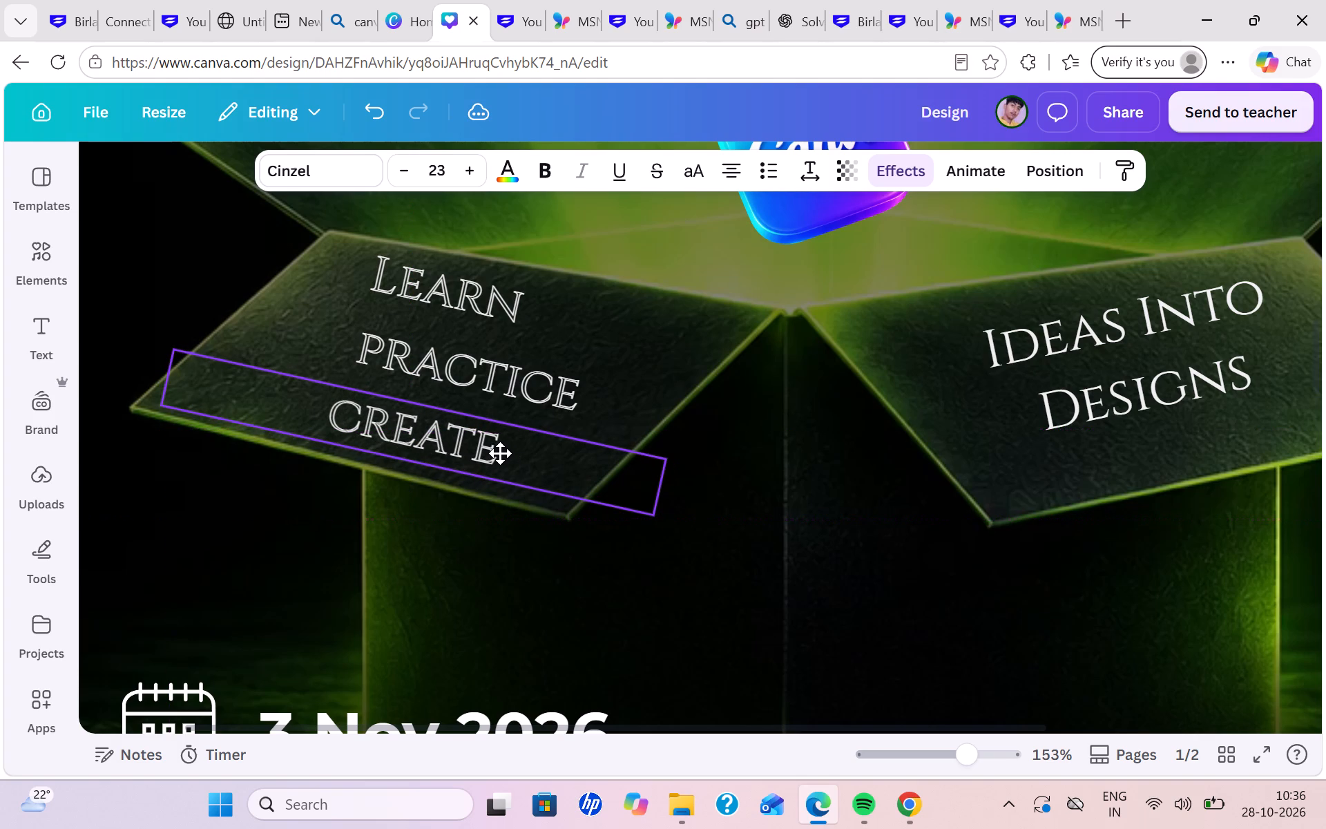
{"action": "left_click_drag", "start_coordinate": [500, 453], "coordinate": [506, 457]}
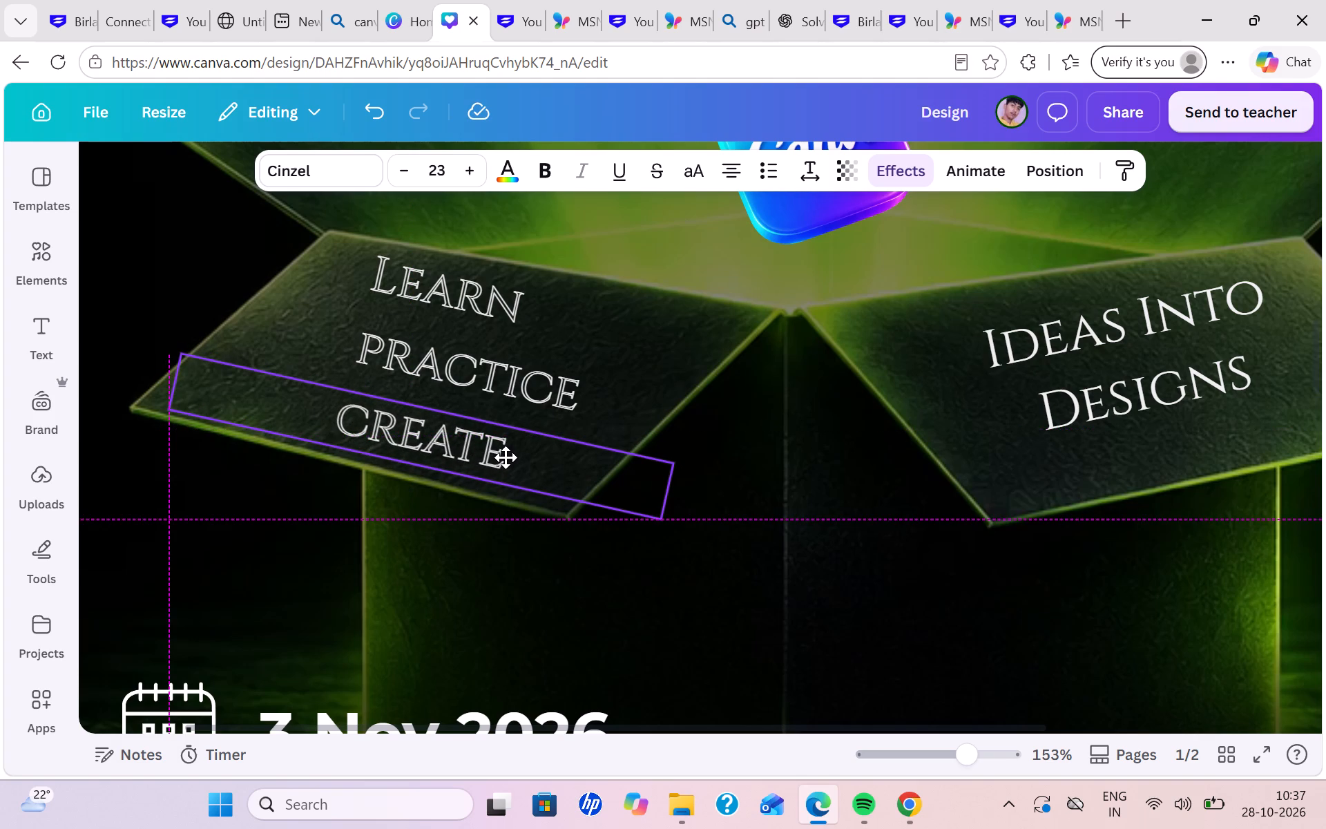
{"action": "left_click_drag", "start_coordinate": [506, 457], "coordinate": [506, 458]}
{"action": "left_click", "coordinate": [75, 452]}
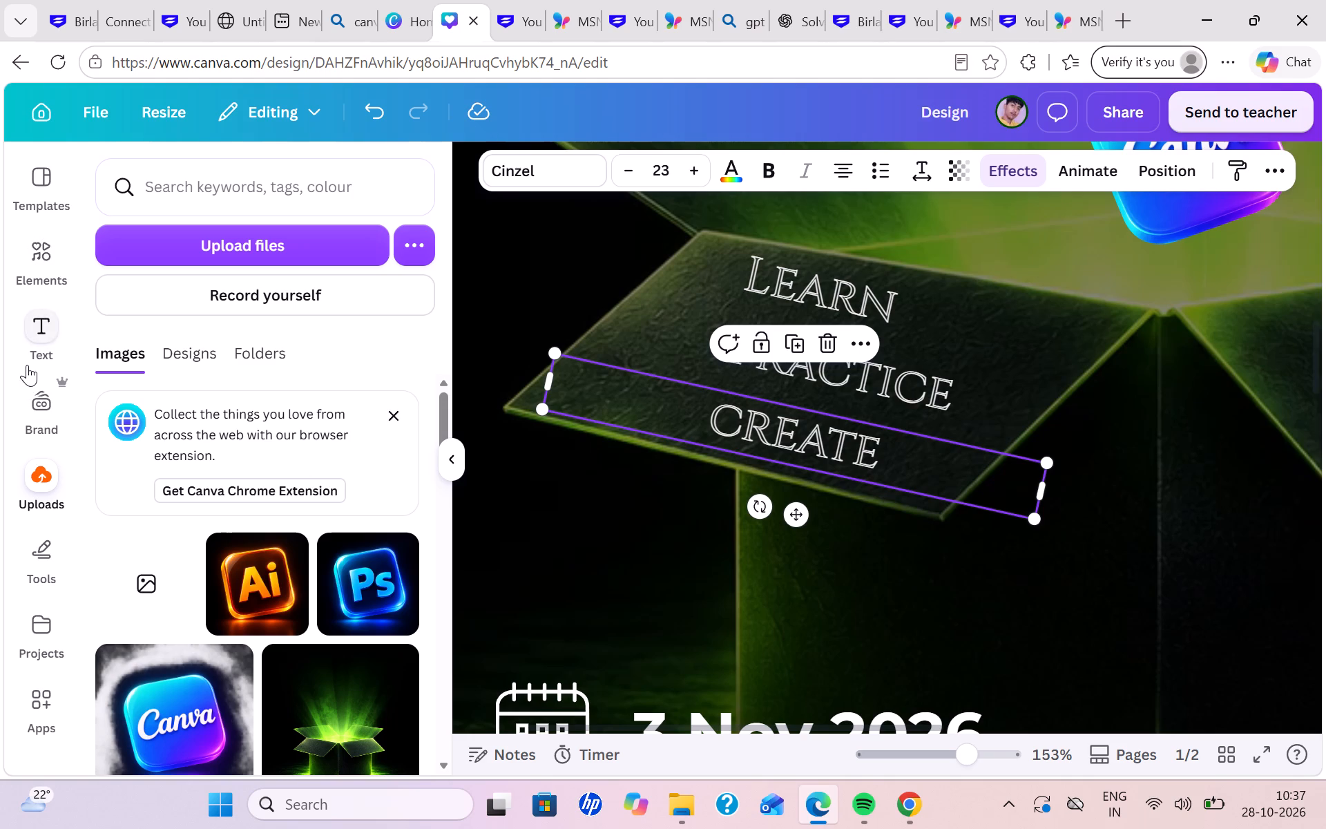
{"action": "left_click", "coordinate": [650, 388]}
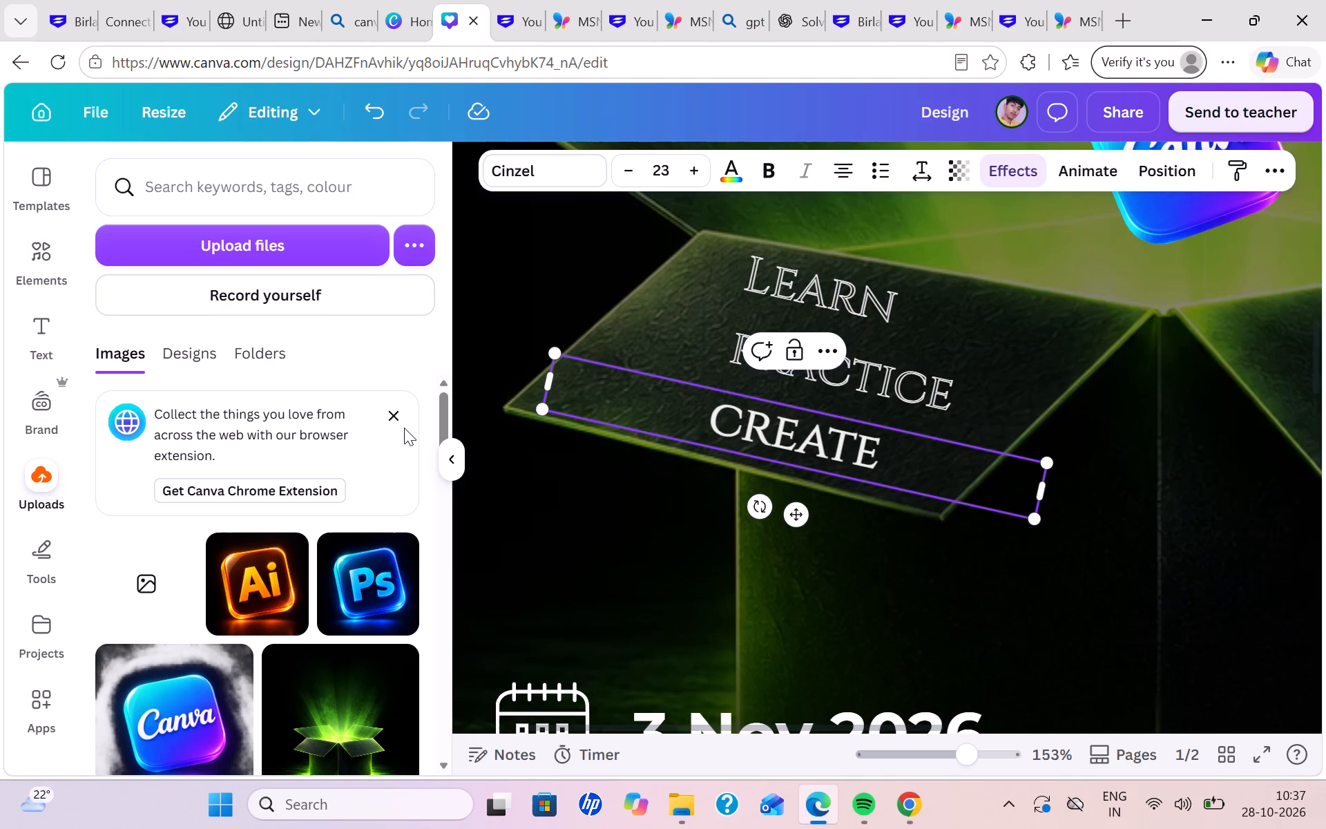
{"action": "left_click", "coordinate": [46, 544]}
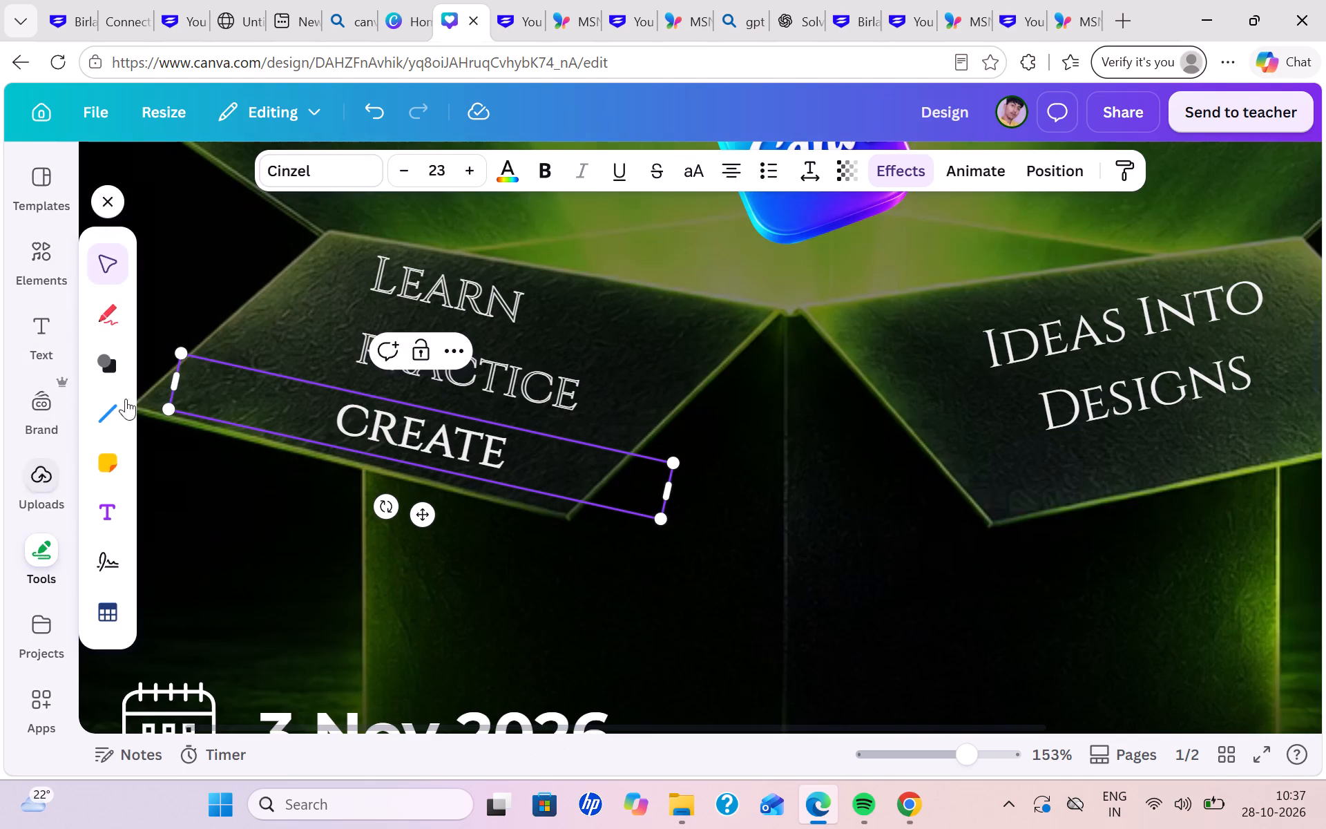
{"action": "left_click", "coordinate": [108, 189]}
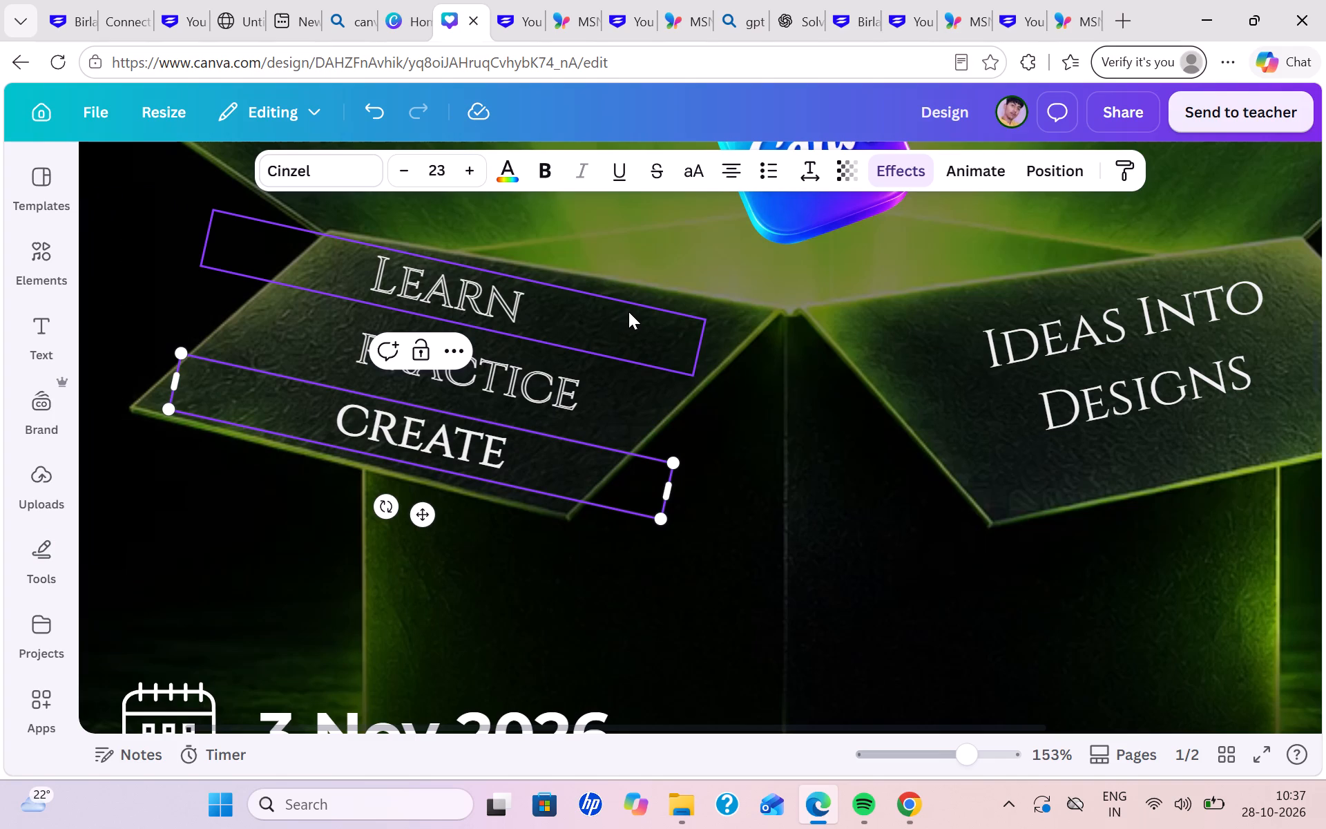
Nudge "practice" and "create" slightly further left to fine-tune how the three words line up on the flap.
{"action": "scroll", "coordinate": [628, 312], "scroll_direction": "right", "scroll_amount": 4}
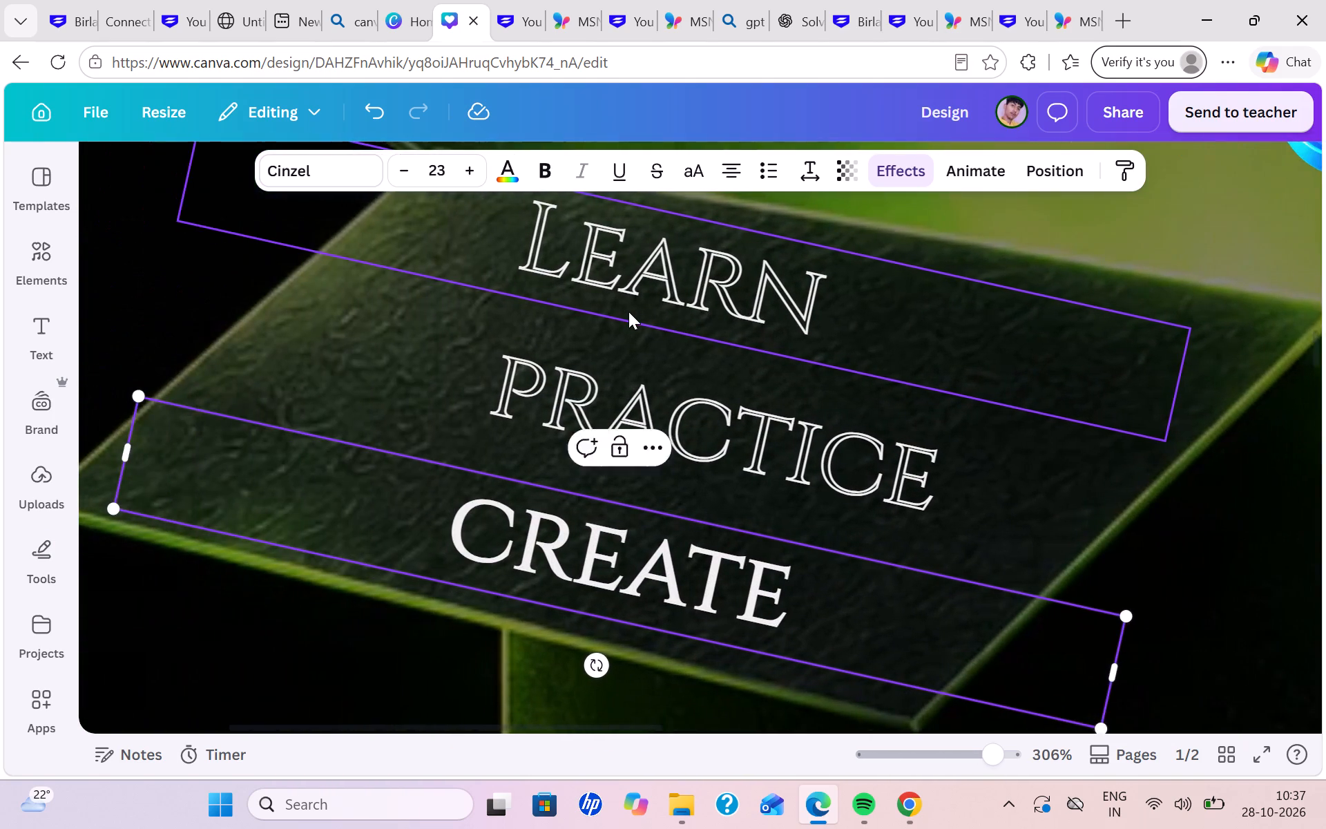
{"action": "left_click_drag", "start_coordinate": [743, 450], "coordinate": [734, 446]}
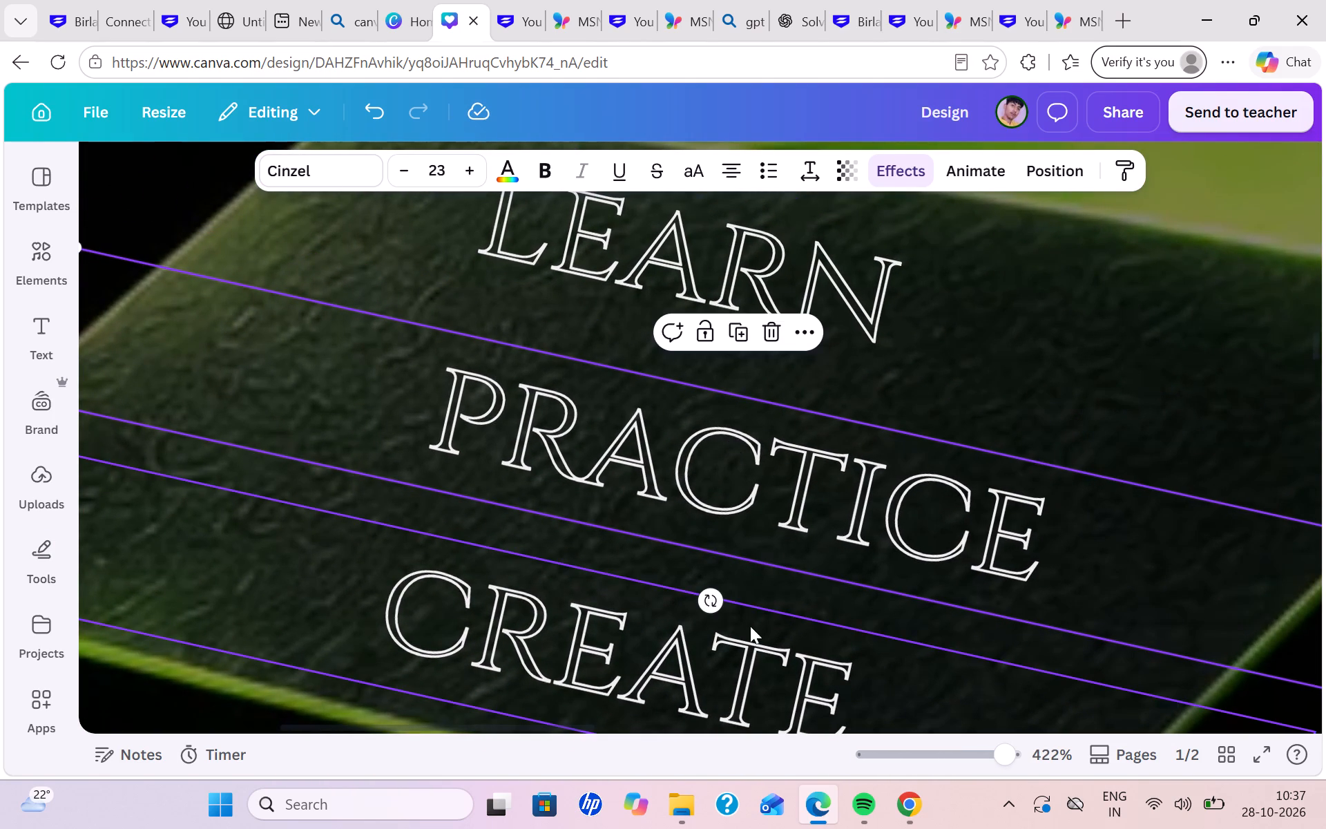
{"action": "left_click_drag", "start_coordinate": [722, 698], "coordinate": [703, 693]}
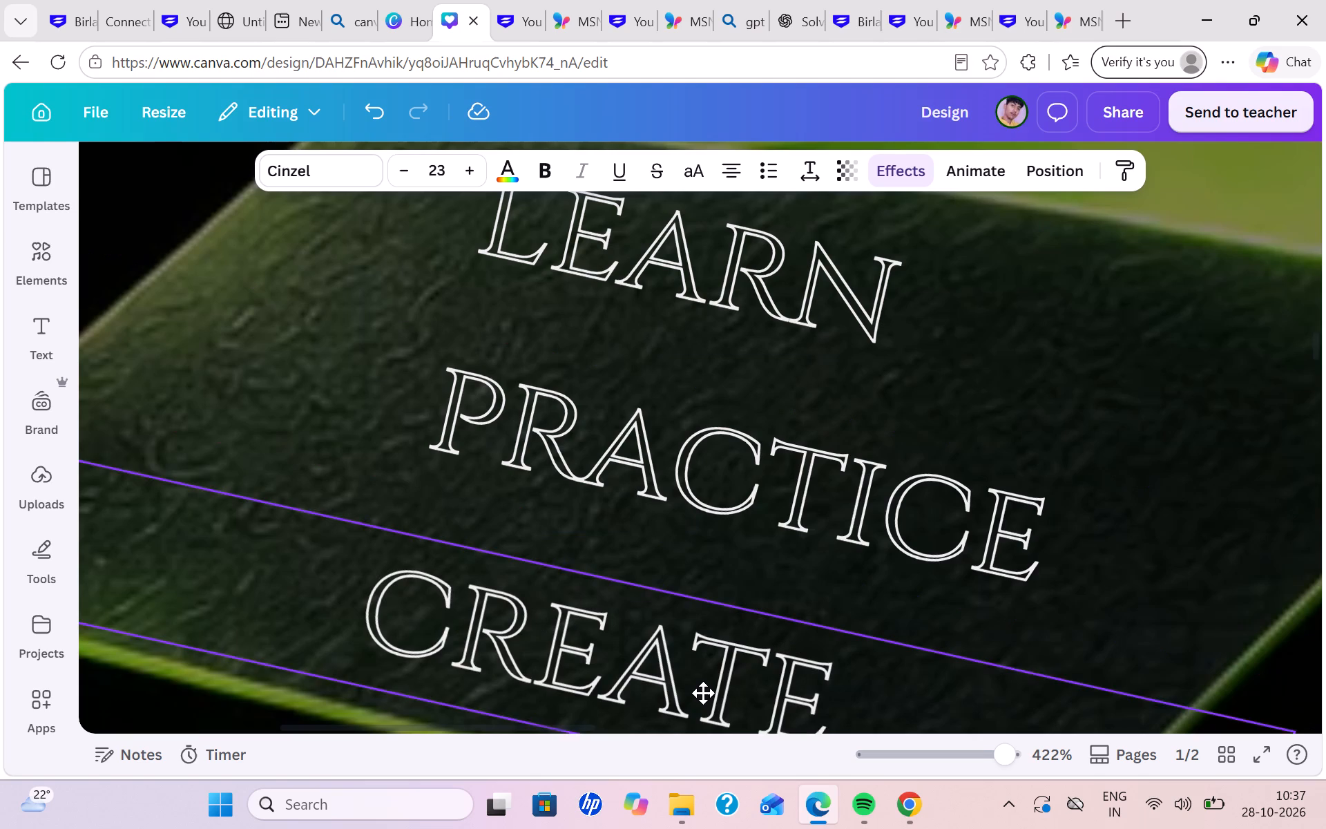
{"action": "left_click_drag", "start_coordinate": [703, 693], "coordinate": [703, 696]}
{"action": "left_click_drag", "start_coordinate": [703, 696], "coordinate": [703, 695]}
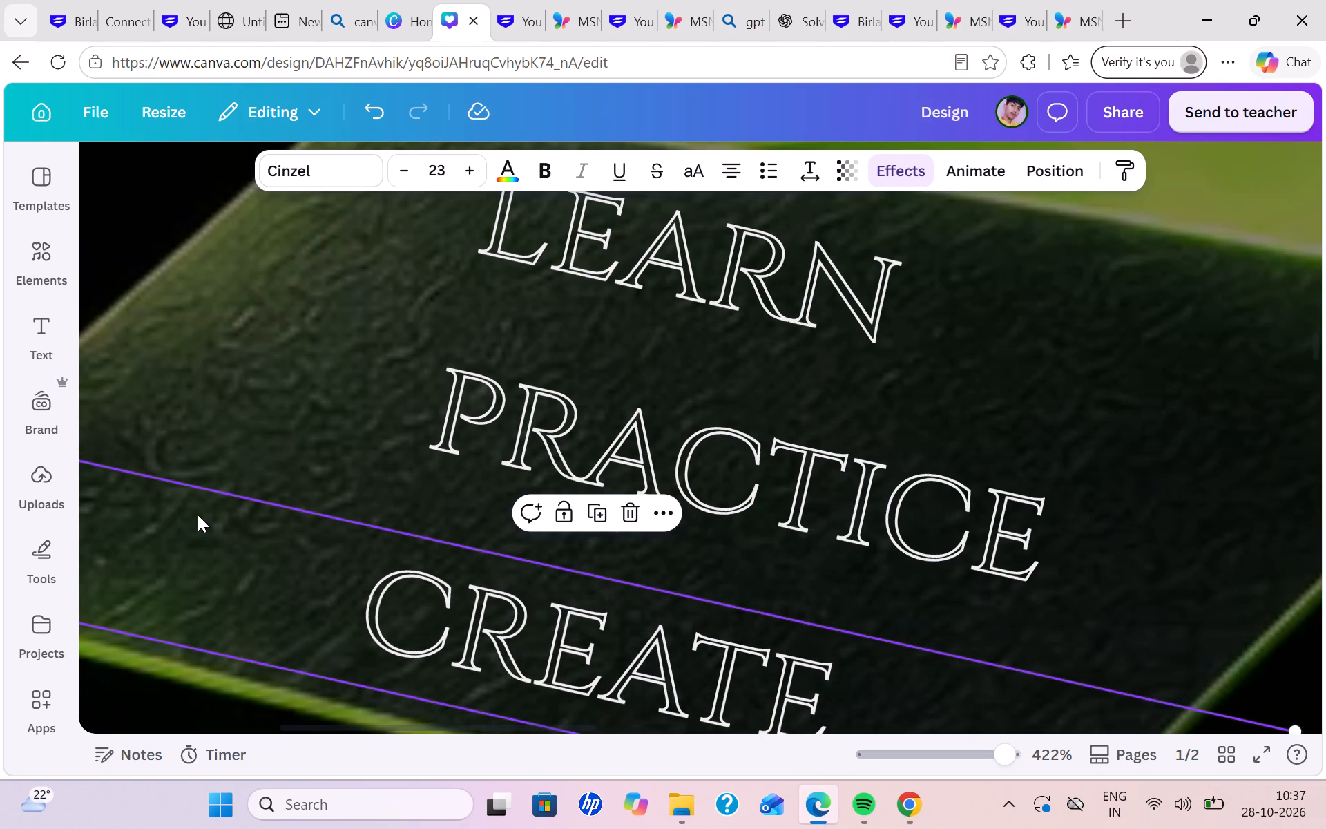
{"action": "left_click", "coordinate": [92, 565]}
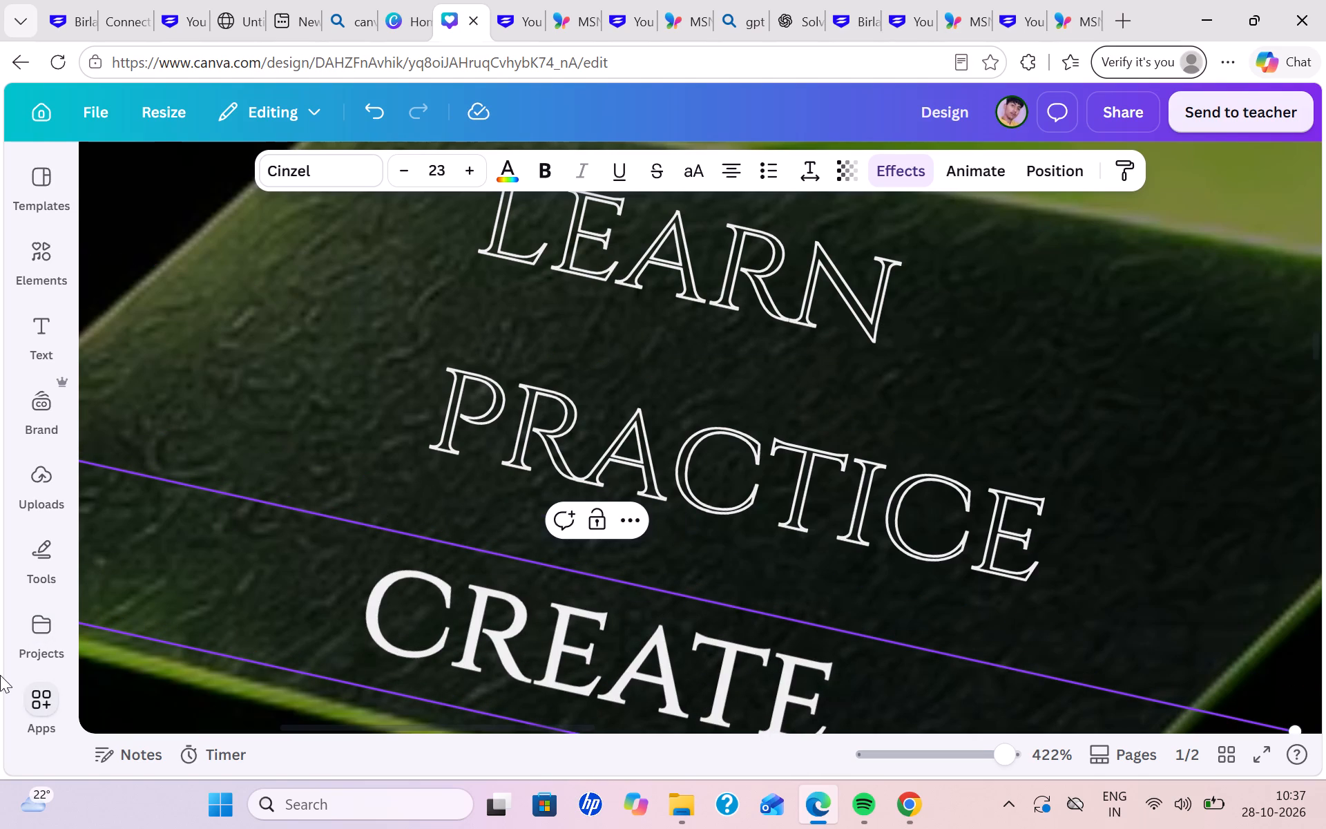
{"action": "left_click", "coordinate": [265, 465]}
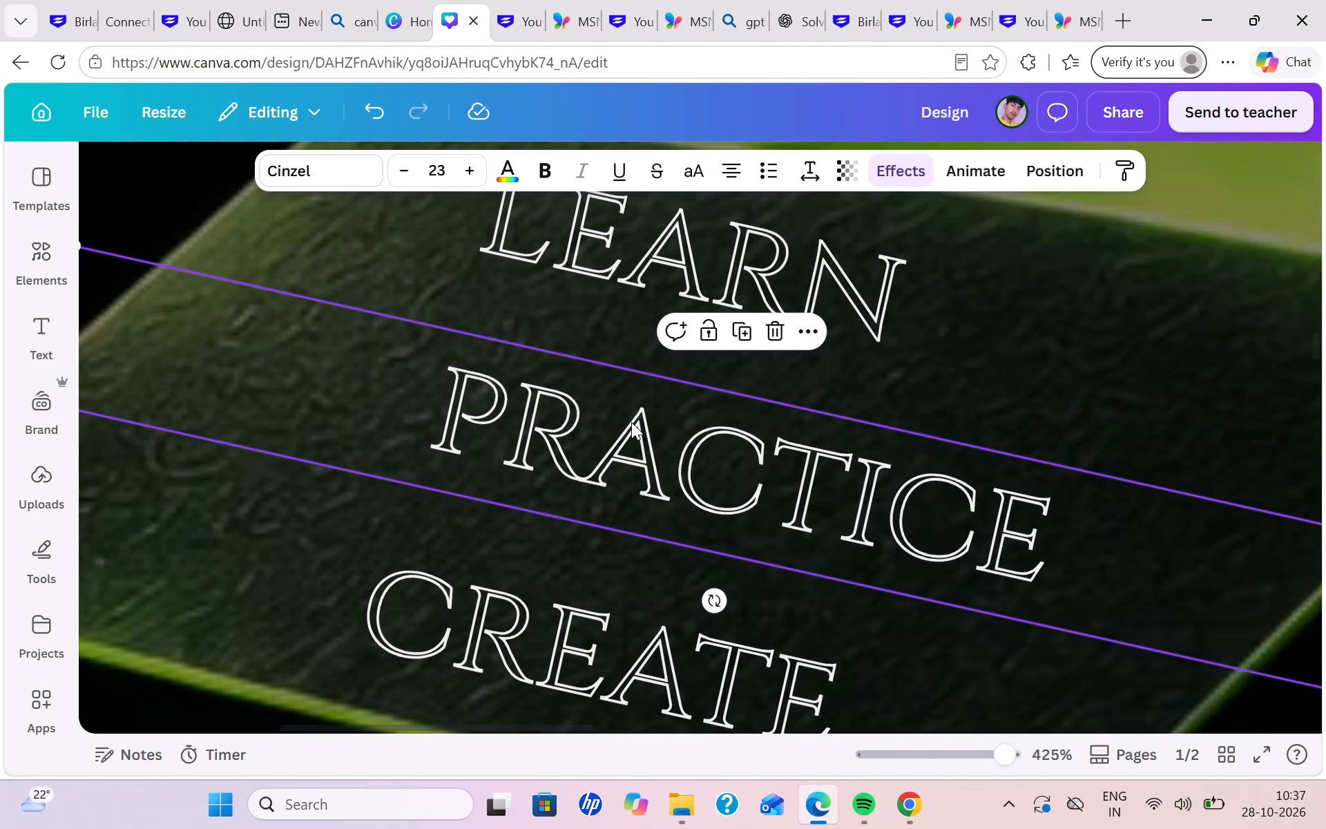
{"action": "left_click", "coordinate": [631, 422]}
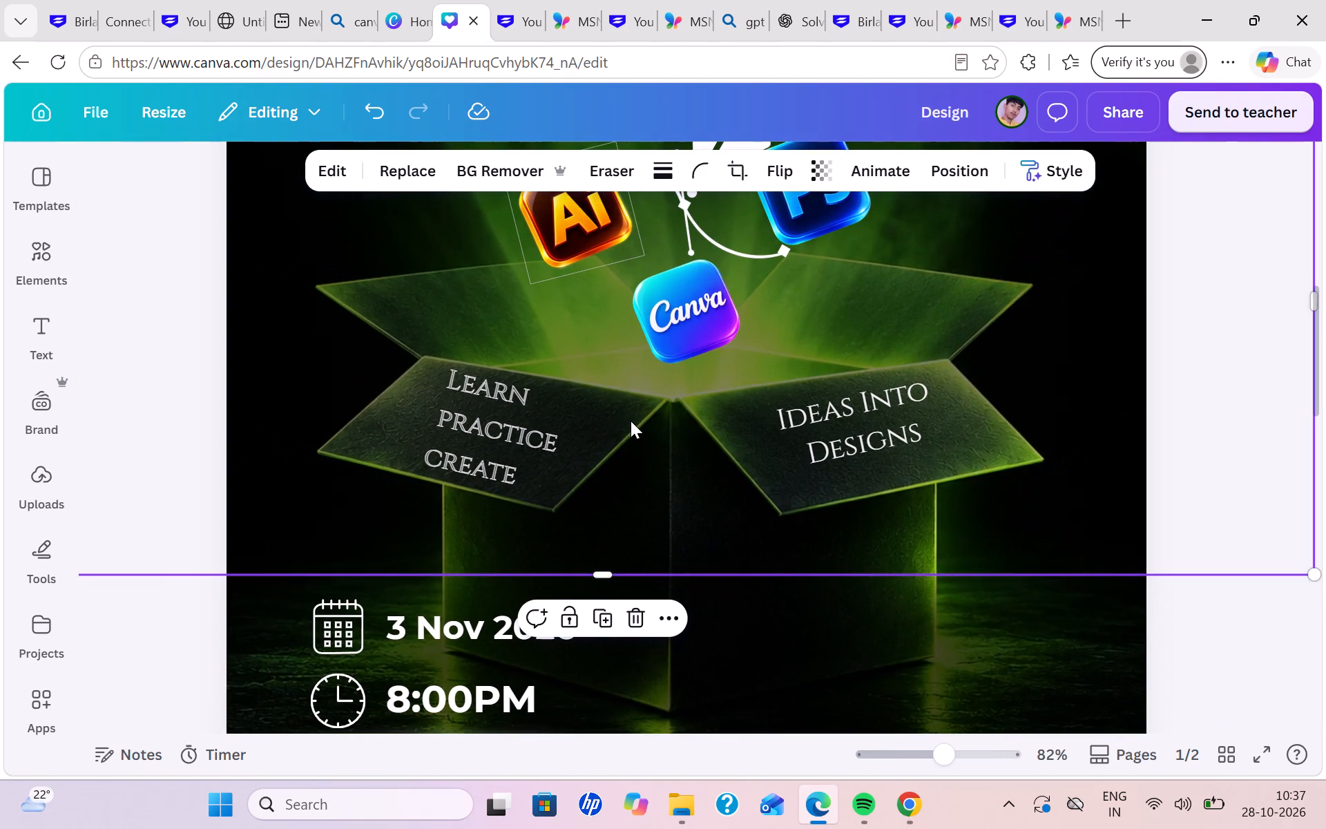
{"action": "left_click", "coordinate": [1191, 421]}
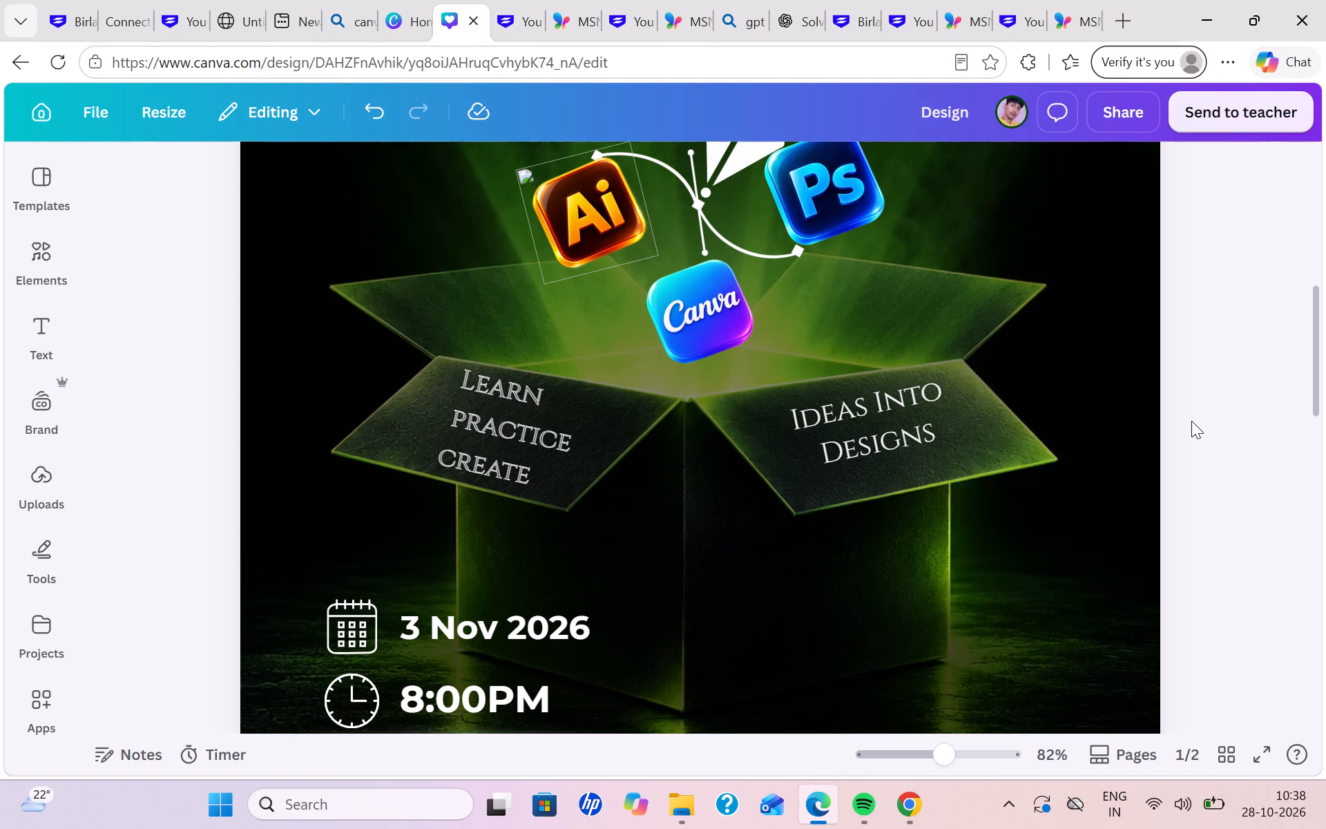
Delete the "Ideas Into Designs" text from the right box flap.
{"action": "left_click", "coordinate": [894, 426]}
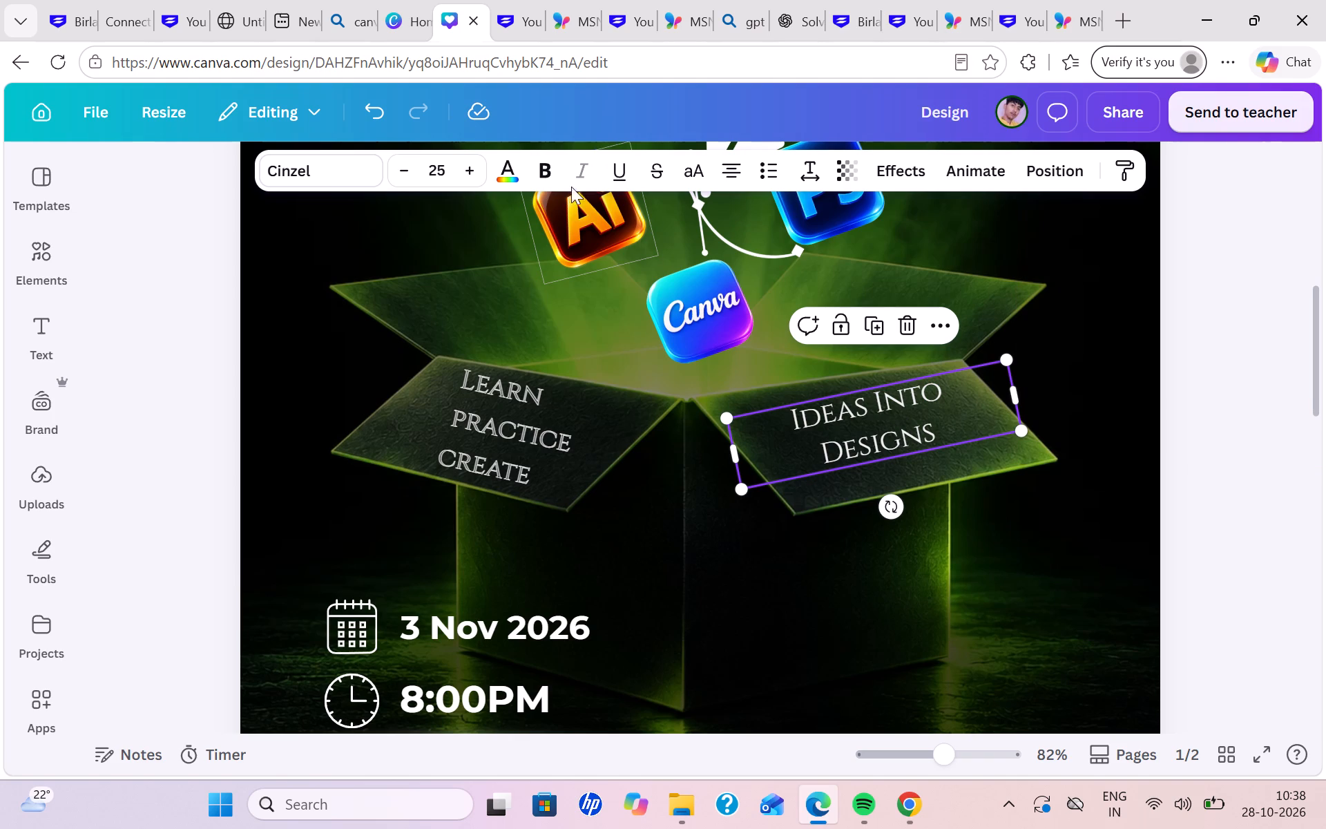
{"action": "left_click", "coordinate": [905, 333]}
Duplicate the outlined "Learn" text and place the copy on the empty right box flap.
{"action": "left_click", "coordinate": [568, 405]}
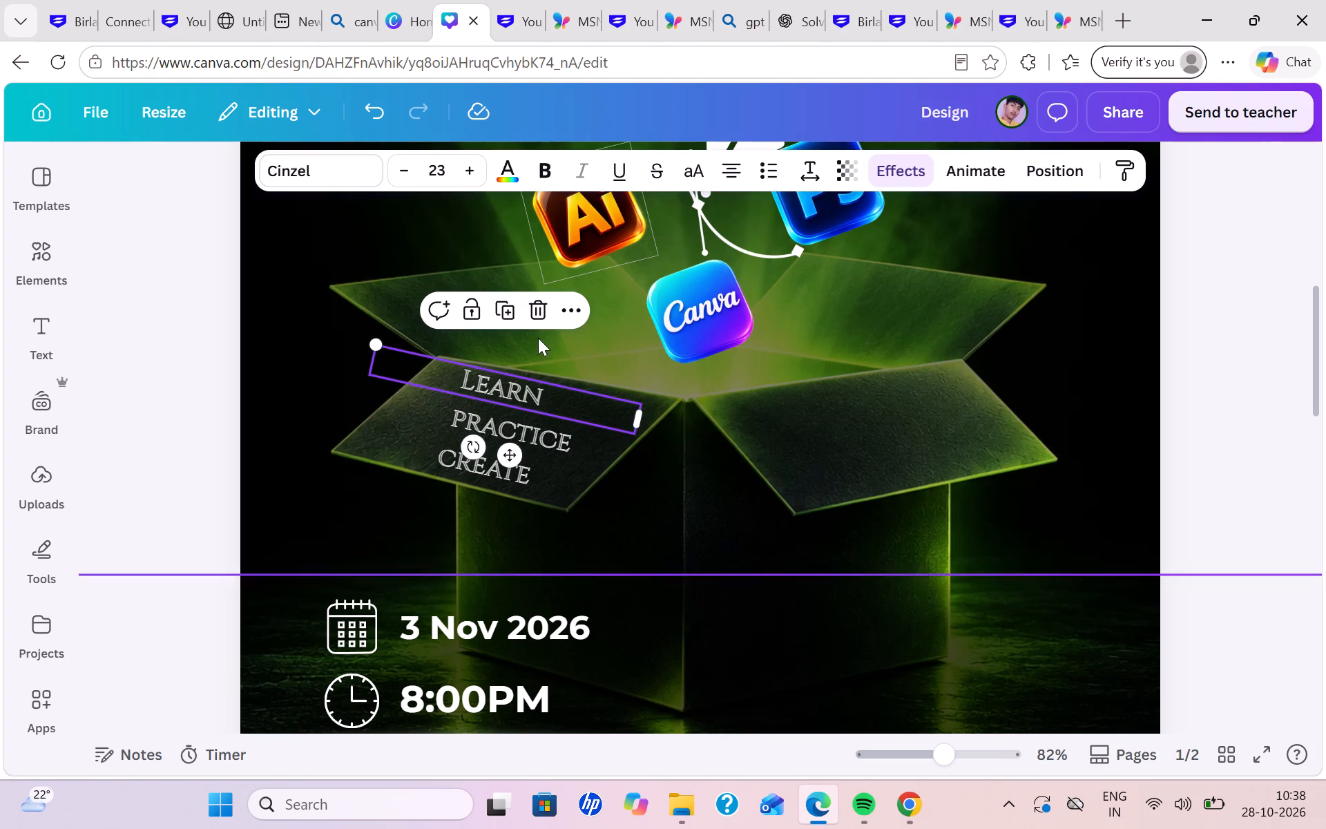
{"action": "left_click", "coordinate": [516, 310]}
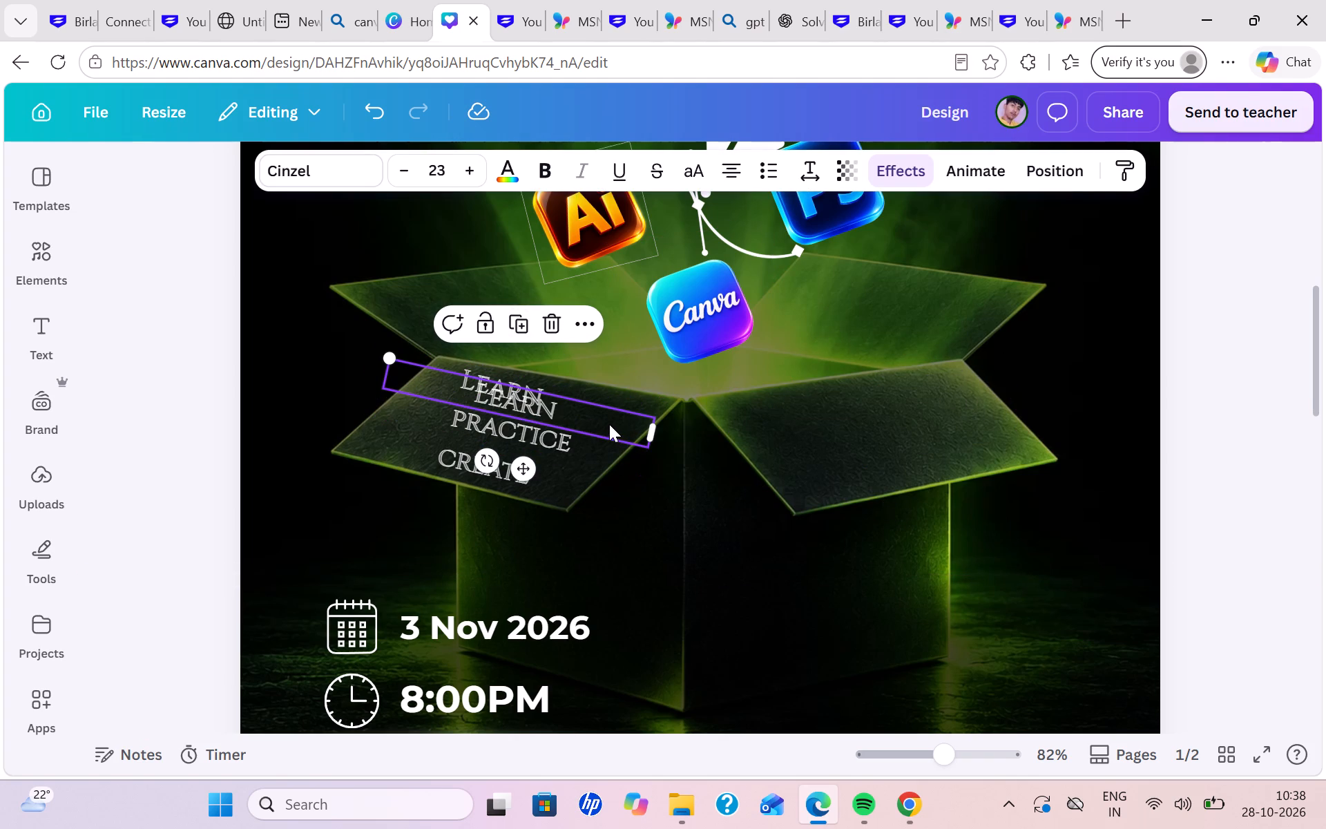
{"action": "left_click_drag", "start_coordinate": [609, 424], "coordinate": [940, 437]}
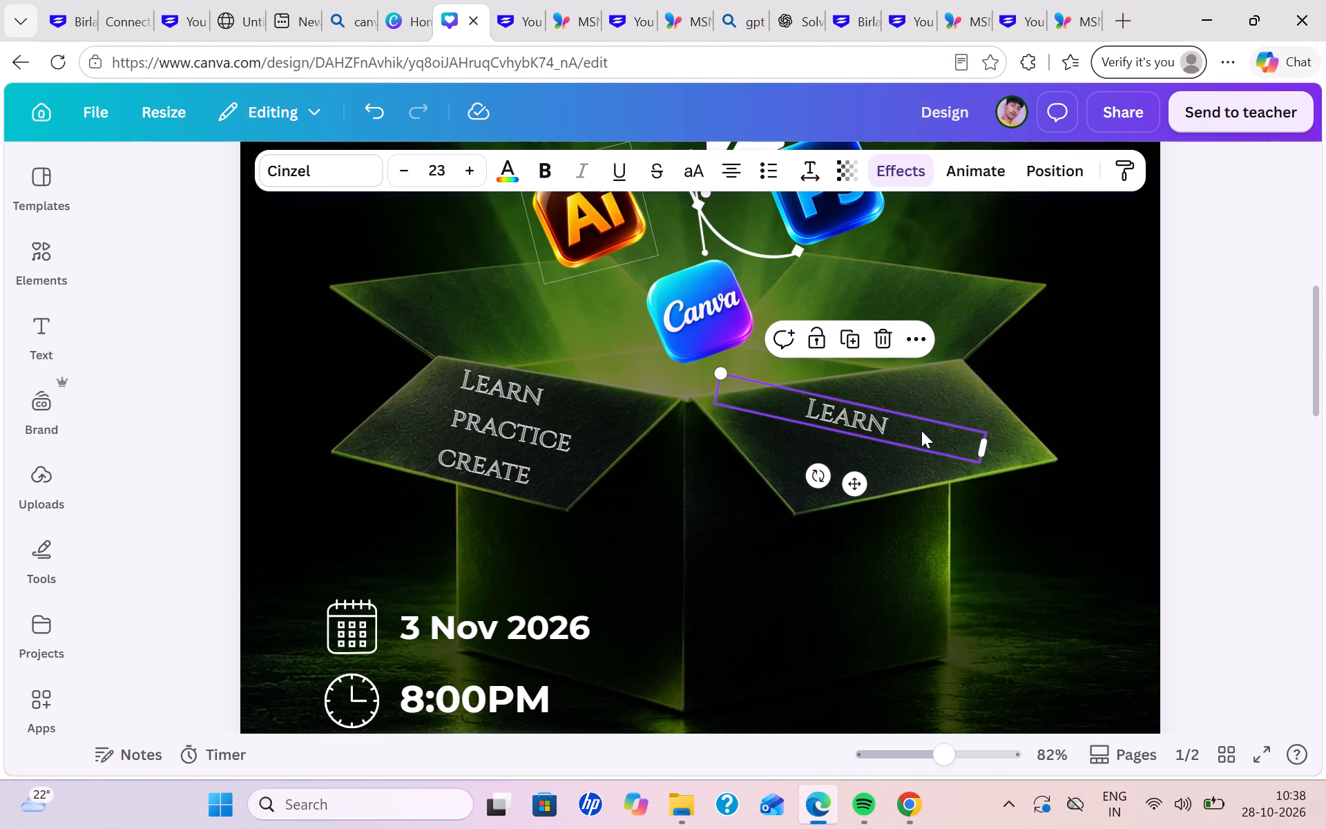
Replace the copied "Learn" text on the right box flap with "ideas into".
{"action": "left_click", "coordinate": [921, 430]}
{"action": "type", "text": "ideas"}
{"action": "key", "text": "space"}
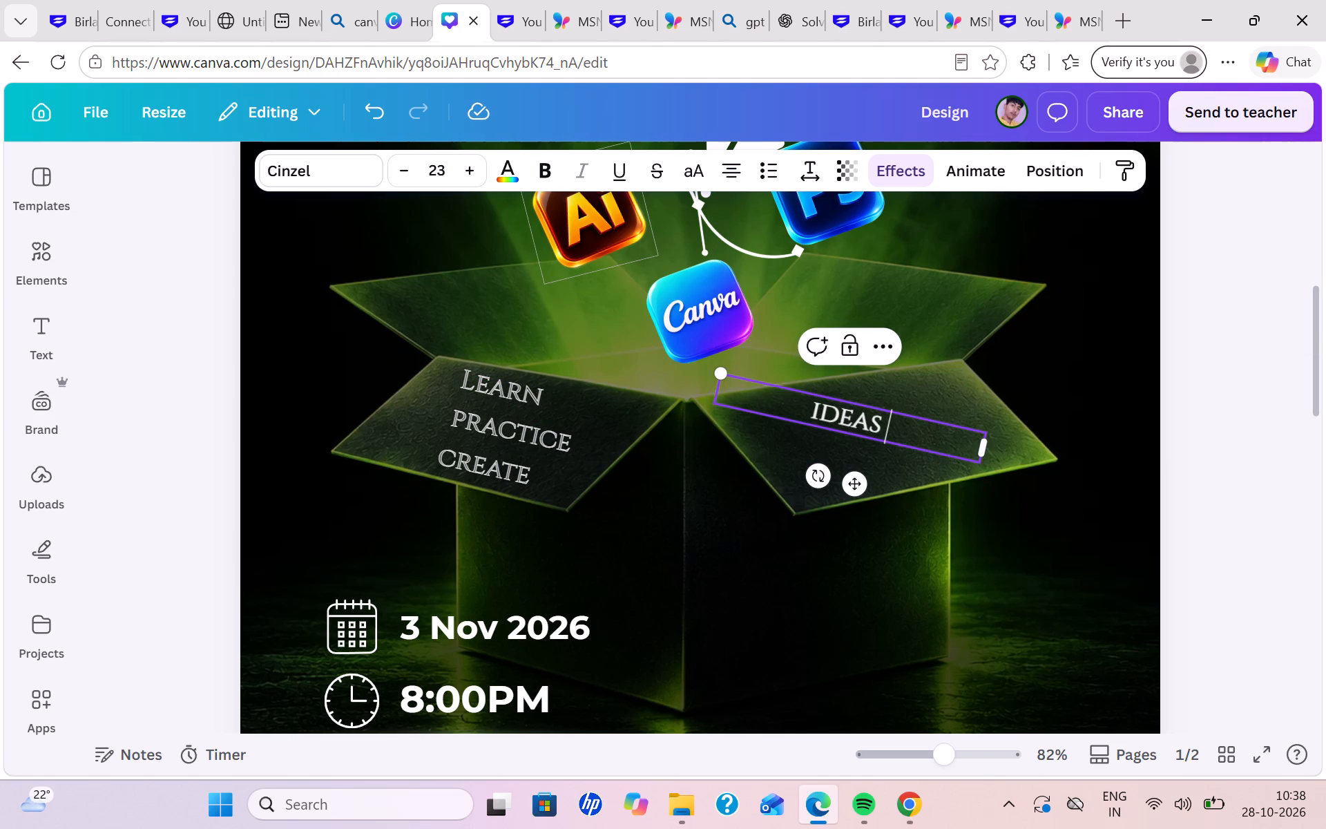
{"action": "type", "text": "into"}
{"action": "left_click", "coordinate": [1240, 412]}
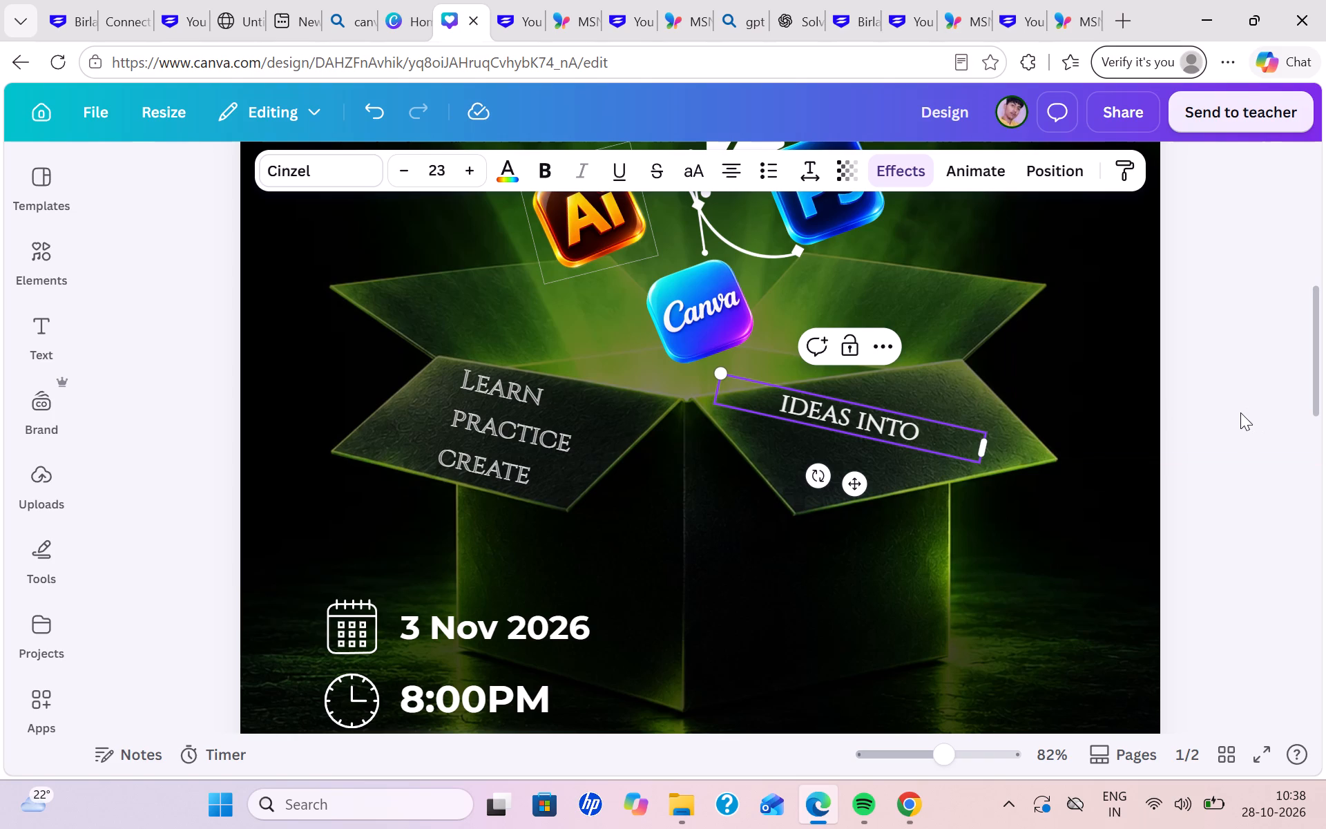
Rotate and reposition "ideas into" so it sits near the right flap's upper edge and follows that edge's upward slope.
{"action": "left_click_drag", "start_coordinate": [919, 443], "coordinate": [946, 455]}
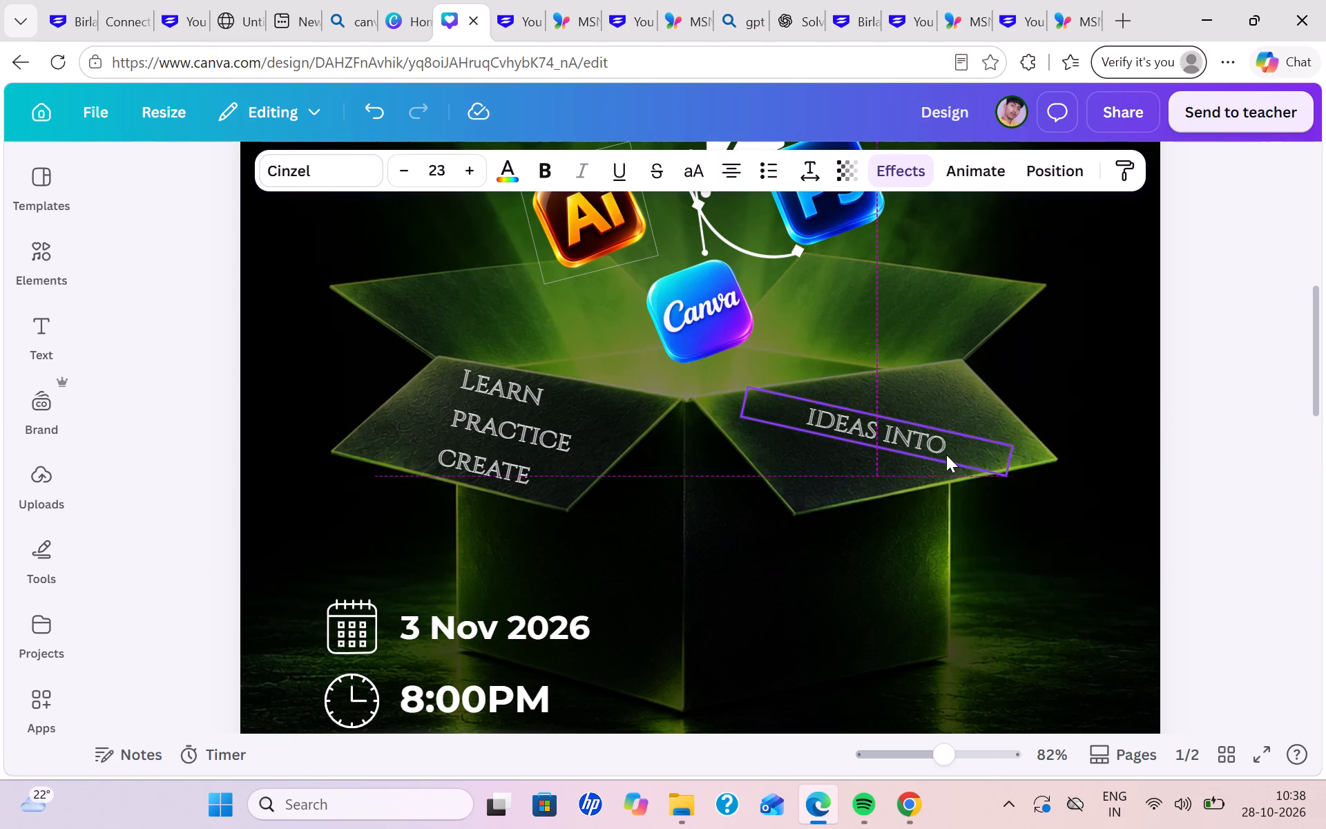
{"action": "left_click_drag", "start_coordinate": [845, 493], "coordinate": [881, 525]}
{"action": "left_click", "coordinate": [1254, 411]}
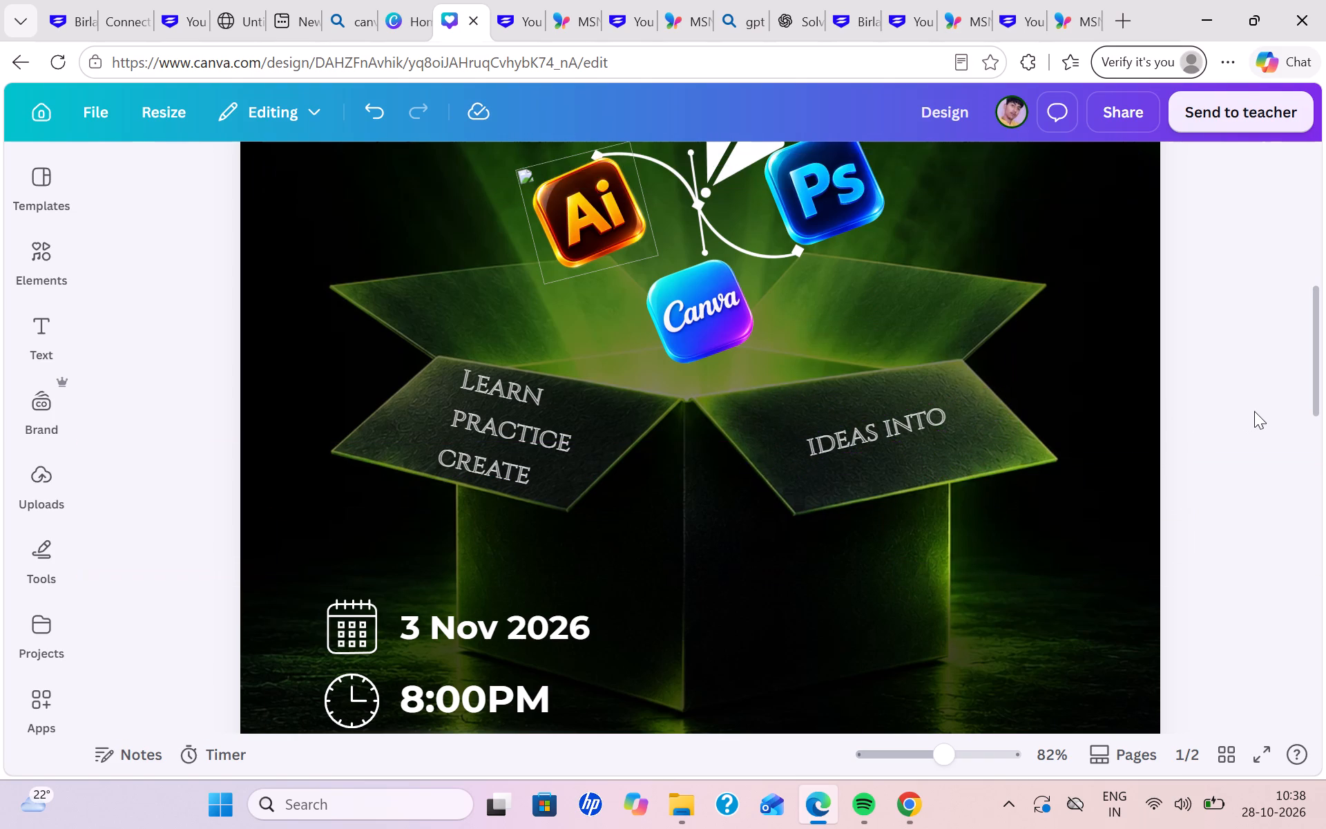
{"action": "left_click_drag", "start_coordinate": [936, 428], "coordinate": [885, 403]}
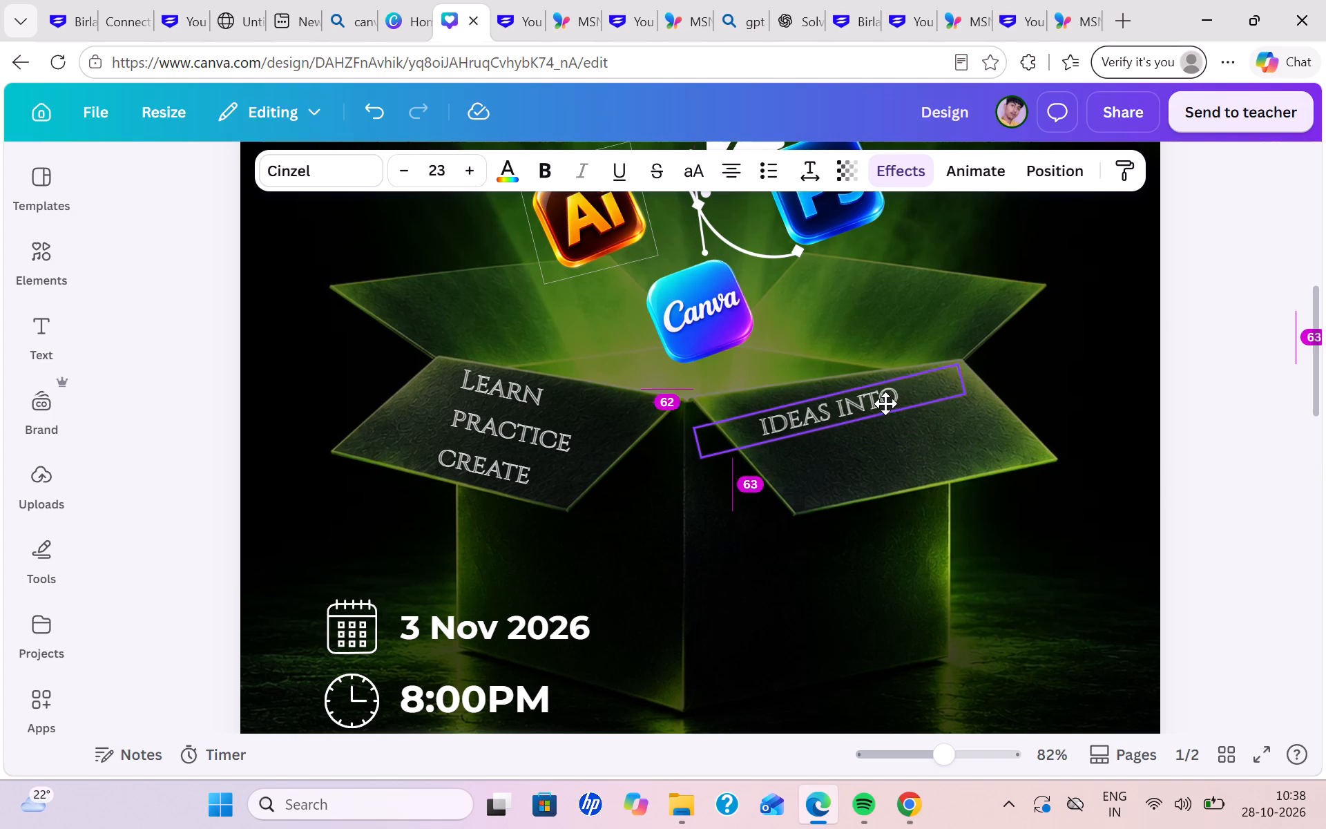
{"action": "left_click_drag", "start_coordinate": [885, 403], "coordinate": [899, 411]}
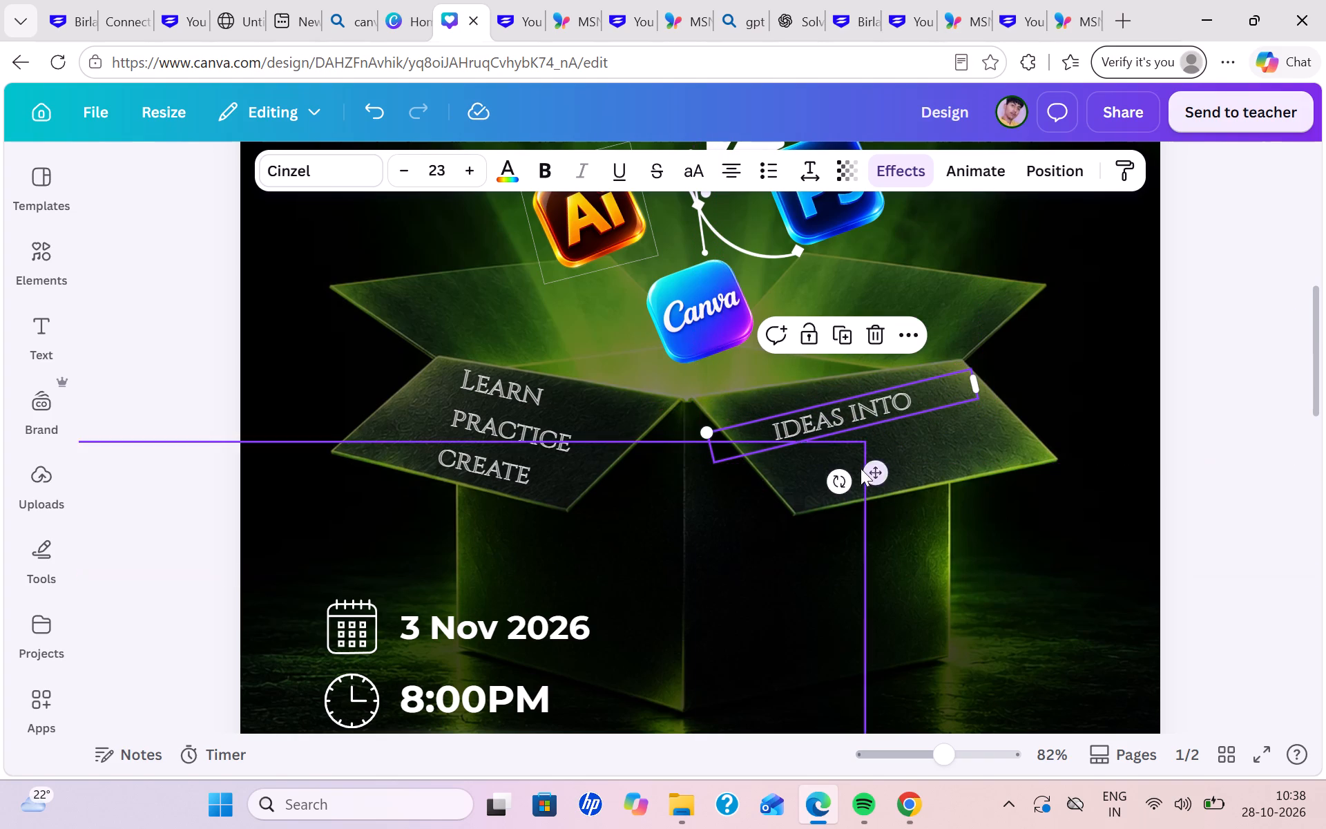
{"action": "left_click_drag", "start_coordinate": [839, 481], "coordinate": [838, 473]}
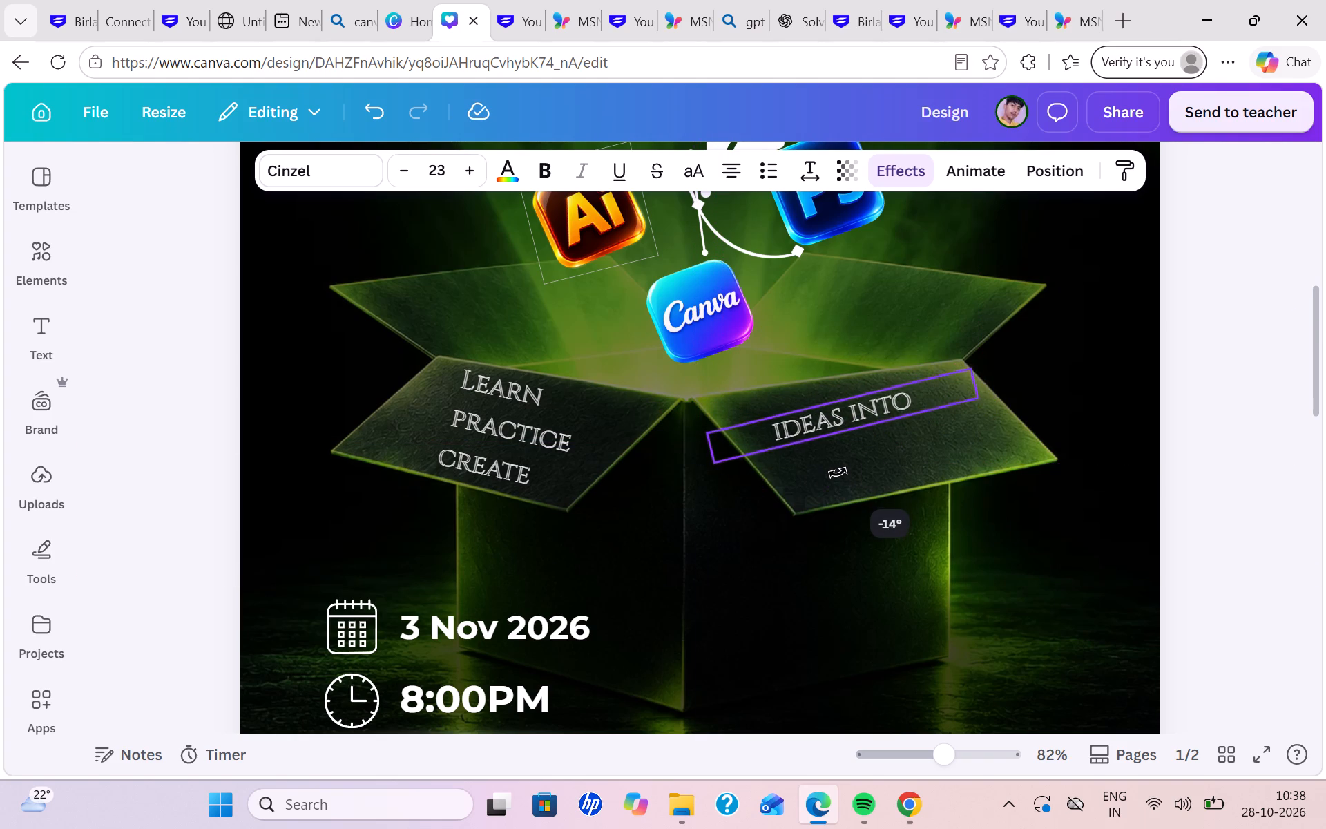
{"action": "left_click_drag", "start_coordinate": [838, 473], "coordinate": [833, 490]}
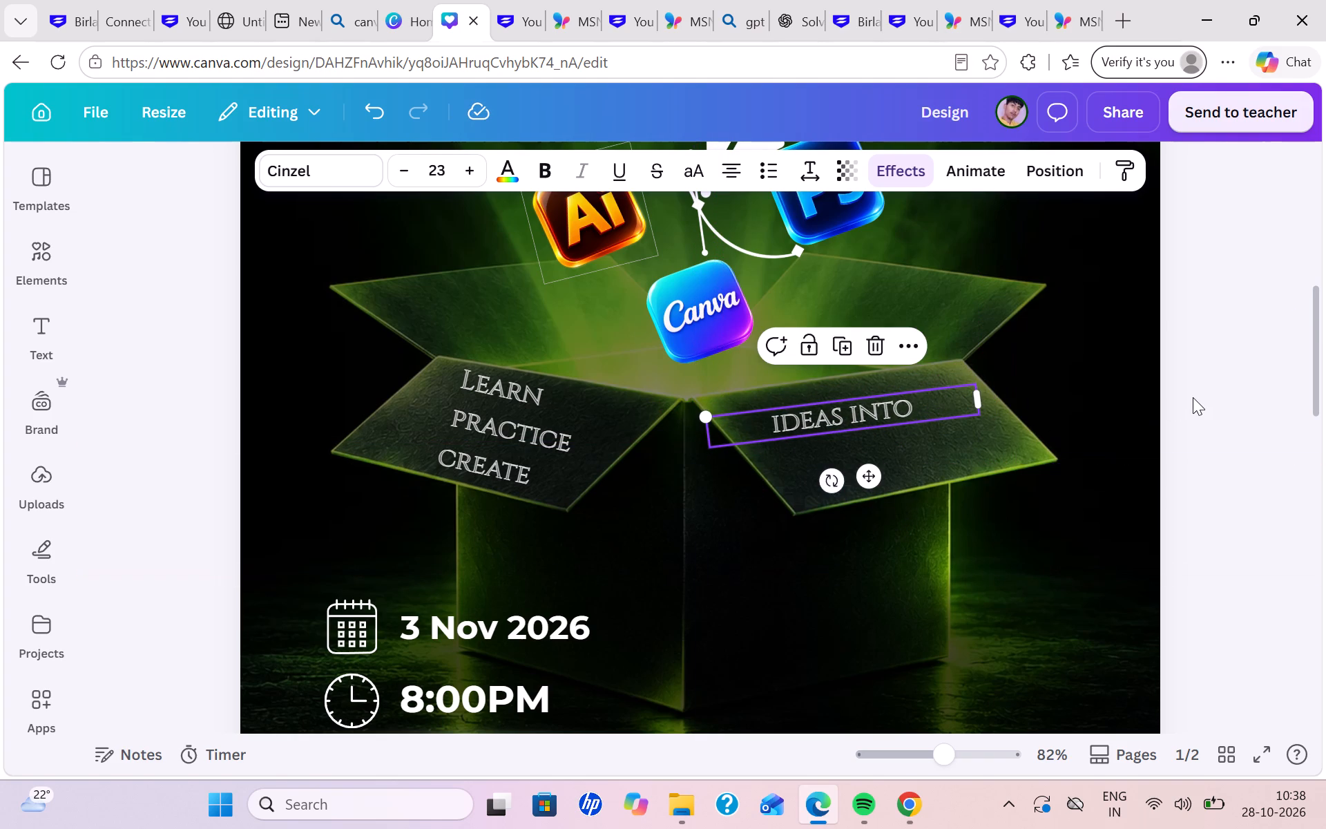
{"action": "left_click", "coordinate": [1195, 397]}
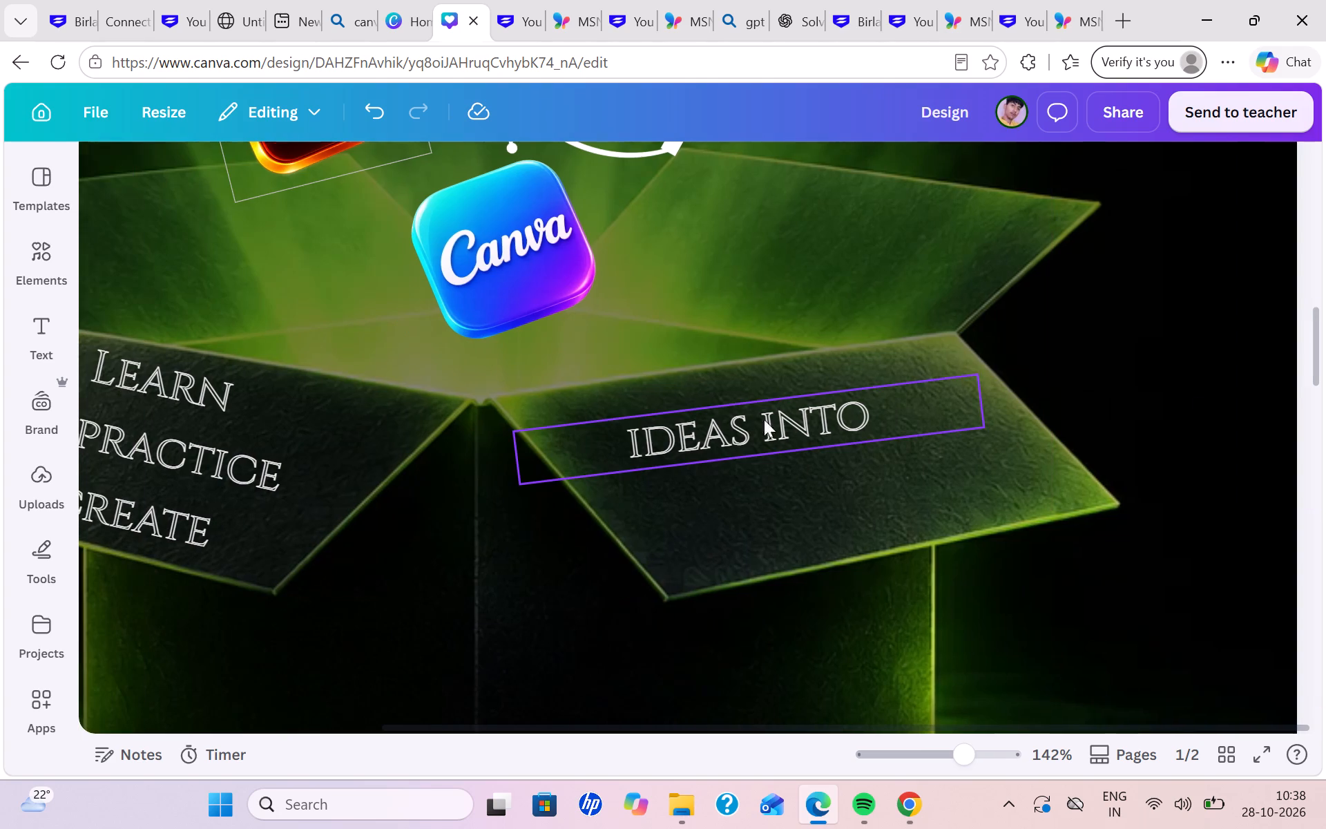
{"action": "left_click_drag", "start_coordinate": [740, 426], "coordinate": [720, 410]}
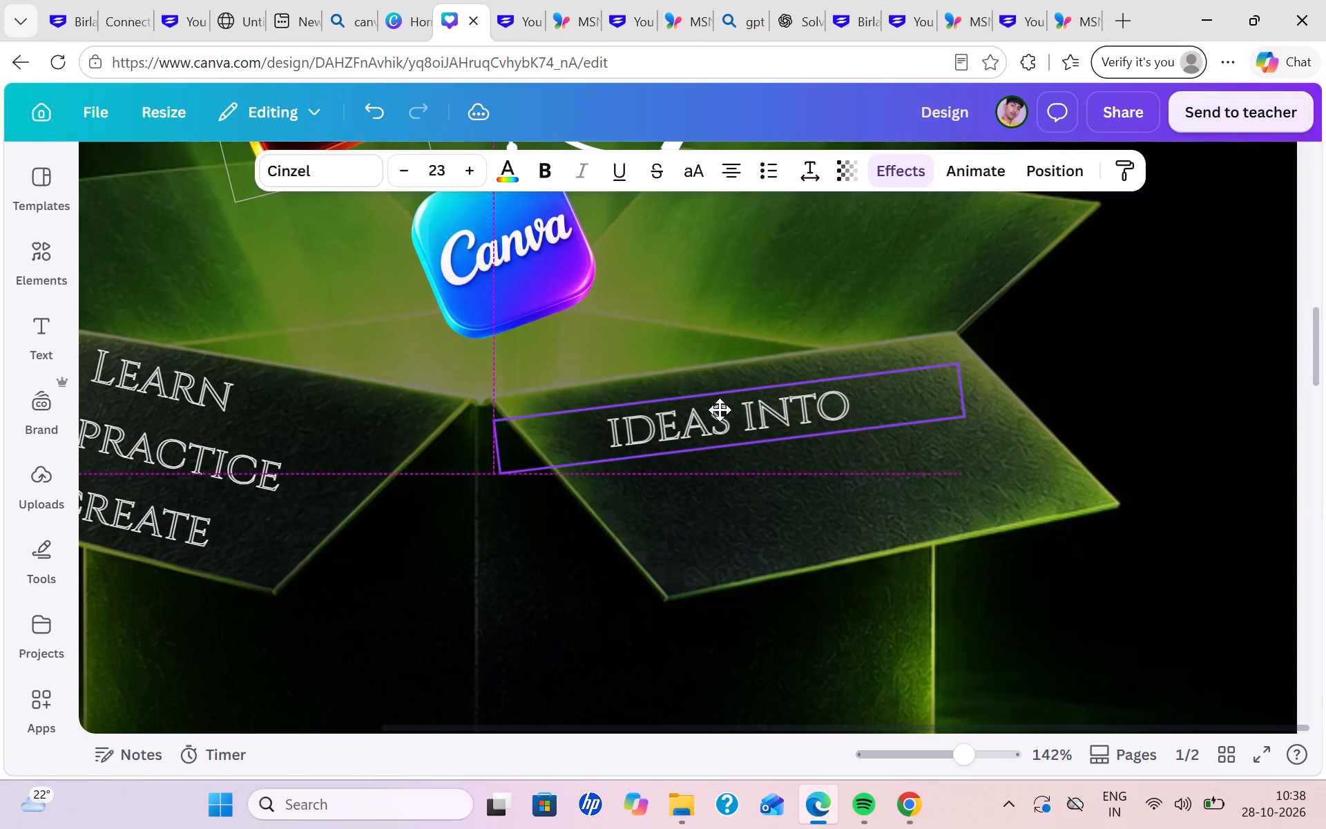
{"action": "left_click_drag", "start_coordinate": [720, 410], "coordinate": [720, 408]}
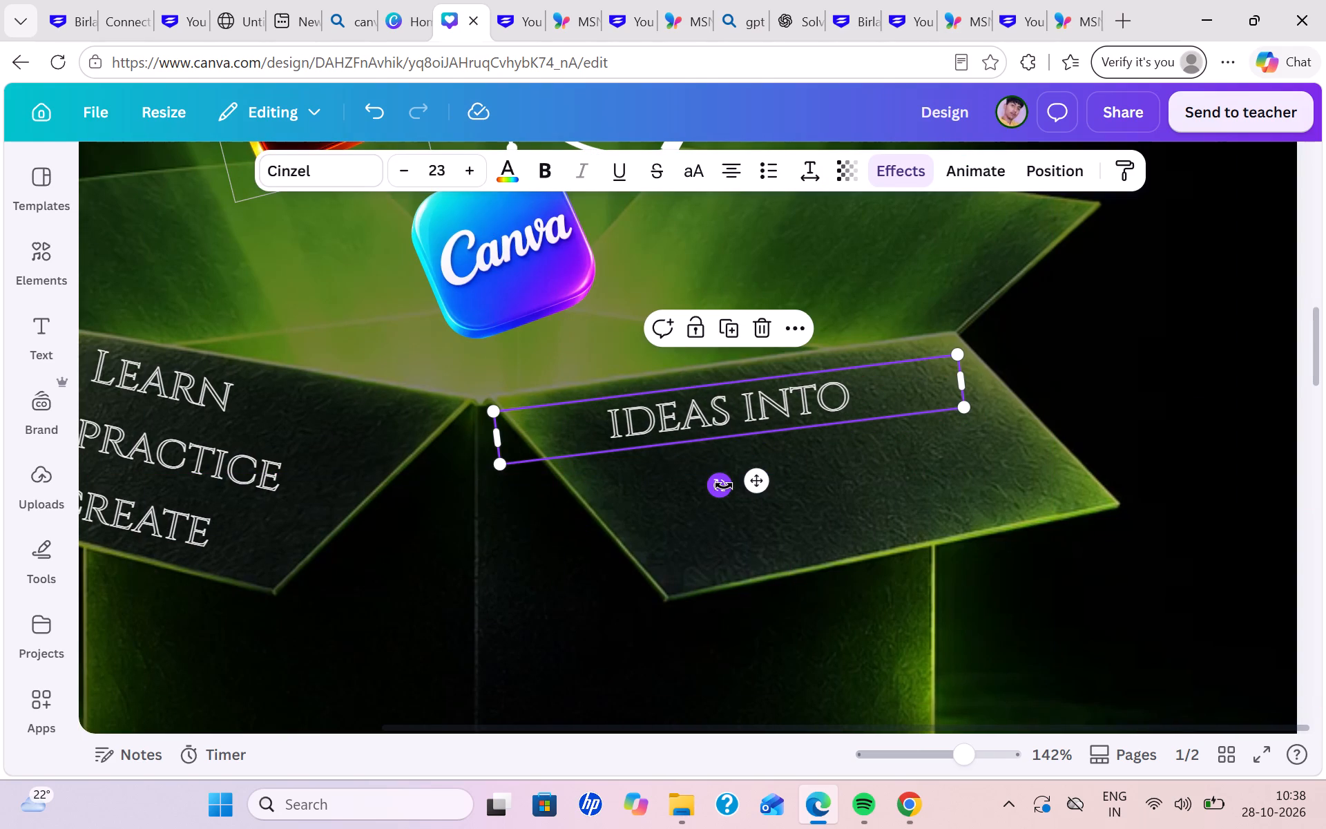
{"action": "left_click", "coordinate": [724, 486]}
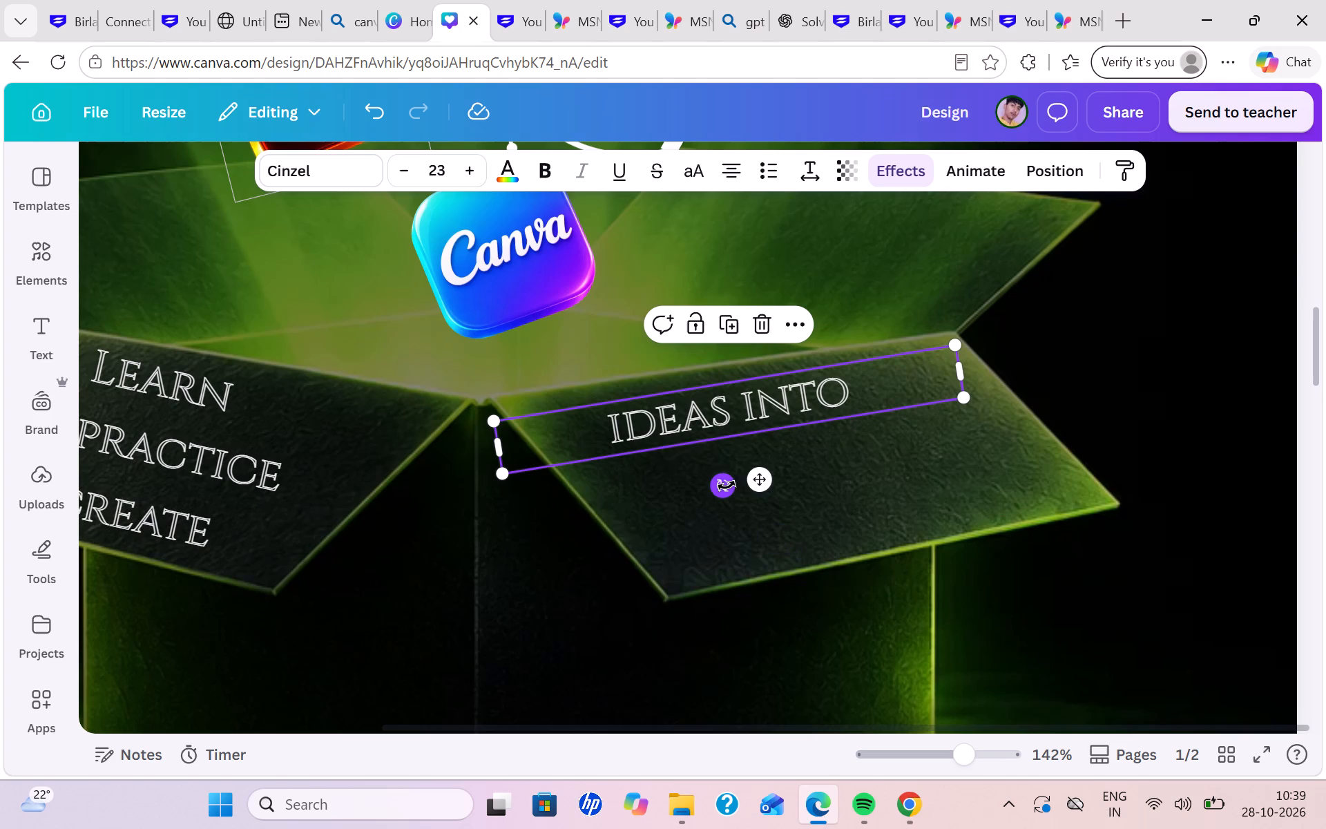
Duplicate the "ideas into" text and change the copy's wording to "designs".
{"action": "left_click", "coordinate": [737, 330]}
{"action": "left_click_drag", "start_coordinate": [1111, 453], "coordinate": [687, 486]}
{"action": "left_click", "coordinate": [899, 475]}
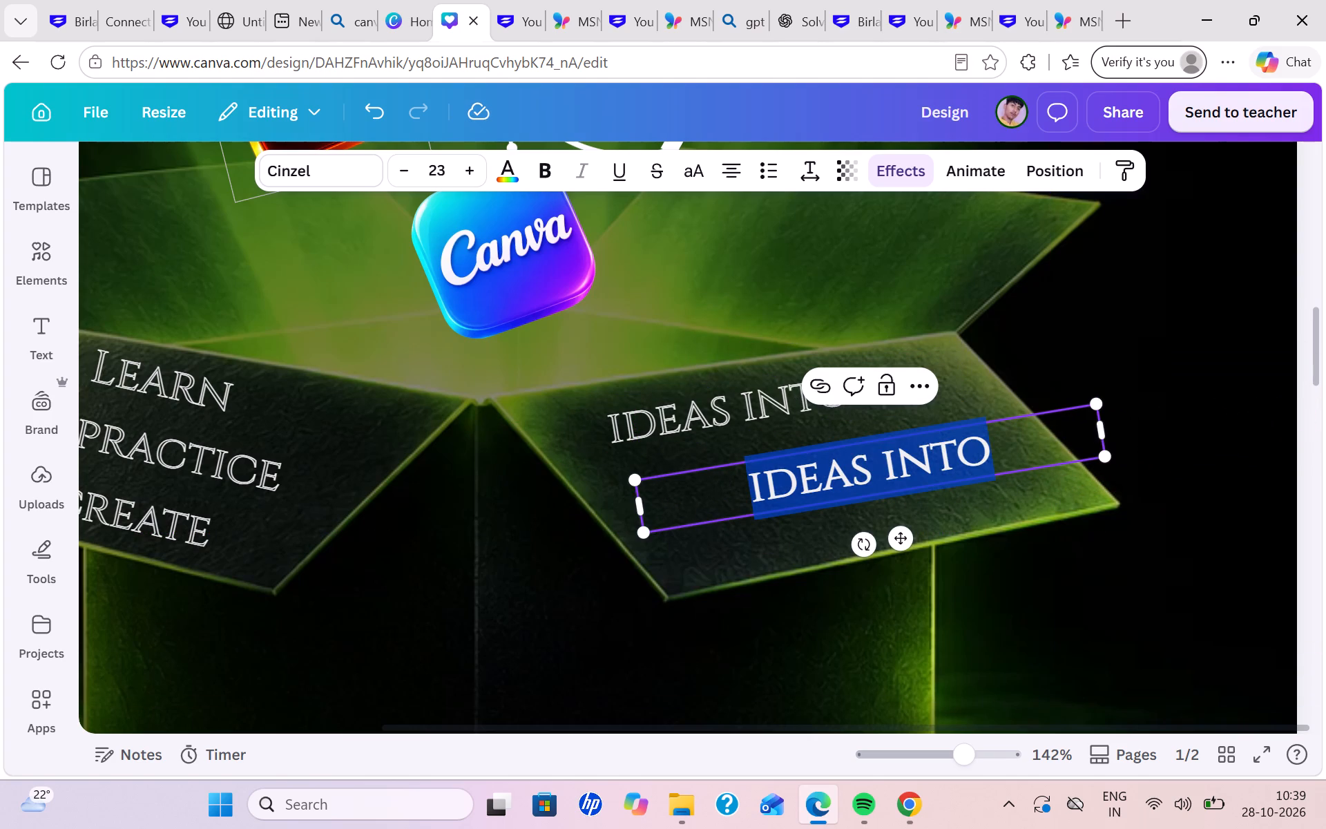
{"action": "type", "text": "designs"}
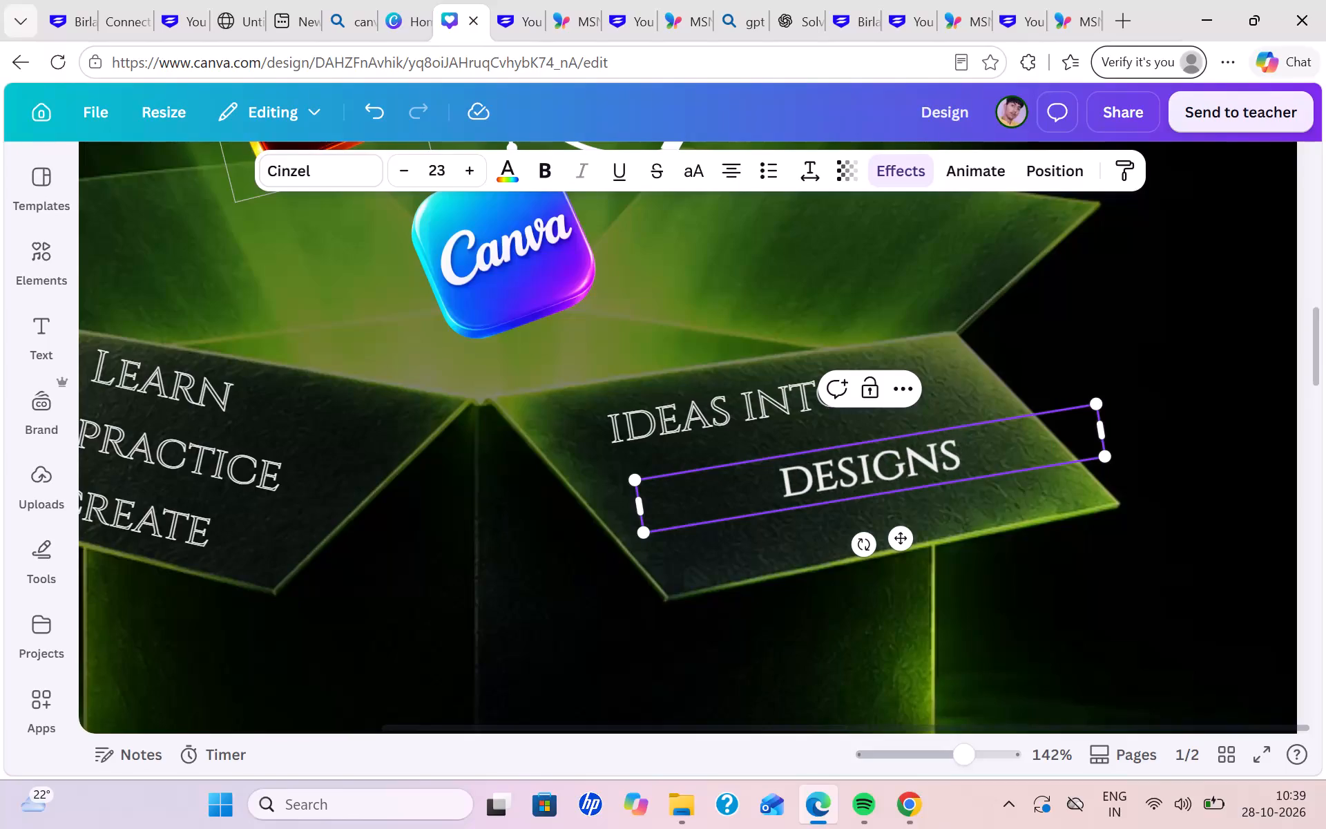
{"action": "left_click", "coordinate": [1315, 440]}
{"action": "left_click", "coordinate": [1315, 440]}
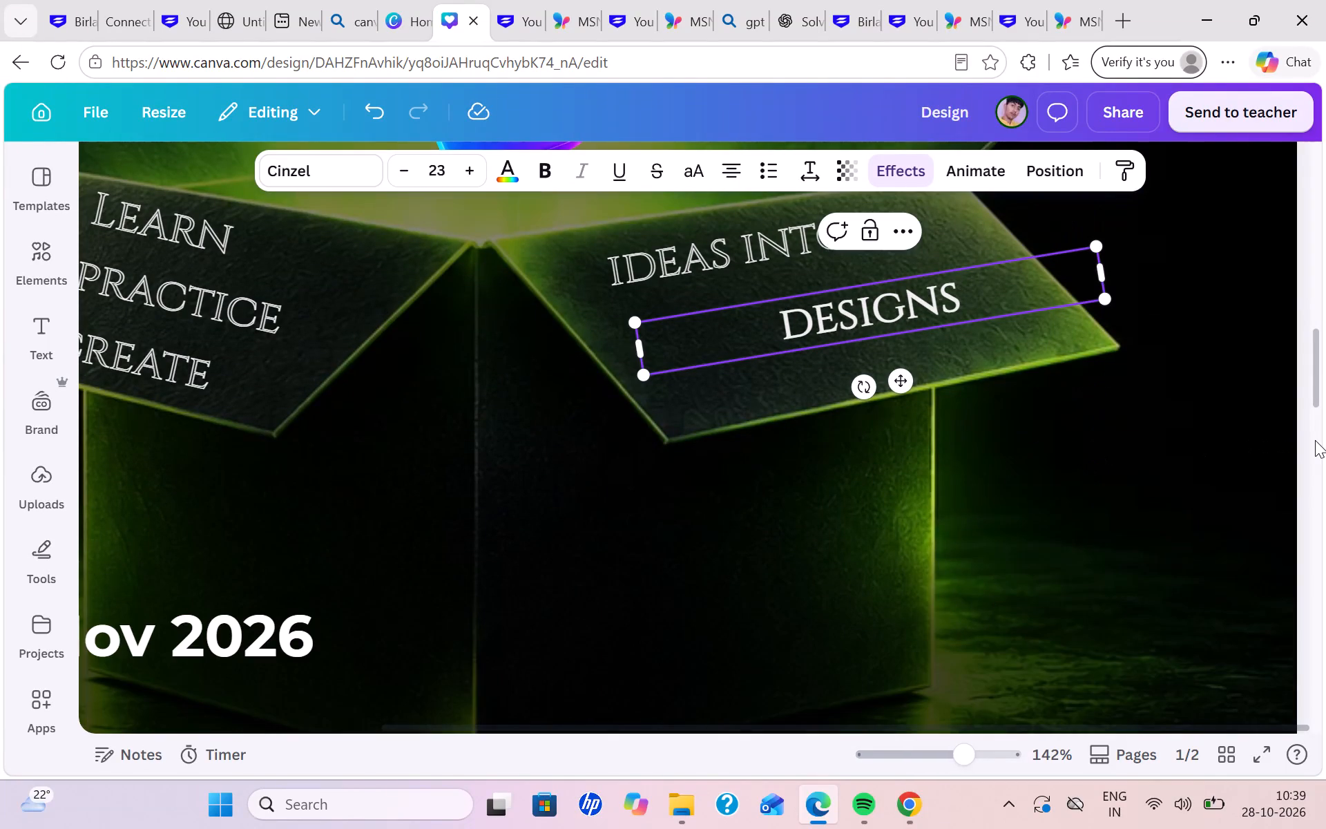
{"action": "left_click", "coordinate": [947, 354]}
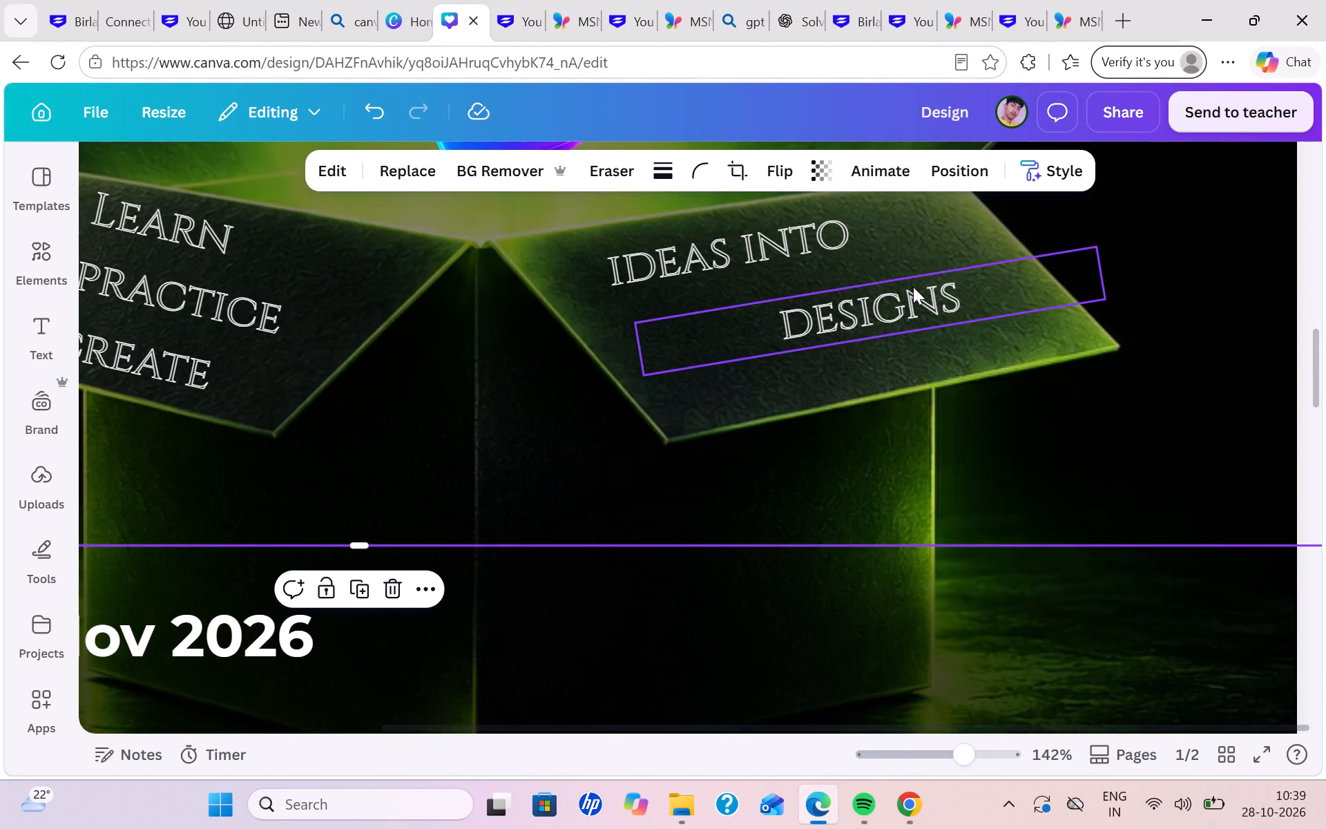
Move "designs" directly below "ideas into" on the right flap, roughly lining up the left edges of the two lines.
{"action": "left_click_drag", "start_coordinate": [913, 287], "coordinate": [763, 301]}
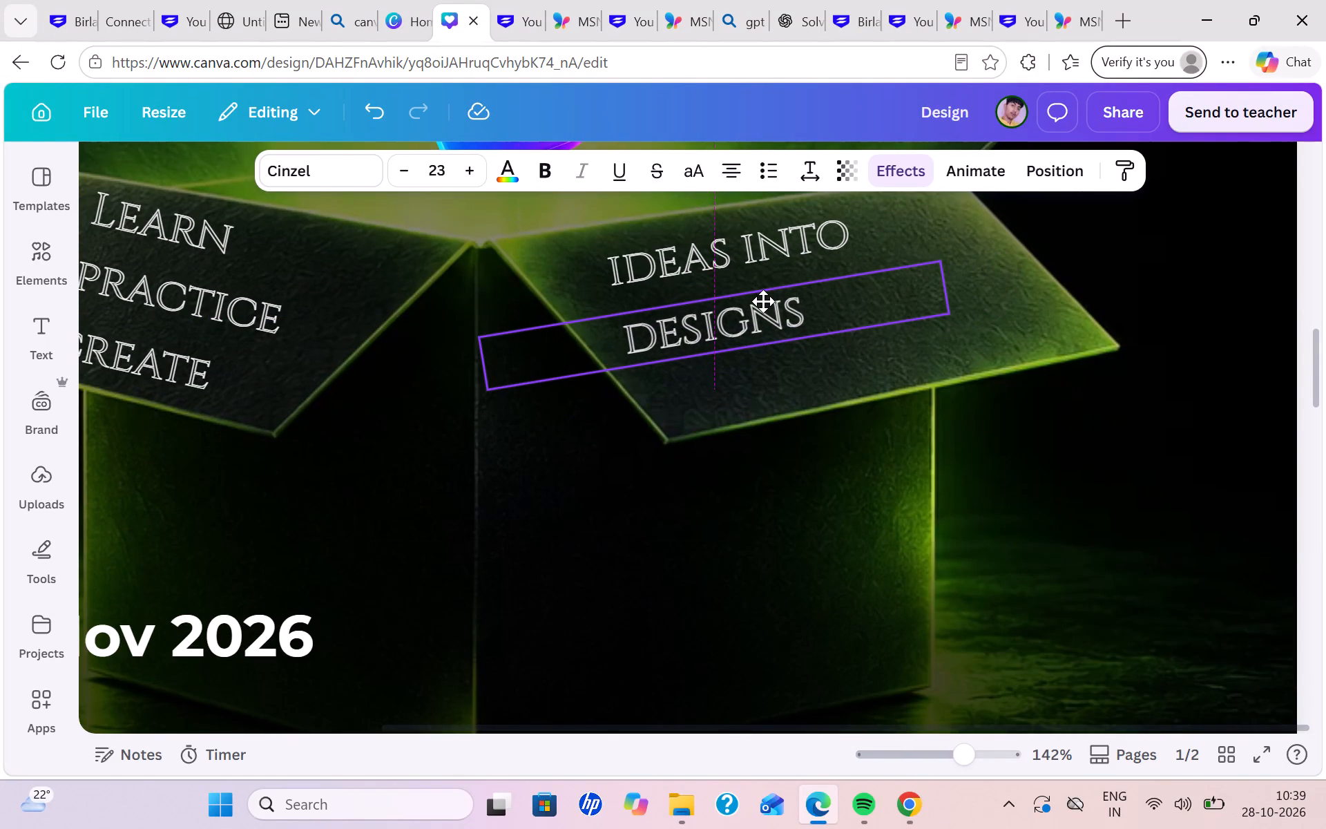
{"action": "left_click_drag", "start_coordinate": [763, 301], "coordinate": [757, 296]}
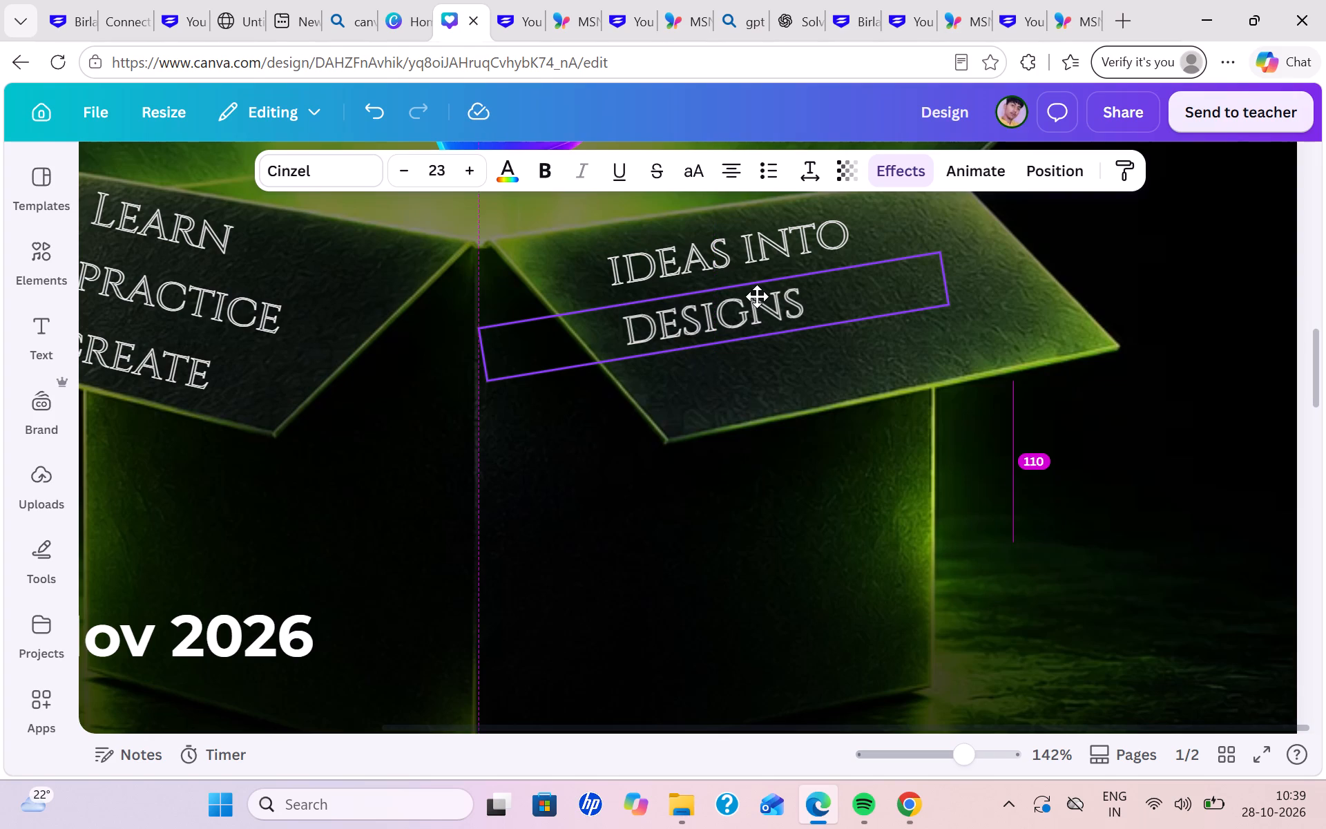
{"action": "left_click_drag", "start_coordinate": [757, 296], "coordinate": [755, 301]}
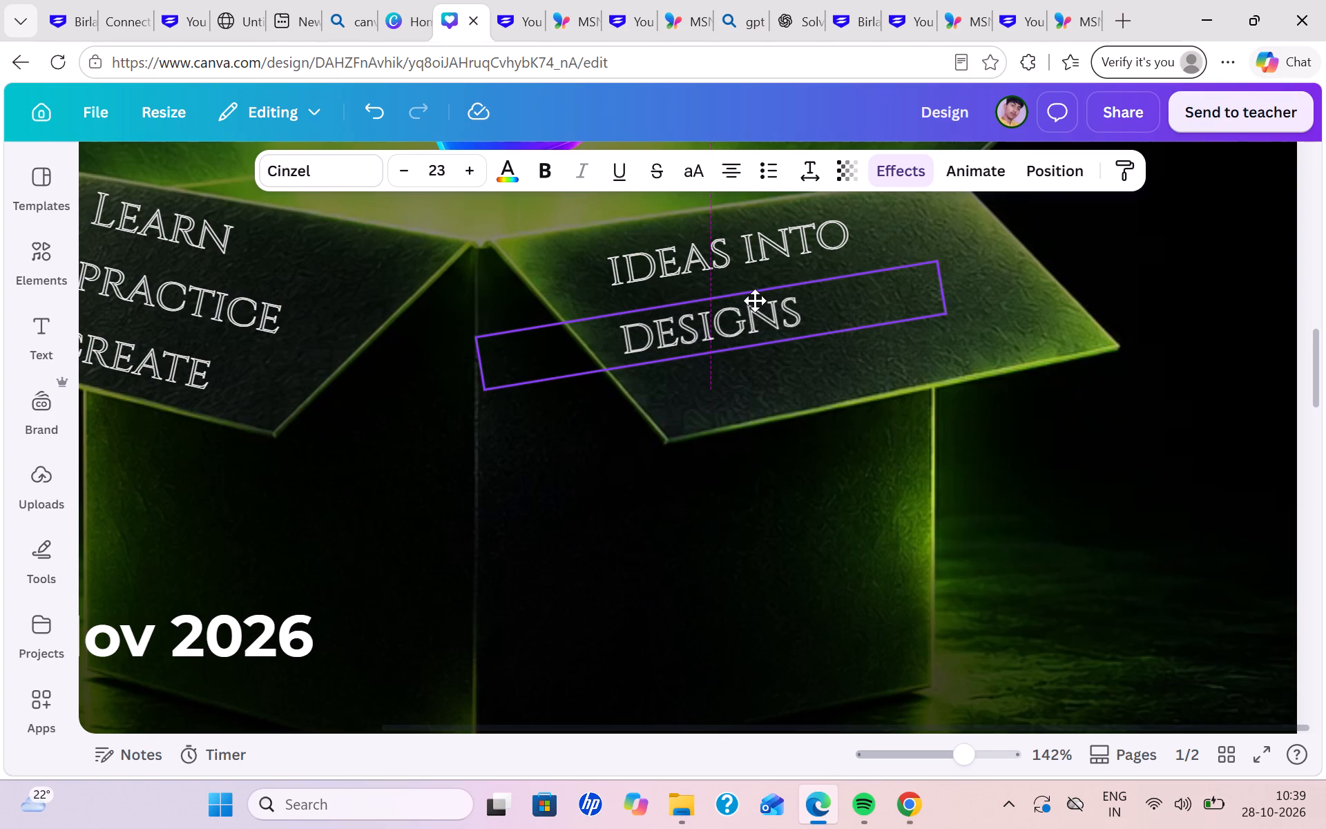
{"action": "left_click_drag", "start_coordinate": [755, 301], "coordinate": [756, 305]}
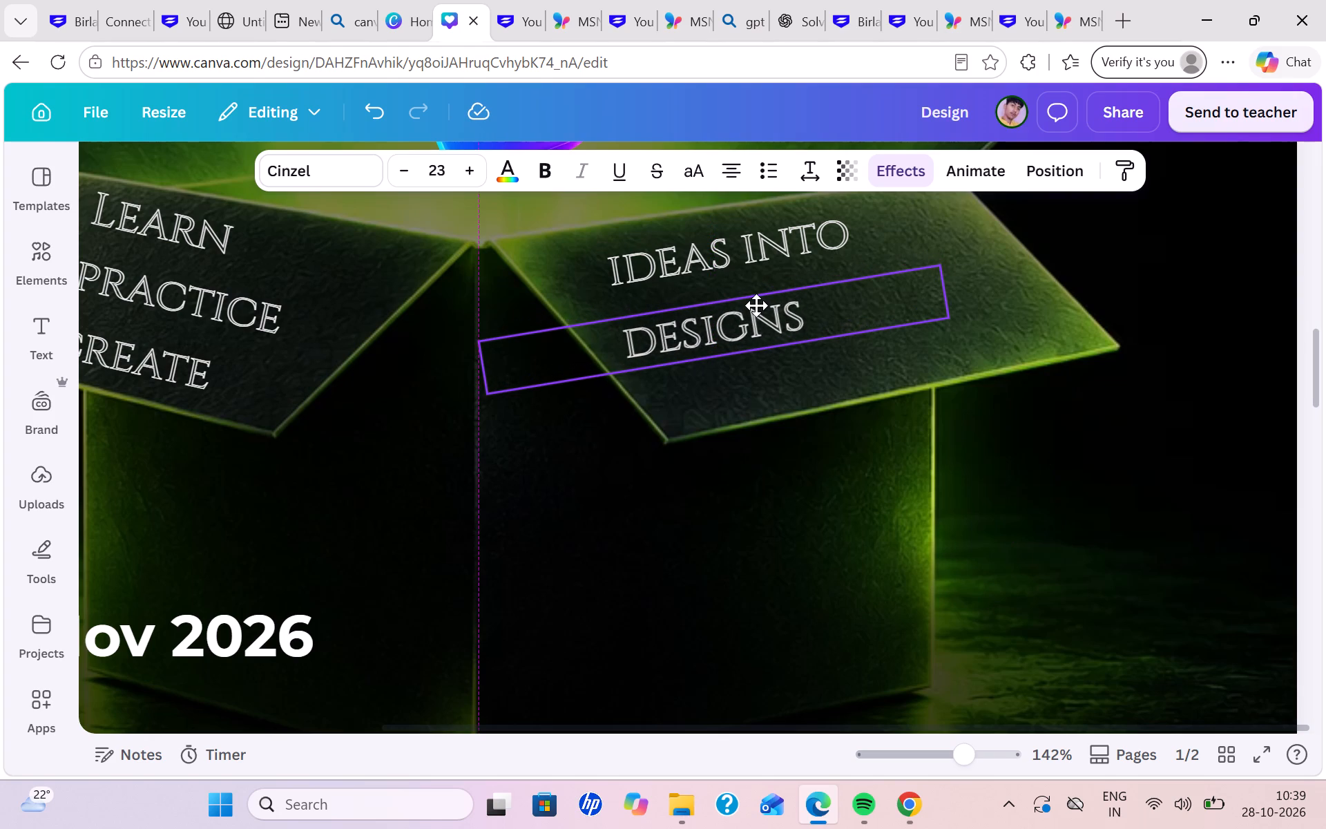
{"action": "left_click_drag", "start_coordinate": [756, 305], "coordinate": [756, 302]}
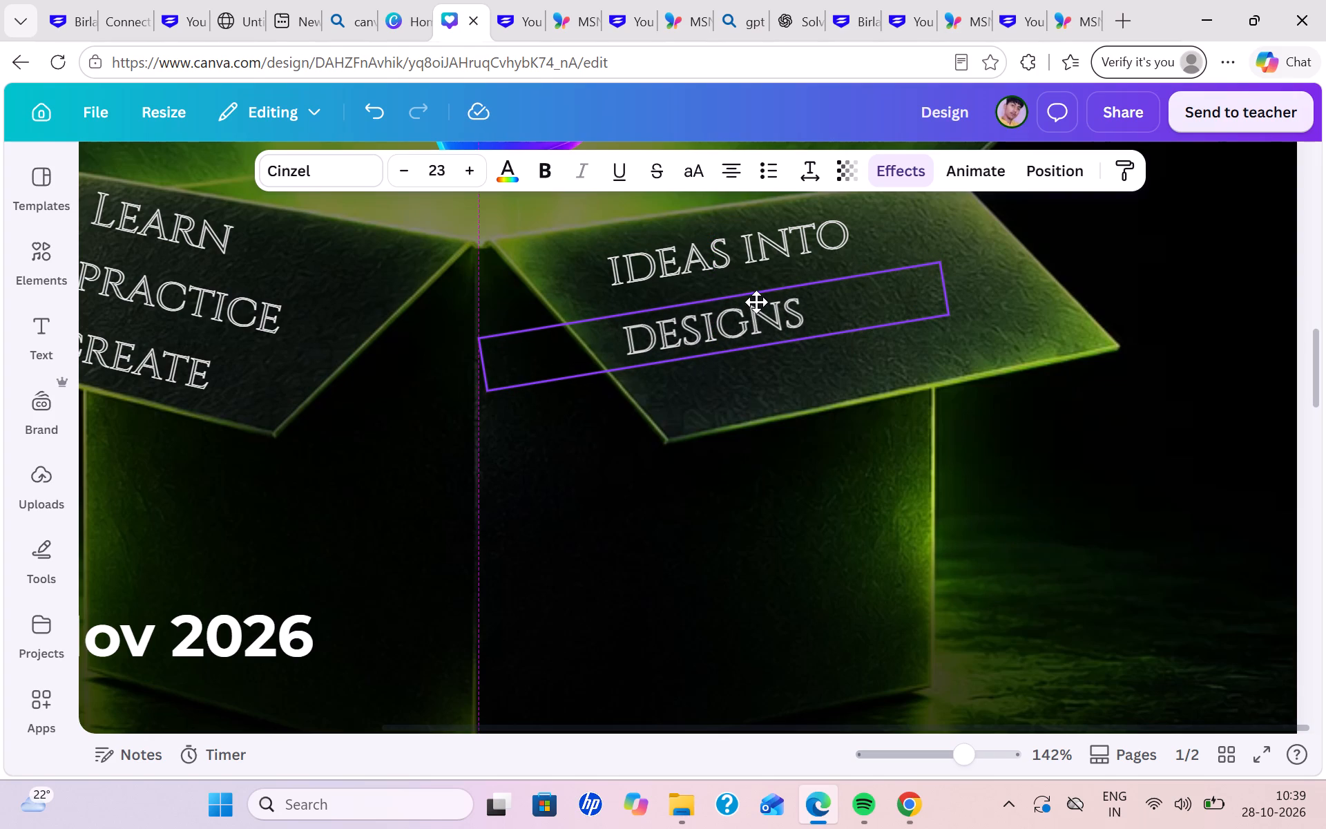
{"action": "left_click_drag", "start_coordinate": [756, 302], "coordinate": [752, 299]}
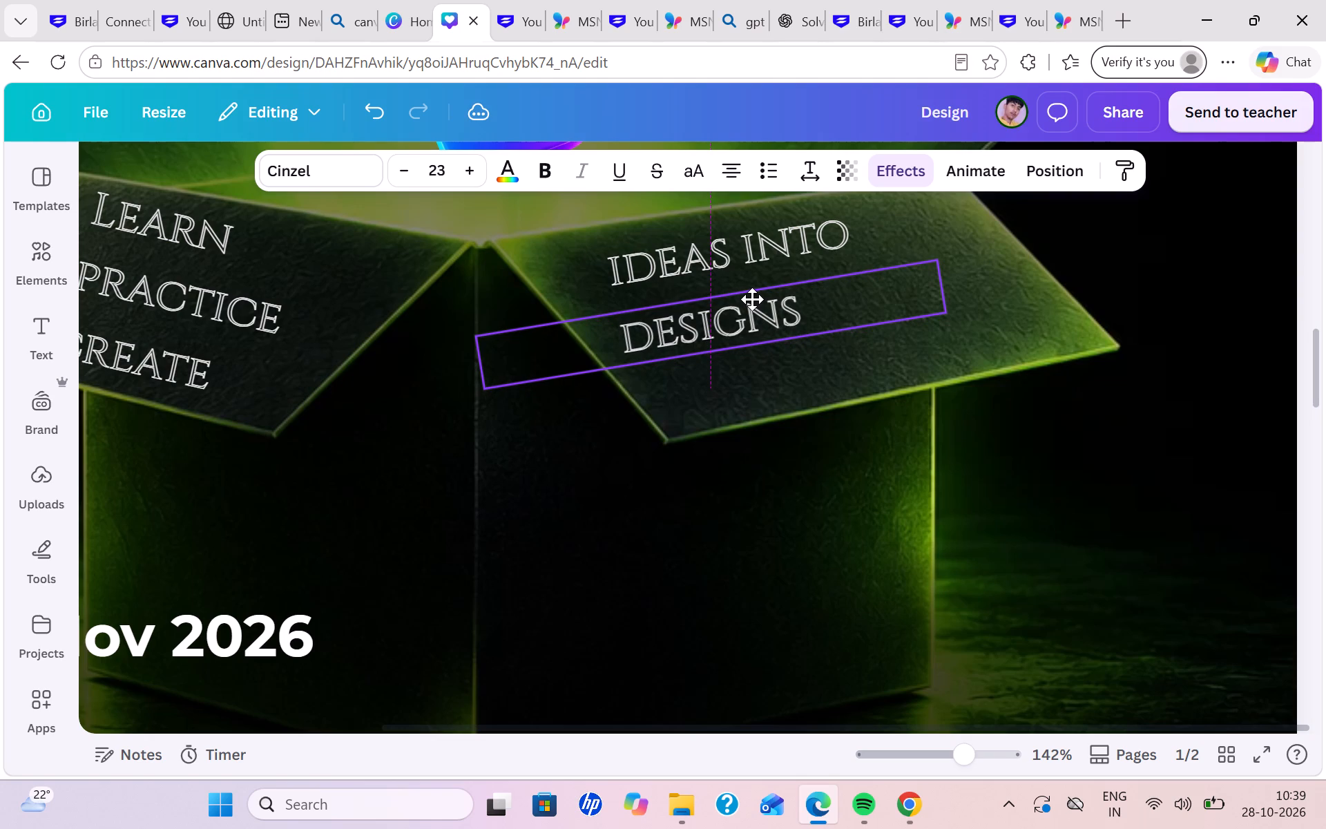
{"action": "left_click_drag", "start_coordinate": [752, 299], "coordinate": [750, 298]}
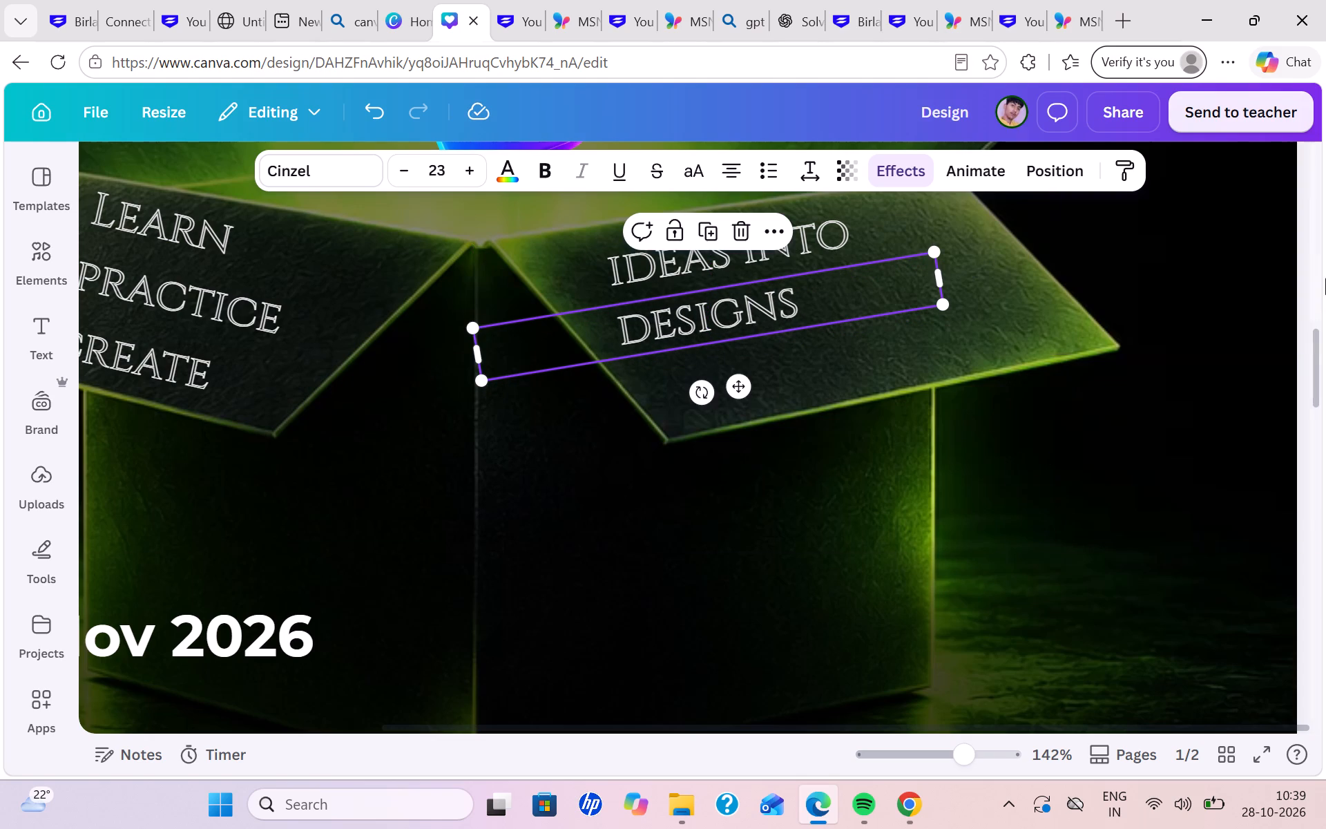
{"action": "left_click", "coordinate": [1300, 269]}
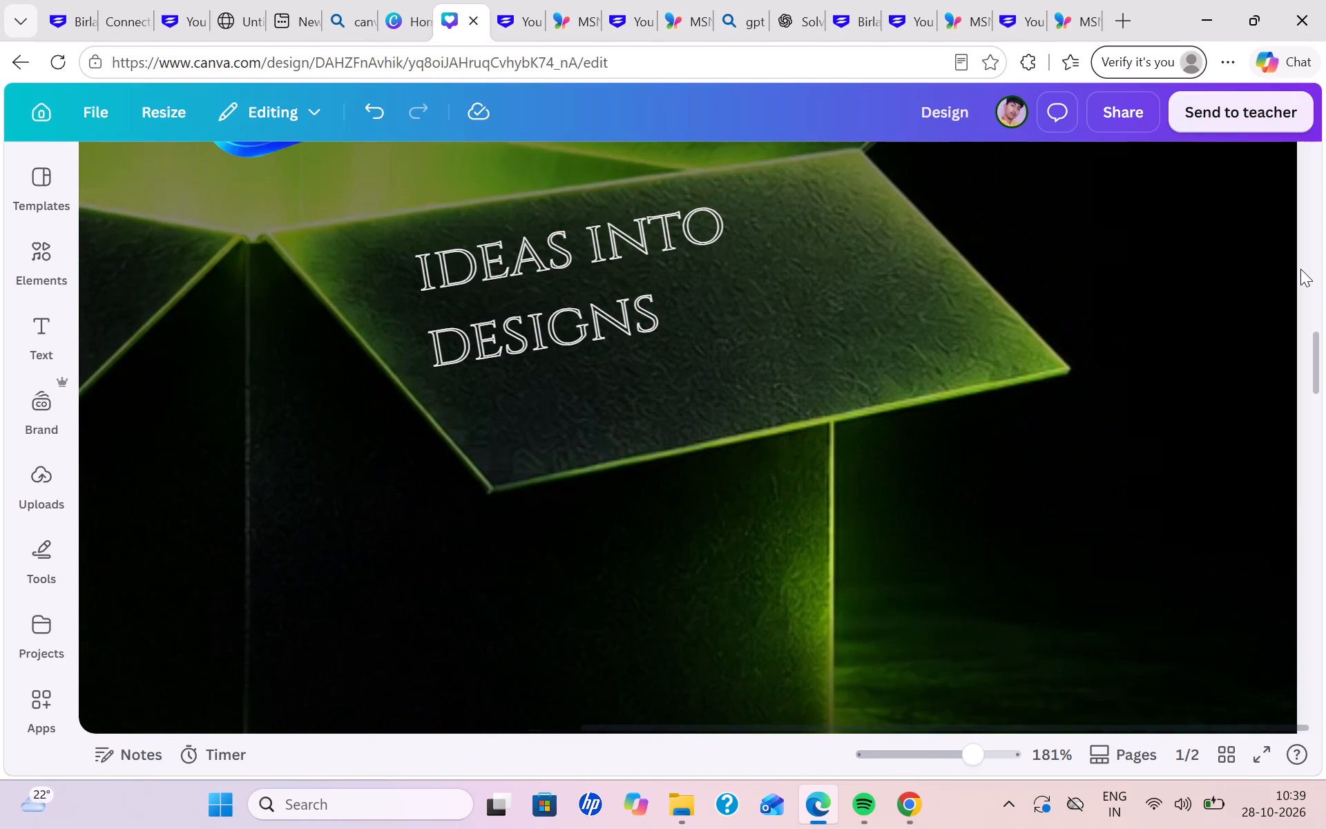
Move "ideas into" slightly right and up on the flap.
{"action": "left_click_drag", "start_coordinate": [718, 243], "coordinate": [738, 243]}
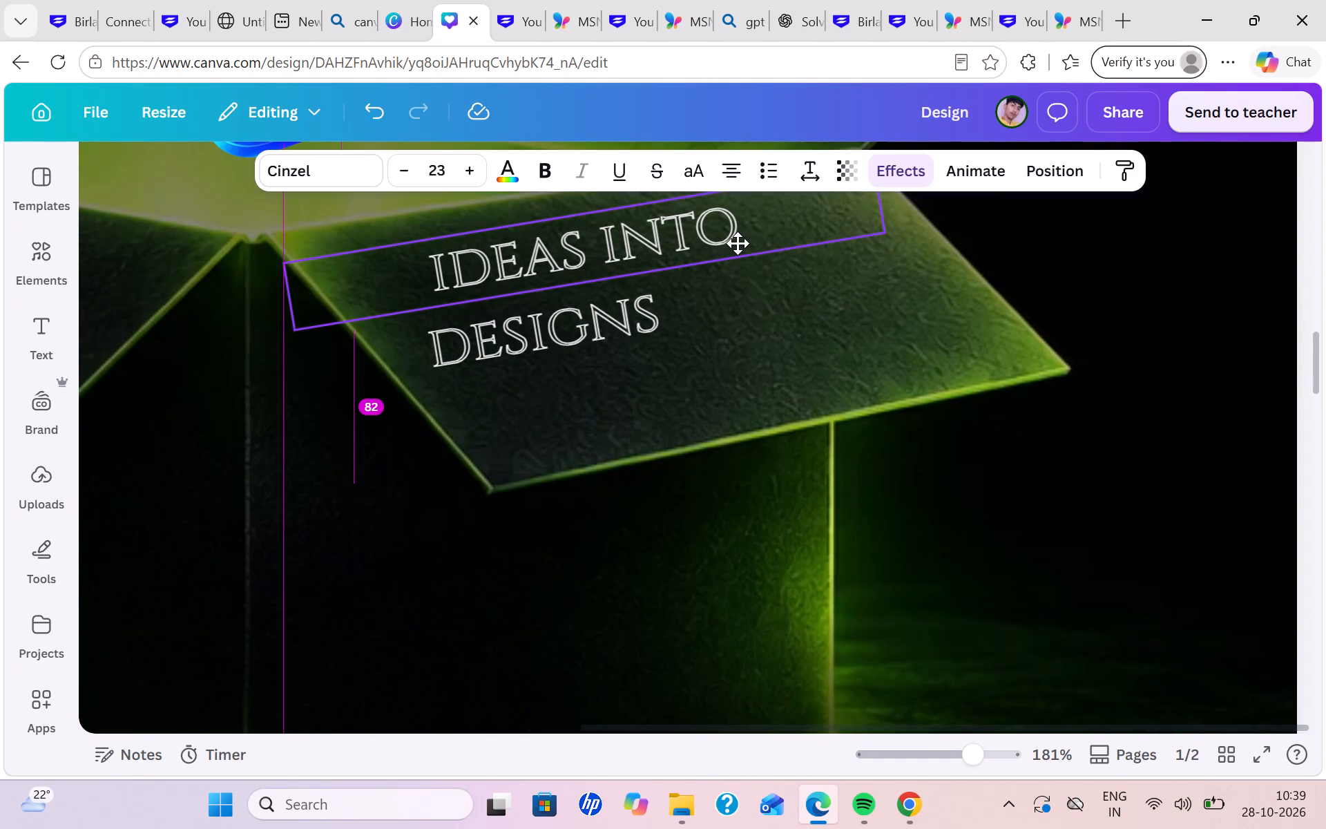
{"action": "left_click_drag", "start_coordinate": [738, 243], "coordinate": [753, 229]}
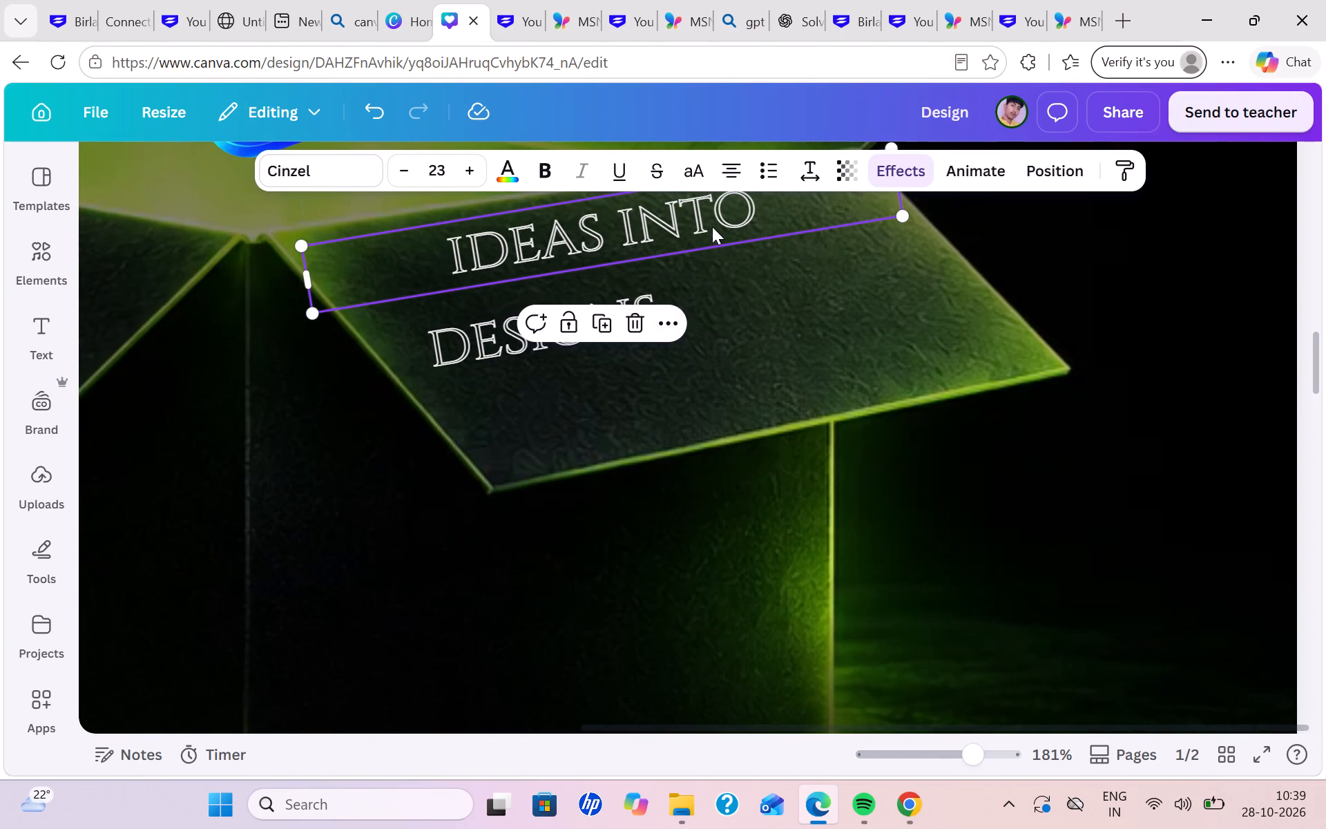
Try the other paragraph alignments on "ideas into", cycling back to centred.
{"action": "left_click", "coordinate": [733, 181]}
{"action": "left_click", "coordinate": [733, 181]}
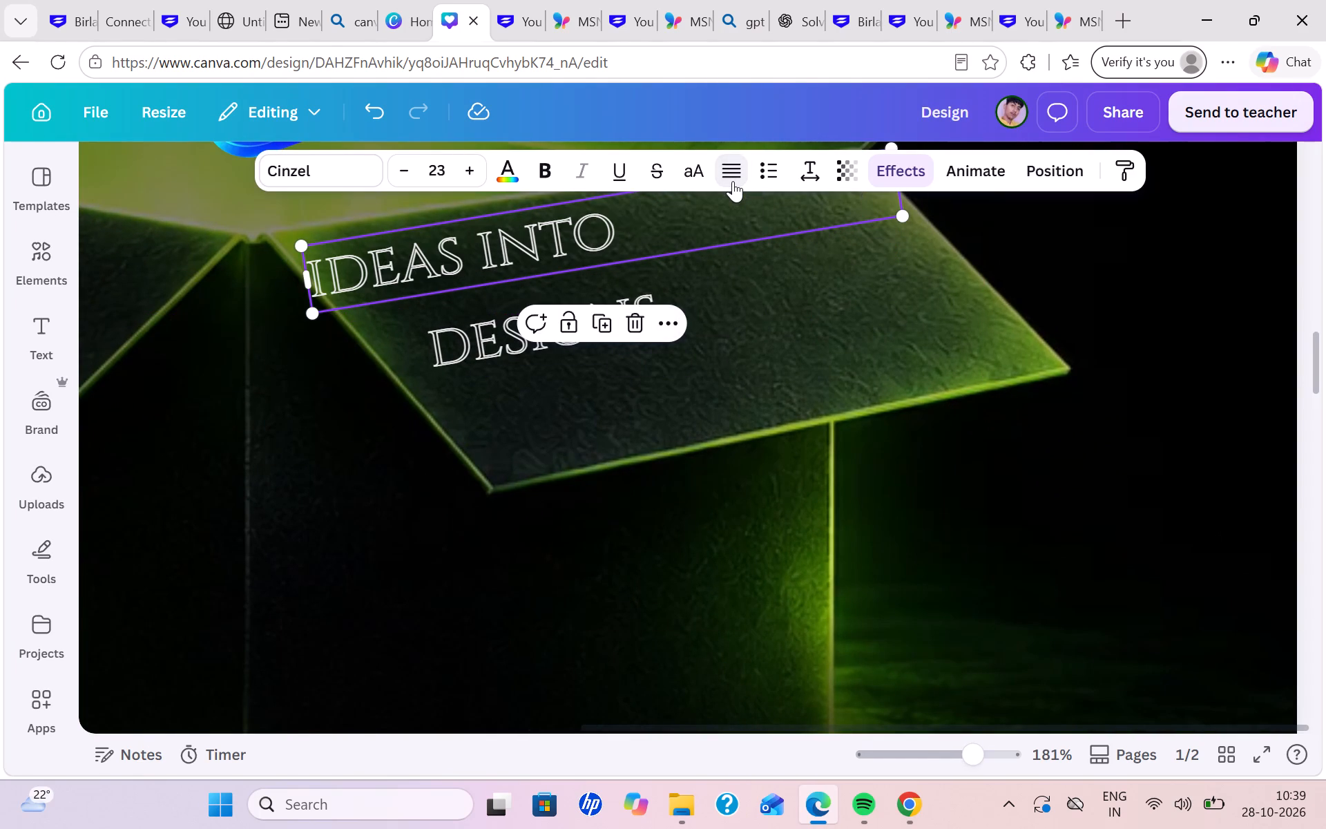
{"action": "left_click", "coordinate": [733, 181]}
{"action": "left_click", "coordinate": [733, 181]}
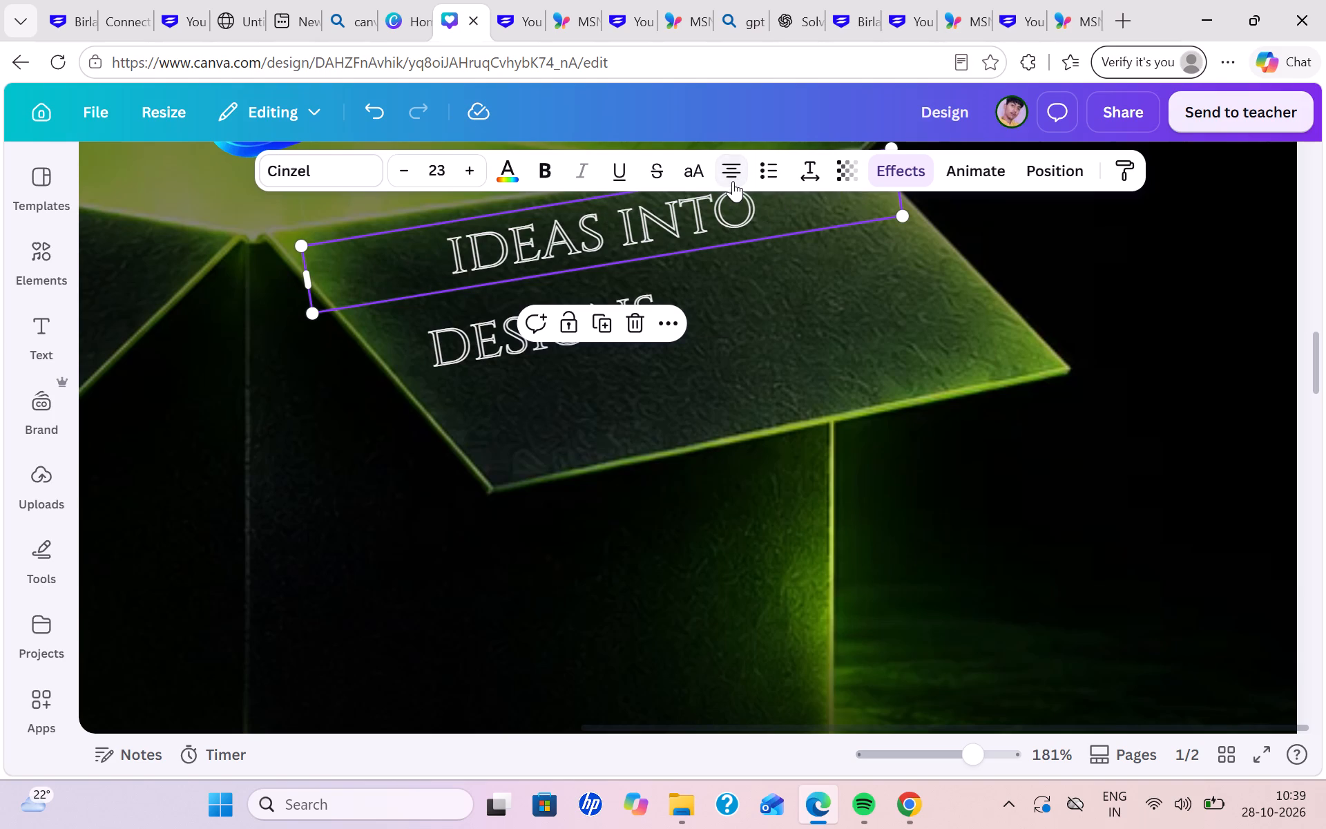
Move "designs" up and to the right on the right flap, closer beneath "ideas into".
{"action": "left_click", "coordinate": [688, 310]}
{"action": "left_click_drag", "start_coordinate": [693, 320], "coordinate": [724, 305]}
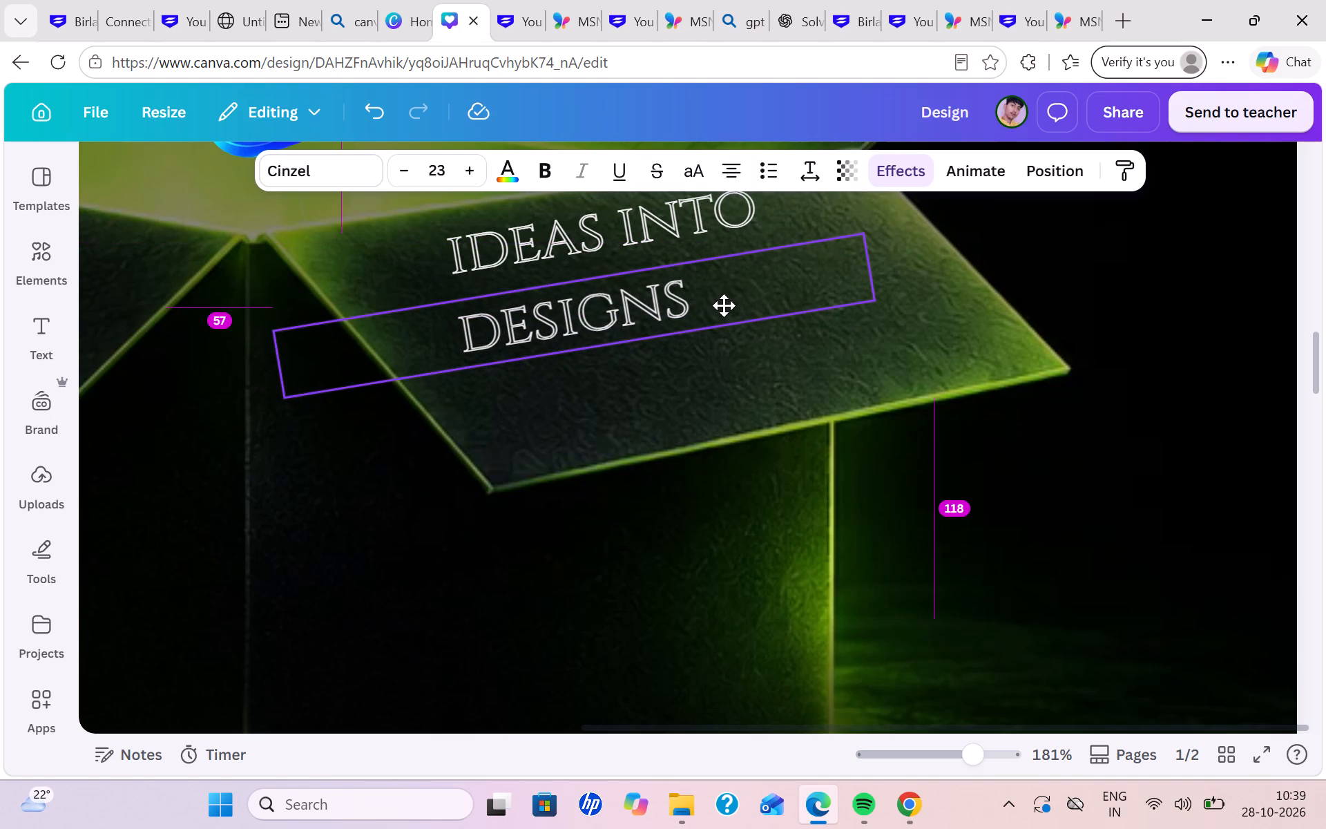
{"action": "left_click_drag", "start_coordinate": [724, 305], "coordinate": [722, 297]}
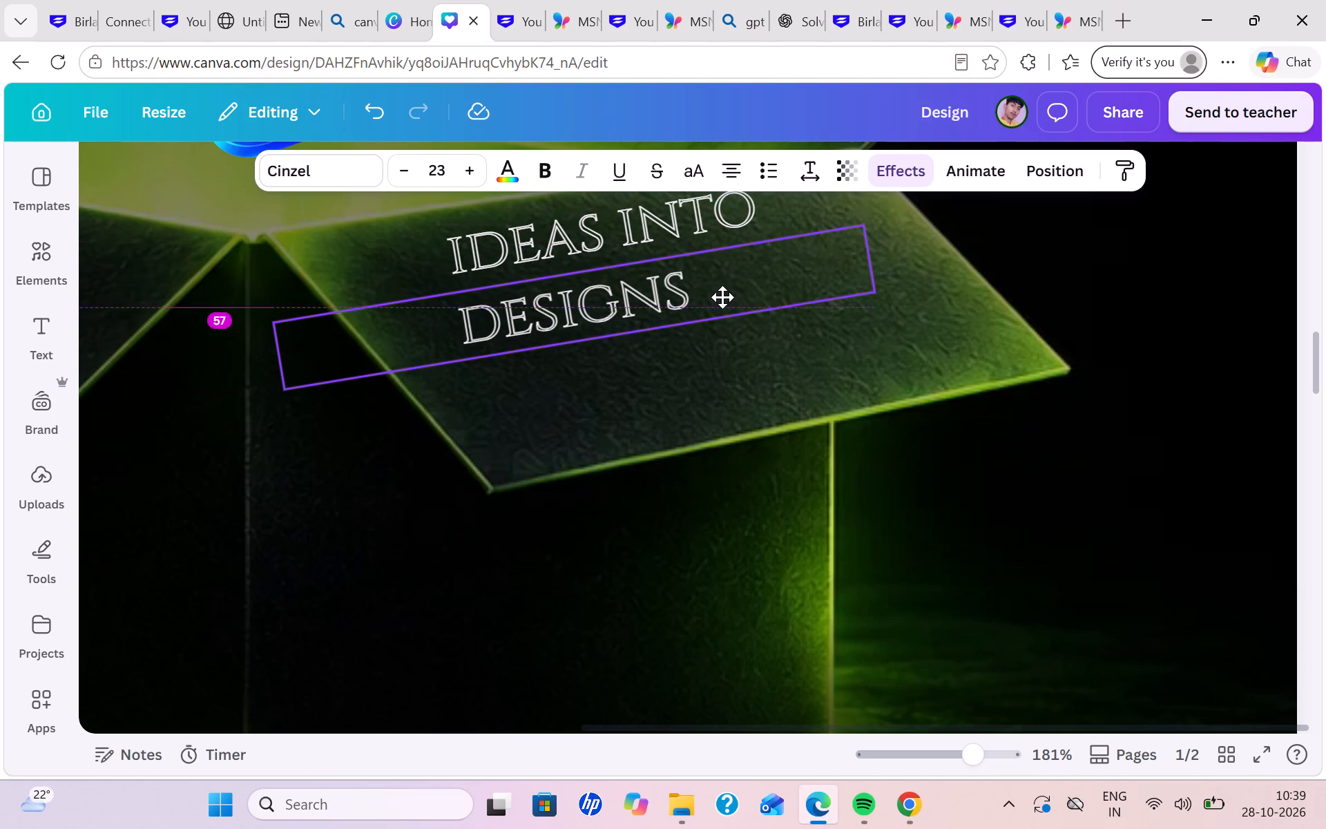
{"action": "left_click_drag", "start_coordinate": [722, 297], "coordinate": [720, 296]}
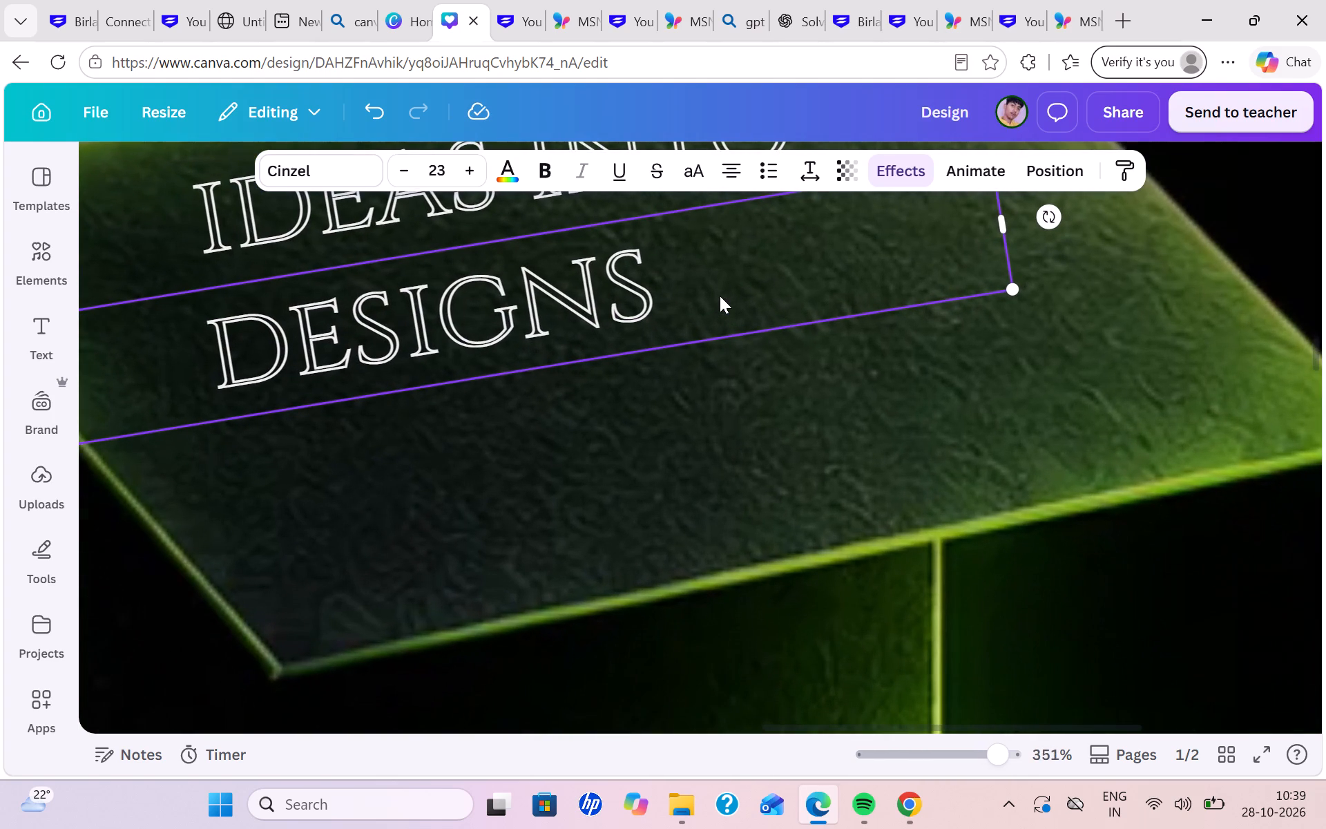
{"action": "left_click_drag", "start_coordinate": [720, 296], "coordinate": [738, 286]}
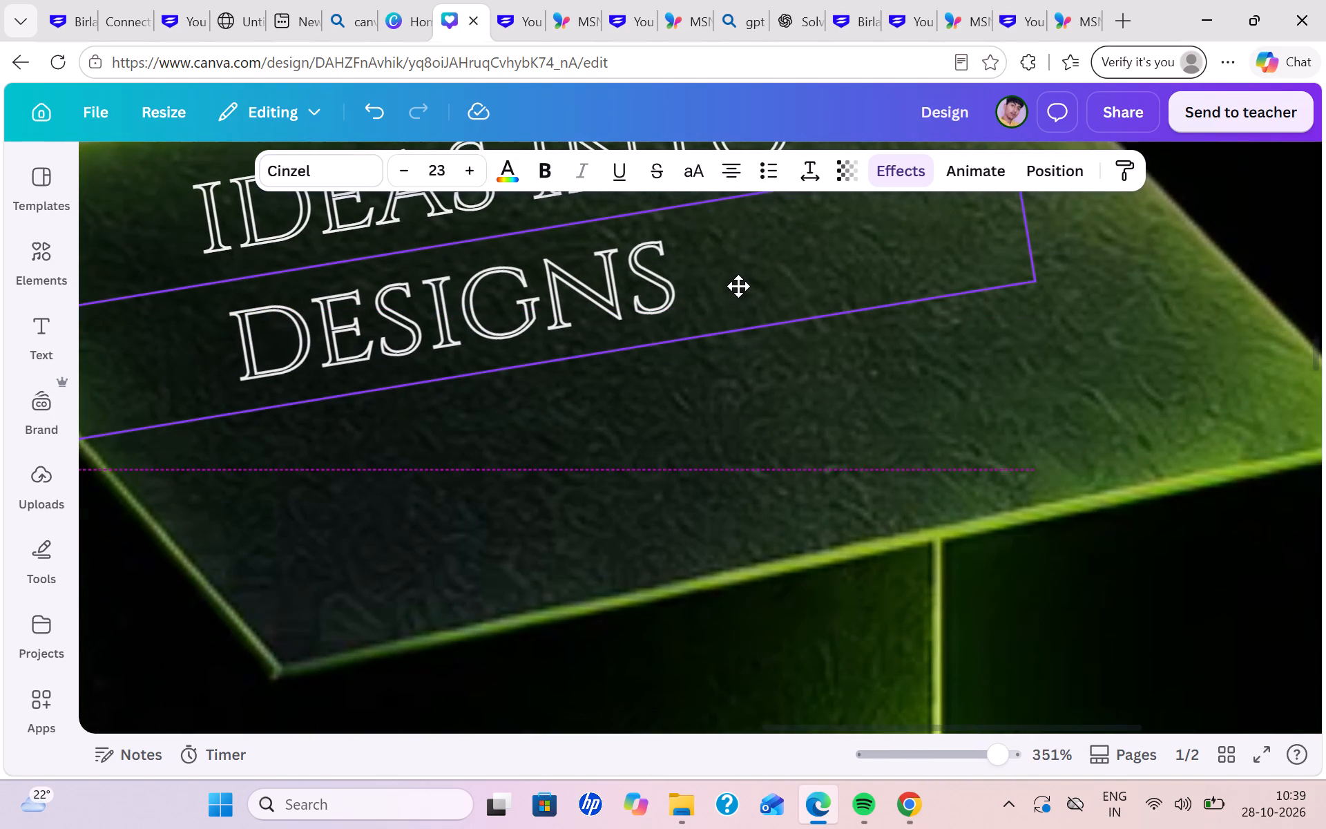
{"action": "left_click_drag", "start_coordinate": [738, 286], "coordinate": [722, 292]}
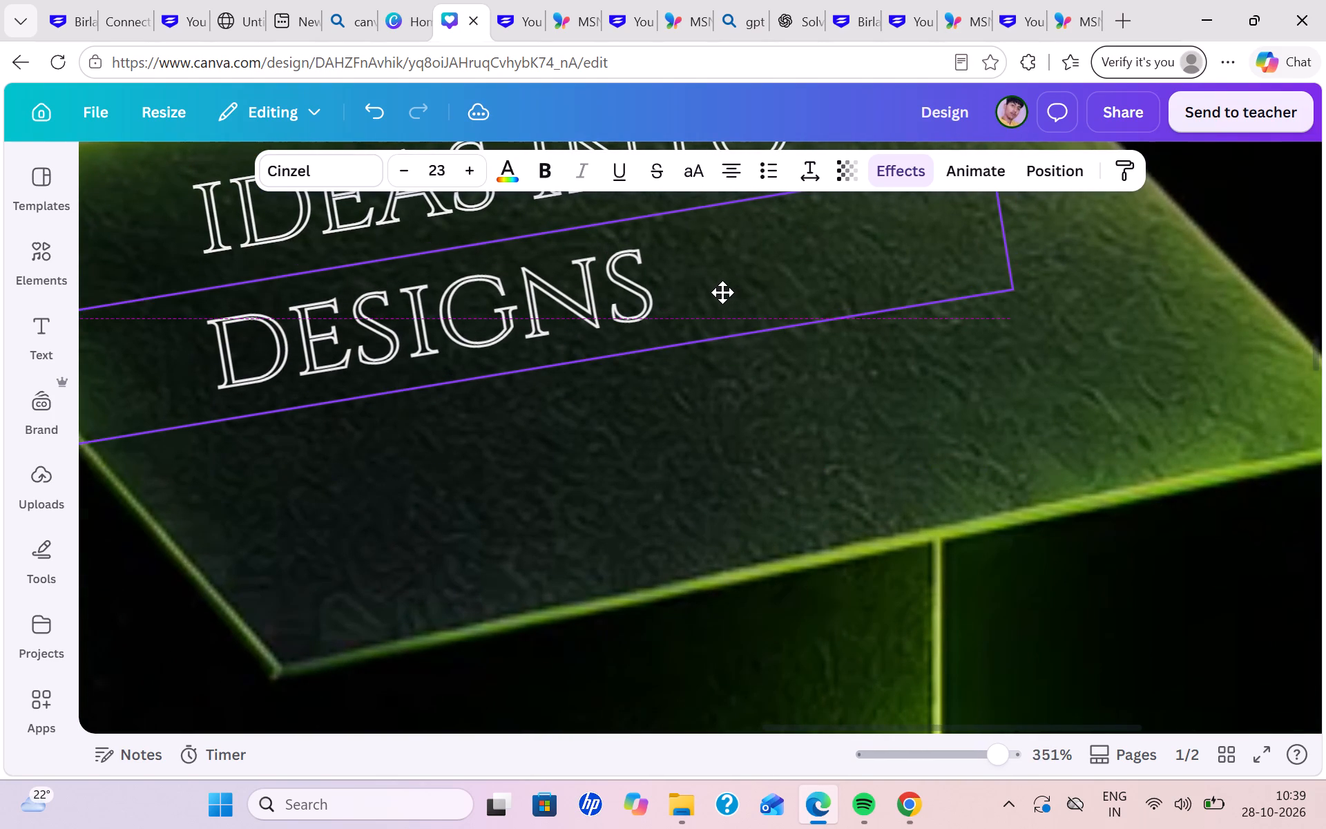
{"action": "left_click_drag", "start_coordinate": [722, 292], "coordinate": [722, 290]}
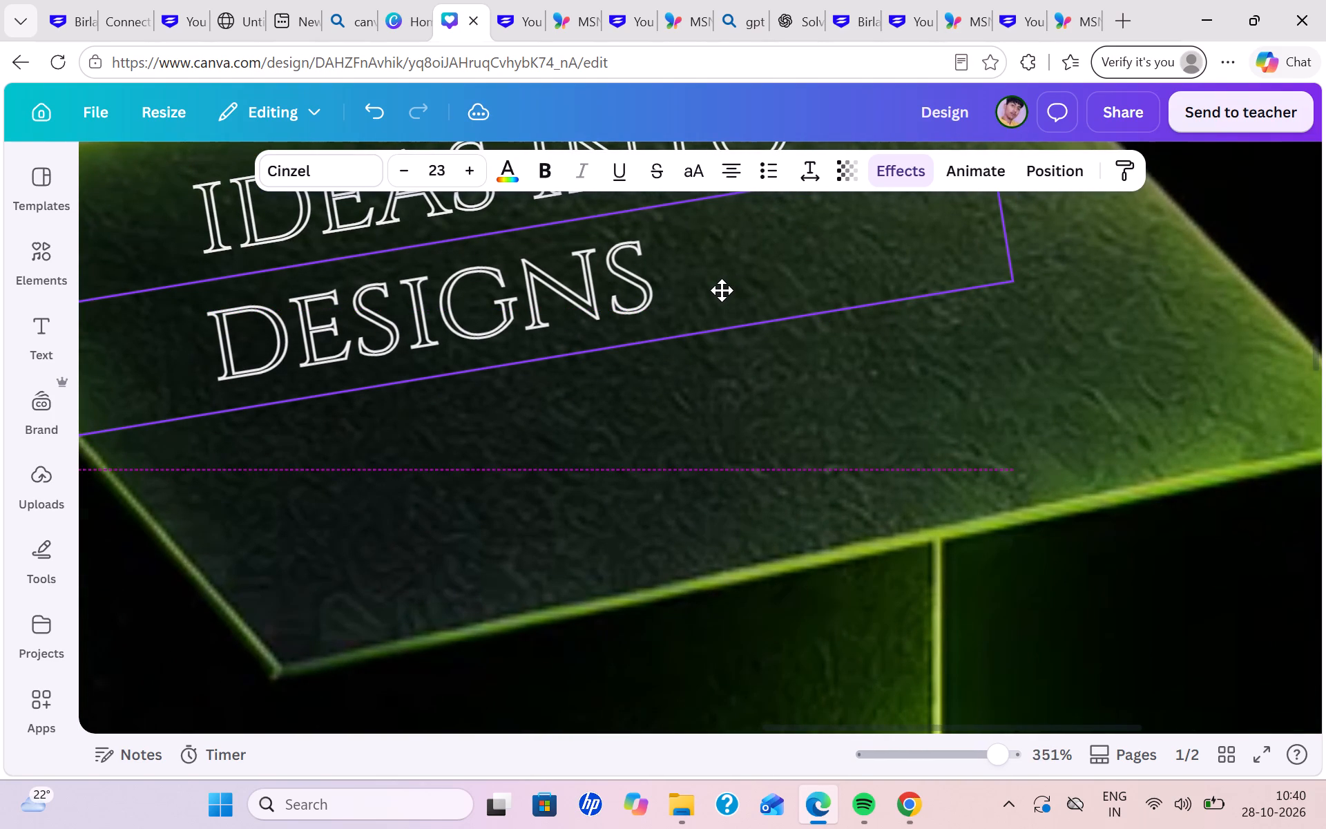
{"action": "left_click_drag", "start_coordinate": [722, 290], "coordinate": [726, 289]}
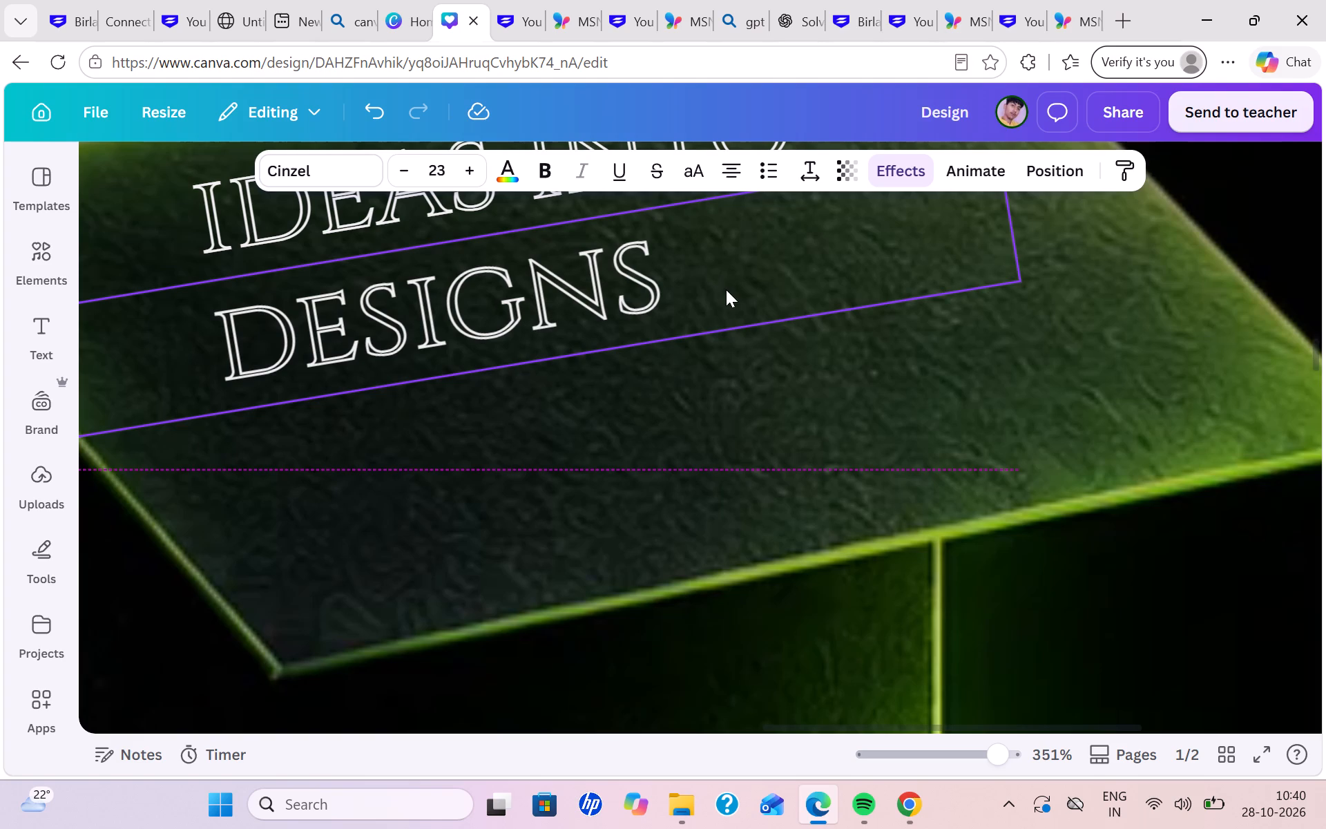
Fine-tune the position of "designs" so its left edge follows the start of "ideas into" with a tight line gap.
{"action": "scroll", "coordinate": [726, 289], "scroll_direction": "right", "scroll_amount": 2}
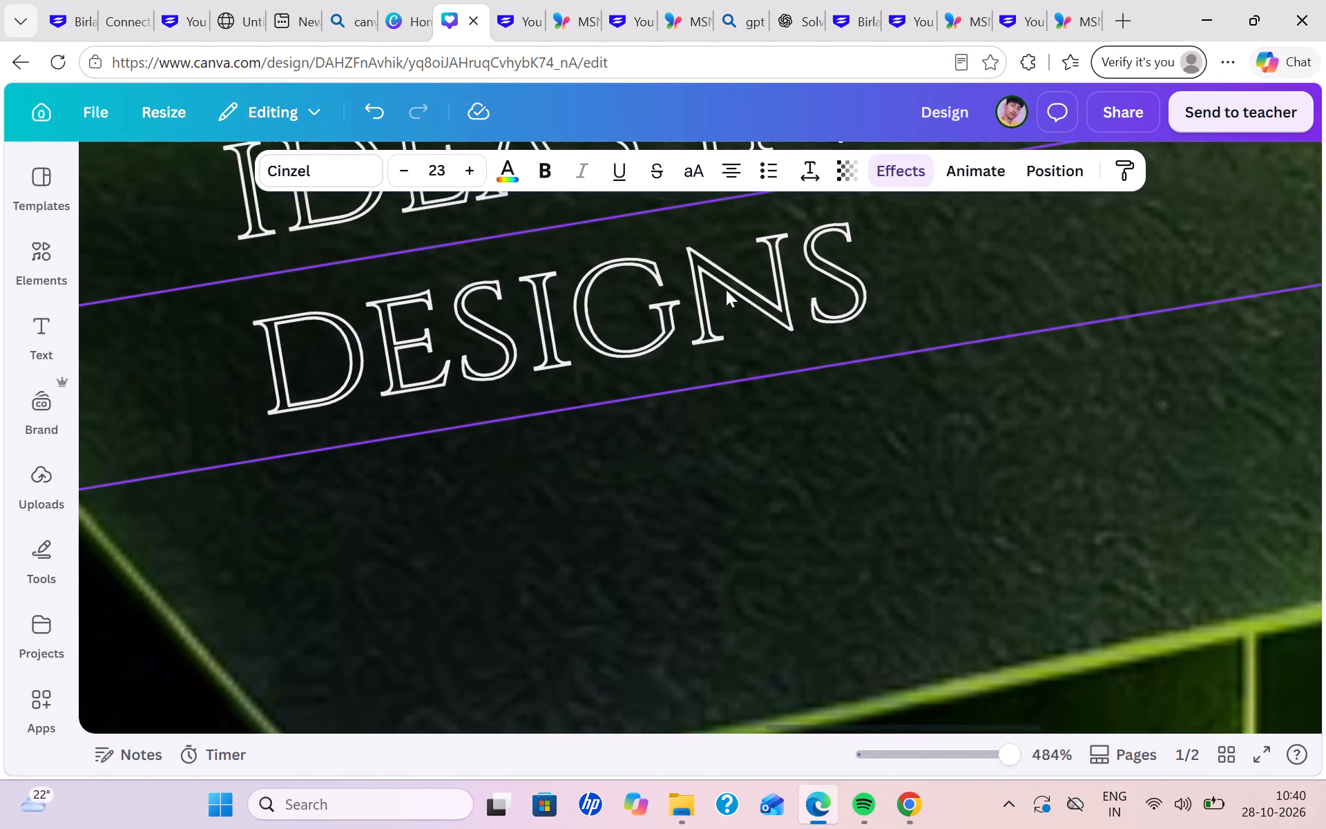
{"action": "left_click_drag", "start_coordinate": [642, 314], "coordinate": [628, 310]}
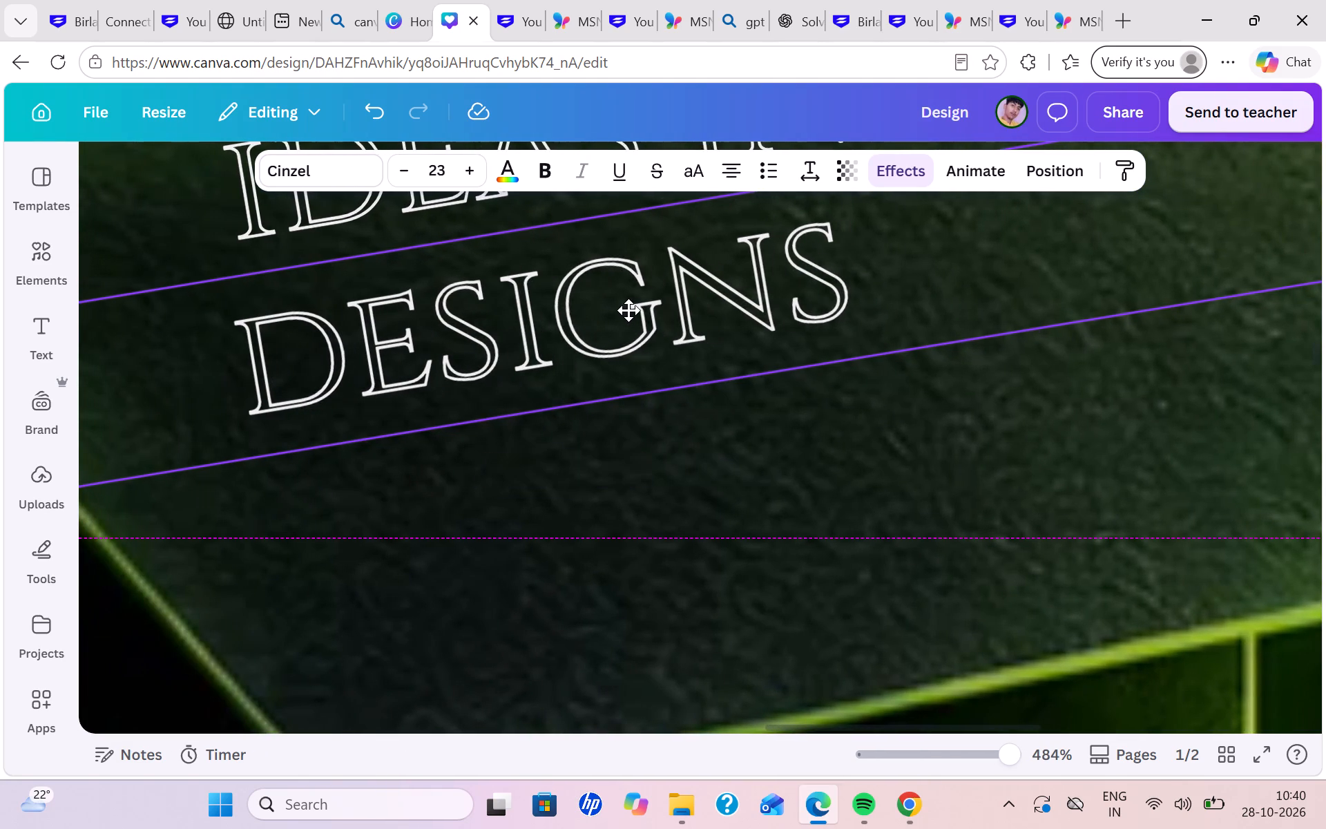
{"action": "left_click_drag", "start_coordinate": [628, 310], "coordinate": [631, 307]}
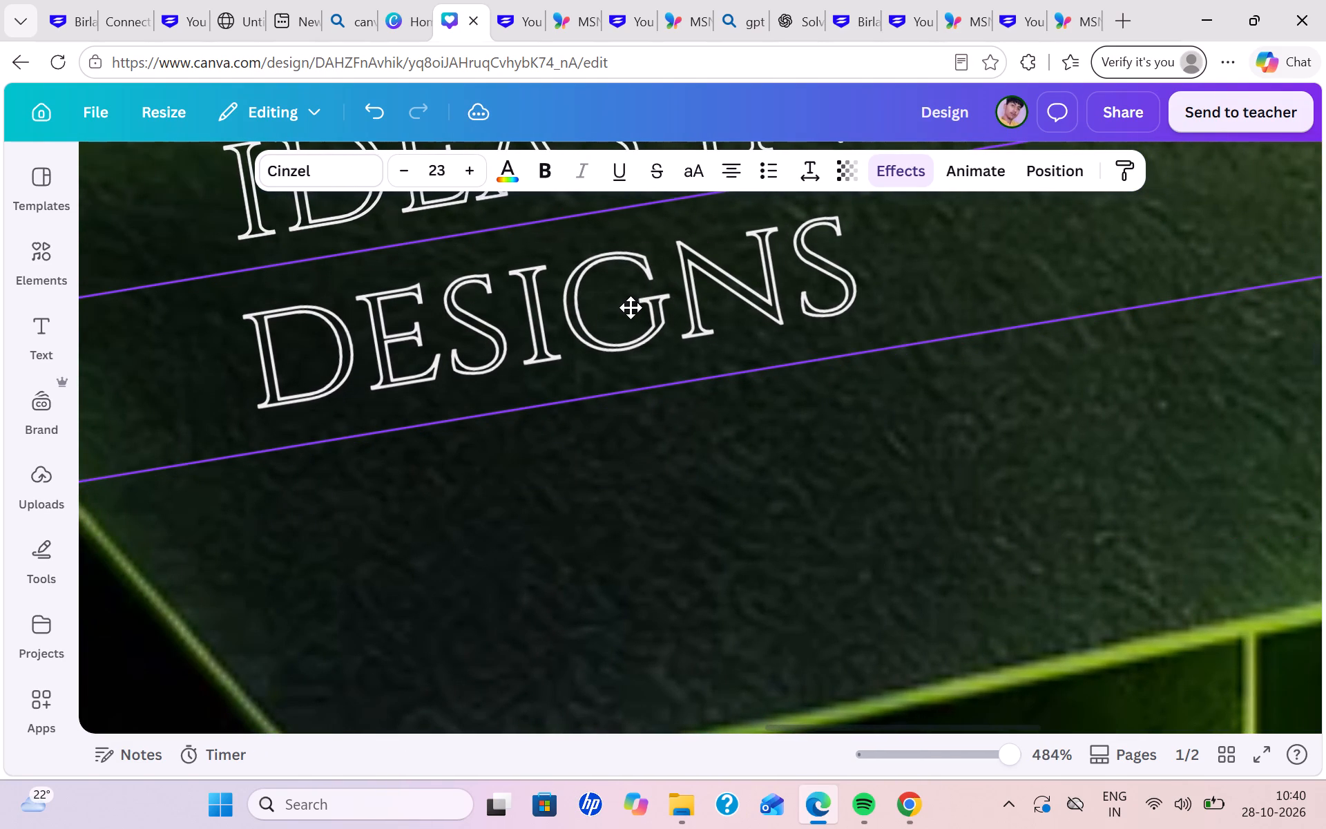
{"action": "left_click_drag", "start_coordinate": [631, 307], "coordinate": [632, 307]}
{"action": "left_click_drag", "start_coordinate": [632, 307], "coordinate": [638, 306]}
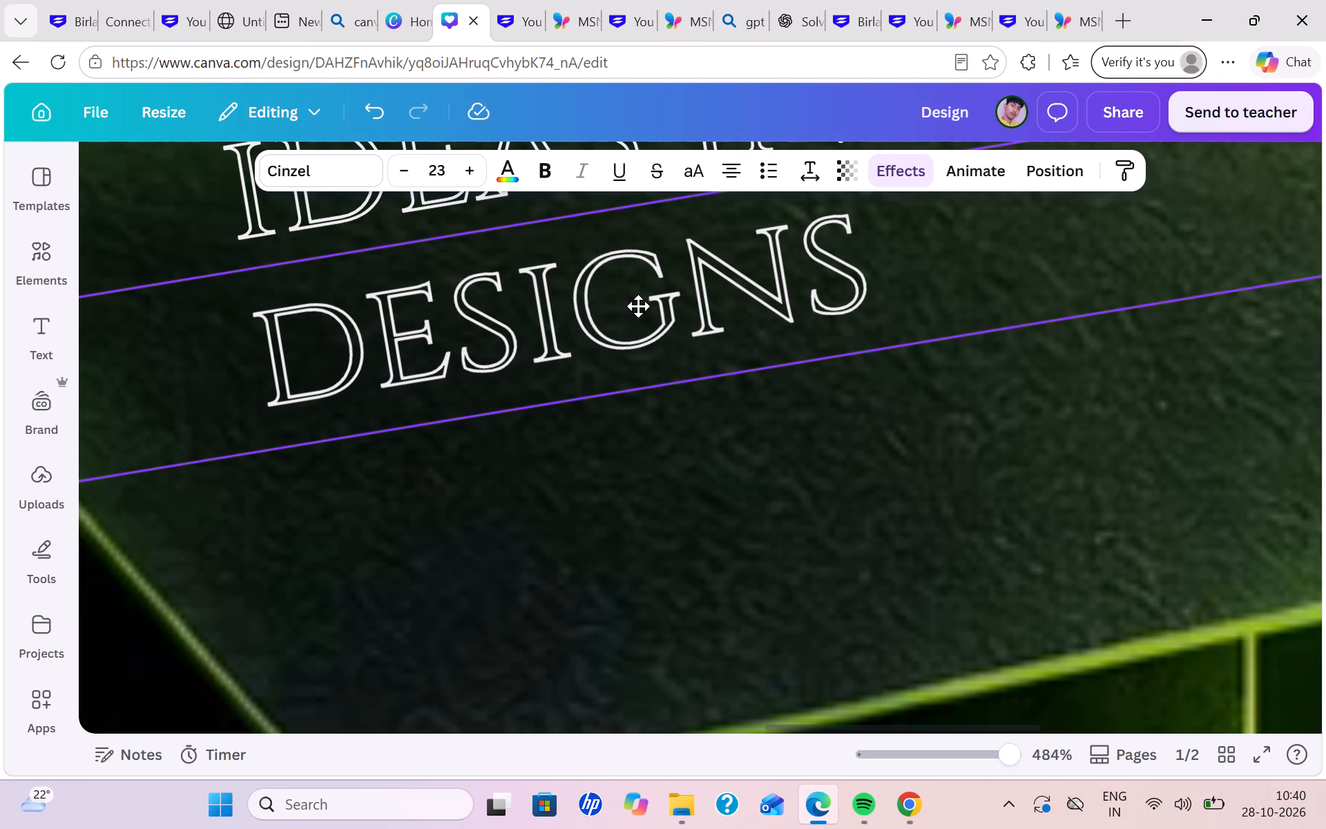
{"action": "left_click_drag", "start_coordinate": [638, 306], "coordinate": [635, 307]}
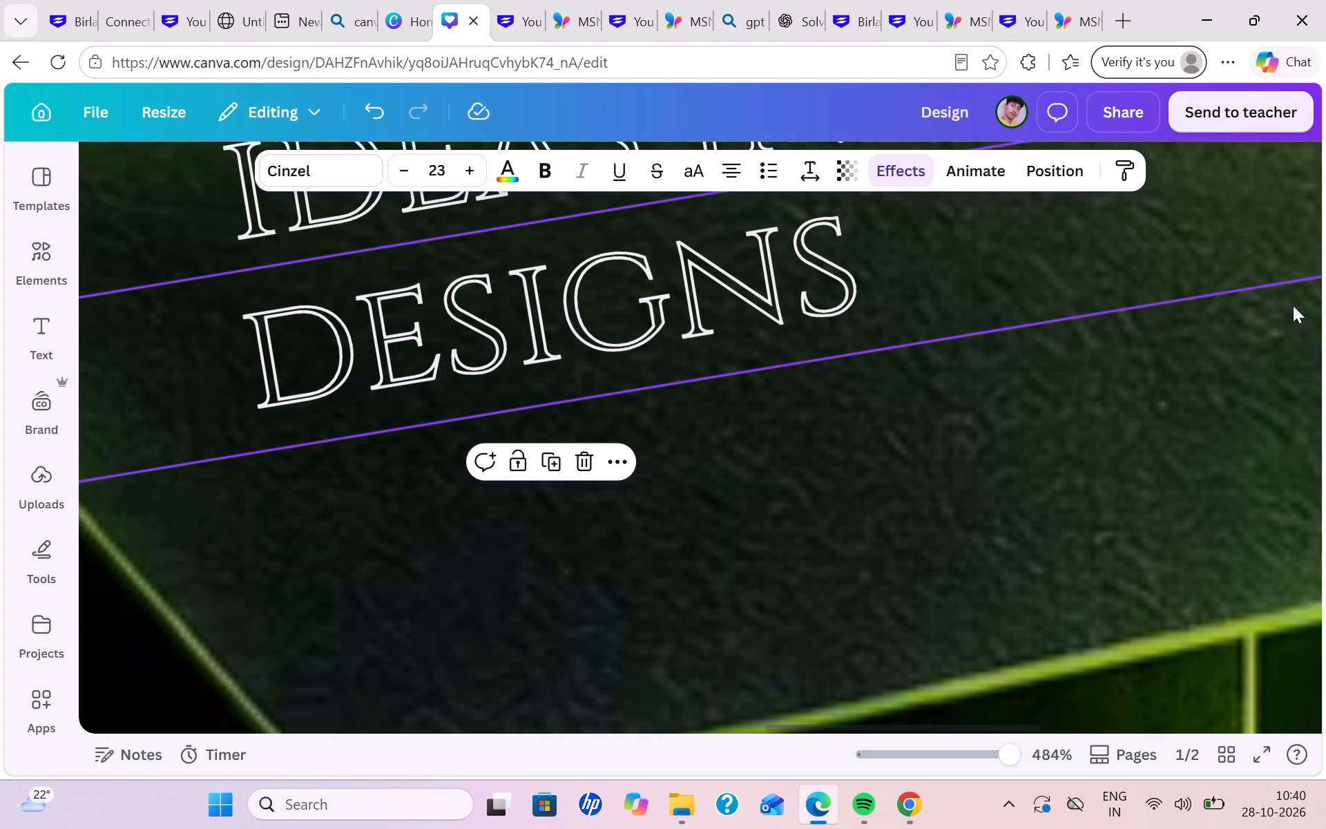
{"action": "left_click", "coordinate": [1293, 305]}
{"action": "left_click", "coordinate": [1253, 363]}
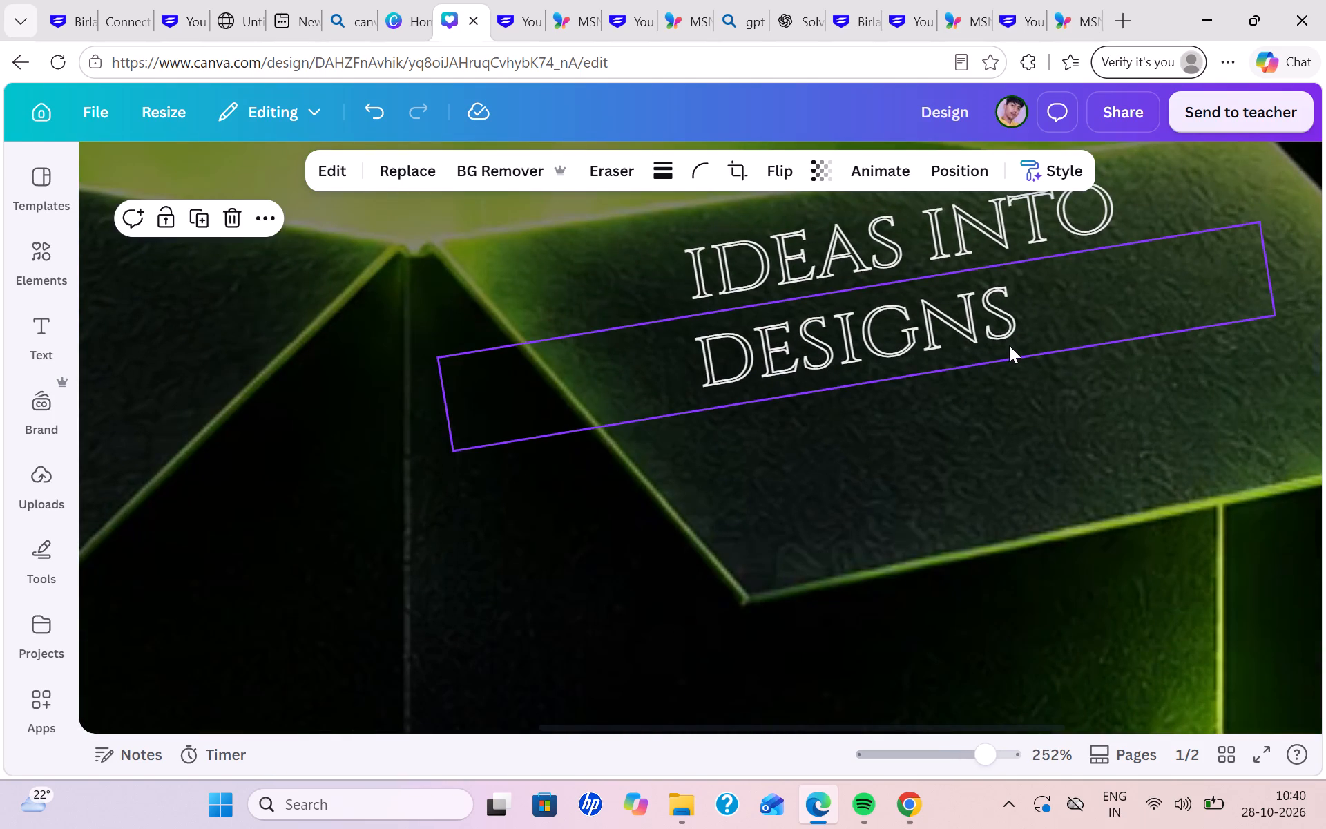
{"action": "left_click_drag", "start_coordinate": [1009, 345], "coordinate": [1019, 343]}
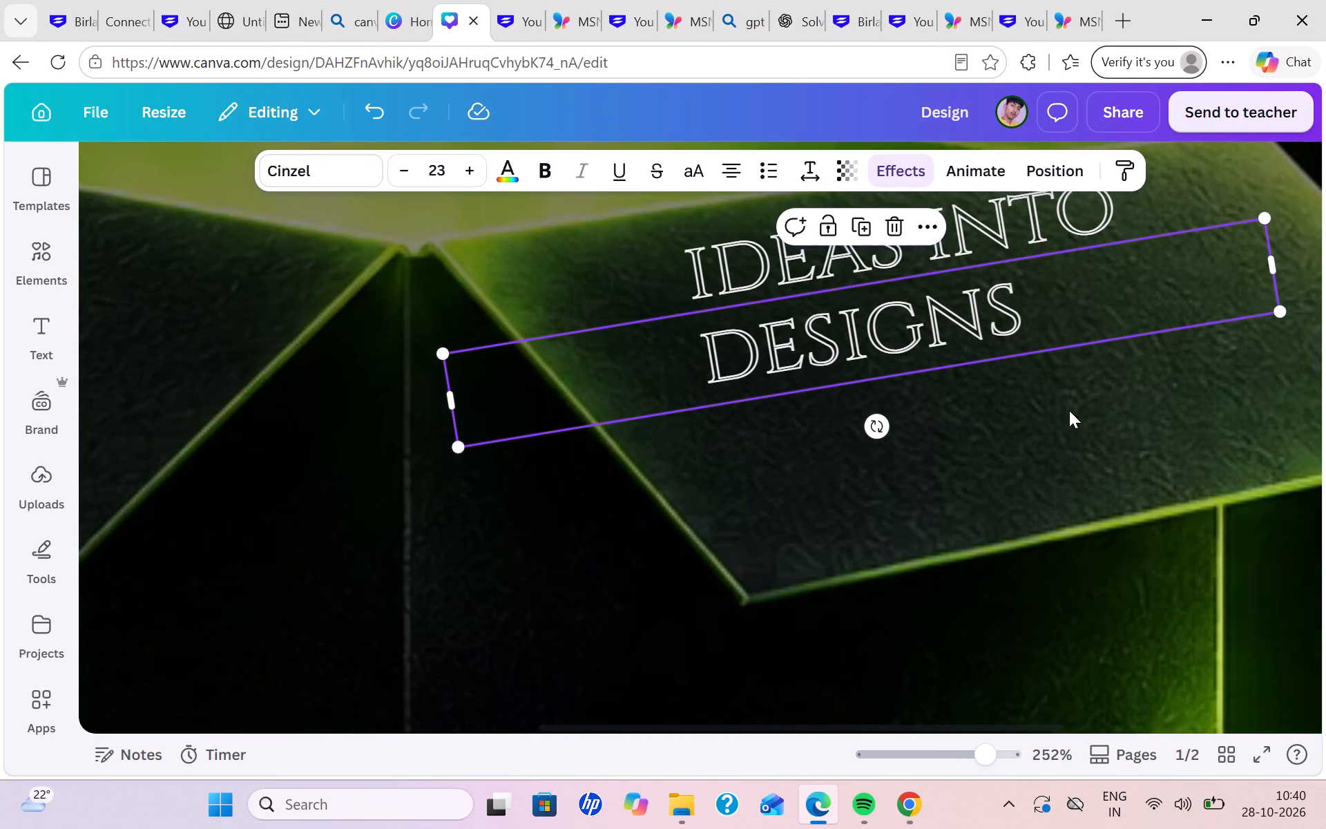
{"action": "left_click", "coordinate": [1069, 410]}
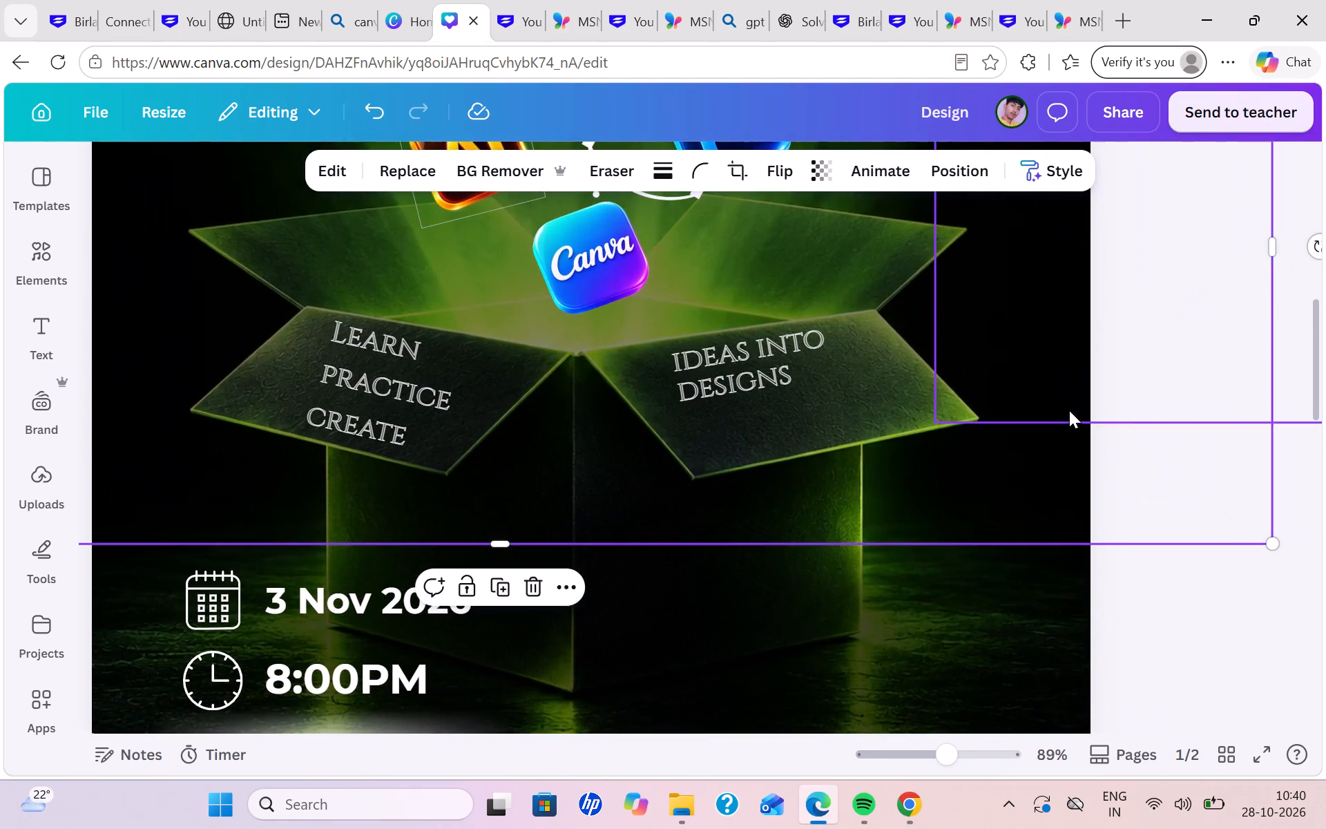
Lower "designs" slightly to widen the gap below "ideas into", keeping the left edges of the two lines roughly aligned.
{"action": "scroll", "coordinate": [1069, 410], "scroll_direction": "right", "scroll_amount": 1}
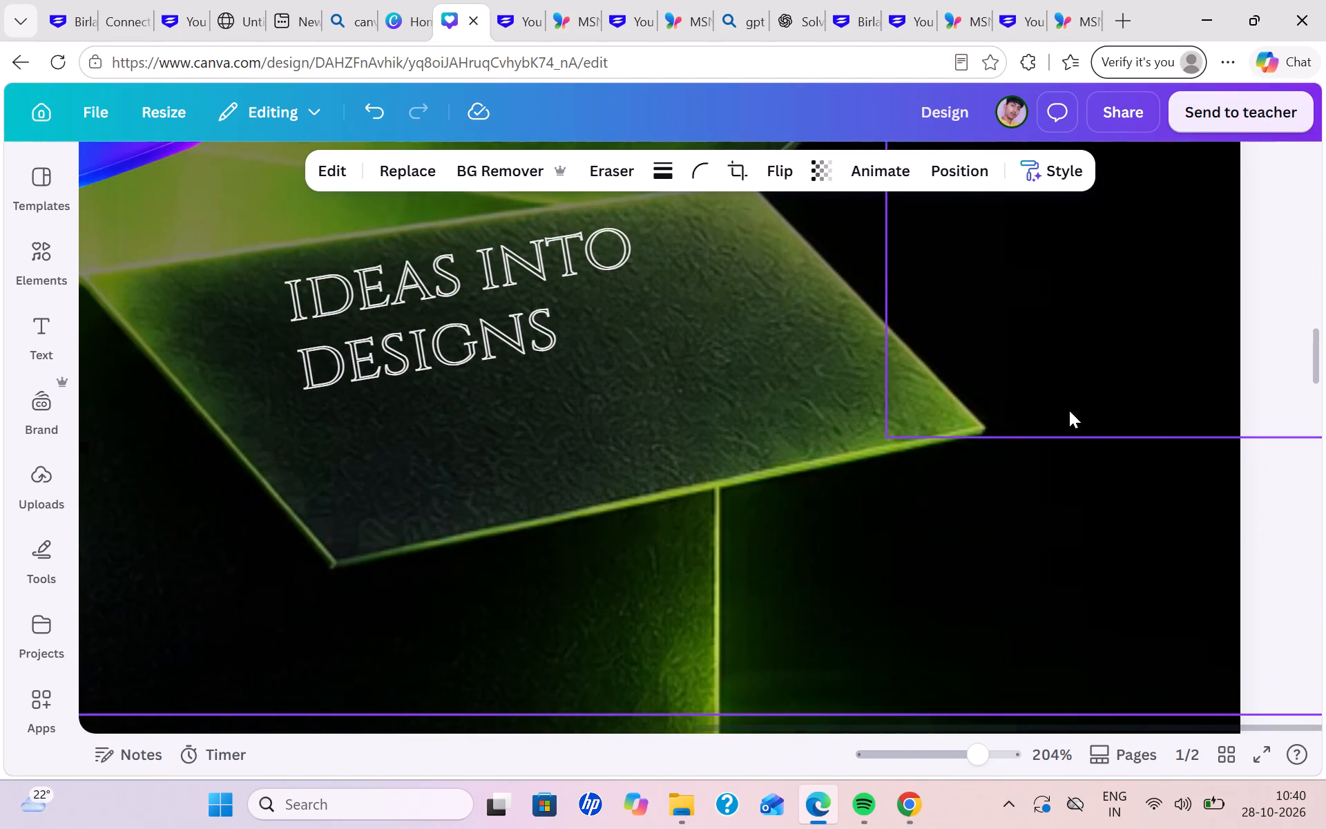
{"action": "scroll", "coordinate": [1069, 410], "scroll_direction": "right", "scroll_amount": 1}
{"action": "left_click_drag", "start_coordinate": [577, 333], "coordinate": [582, 337]}
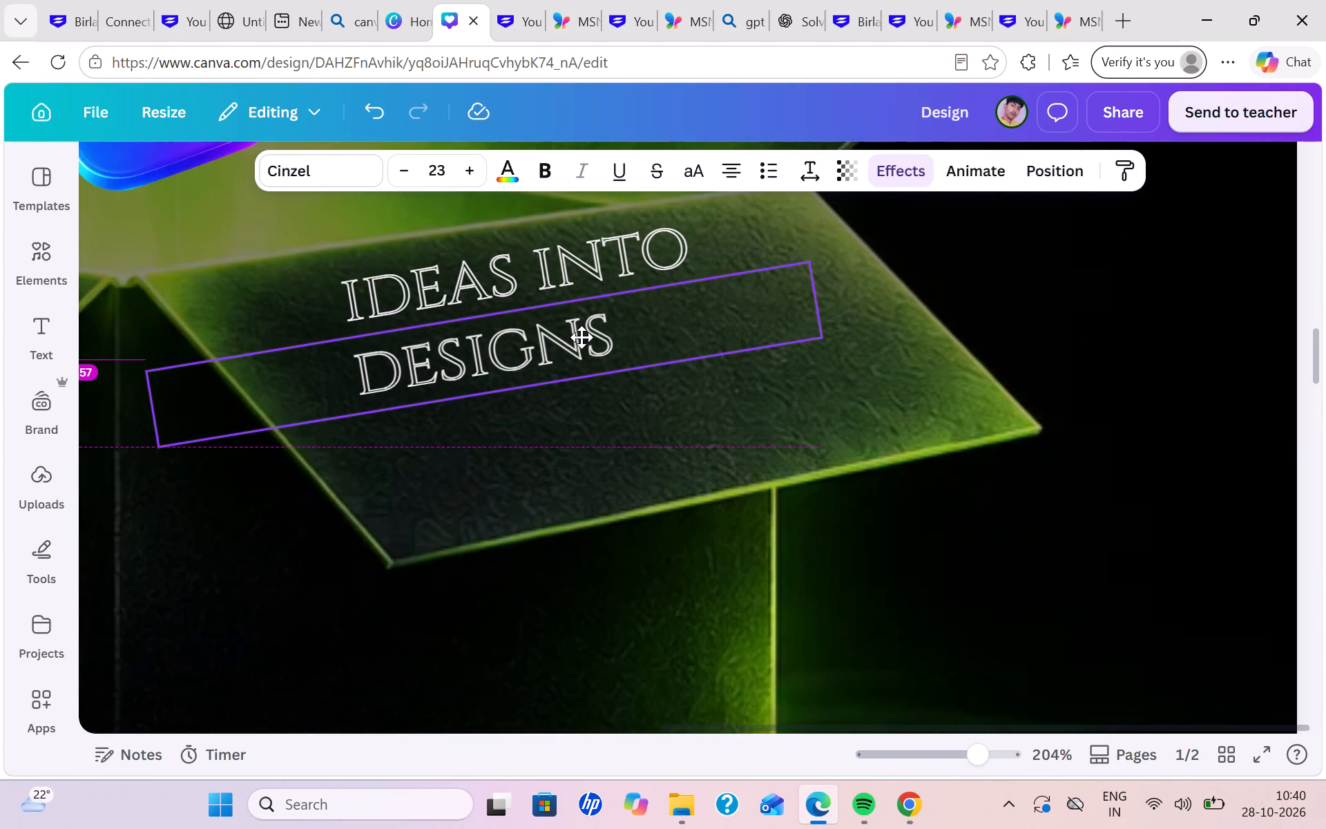
{"action": "left_click_drag", "start_coordinate": [582, 337], "coordinate": [581, 343]}
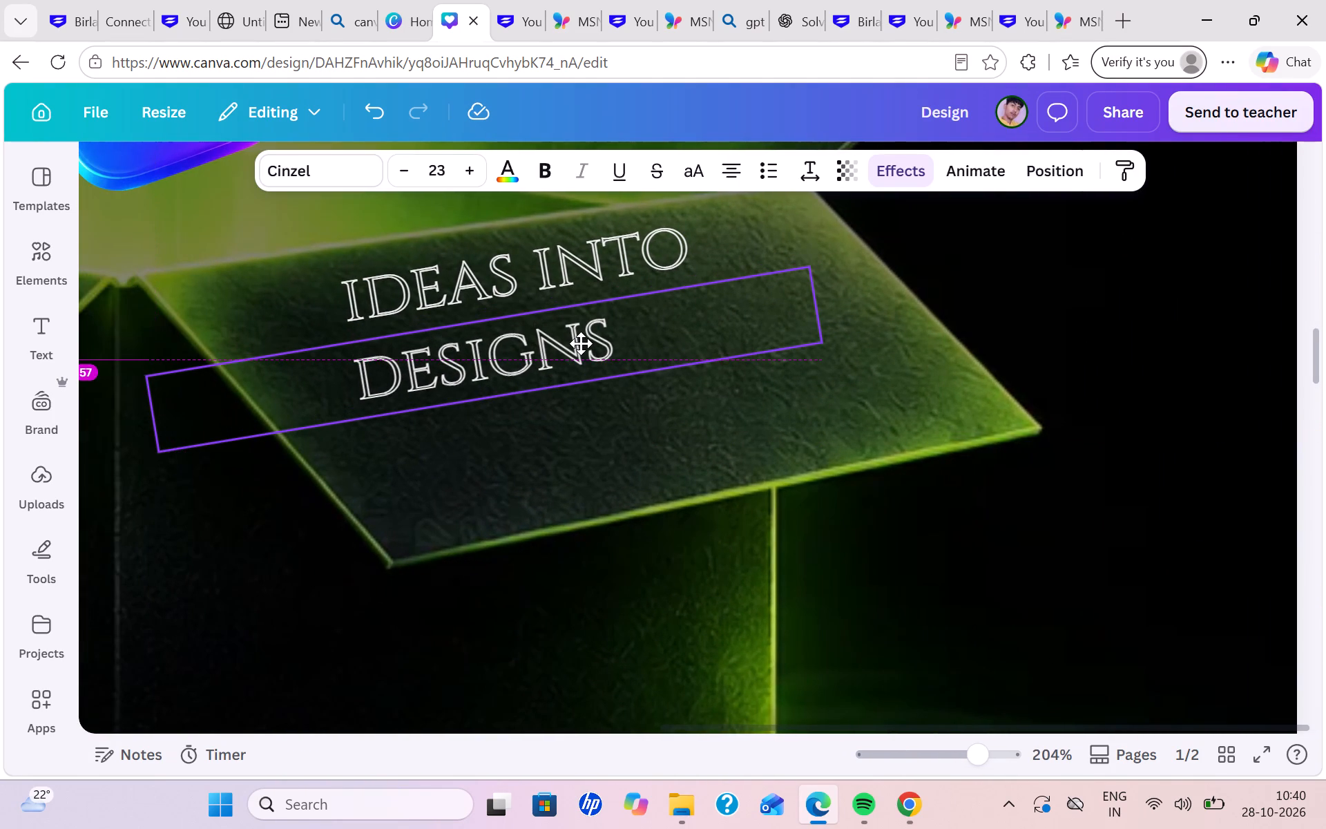
{"action": "left_click_drag", "start_coordinate": [581, 343], "coordinate": [584, 345]}
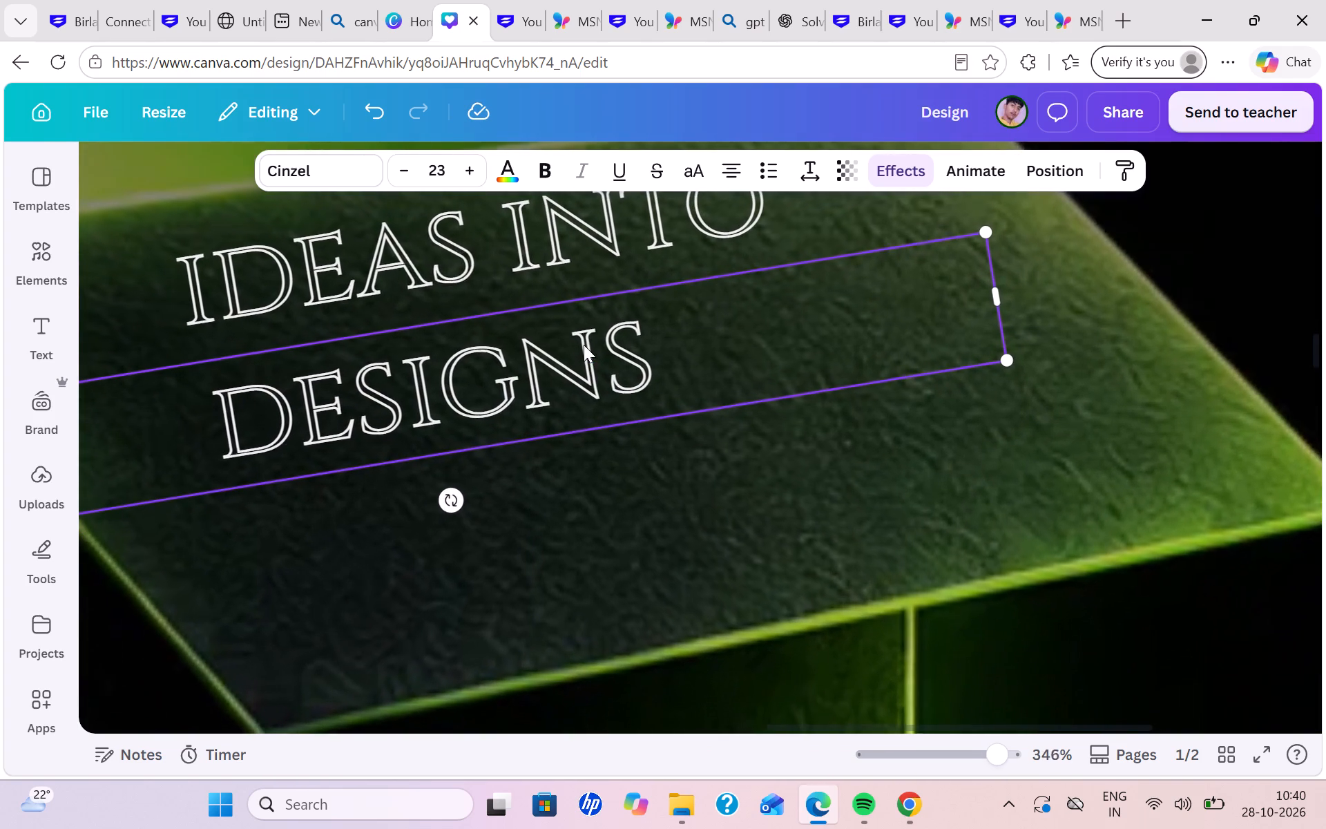
{"action": "left_click_drag", "start_coordinate": [738, 330], "coordinate": [724, 339]}
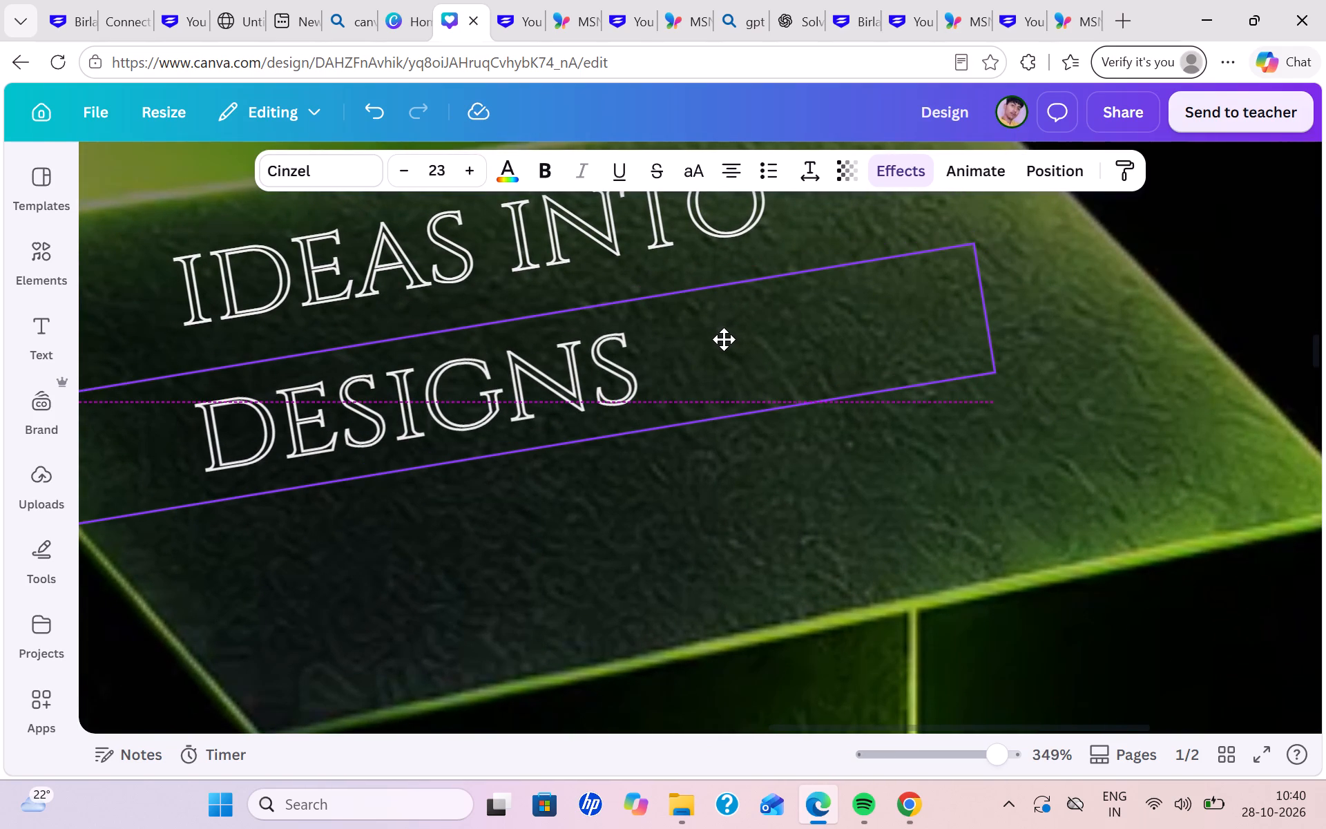
{"action": "left_click_drag", "start_coordinate": [724, 339], "coordinate": [722, 338]}
{"action": "left_click_drag", "start_coordinate": [722, 338], "coordinate": [722, 337]}
{"action": "left_click", "coordinate": [1132, 288]}
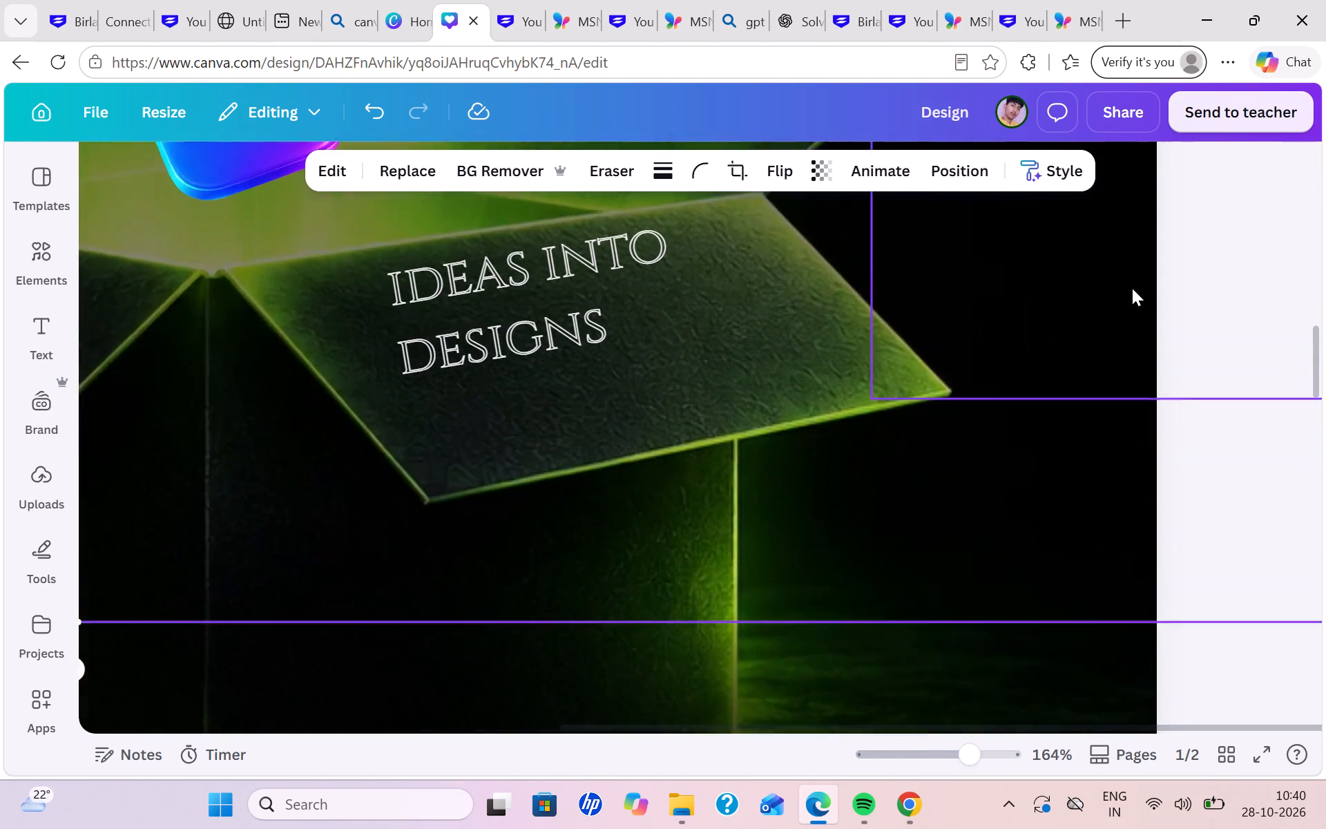
Rotate "designs" very slightly to flatten its slope, and nudge it up a little beneath "ideas into".
{"action": "left_click", "coordinate": [609, 326]}
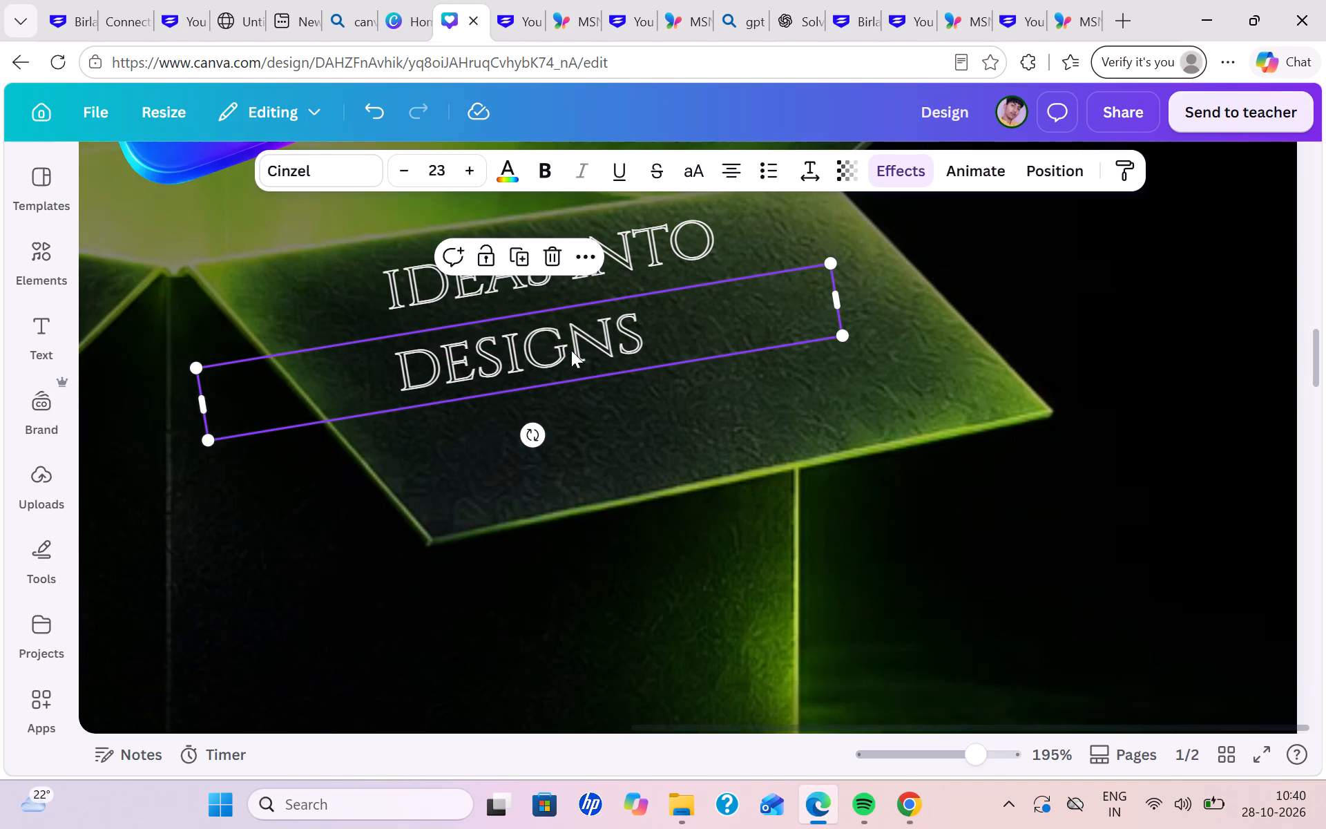
{"action": "left_click", "coordinate": [533, 432]}
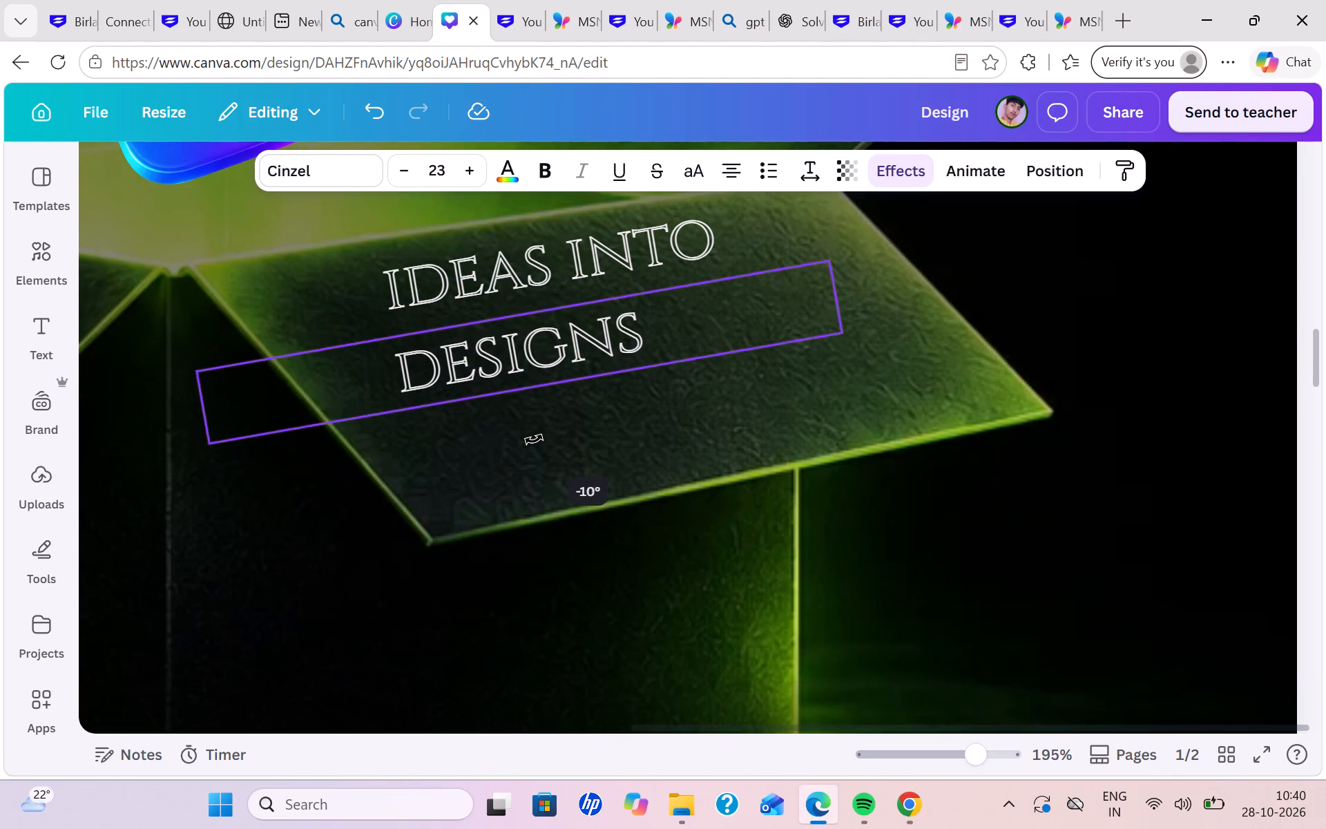
{"action": "left_click", "coordinate": [633, 421]}
{"action": "left_click", "coordinate": [640, 364]}
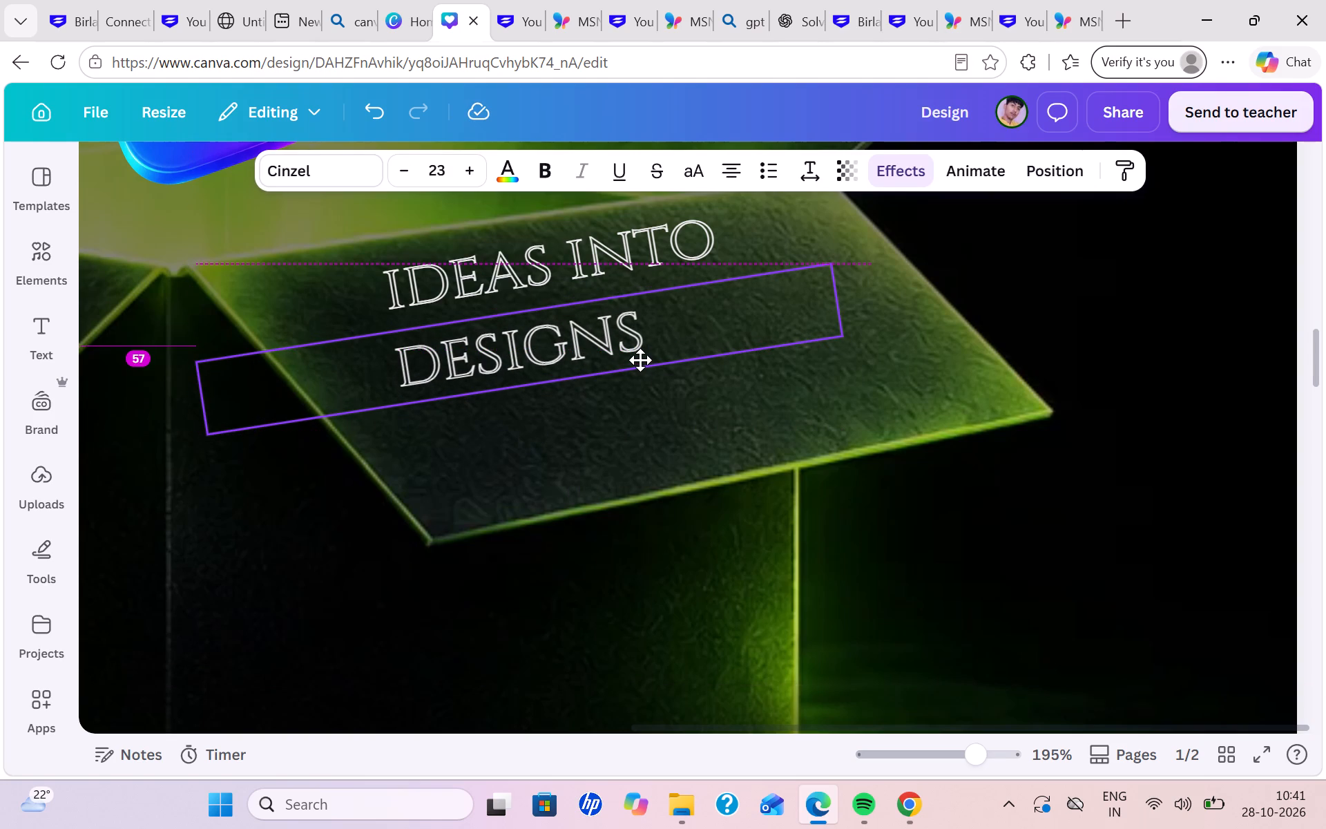
{"action": "left_click", "coordinate": [666, 393]}
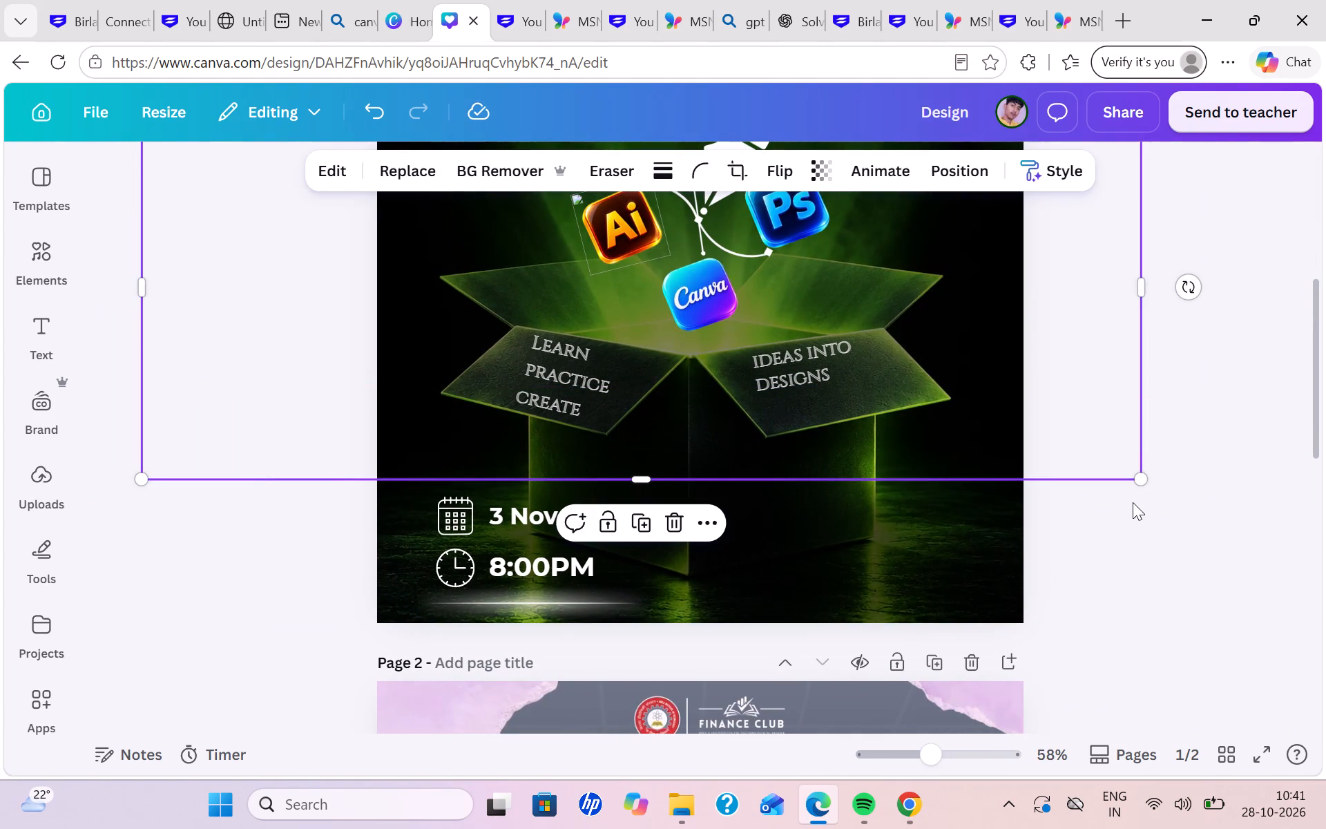
{"action": "left_click", "coordinate": [1134, 501]}
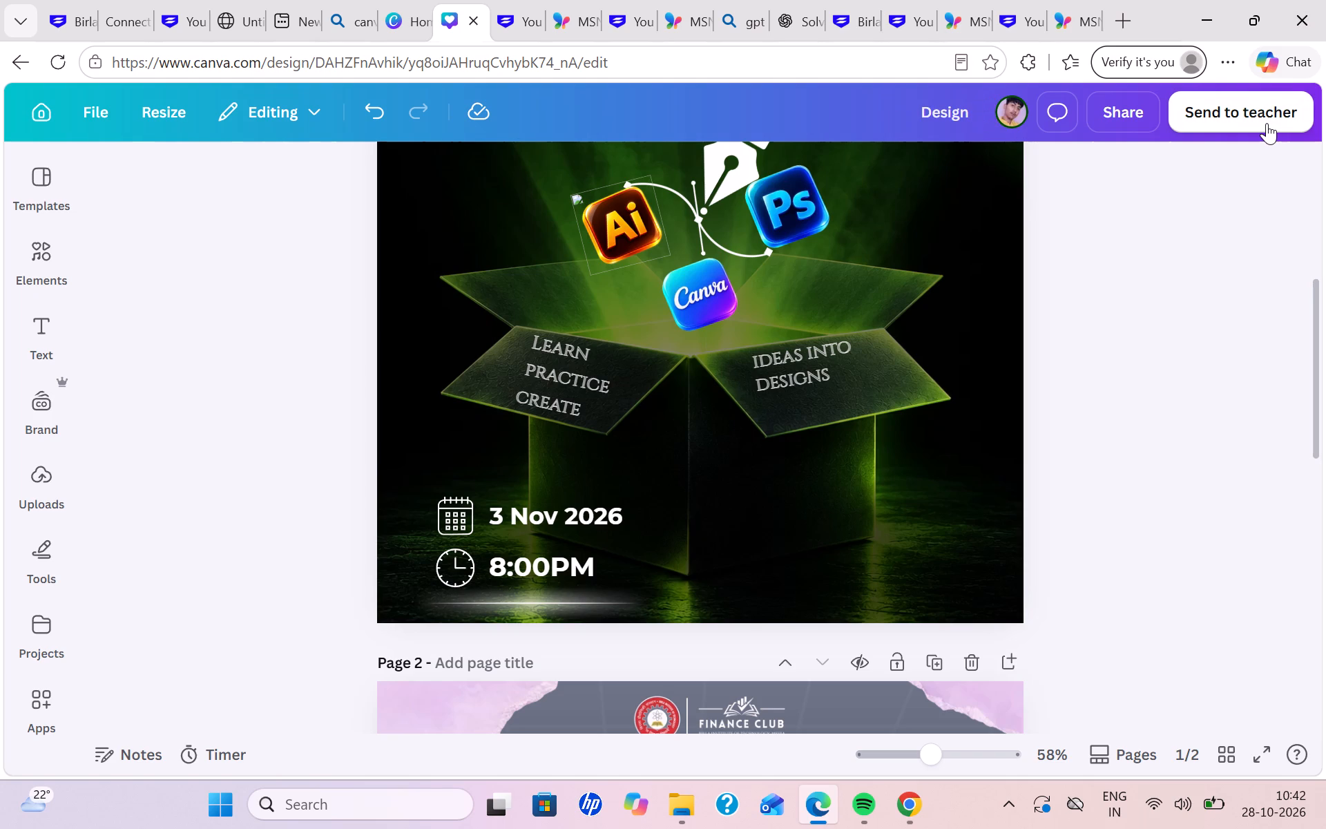
Look over both poster pages, from the page 1 heading through page 2 and back to the text on the box flaps.
{"action": "scroll", "coordinate": [1267, 123], "scroll_direction": "up", "scroll_amount": 1}
{"action": "scroll", "coordinate": [1236, 247], "scroll_direction": "up", "scroll_amount": 5}
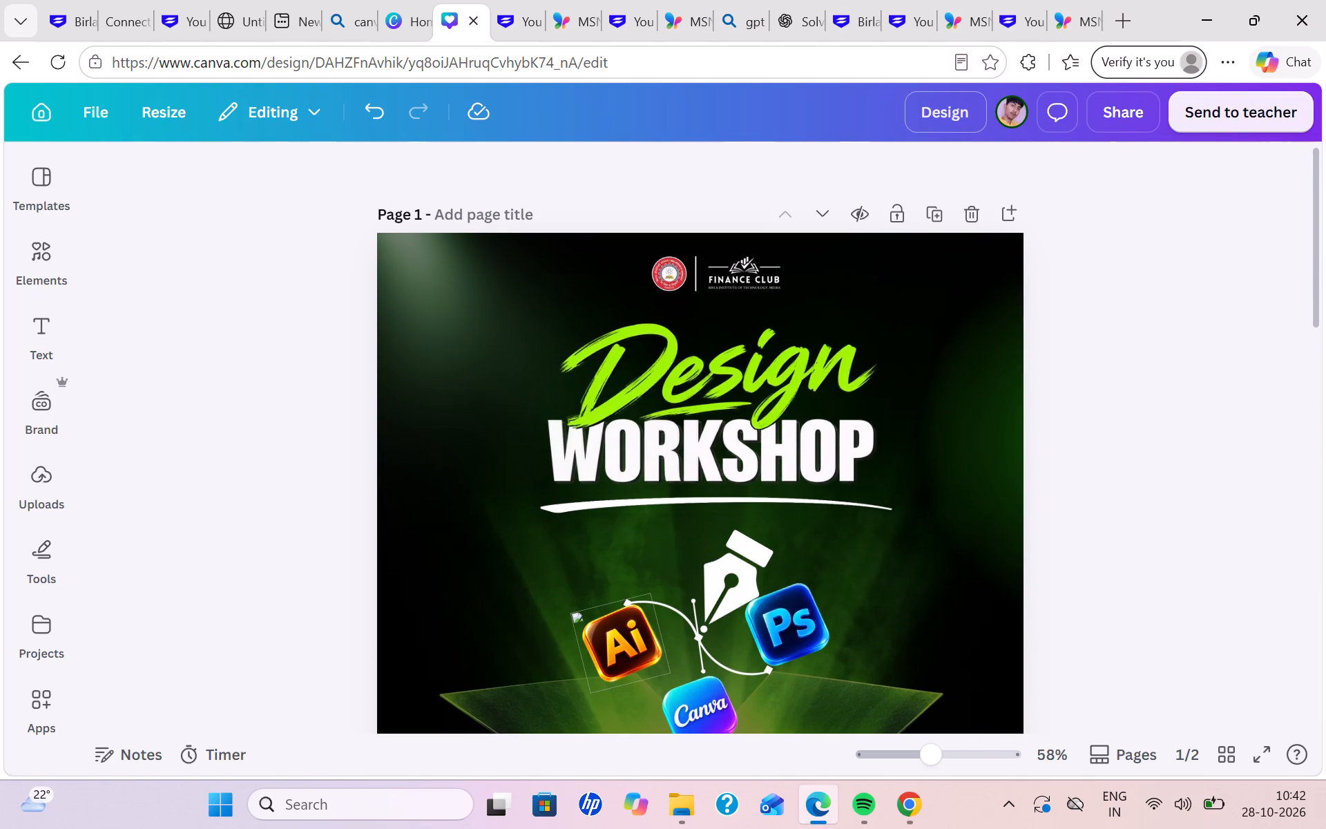
{"action": "left_click", "coordinate": [1002, 128]}
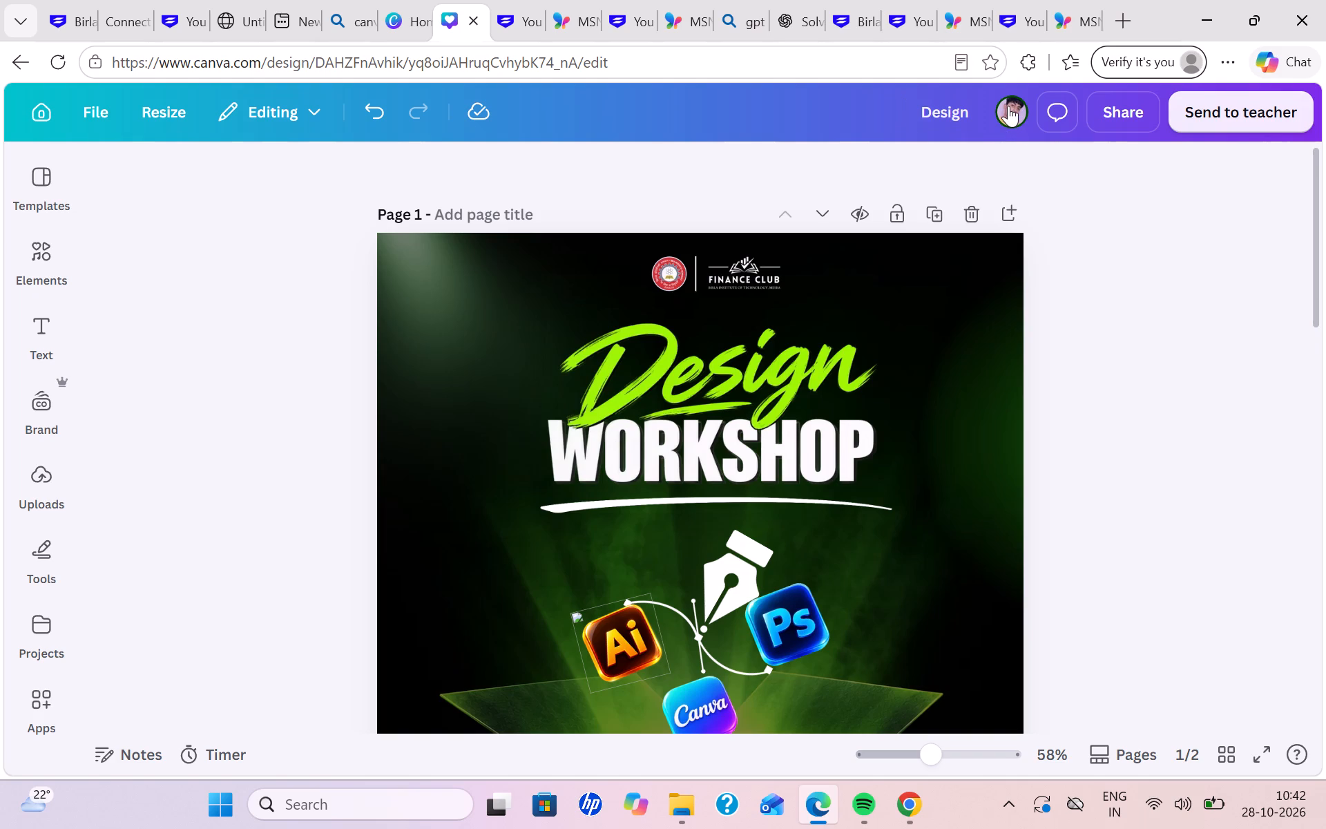
{"action": "left_click", "coordinate": [1008, 106]}
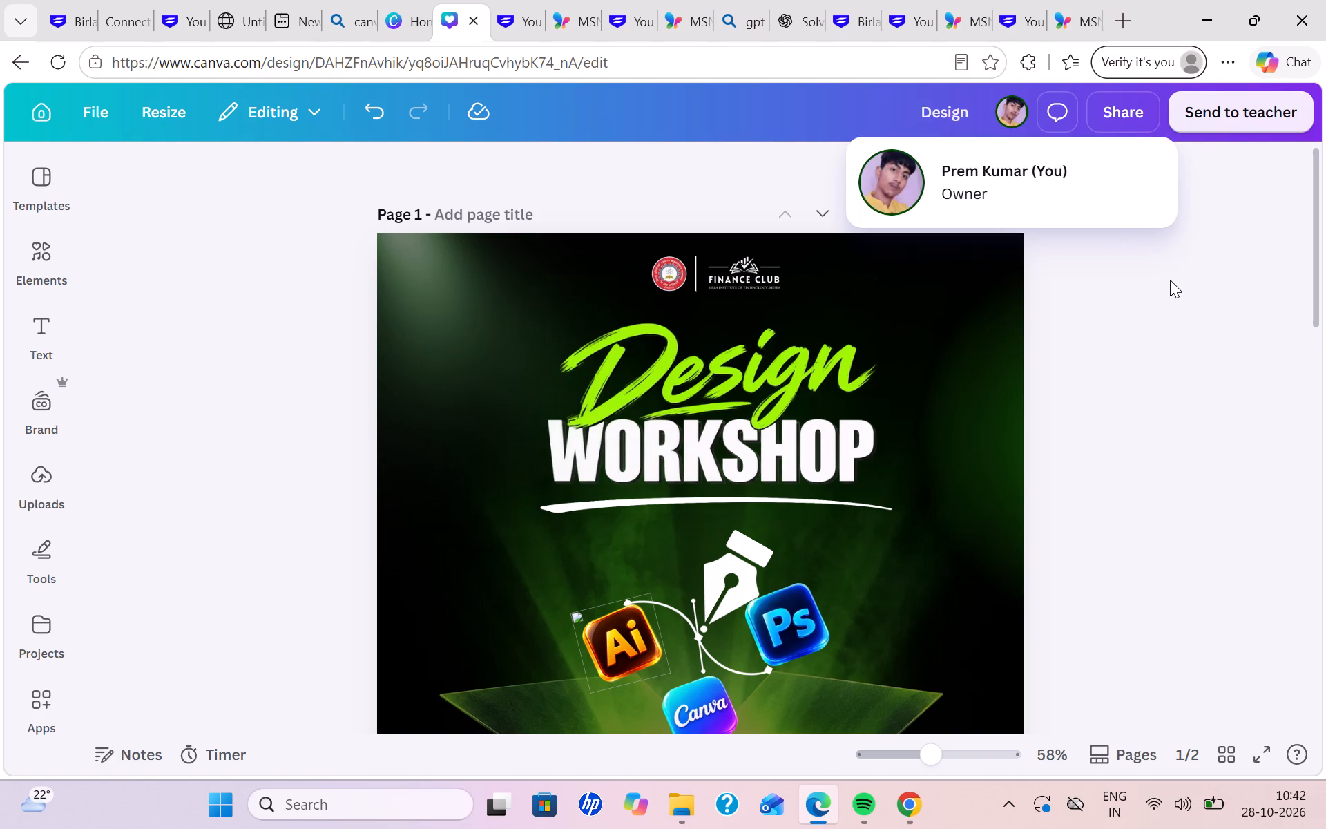
{"action": "left_click", "coordinate": [1170, 280]}
{"action": "scroll", "coordinate": [1170, 280], "scroll_direction": "down", "scroll_amount": 8}
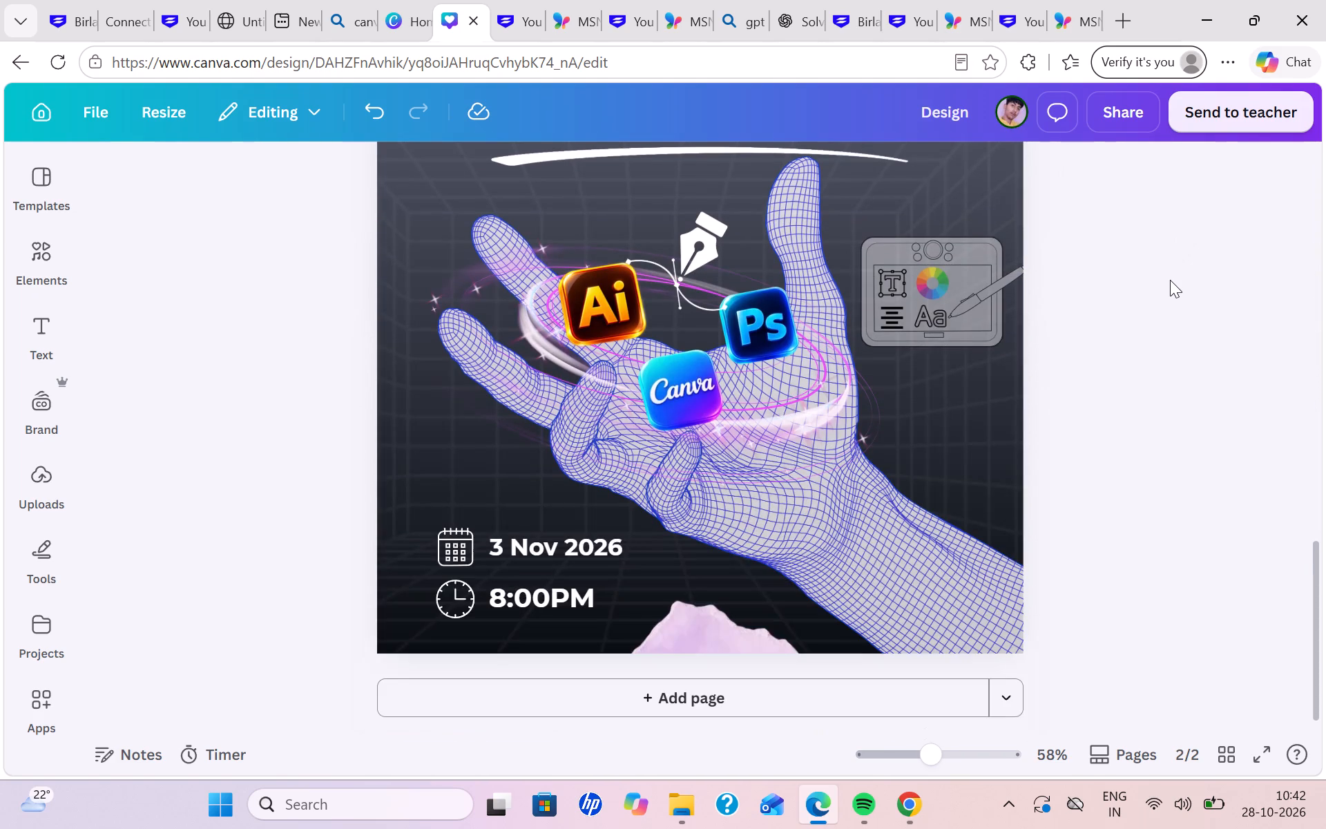
{"action": "scroll", "coordinate": [1170, 280], "scroll_direction": "up", "scroll_amount": 6}
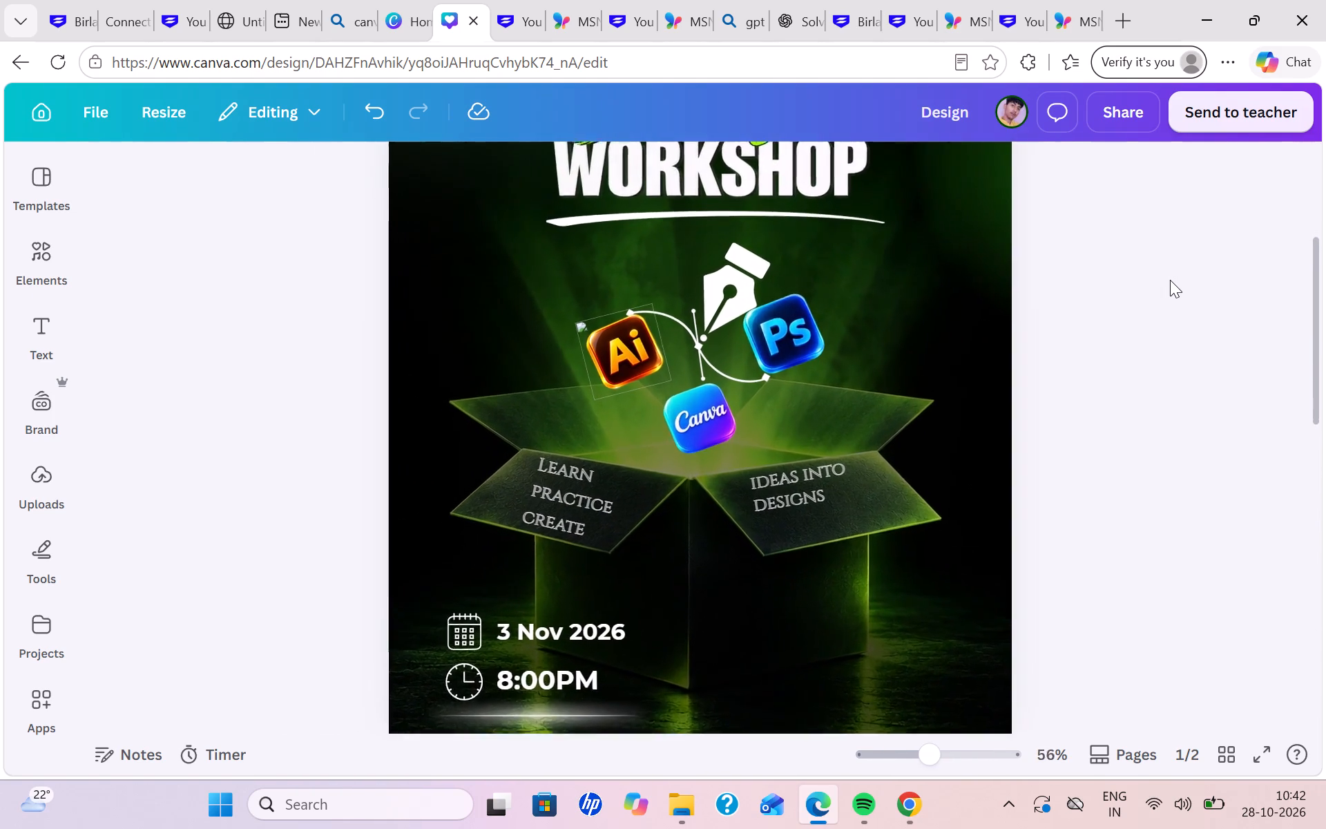
{"action": "scroll", "coordinate": [1170, 280], "scroll_direction": "down", "scroll_amount": 2}
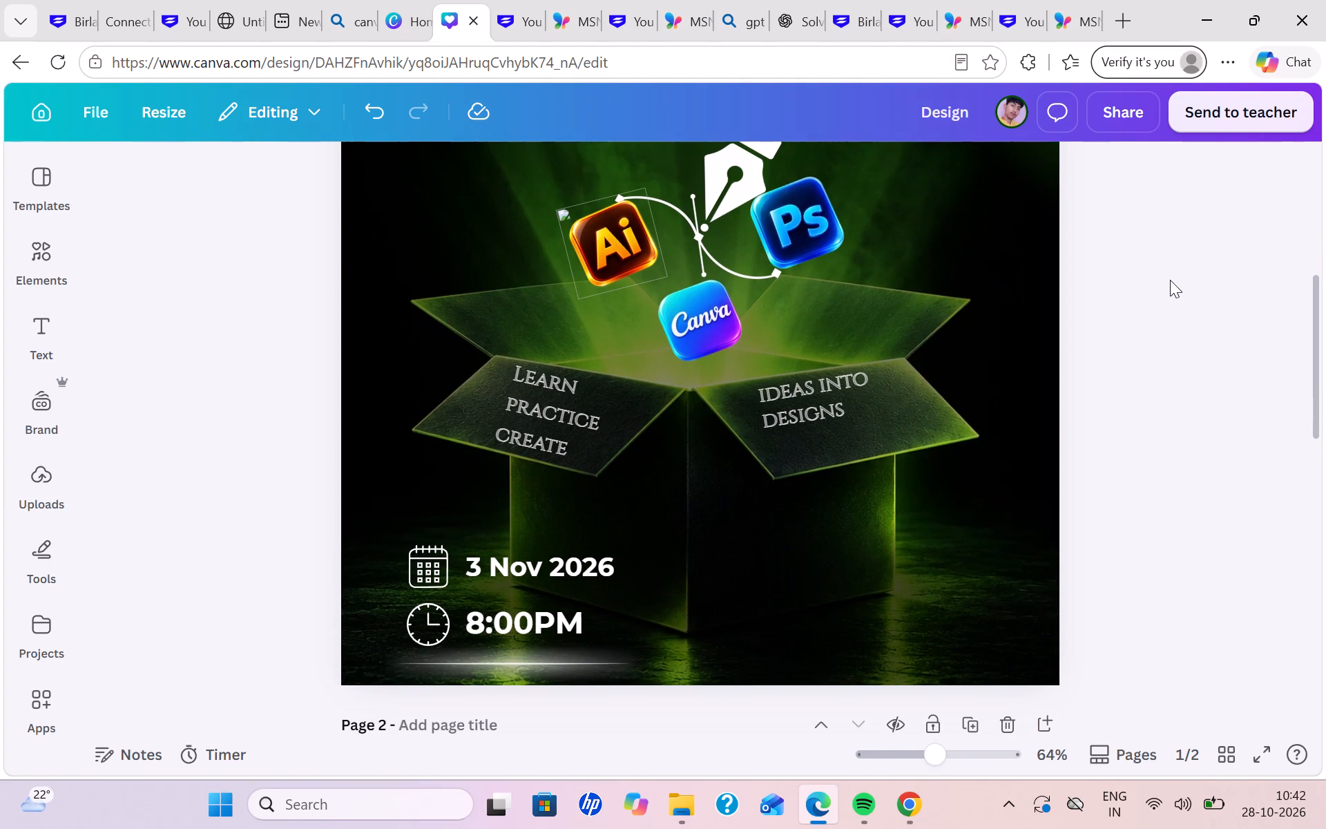
{"action": "scroll", "coordinate": [1170, 280], "scroll_direction": "down", "scroll_amount": 1}
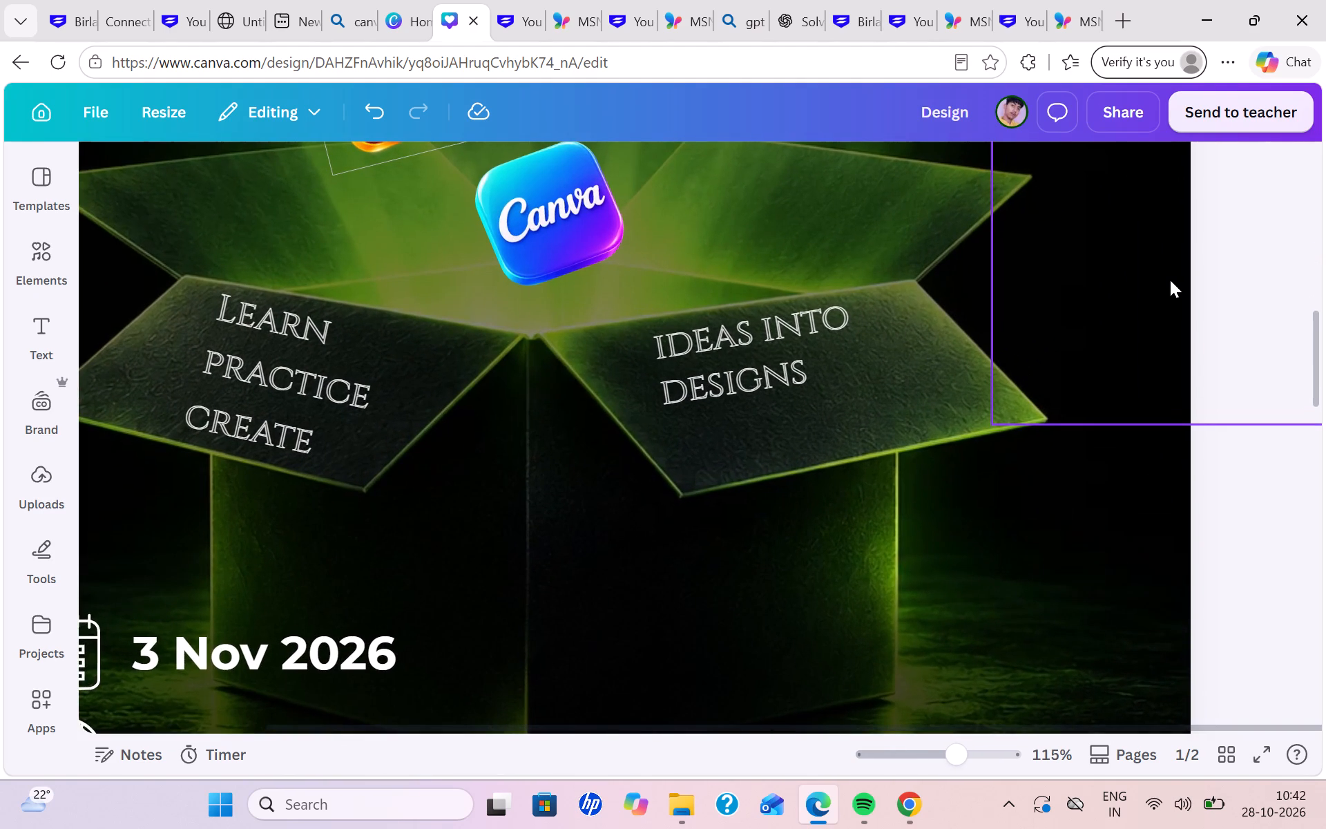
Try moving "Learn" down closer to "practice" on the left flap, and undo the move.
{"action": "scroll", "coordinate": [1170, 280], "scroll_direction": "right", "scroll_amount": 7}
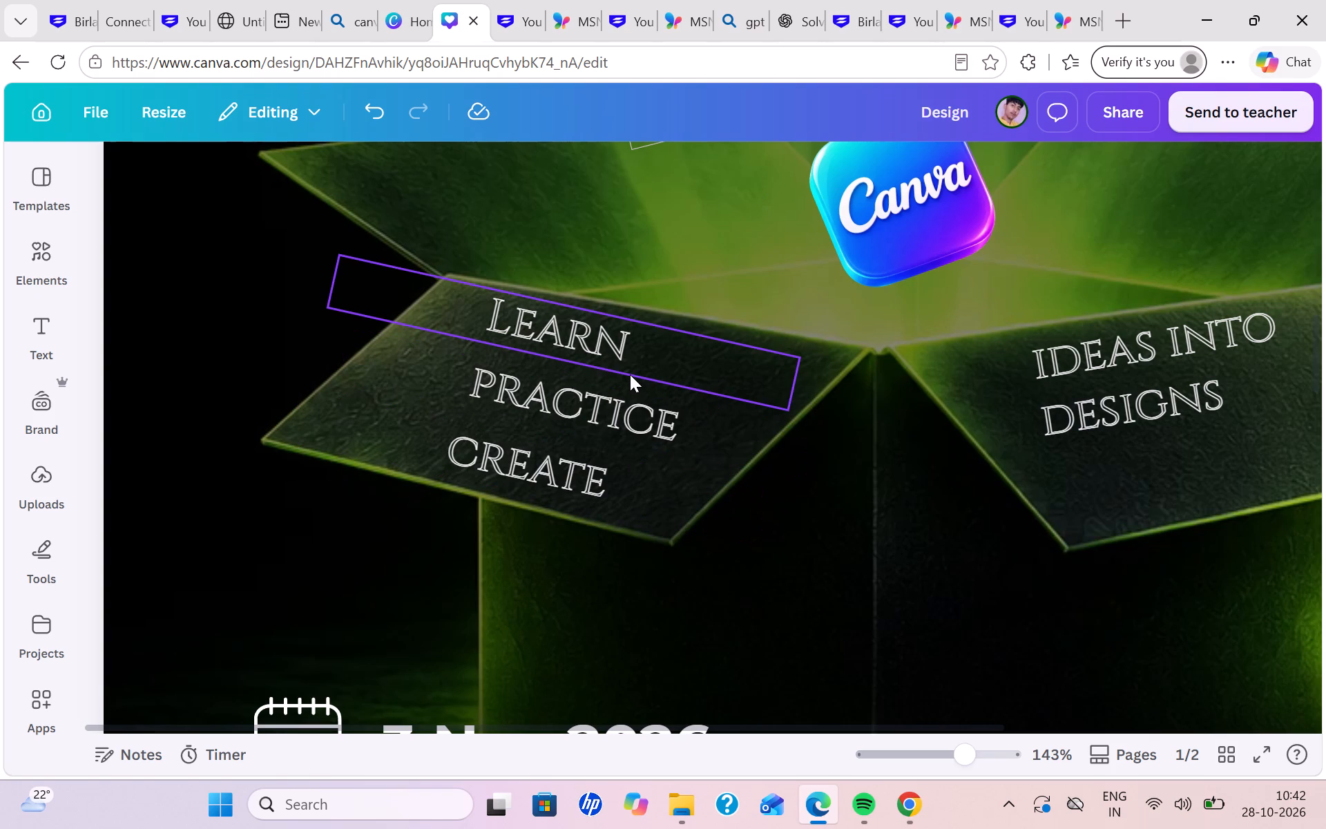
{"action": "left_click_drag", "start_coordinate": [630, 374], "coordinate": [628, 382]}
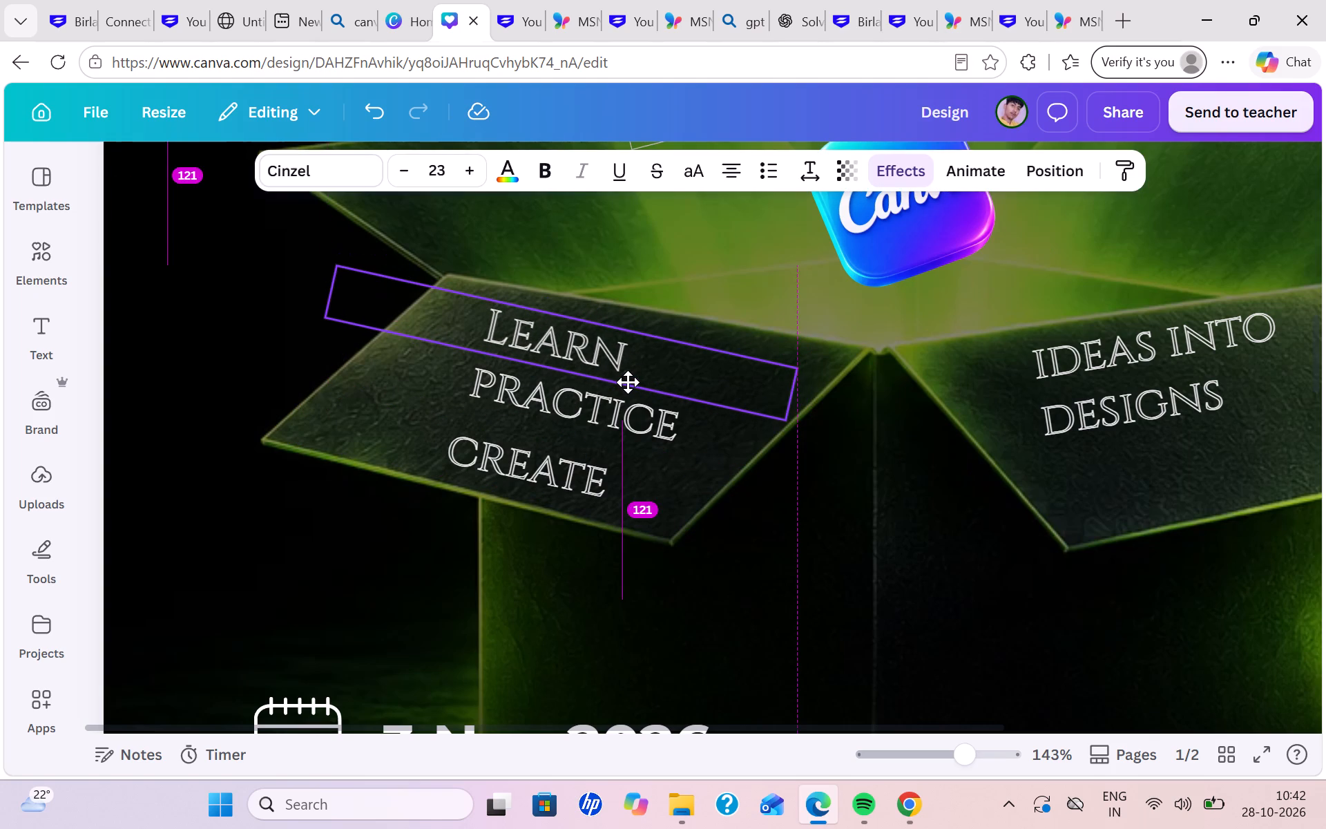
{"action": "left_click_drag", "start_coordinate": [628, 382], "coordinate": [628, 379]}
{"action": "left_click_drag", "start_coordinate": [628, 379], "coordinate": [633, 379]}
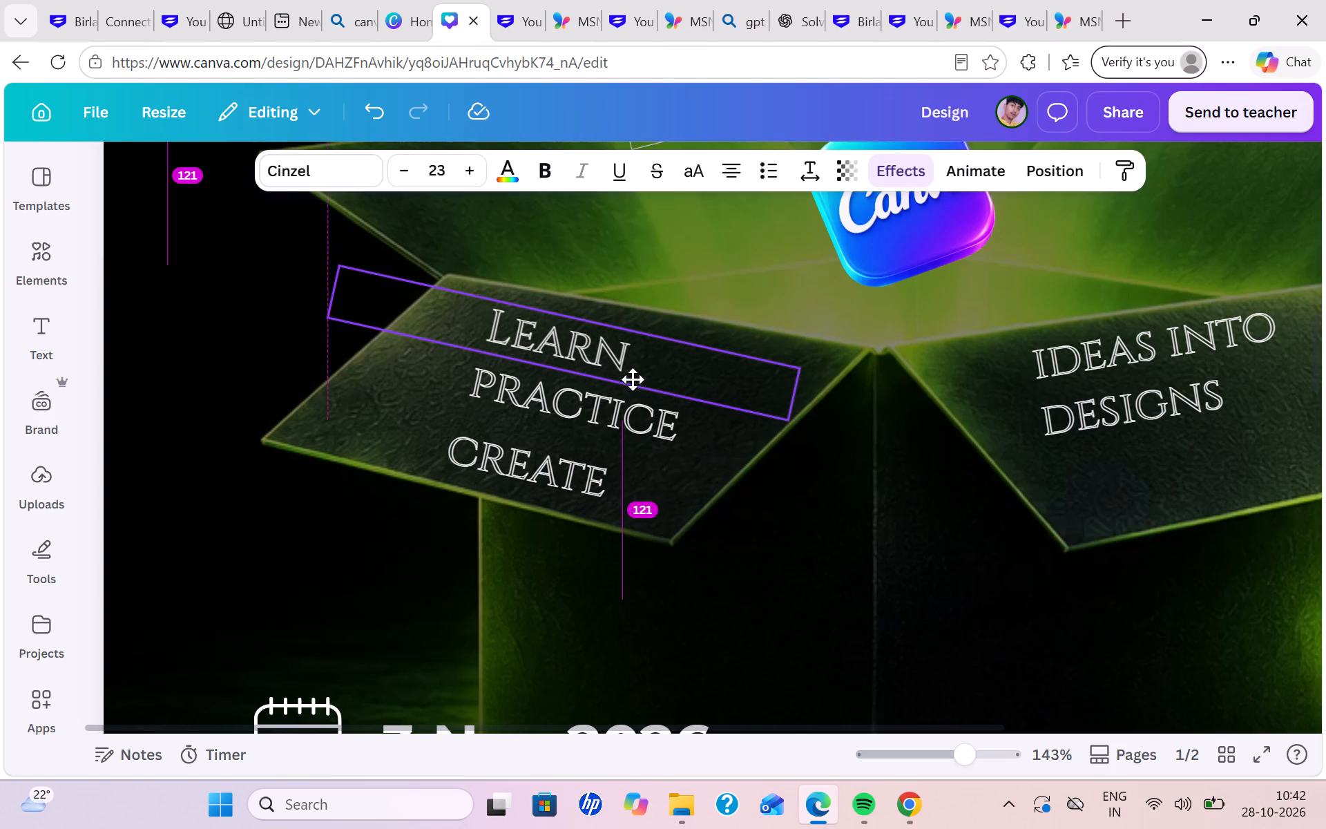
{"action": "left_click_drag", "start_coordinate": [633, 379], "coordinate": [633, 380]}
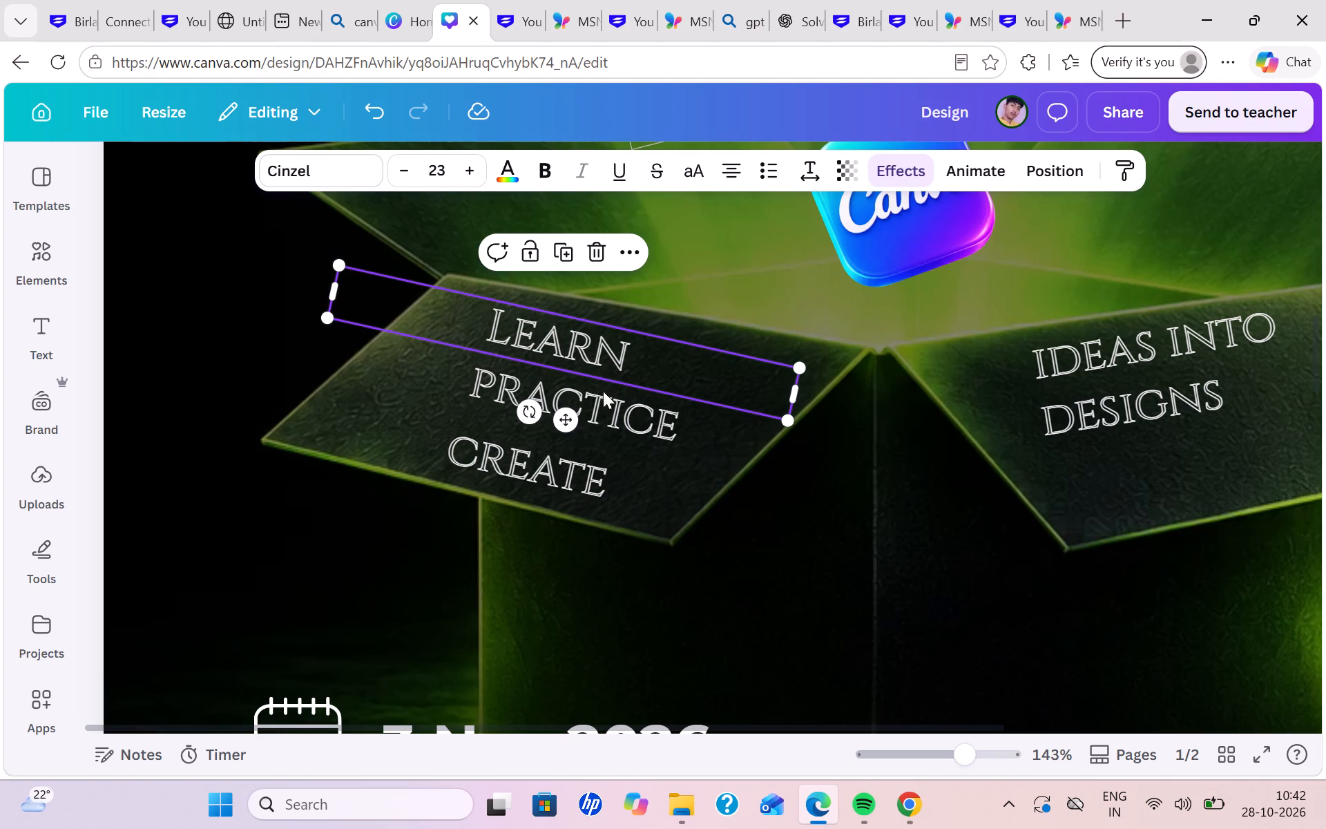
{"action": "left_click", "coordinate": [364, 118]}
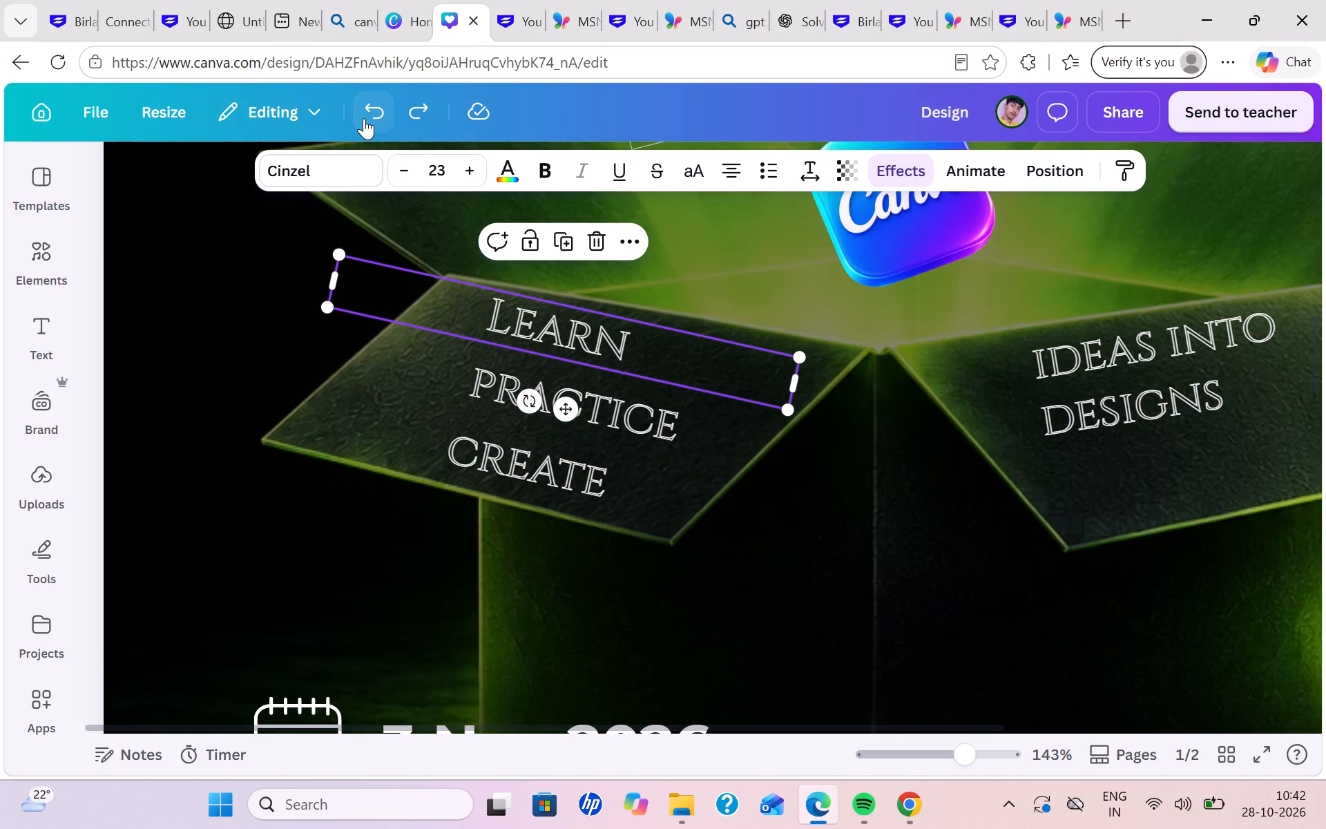
Nudge "create" slightly to the right beneath "practice" on the left flap.
{"action": "left_click", "coordinate": [77, 353]}
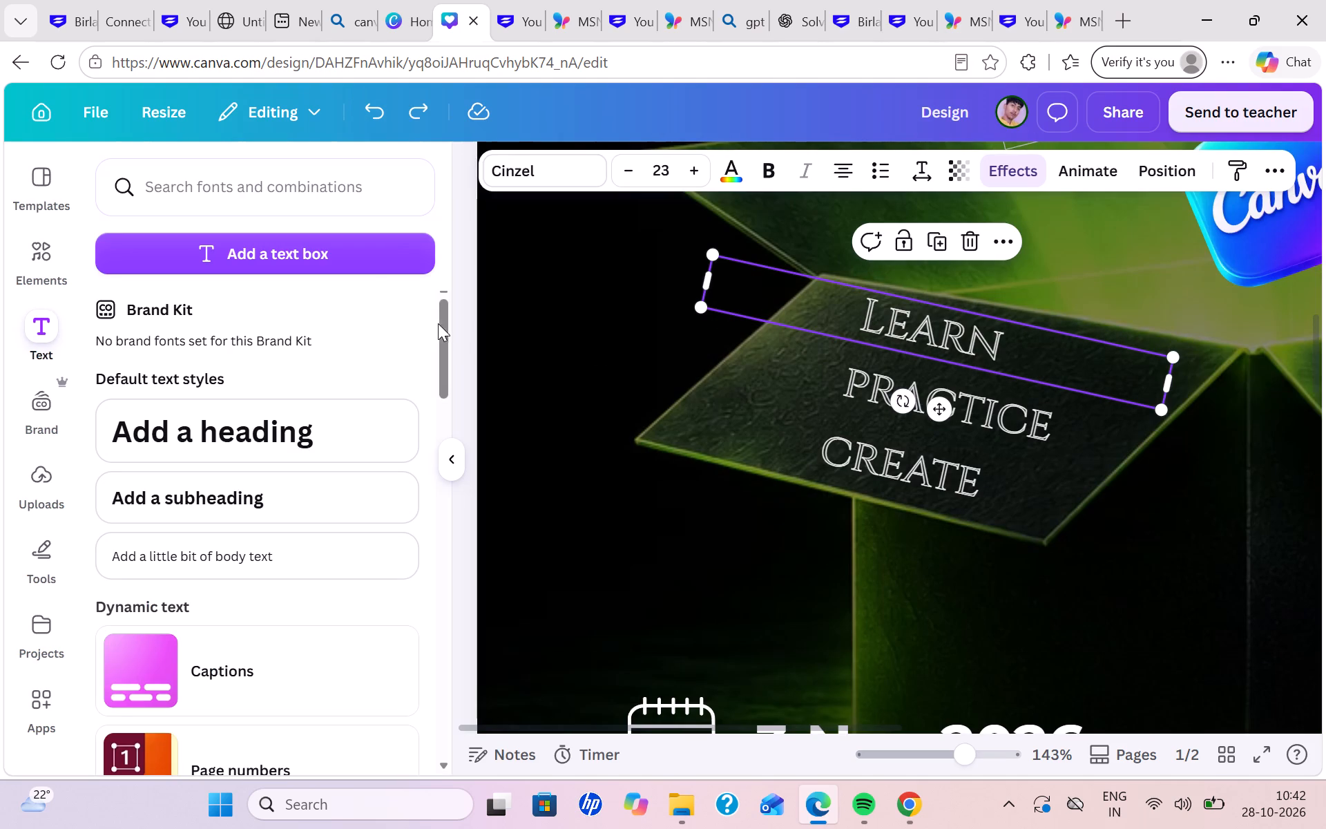
{"action": "left_click", "coordinate": [457, 327]}
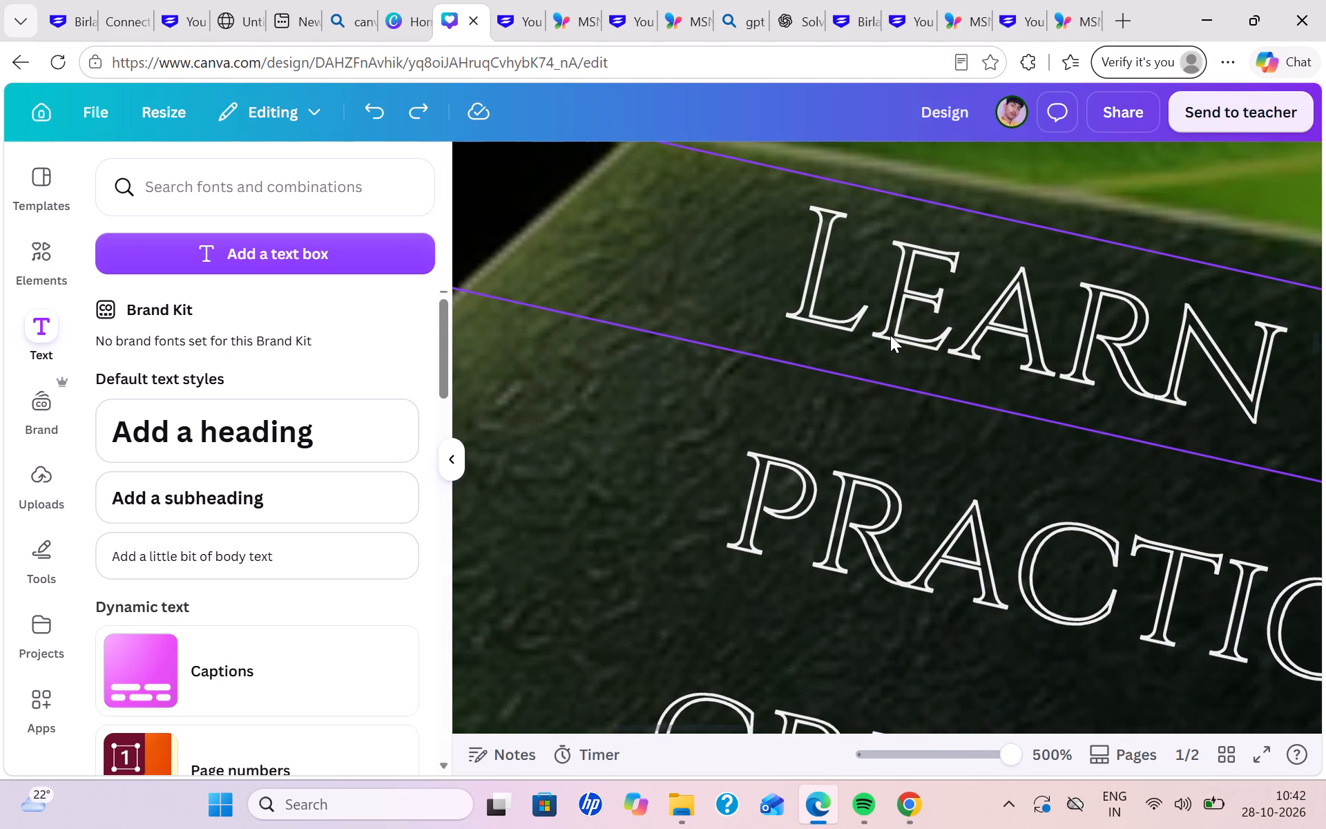
{"action": "scroll", "coordinate": [885, 495], "scroll_direction": "down", "scroll_amount": 1}
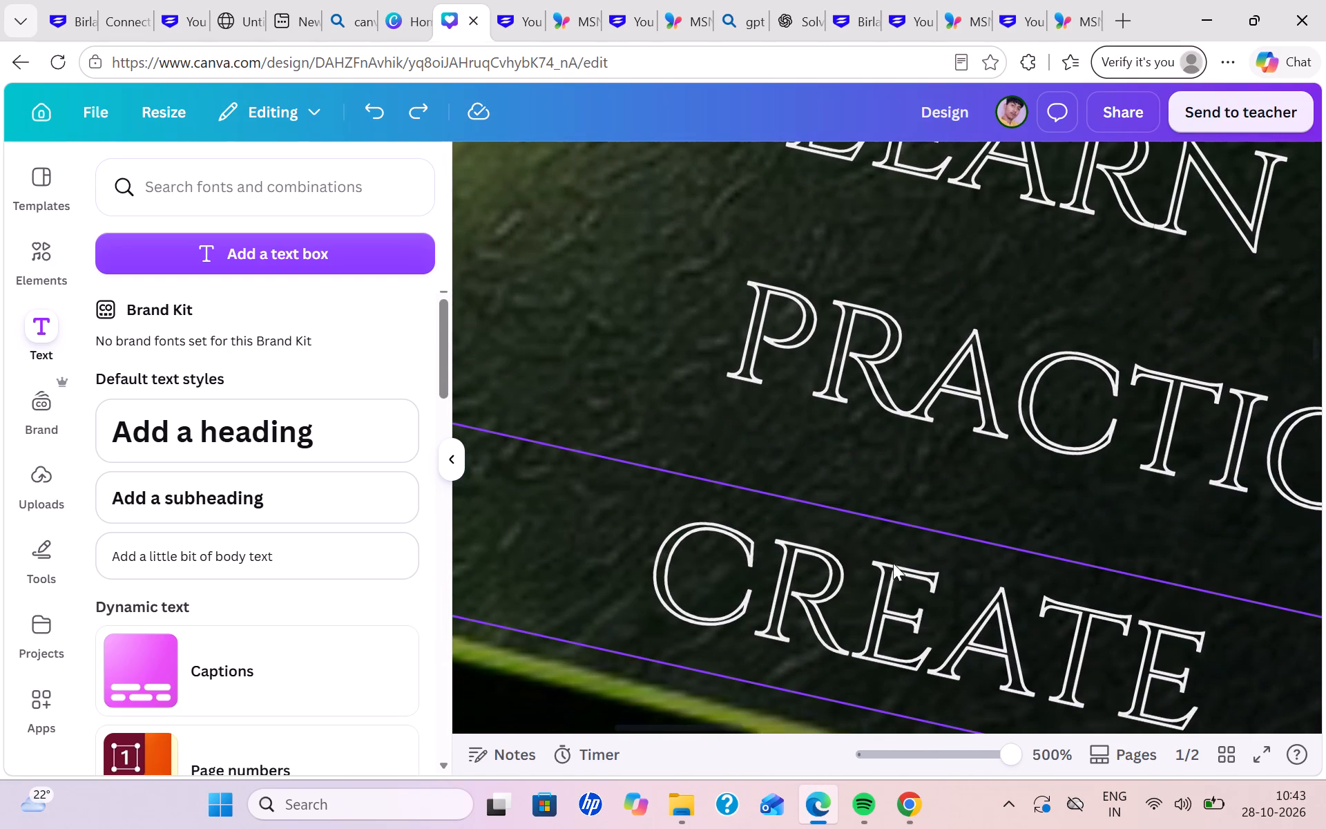
{"action": "left_click_drag", "start_coordinate": [881, 591], "coordinate": [891, 593]}
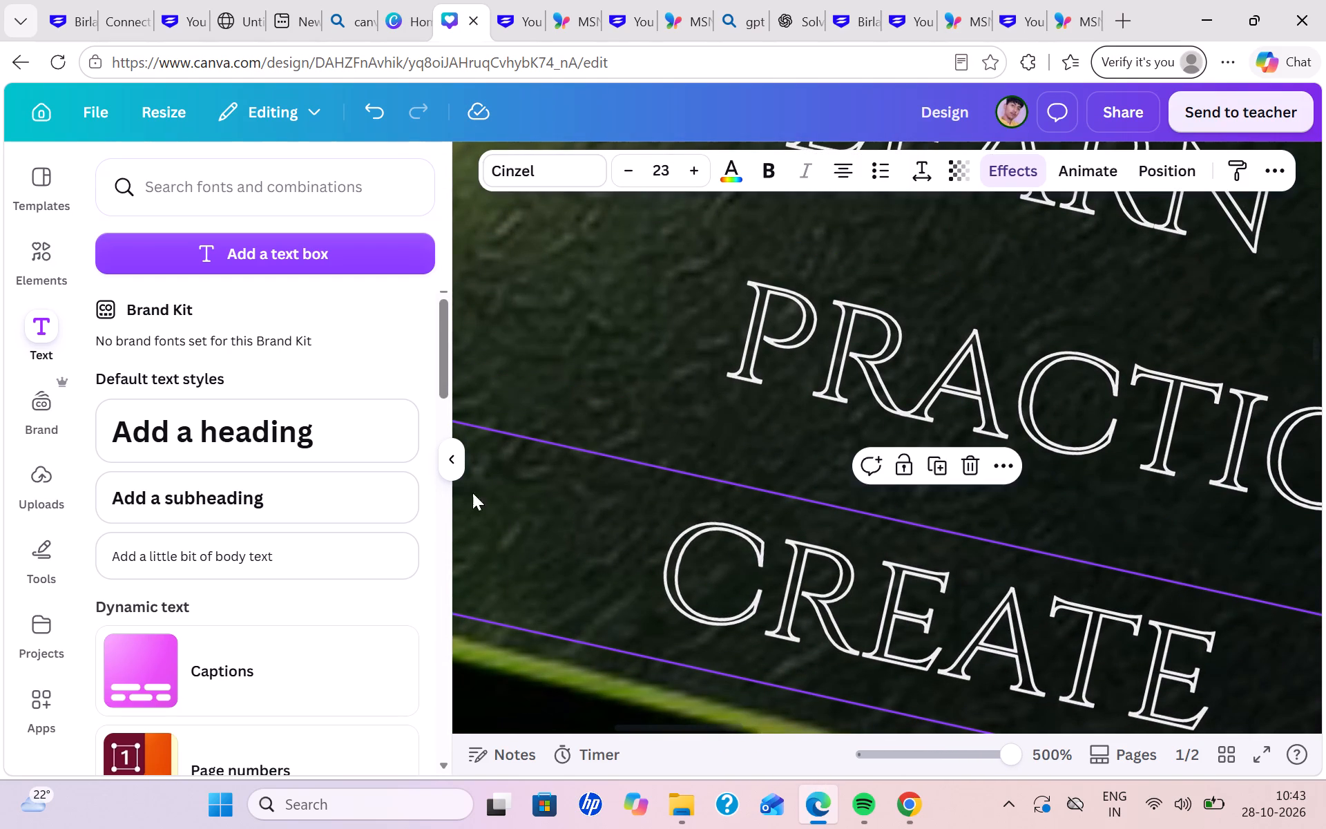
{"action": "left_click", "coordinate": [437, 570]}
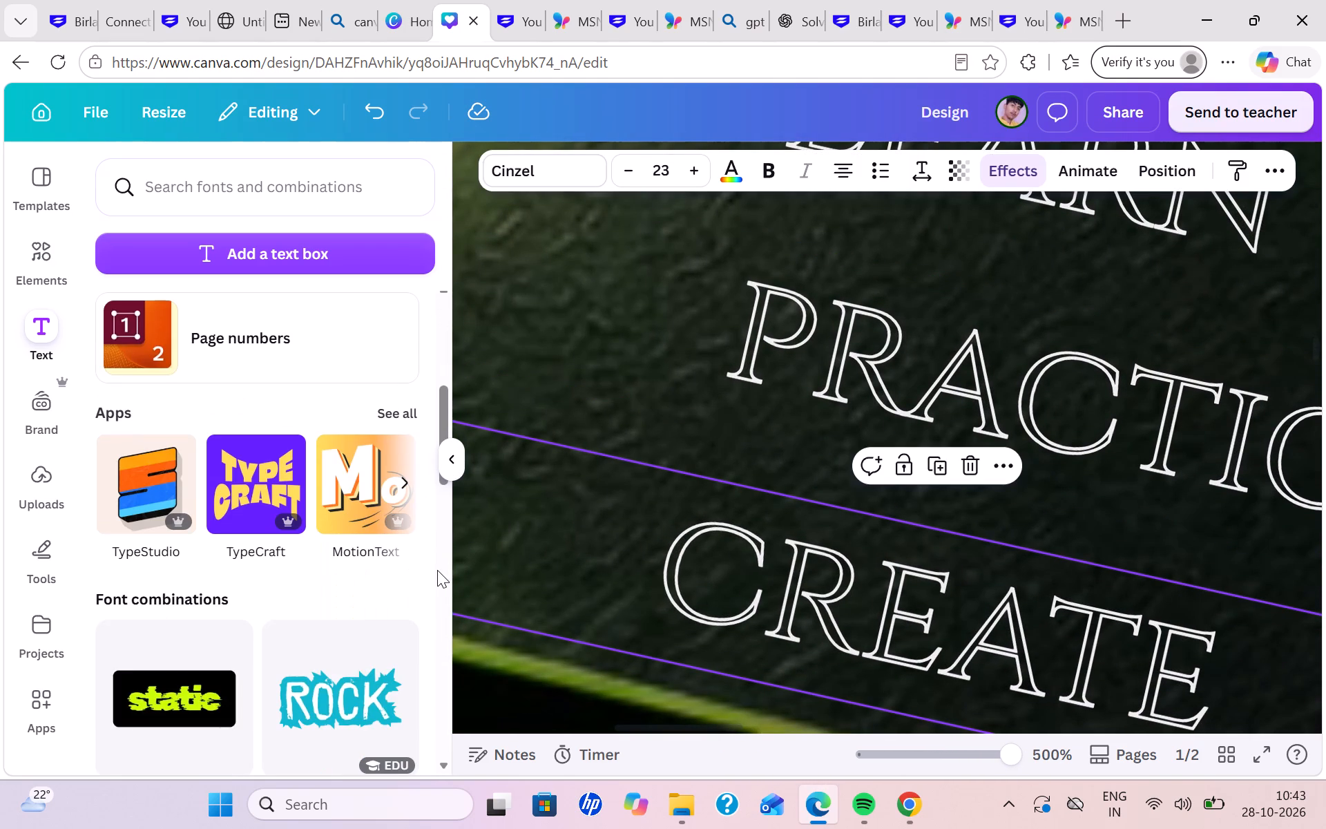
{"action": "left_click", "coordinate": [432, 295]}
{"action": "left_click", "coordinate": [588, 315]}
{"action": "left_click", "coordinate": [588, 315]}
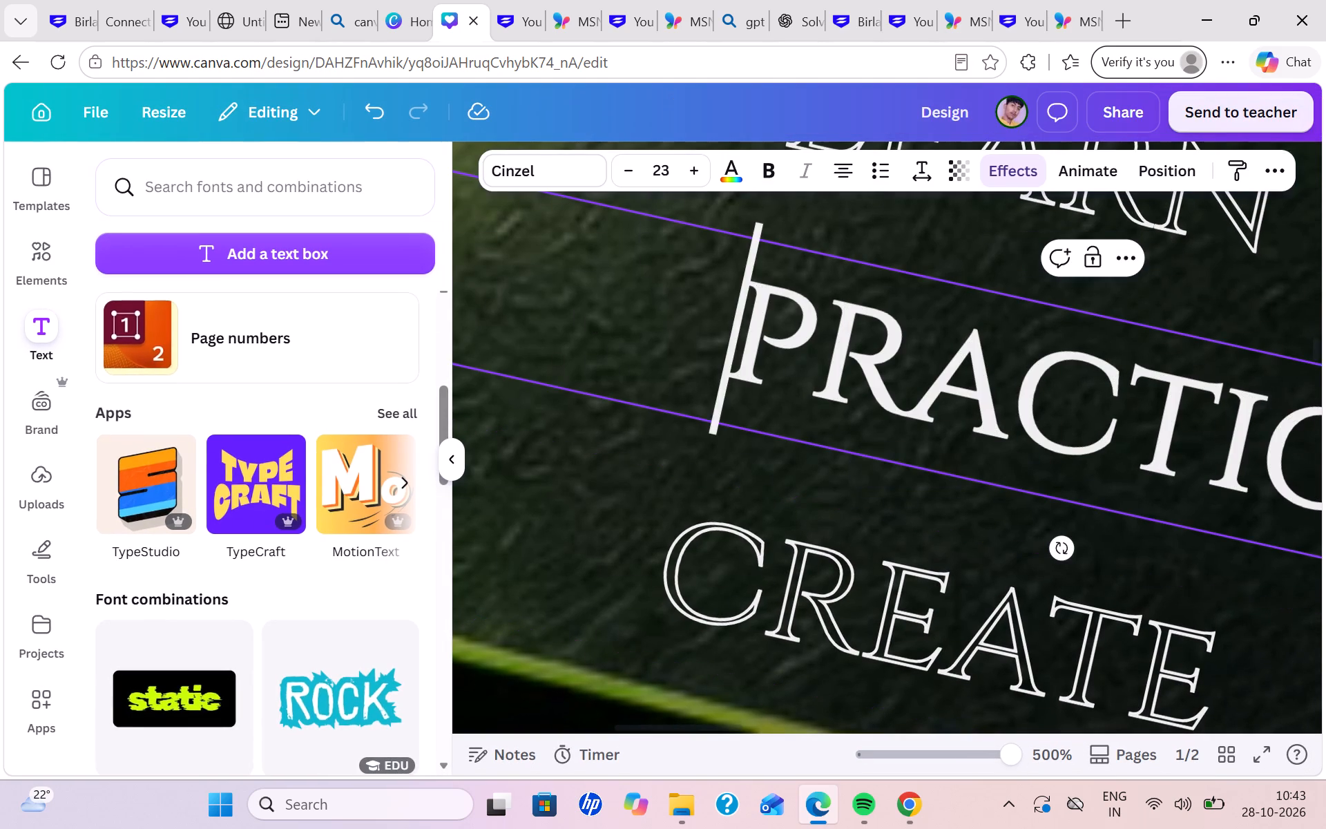
Fine-tune the position of "create" beneath "practice", keeping its start slightly left of the line above, and deselect it.
{"action": "left_click", "coordinate": [554, 463]}
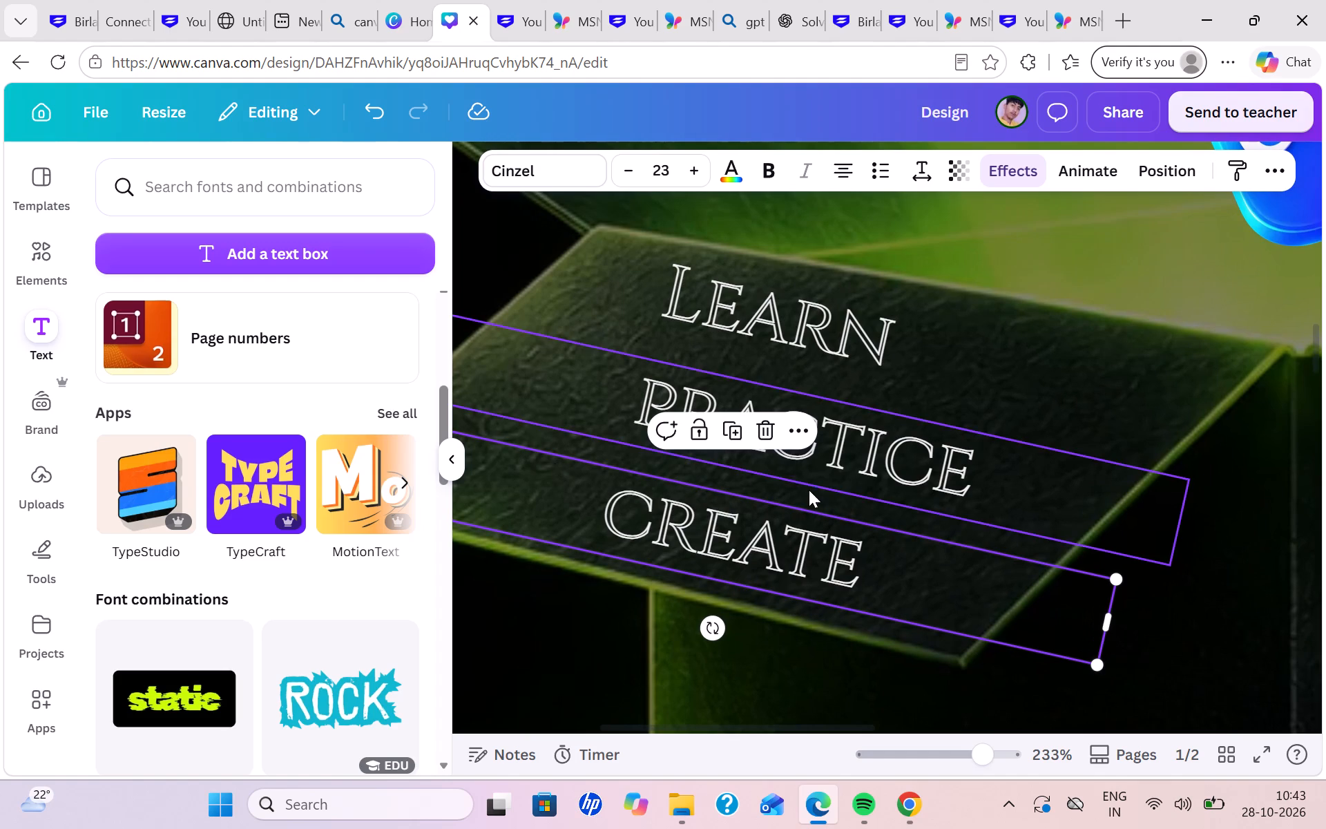
{"action": "left_click", "coordinate": [901, 580]}
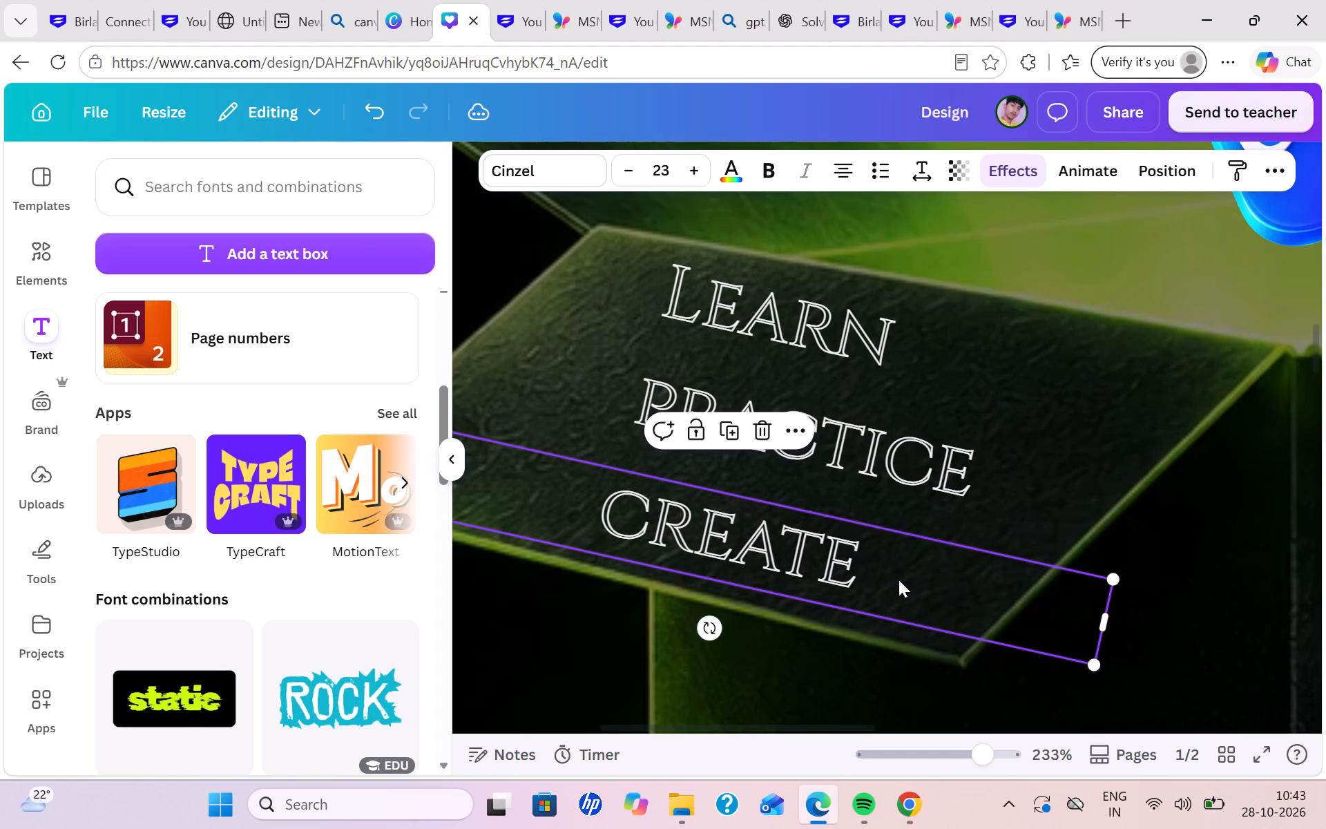
{"action": "scroll", "coordinate": [899, 580], "scroll_direction": "right", "scroll_amount": 1}
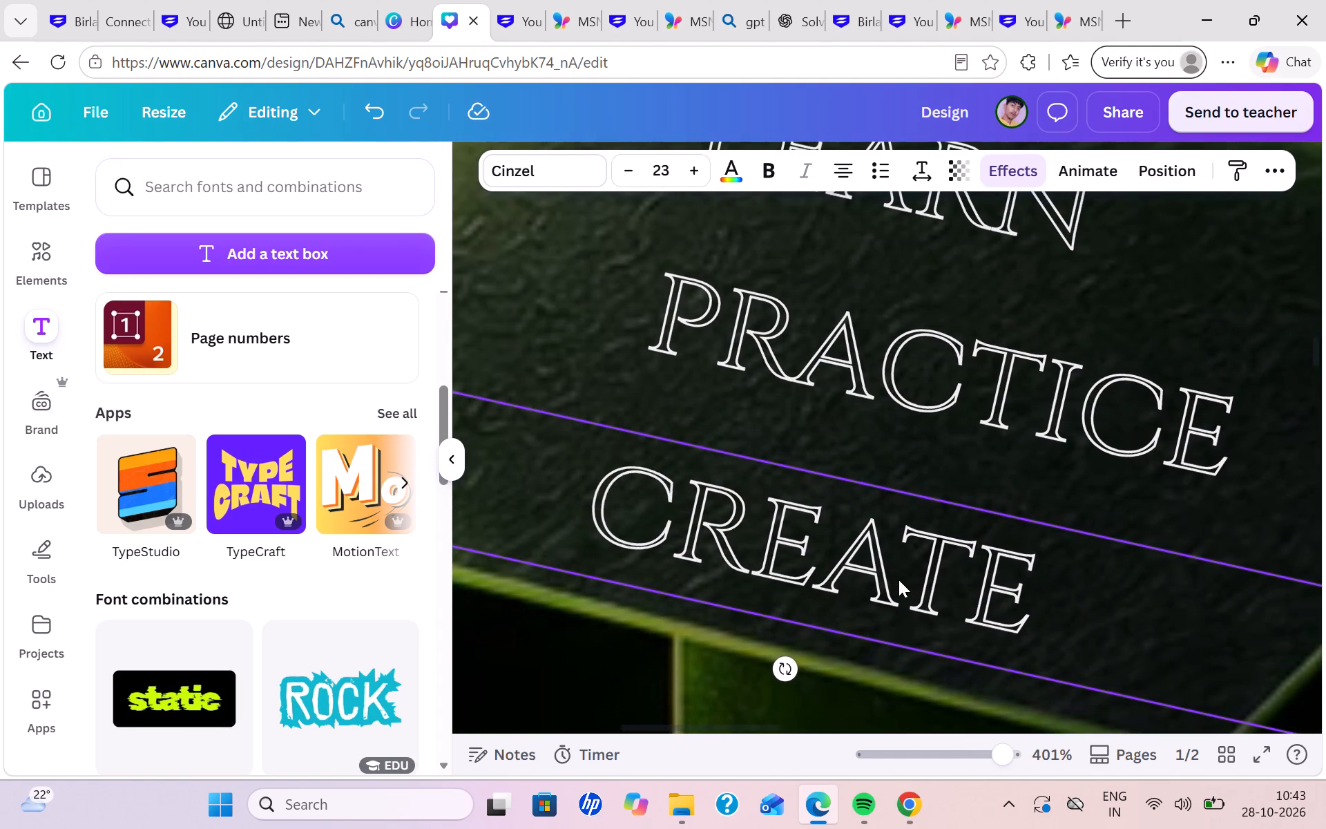
{"action": "scroll", "coordinate": [899, 580], "scroll_direction": "right", "scroll_amount": 1}
{"action": "left_click_drag", "start_coordinate": [882, 575], "coordinate": [904, 584]}
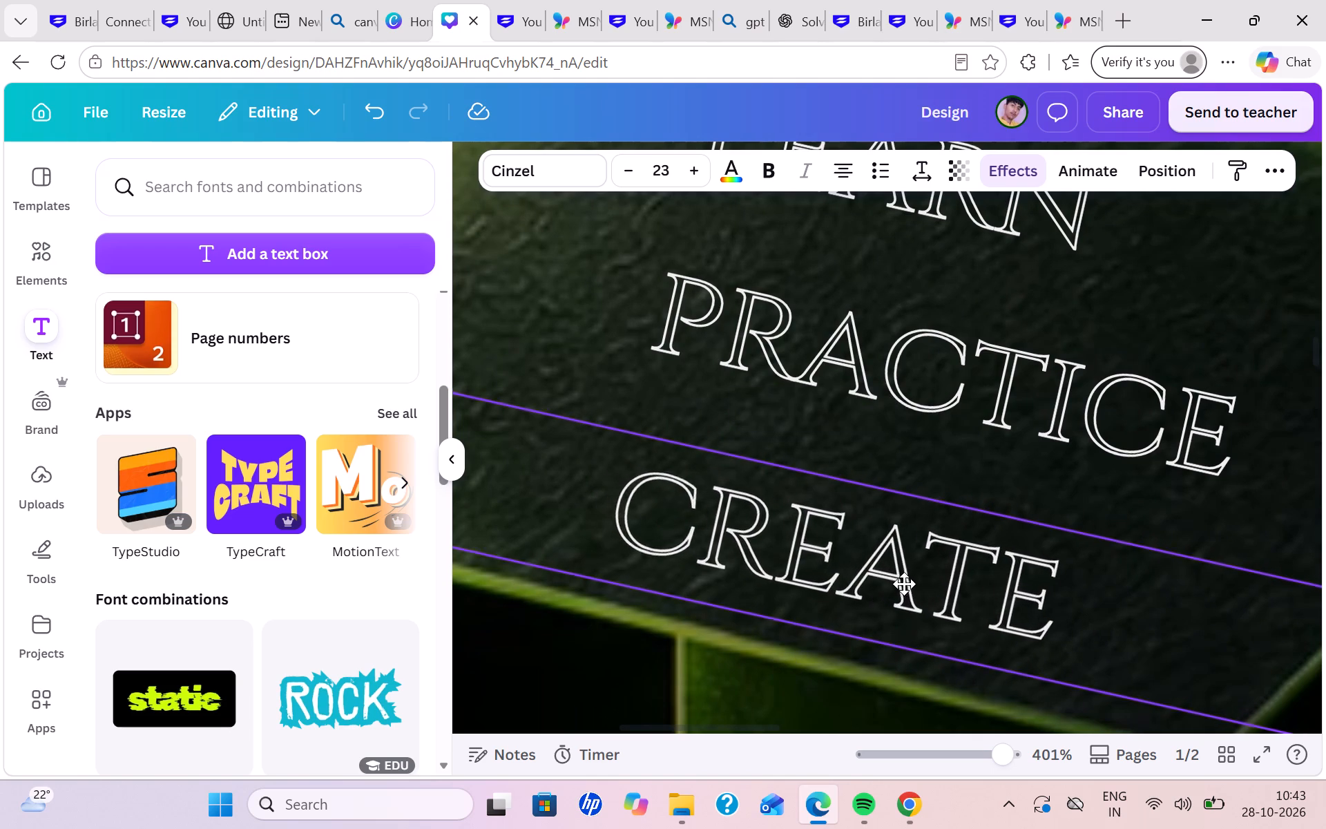
{"action": "left_click_drag", "start_coordinate": [904, 584], "coordinate": [883, 580]}
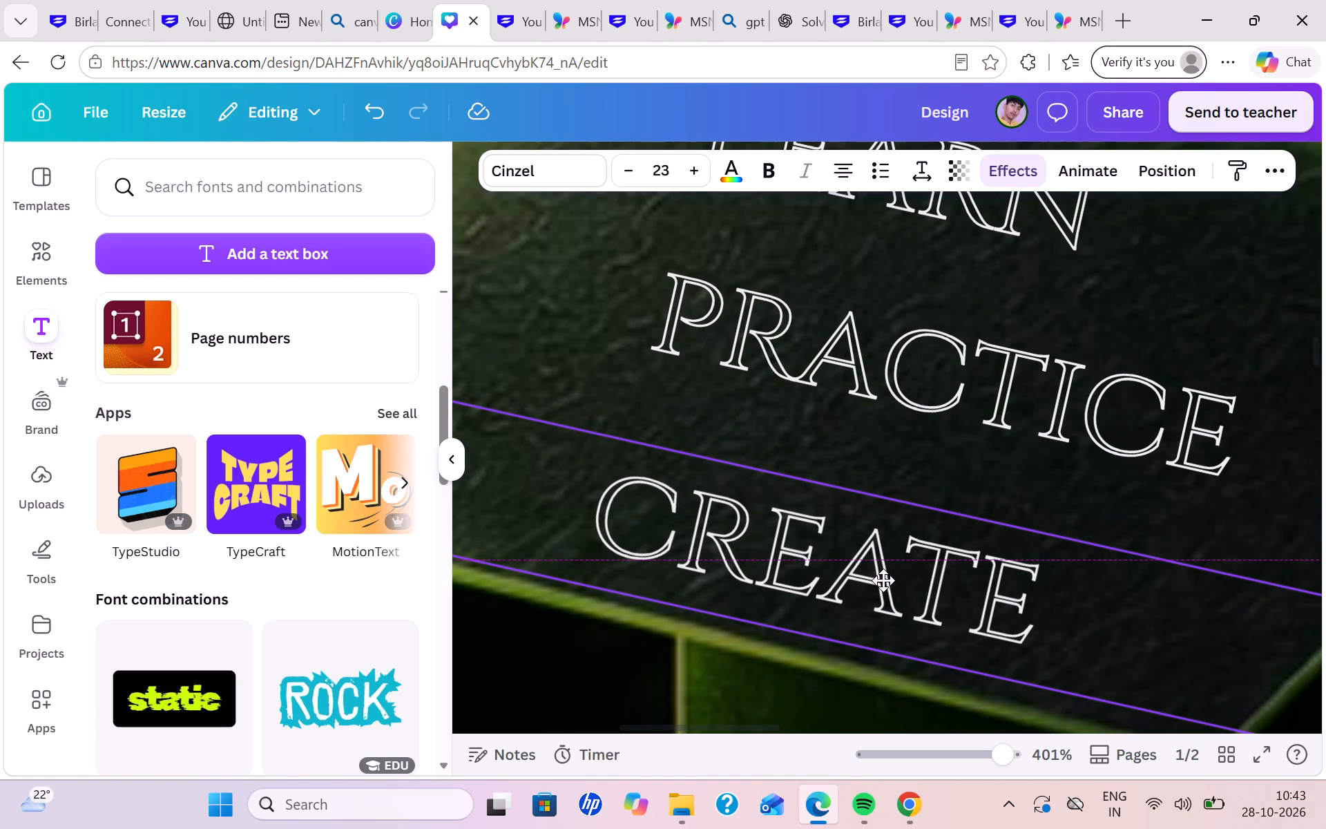
{"action": "left_click_drag", "start_coordinate": [883, 580], "coordinate": [885, 580]}
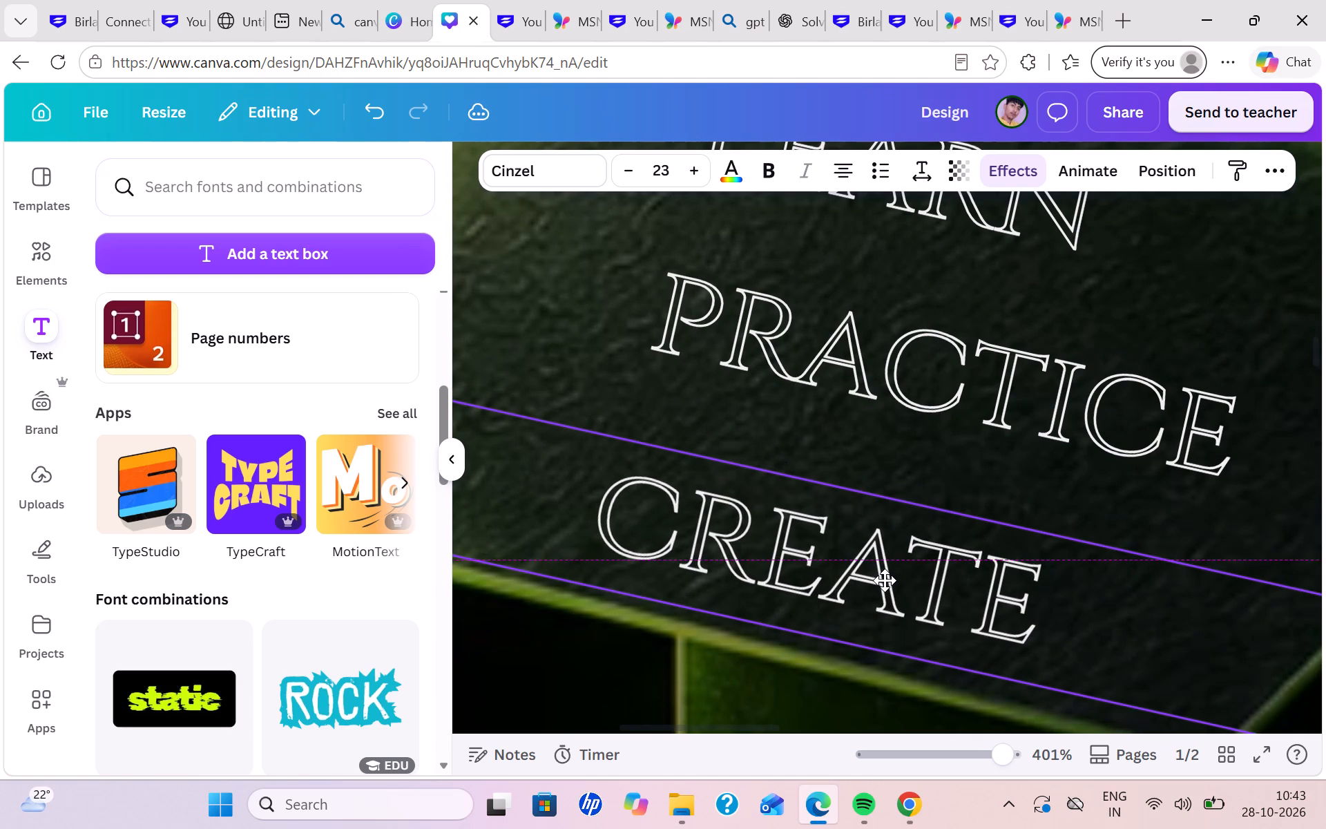
{"action": "left_click_drag", "start_coordinate": [885, 580], "coordinate": [885, 580]}
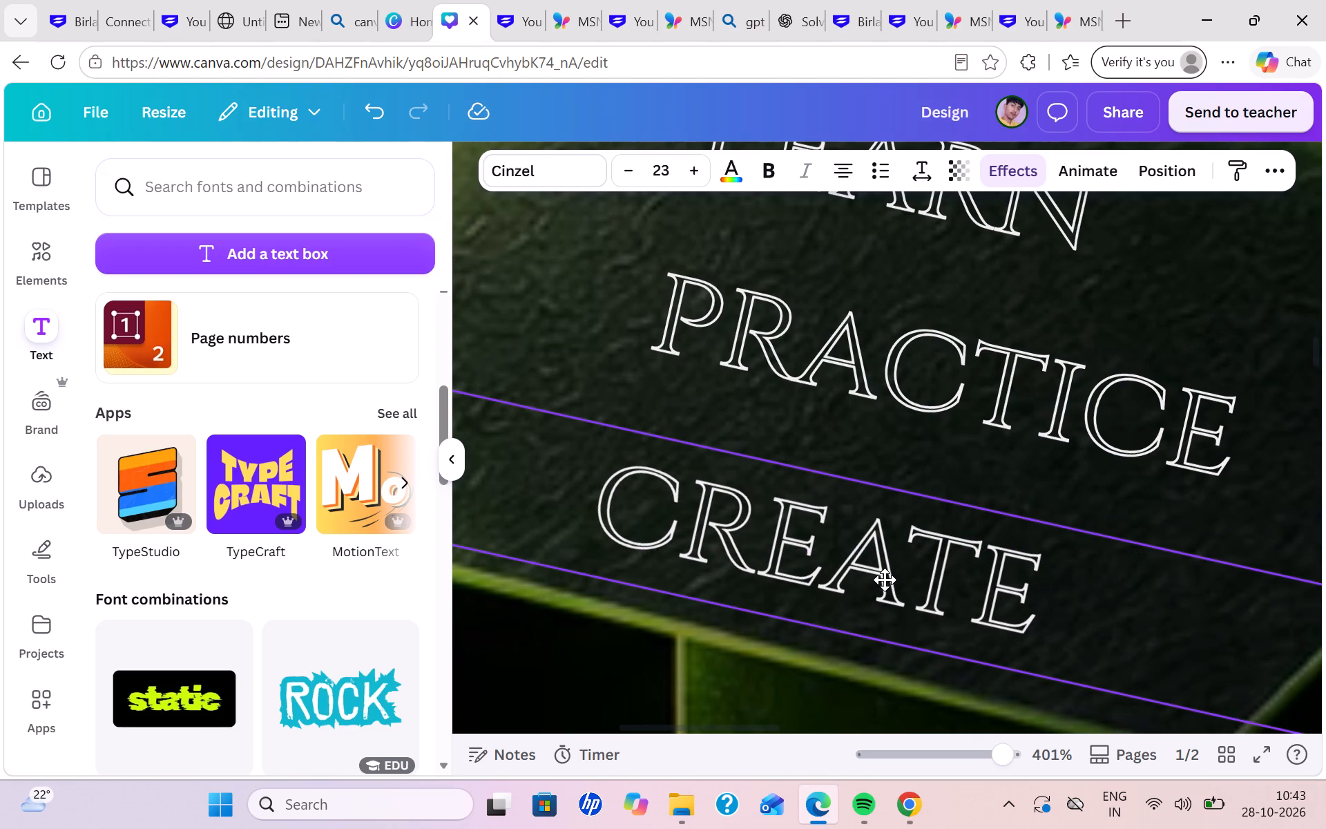
{"action": "left_click_drag", "start_coordinate": [885, 580], "coordinate": [892, 581]}
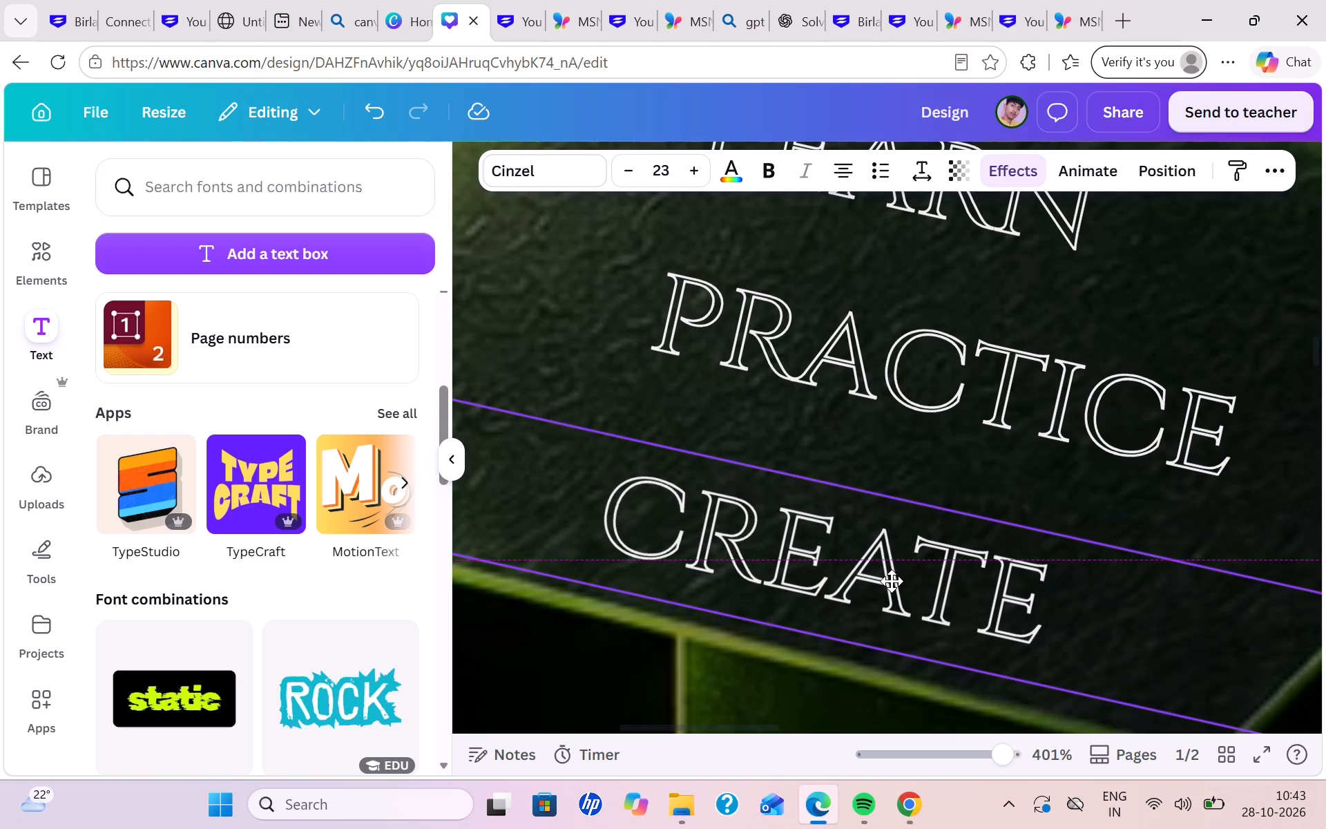
{"action": "left_click_drag", "start_coordinate": [892, 581], "coordinate": [892, 580]}
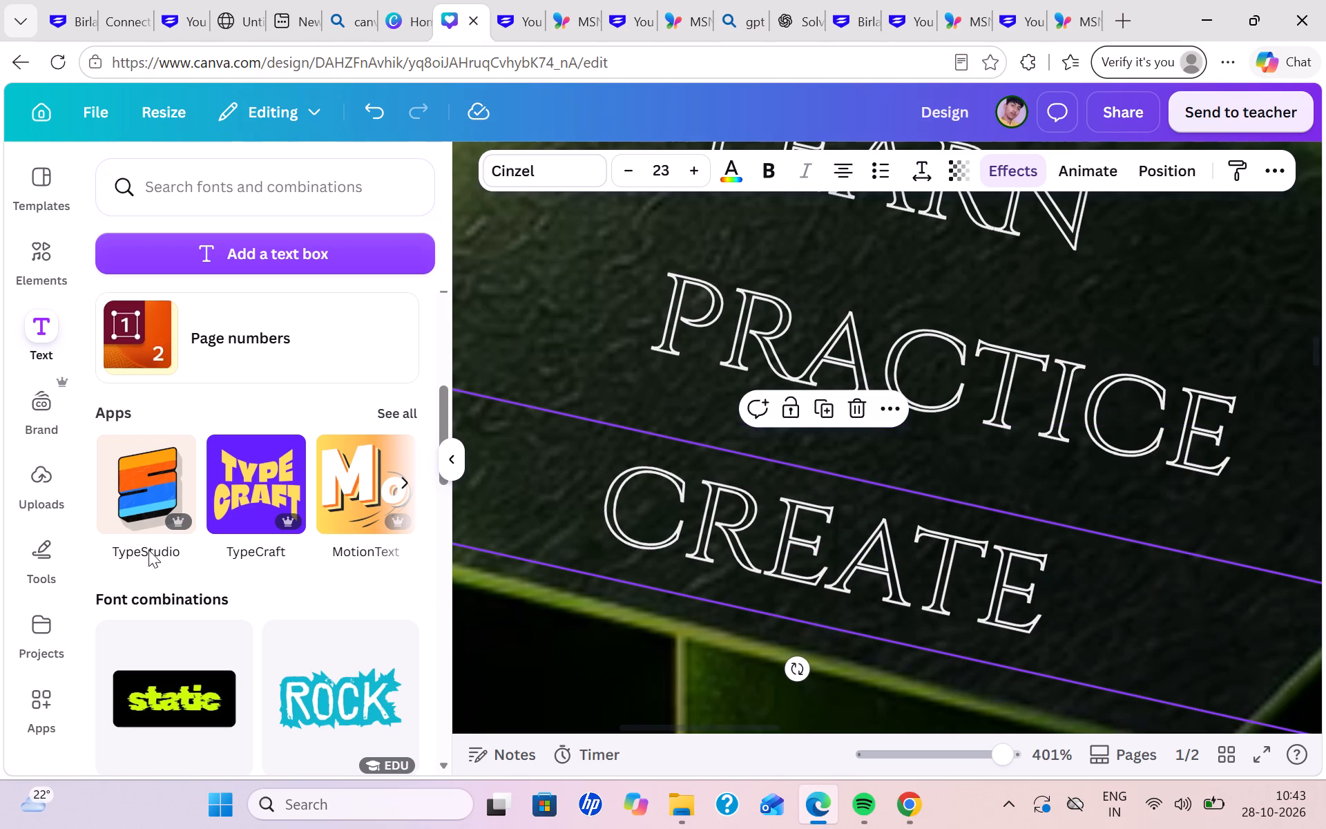
{"action": "left_click", "coordinate": [42, 535]}
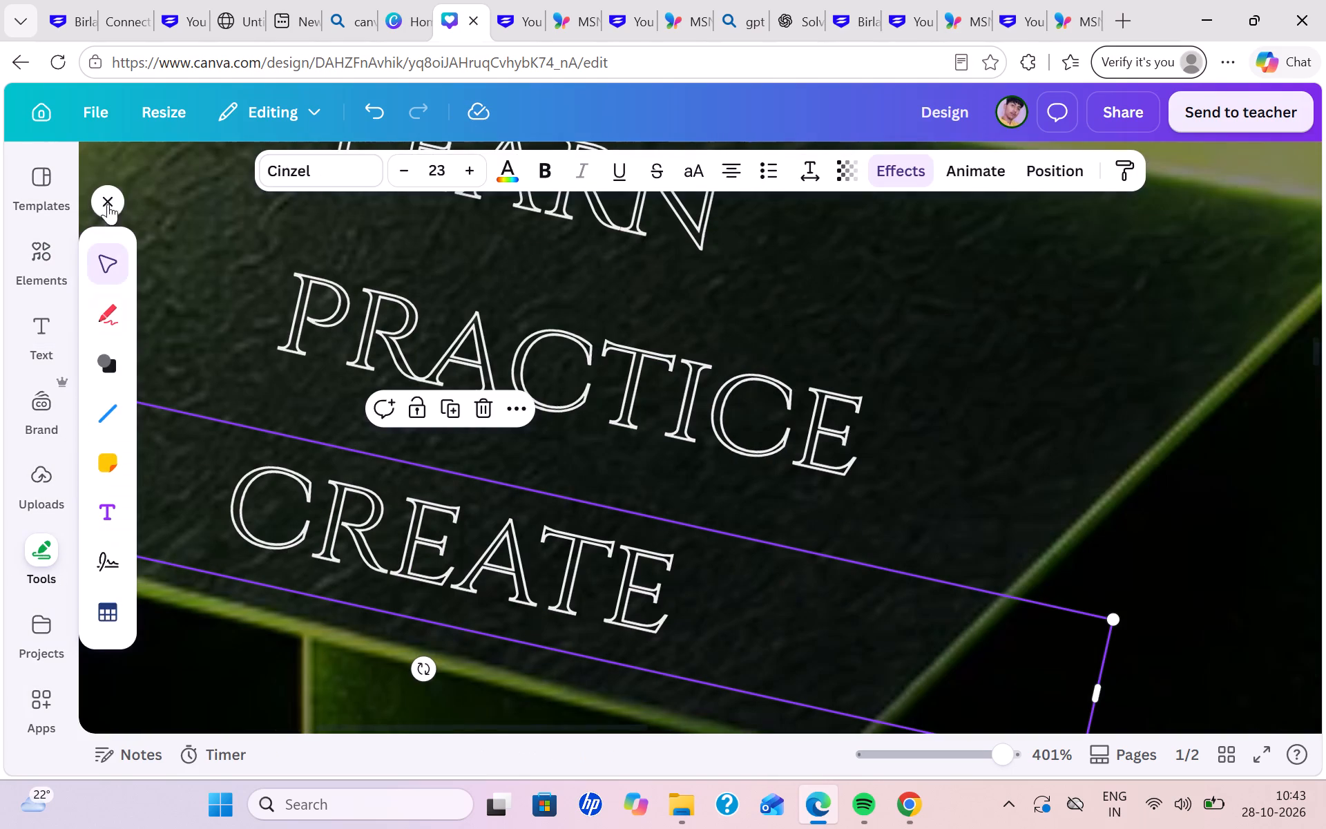
{"action": "left_click", "coordinate": [108, 215]}
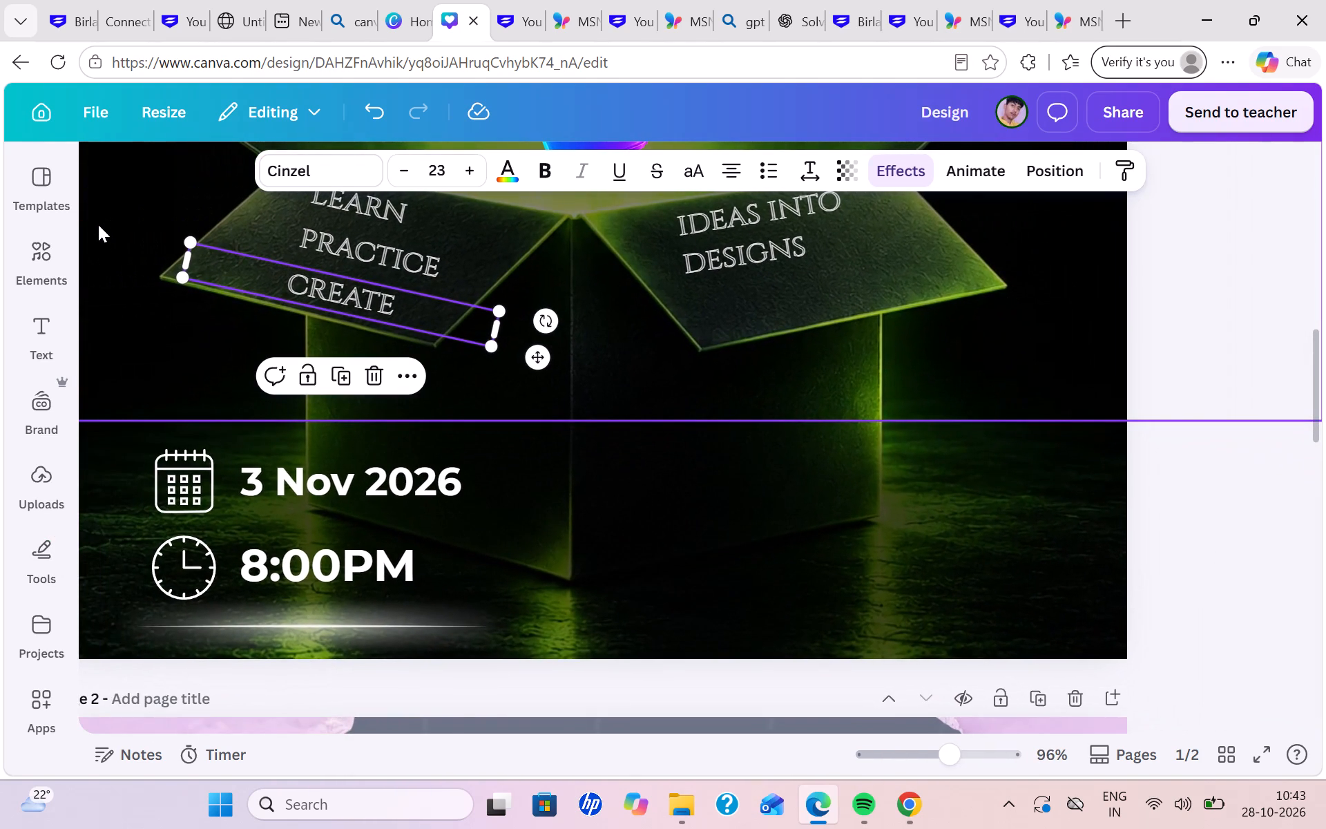
{"action": "left_click", "coordinate": [1264, 279]}
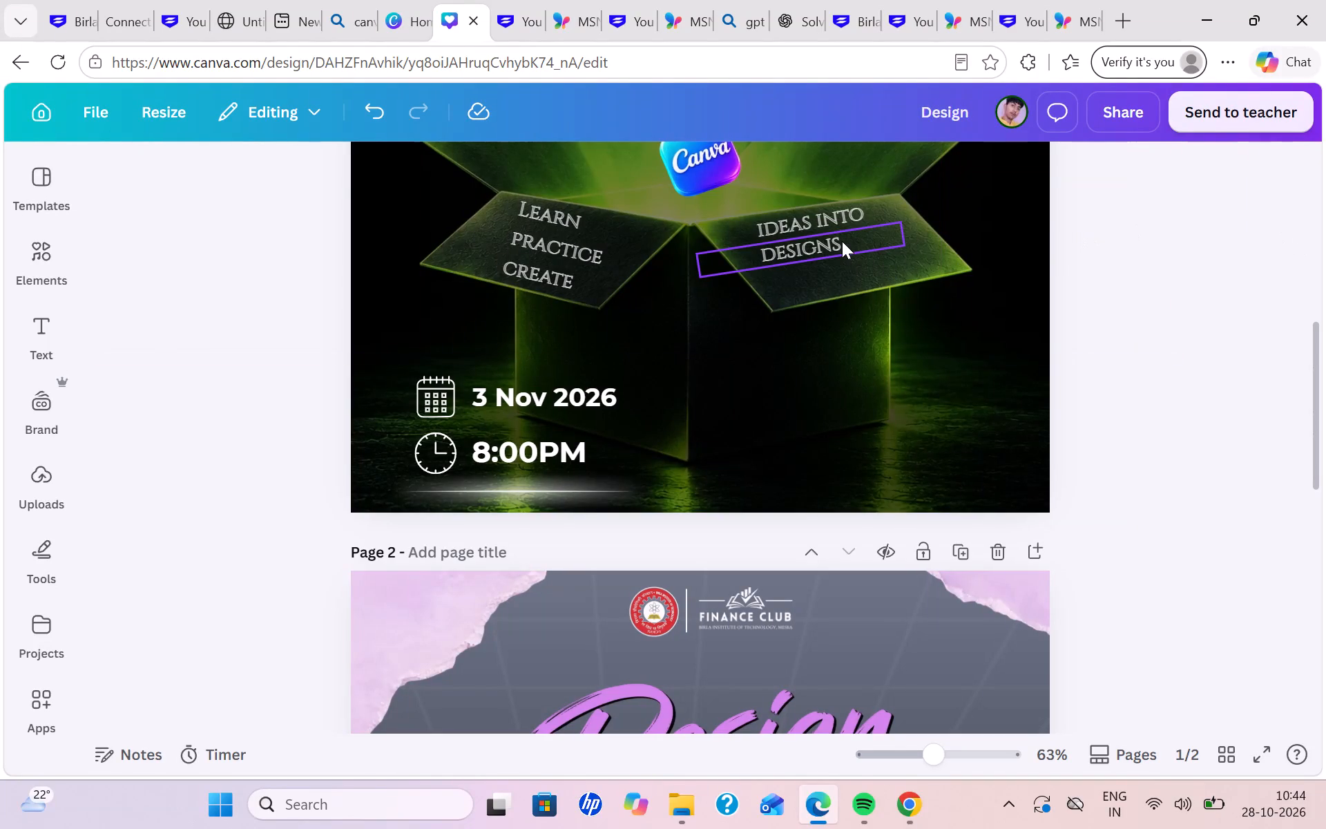
Shift "designs" to the right on the right flap, so it sits indented beneath "ideas into".
{"action": "left_click_drag", "start_coordinate": [842, 240], "coordinate": [858, 242]}
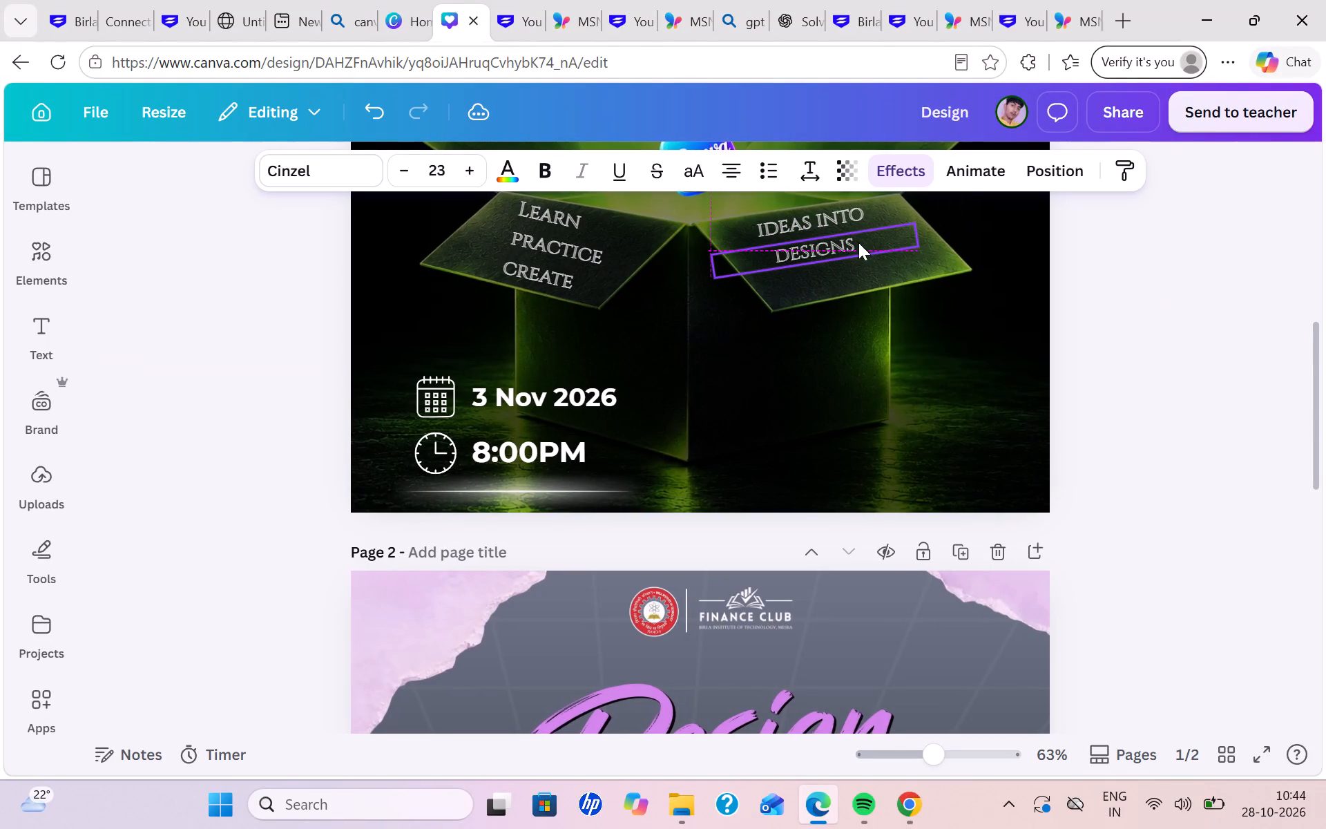
{"action": "left_click", "coordinate": [1195, 265]}
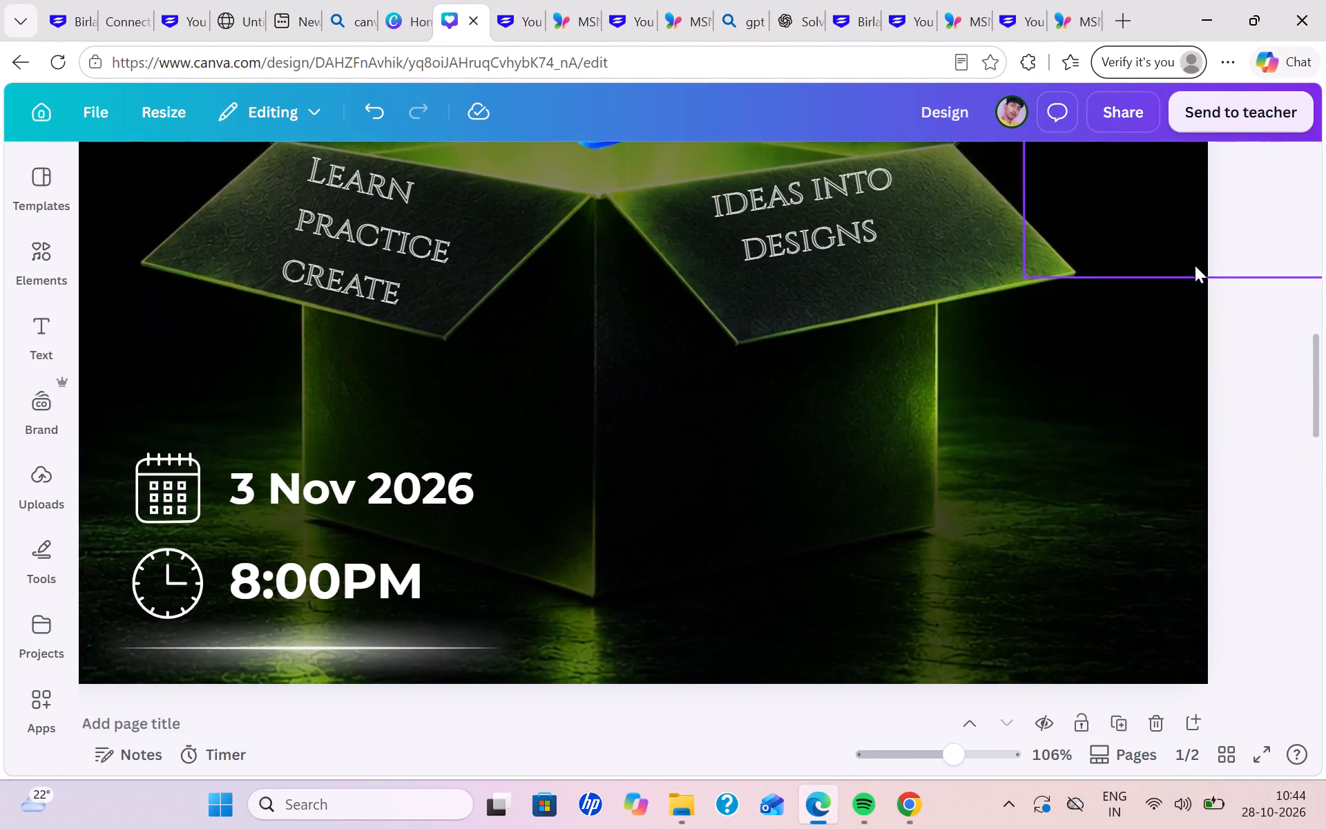
{"action": "scroll", "coordinate": [1195, 265], "scroll_direction": "up", "scroll_amount": 1}
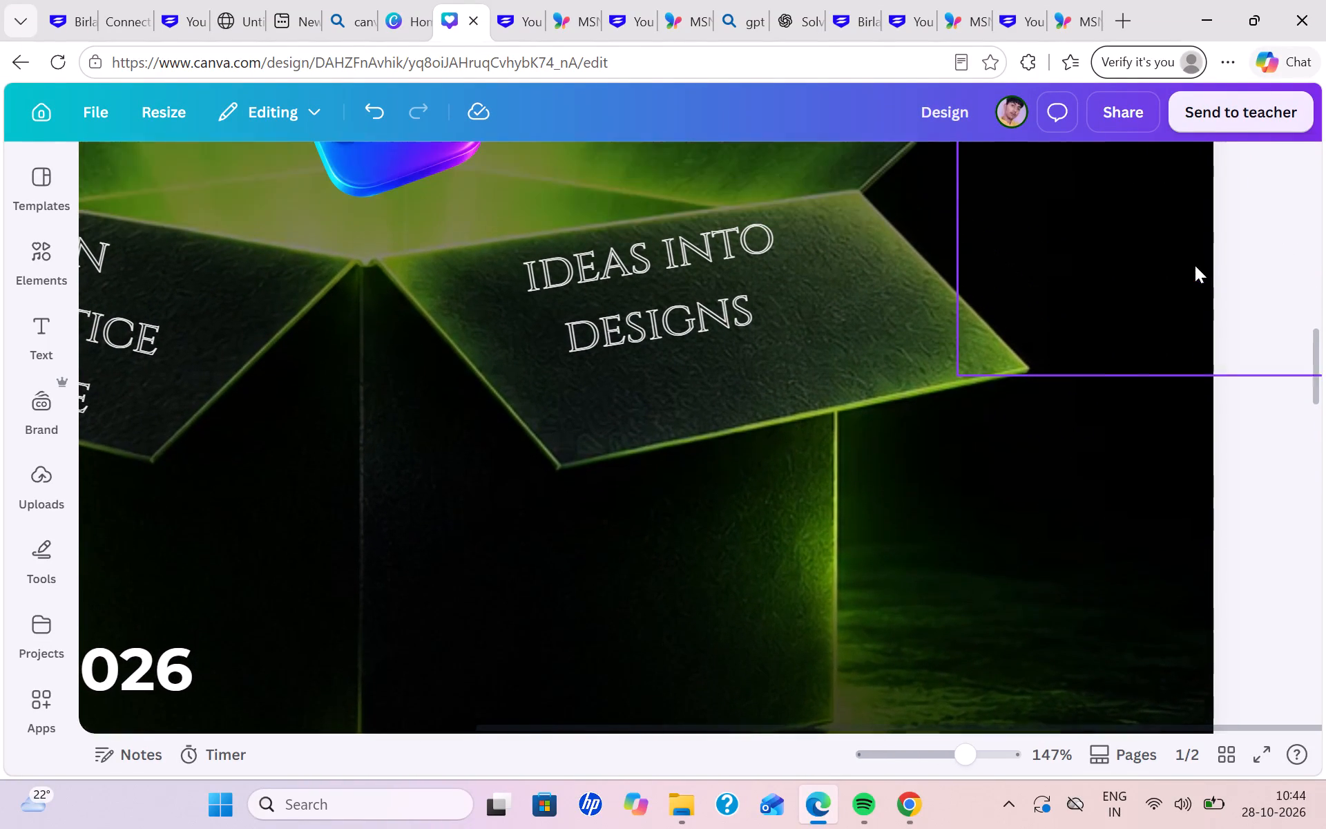
{"action": "scroll", "coordinate": [1195, 265], "scroll_direction": "up", "scroll_amount": 1}
{"action": "left_click_drag", "start_coordinate": [783, 379], "coordinate": [807, 379]}
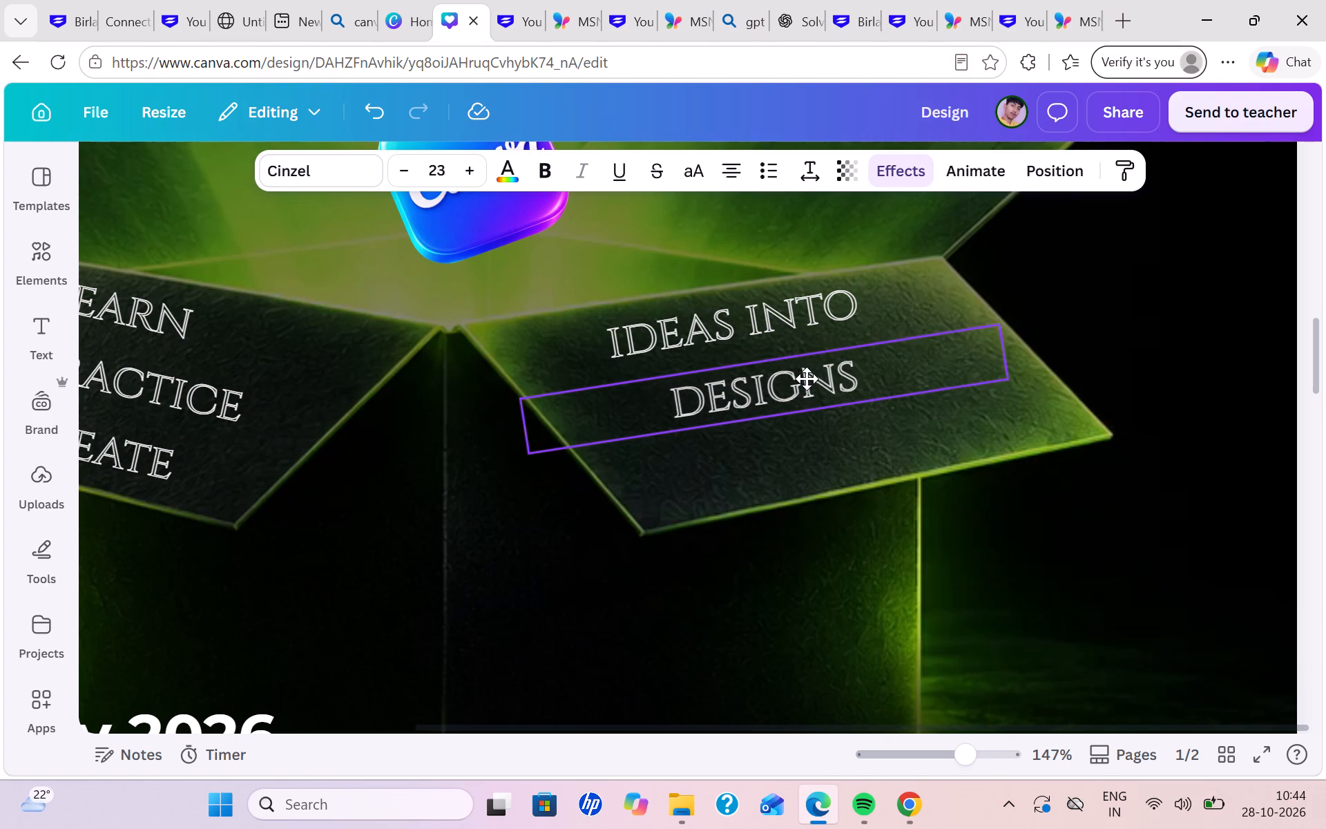
{"action": "left_click_drag", "start_coordinate": [807, 379], "coordinate": [800, 374]}
Increase the font size of "ideas into" to 25.
{"action": "left_click", "coordinate": [818, 323]}
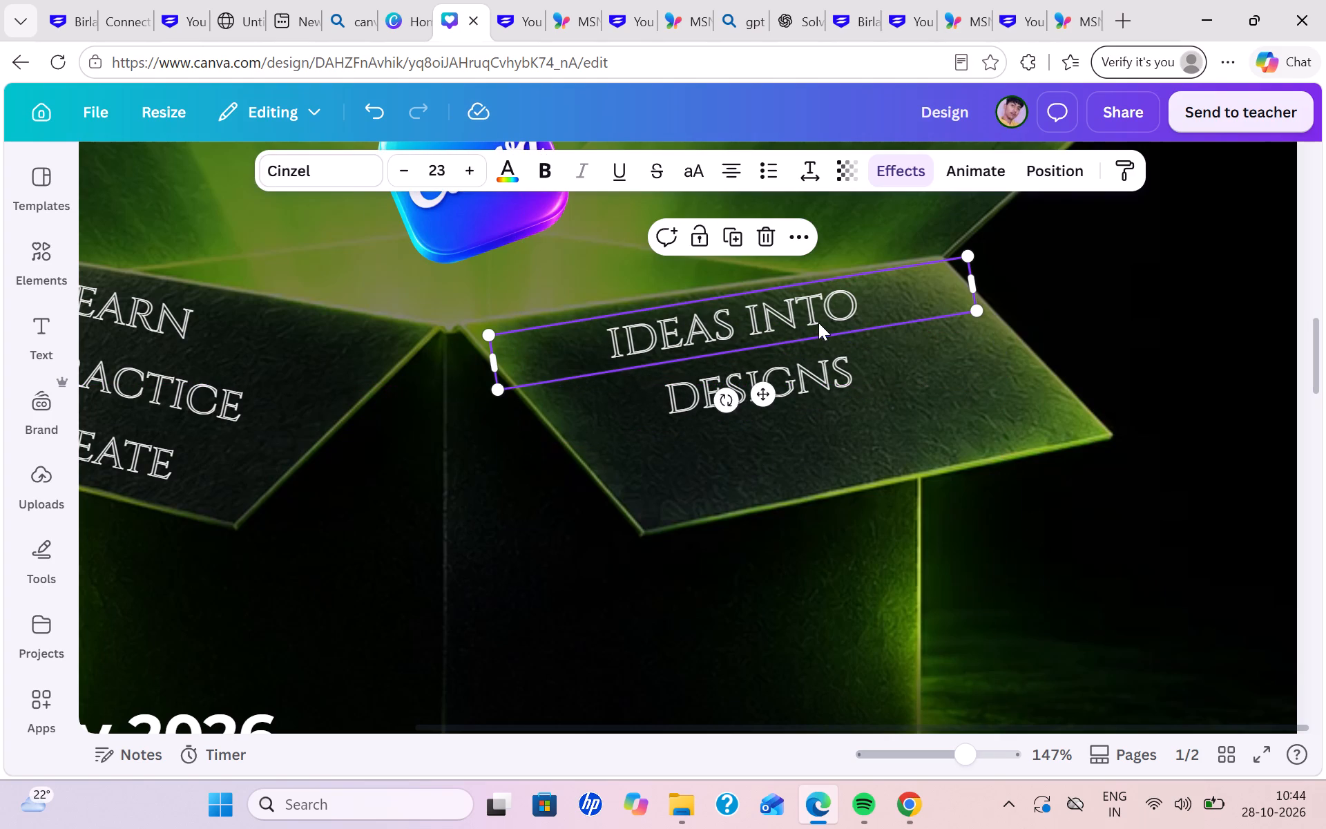
{"action": "double_click", "coordinate": [472, 169]}
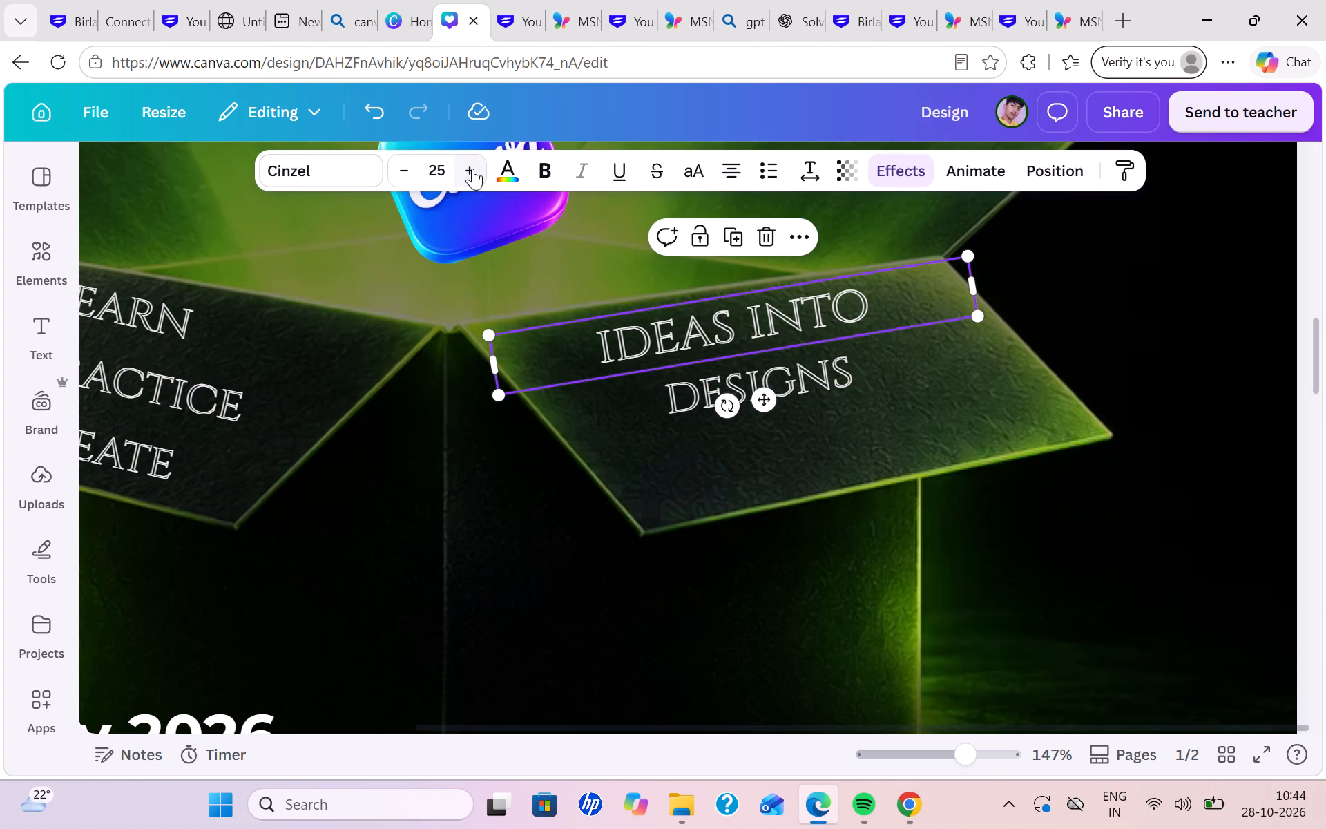
Move "designs" slightly left and lower to sit roughly centred beneath the enlarged "ideas into".
{"action": "left_click_drag", "start_coordinate": [859, 362], "coordinate": [847, 419]}
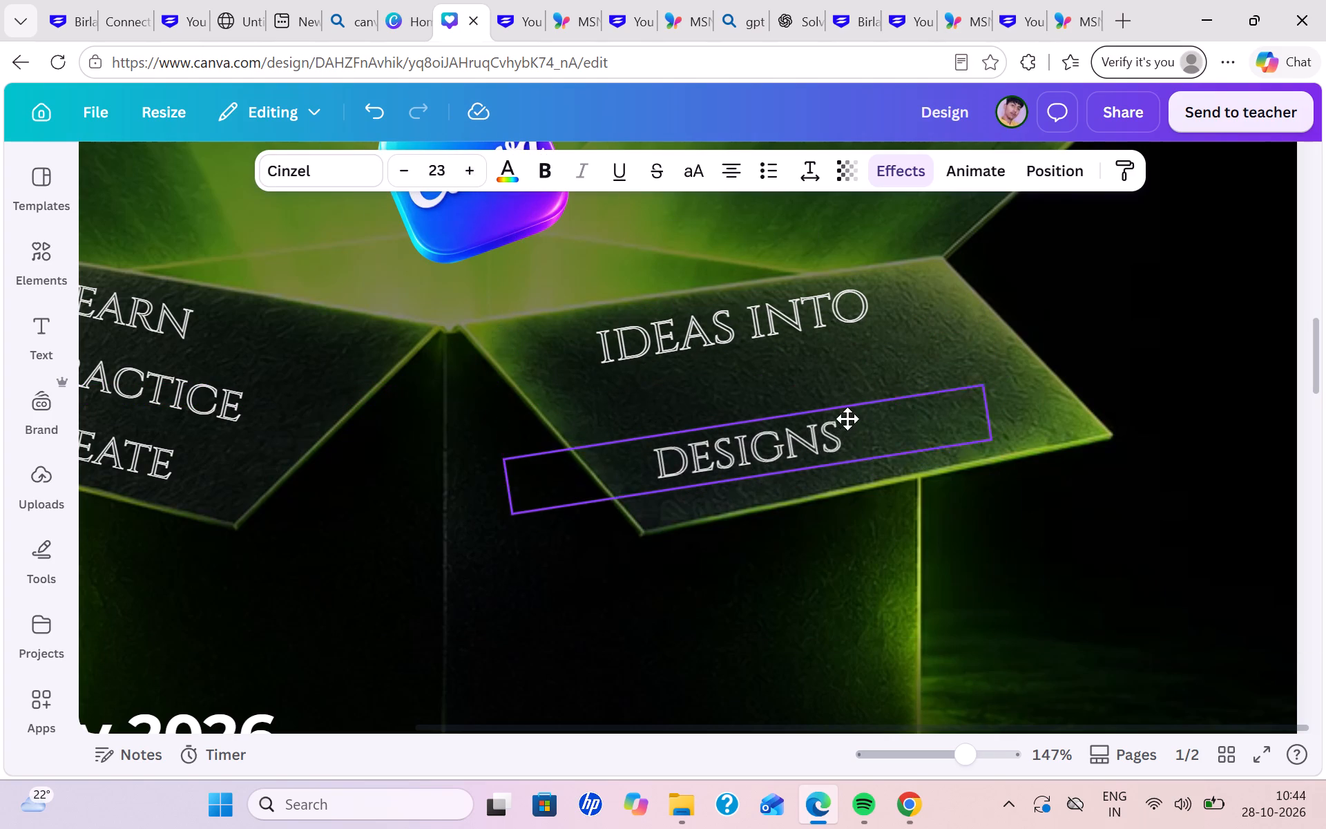
{"action": "left_click_drag", "start_coordinate": [847, 419], "coordinate": [844, 374]}
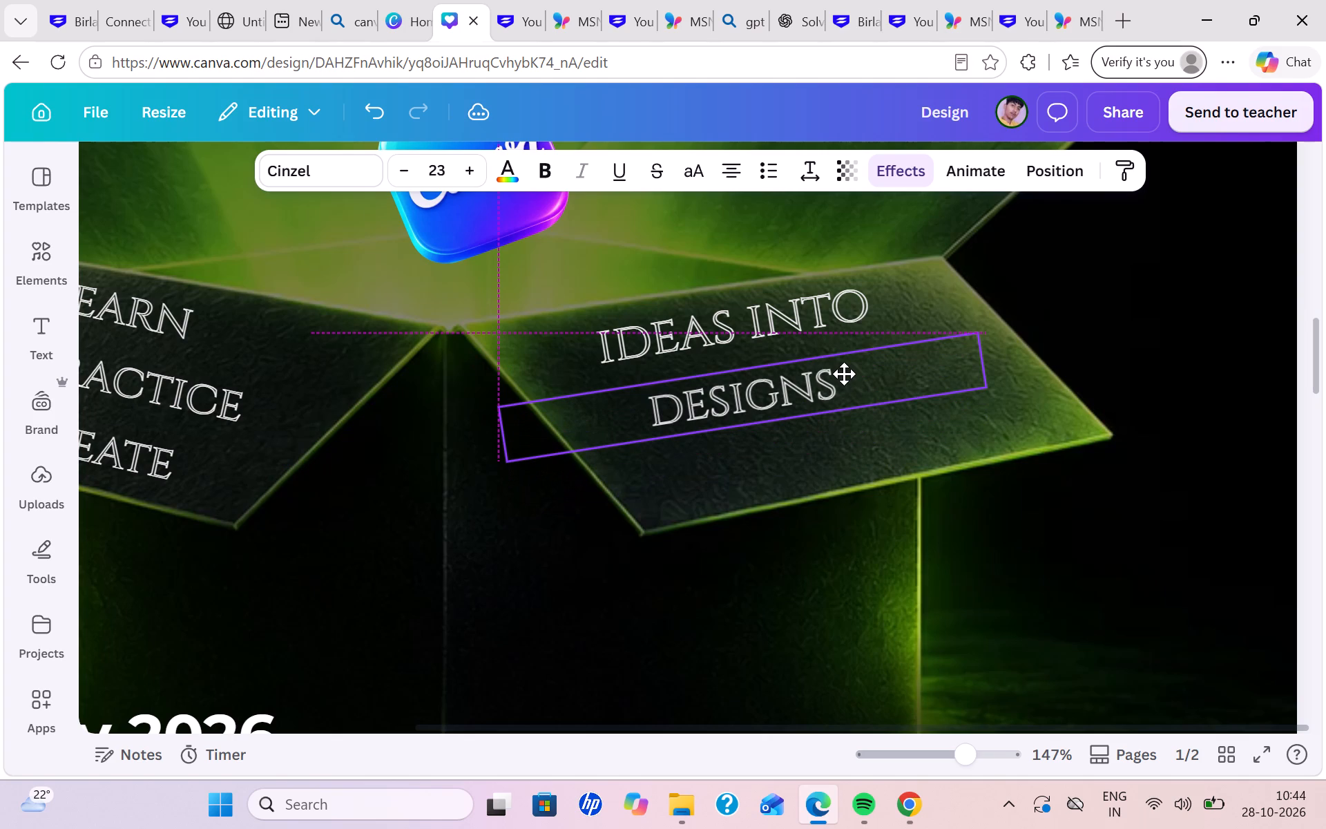
{"action": "left_click_drag", "start_coordinate": [844, 374], "coordinate": [847, 372]}
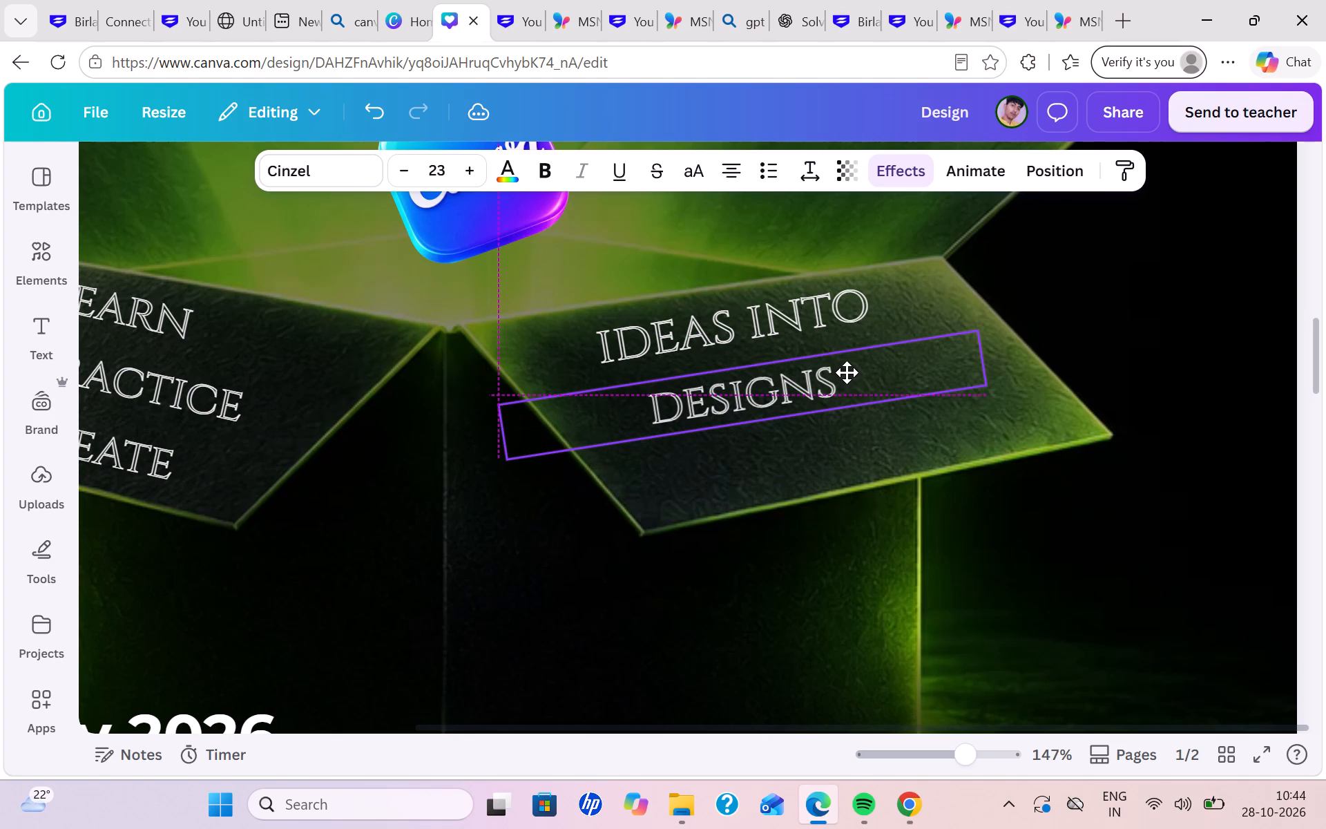
{"action": "left_click_drag", "start_coordinate": [847, 372], "coordinate": [847, 372]}
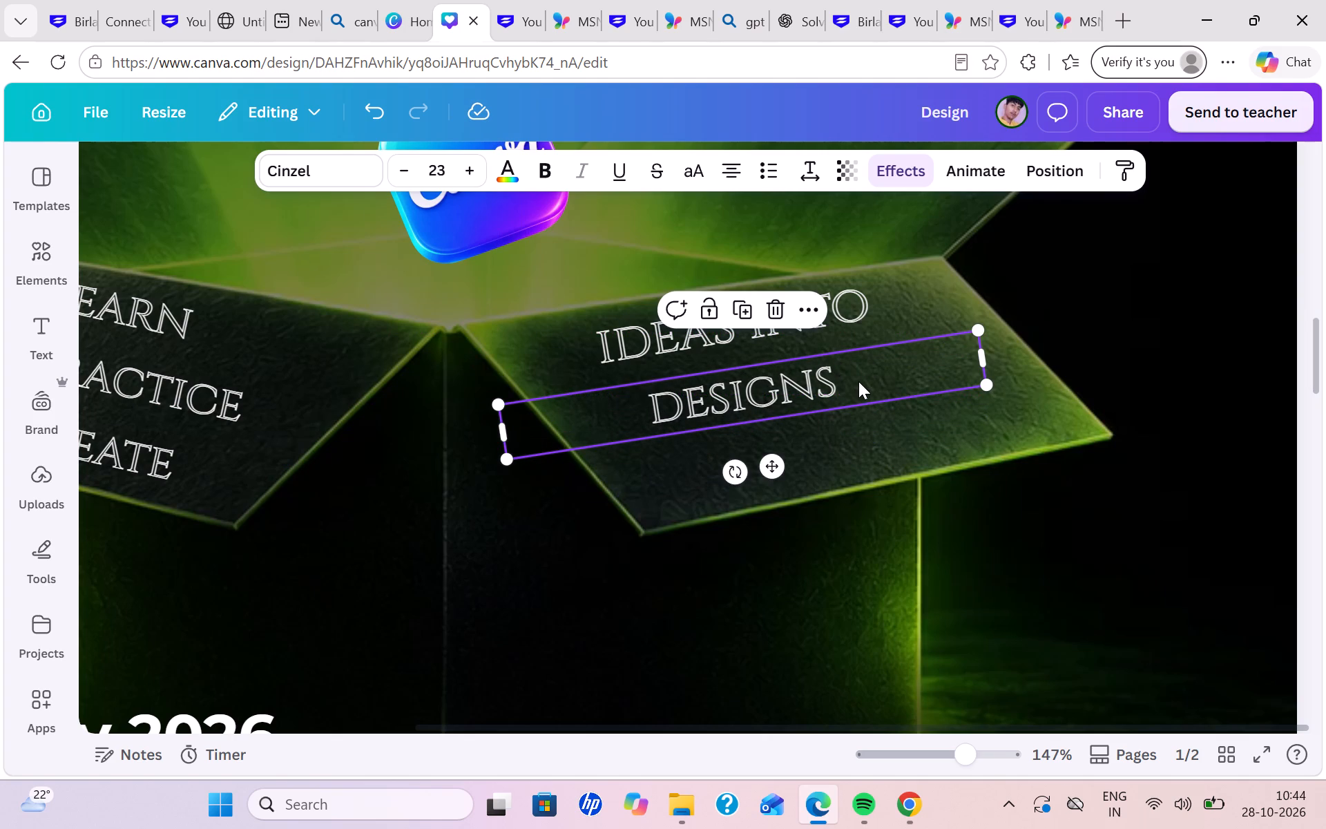
Nudge "designs" slightly right and up on the right flap, and increase its font size to 25.
{"action": "left_click_drag", "start_coordinate": [858, 381], "coordinate": [866, 375]}
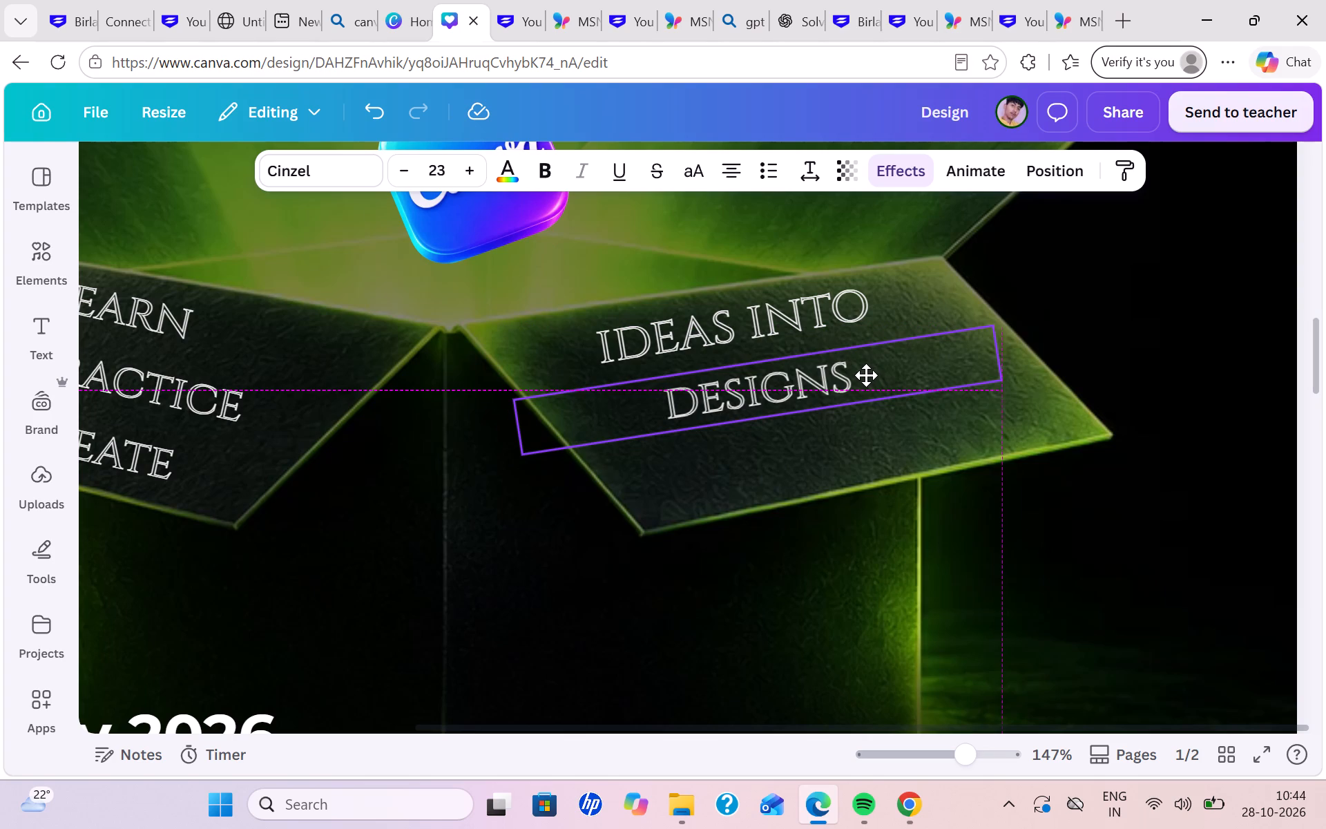
{"action": "left_click_drag", "start_coordinate": [866, 375], "coordinate": [866, 378]}
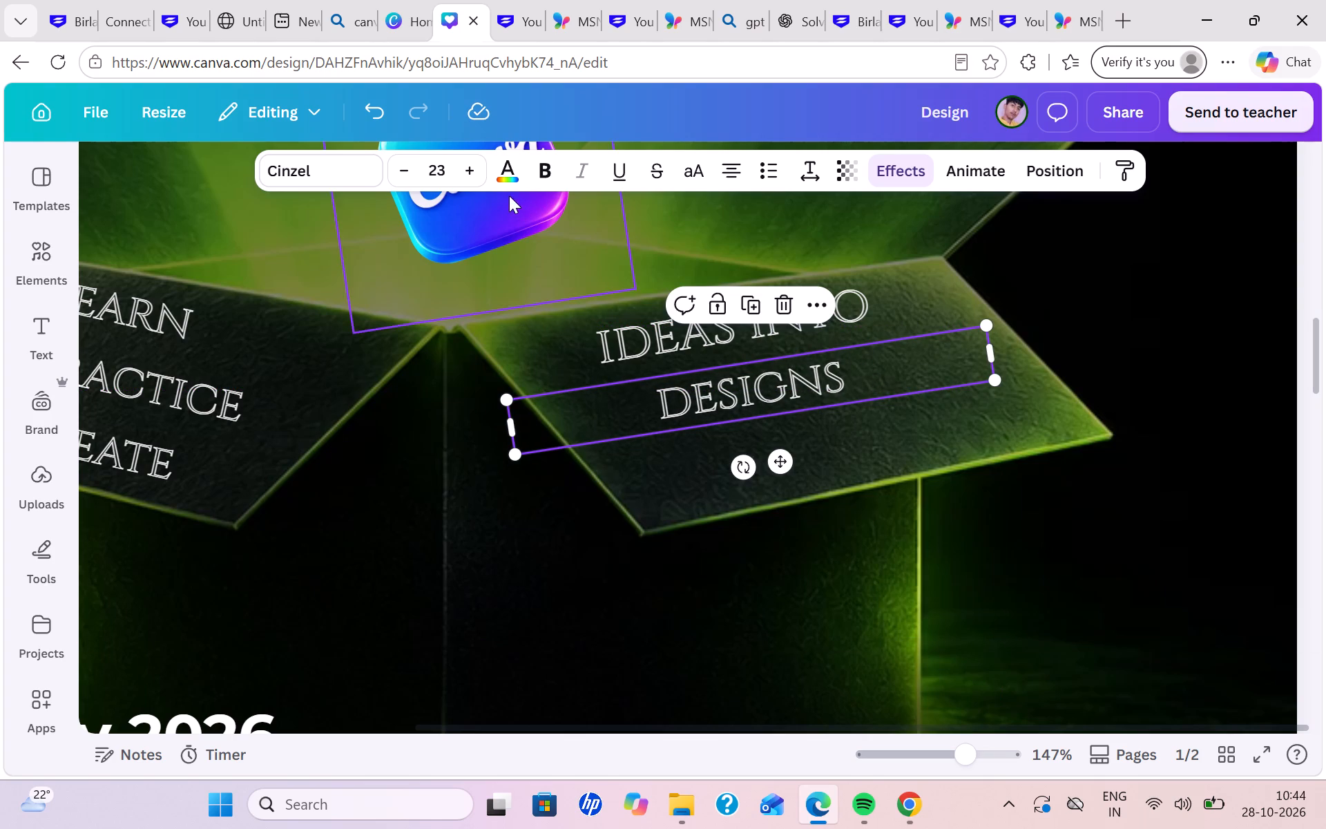
{"action": "double_click", "coordinate": [483, 170]}
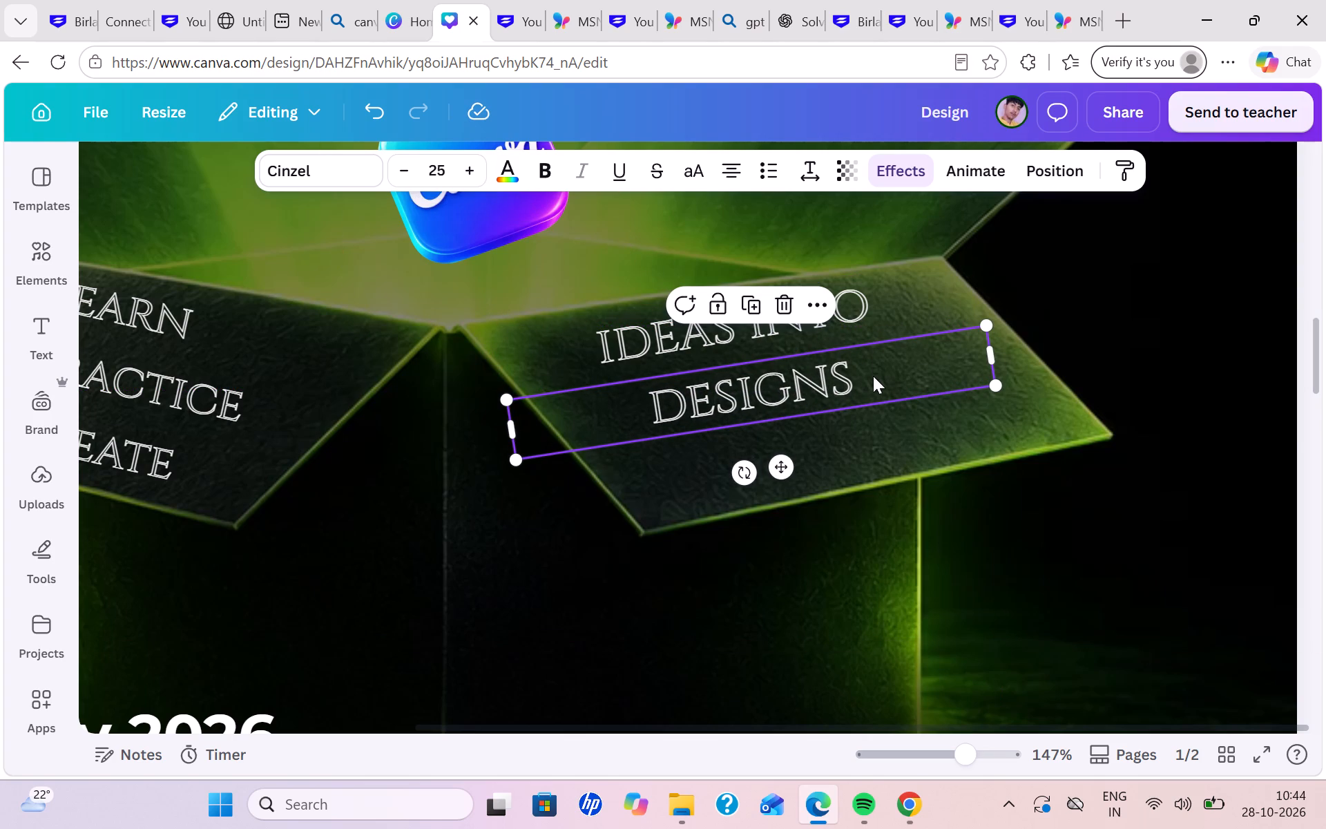
Shift both "ideas into" and "designs" slightly right and lower on the right flap, keeping "designs" beneath "ideas into".
{"action": "left_click", "coordinate": [1311, 284]}
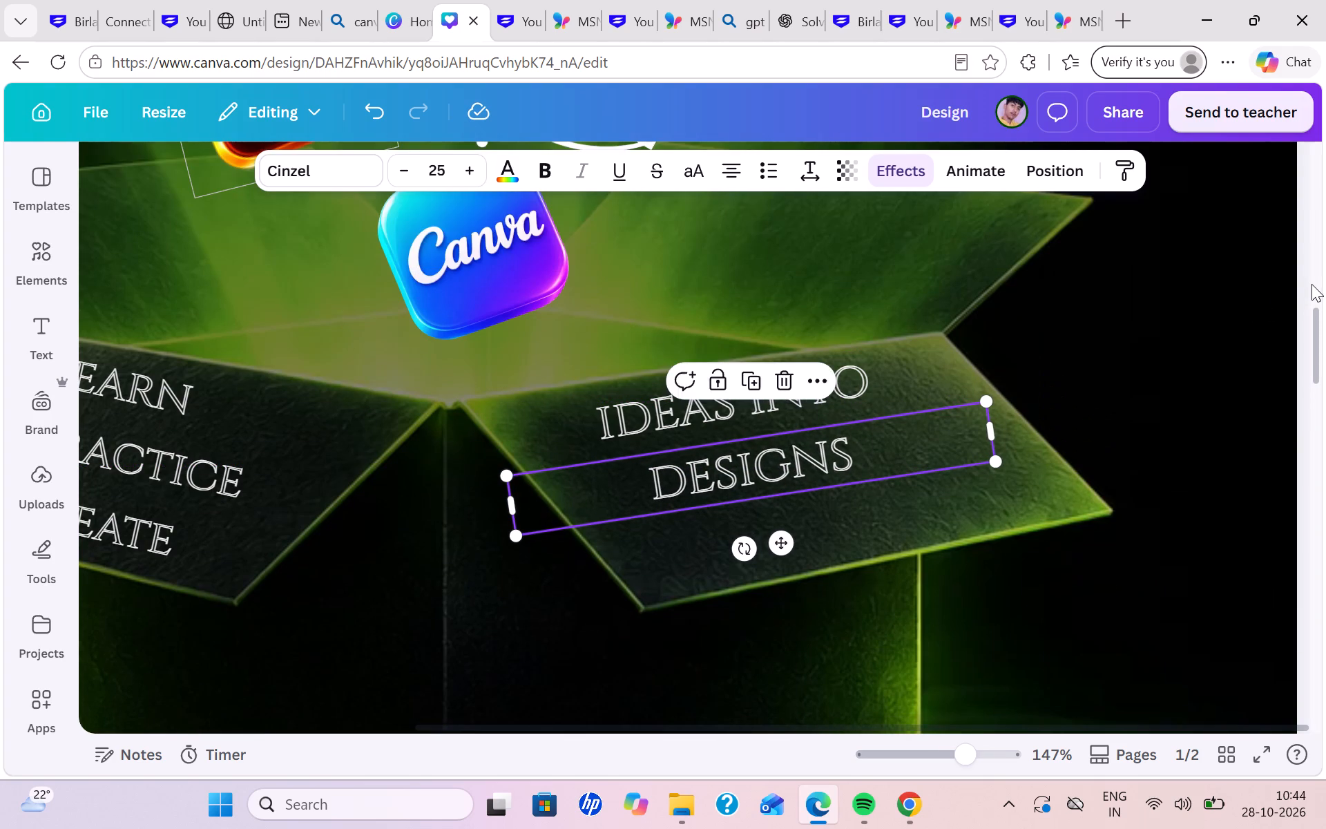
{"action": "left_click", "coordinate": [1311, 284]}
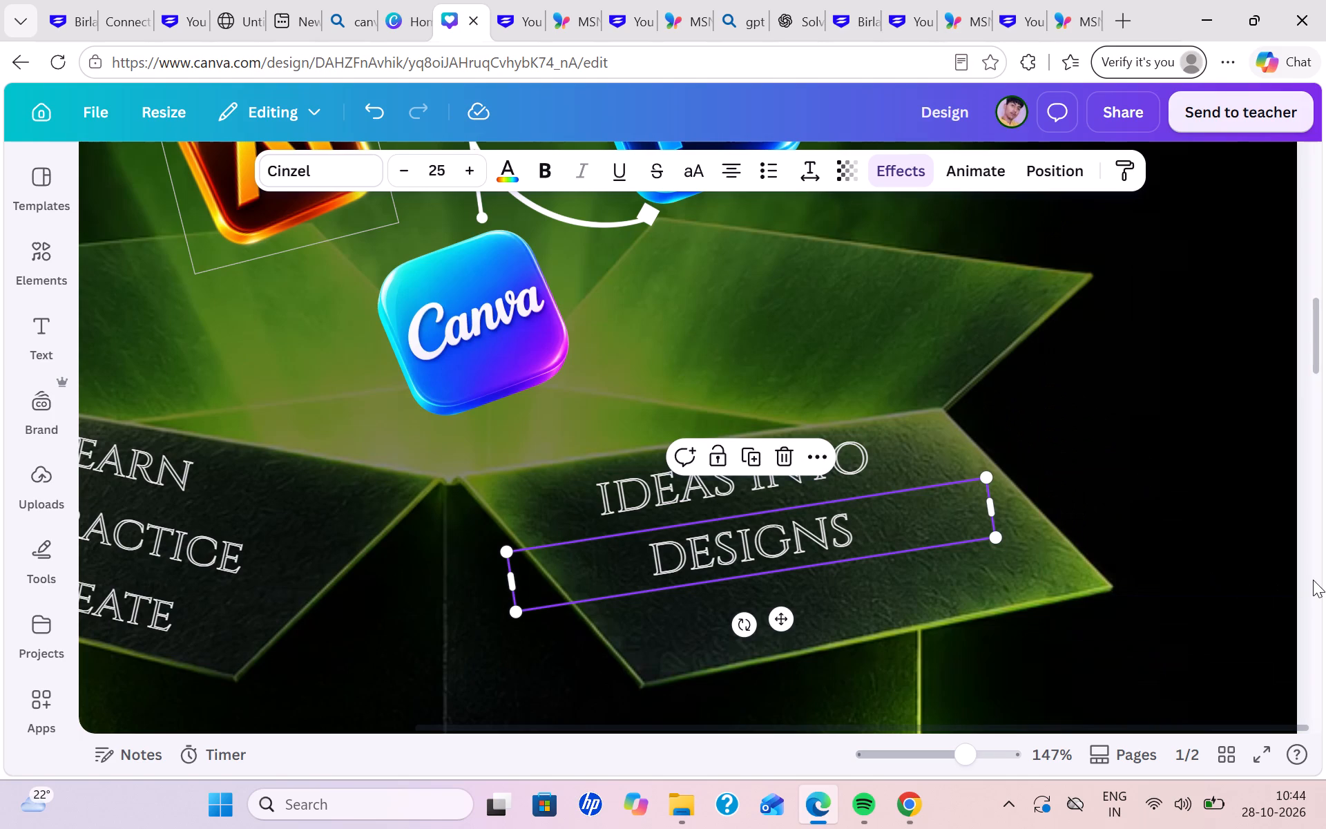
{"action": "left_click", "coordinate": [1313, 592]}
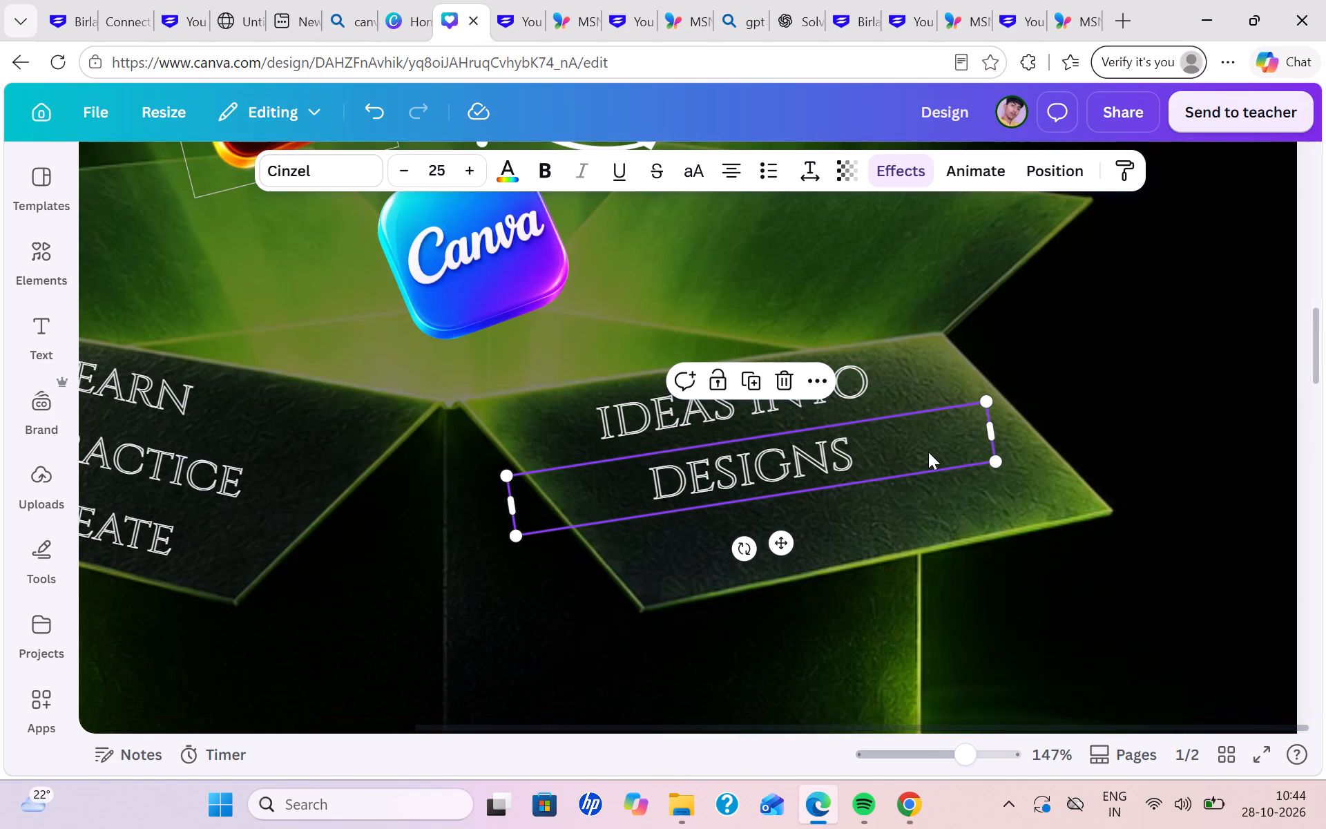
{"action": "left_click", "coordinate": [929, 452]}
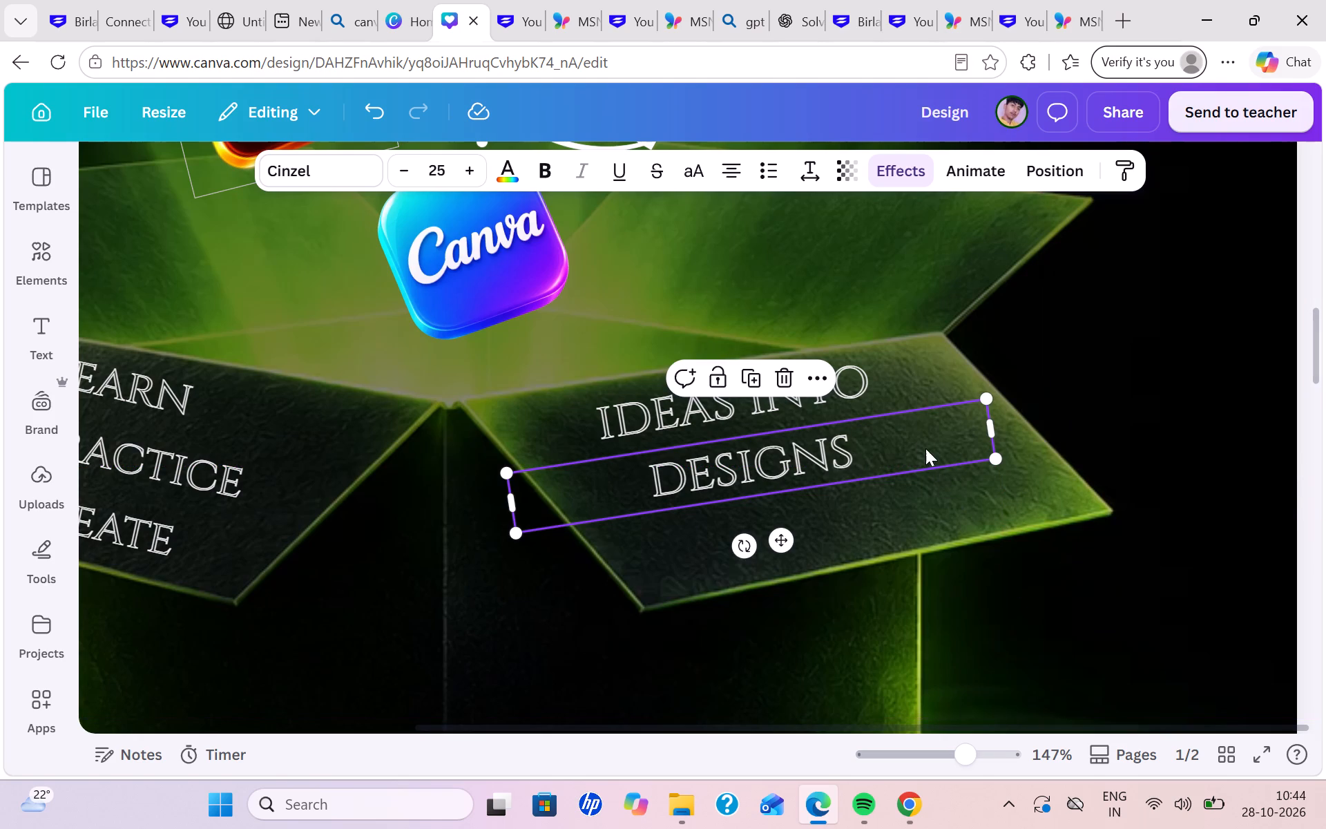
{"action": "left_click_drag", "start_coordinate": [925, 448], "coordinate": [943, 465]}
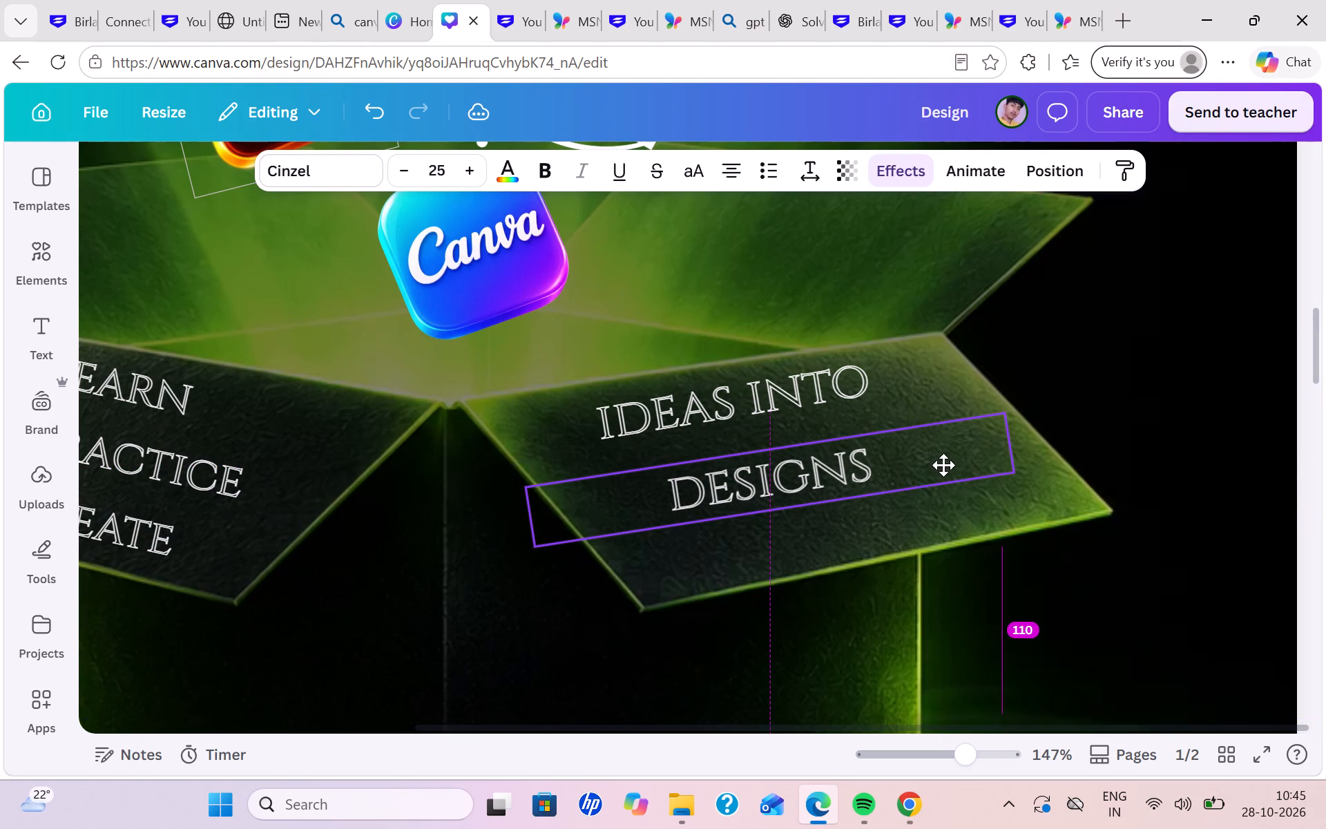
{"action": "left_click_drag", "start_coordinate": [943, 465], "coordinate": [943, 466]}
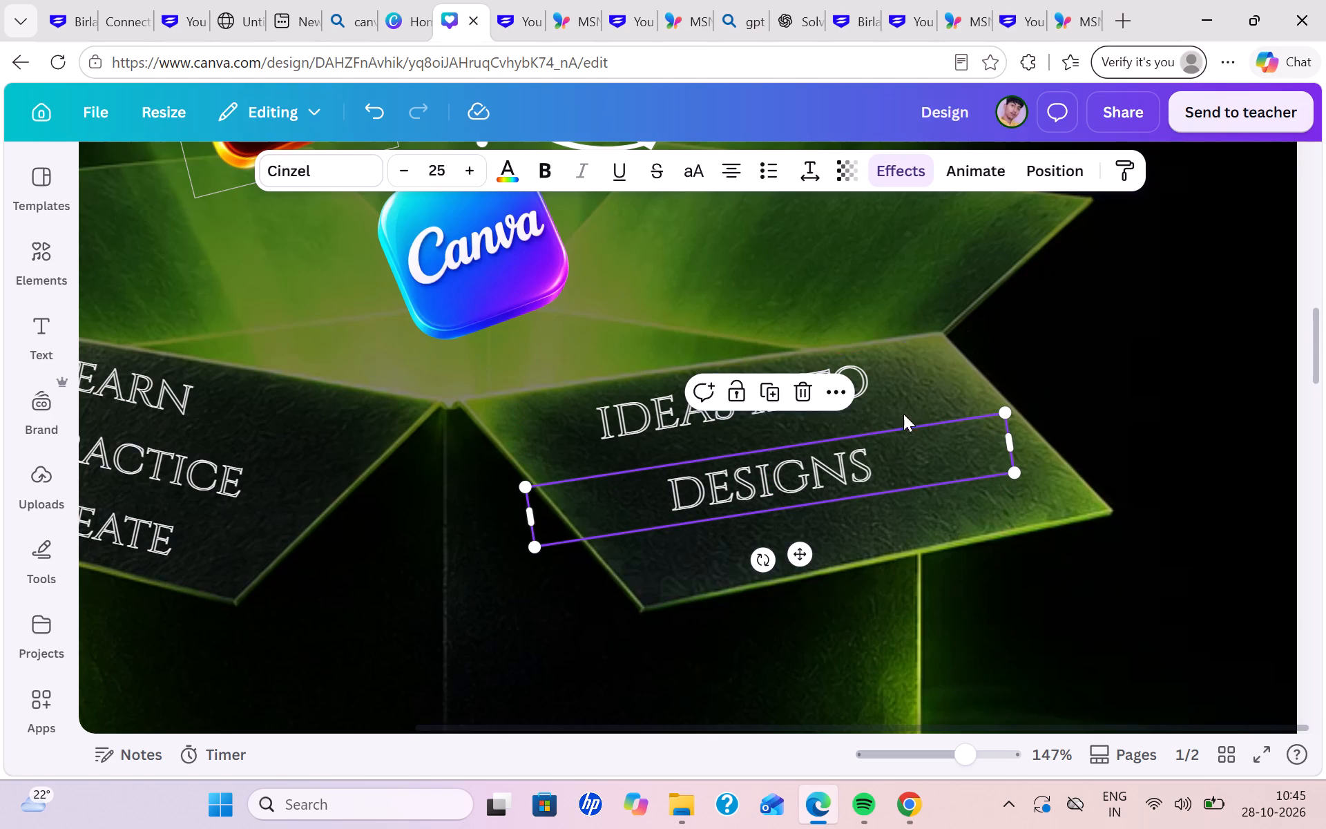
{"action": "left_click_drag", "start_coordinate": [898, 401], "coordinate": [915, 413]}
{"action": "left_click_drag", "start_coordinate": [891, 455], "coordinate": [892, 459]}
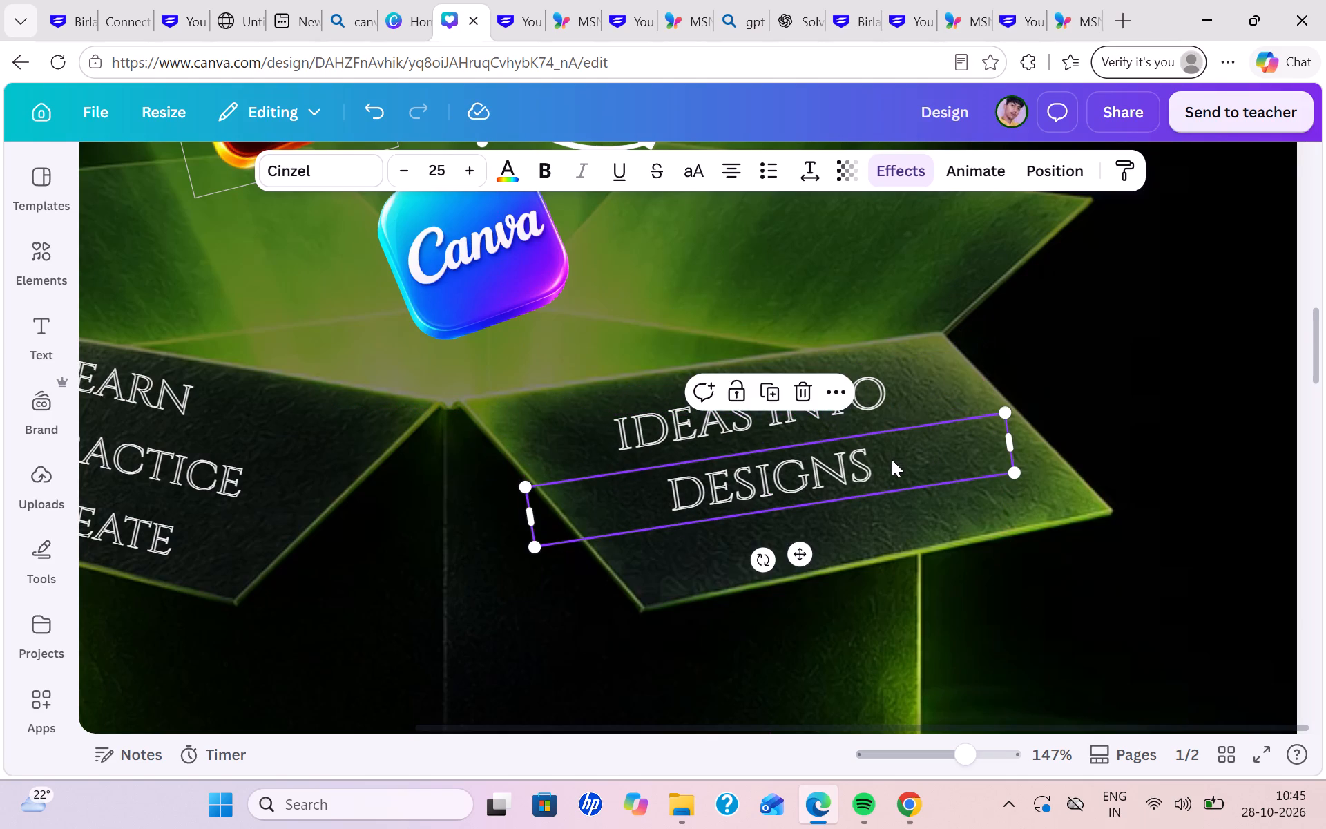
{"action": "left_click_drag", "start_coordinate": [892, 459], "coordinate": [899, 460]}
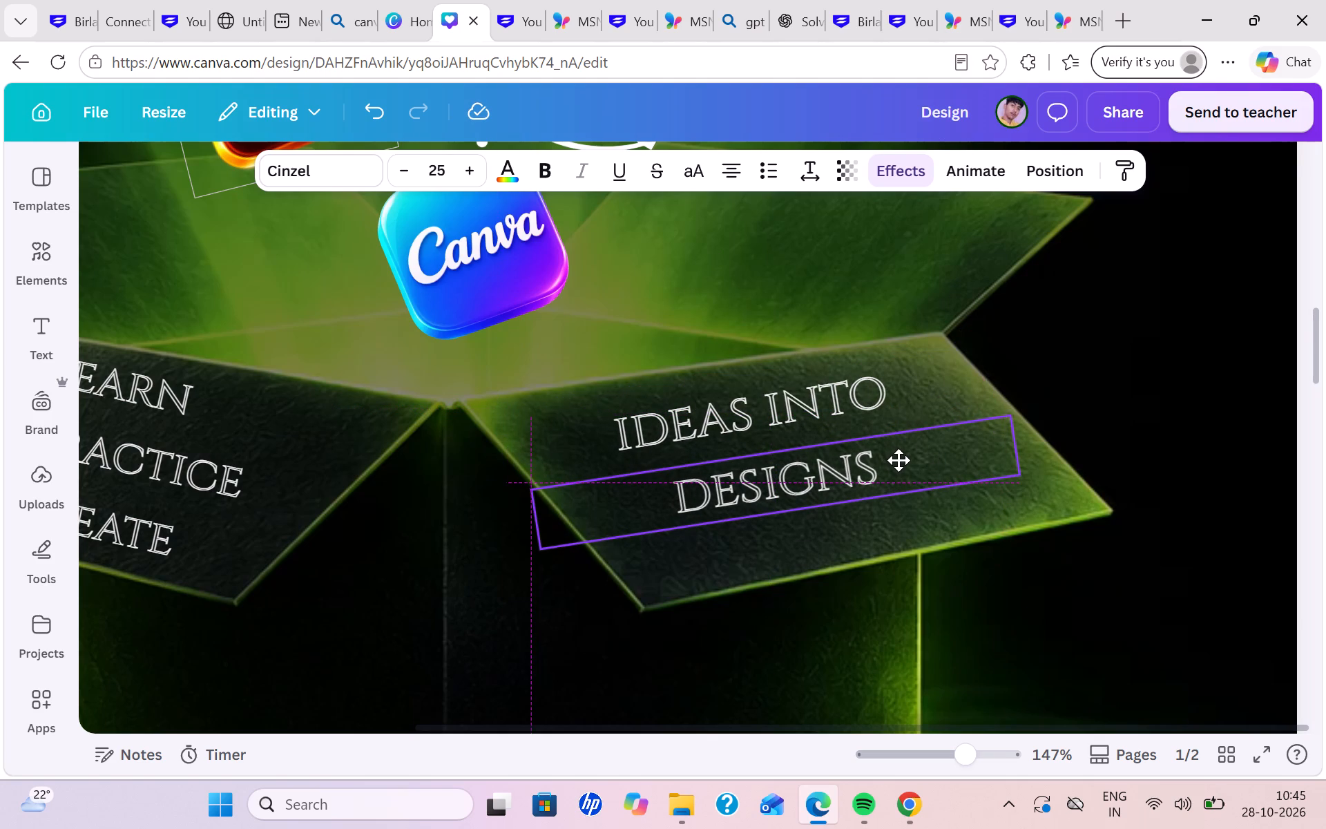
{"action": "left_click_drag", "start_coordinate": [899, 460], "coordinate": [901, 464]}
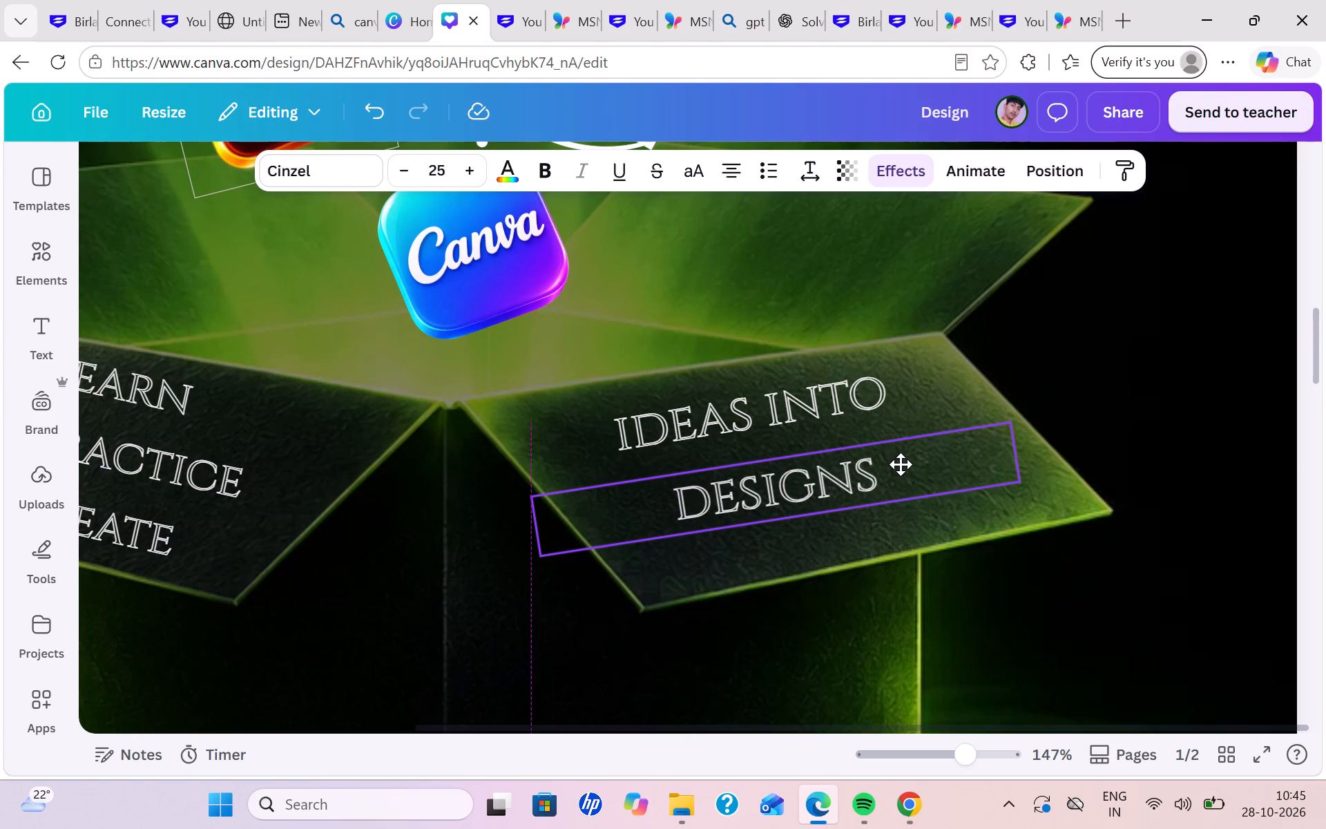
{"action": "left_click_drag", "start_coordinate": [901, 464], "coordinate": [903, 464]}
Move "ideas into" slightly further right and down so it sits centred closely above "designs".
{"action": "left_click_drag", "start_coordinate": [922, 382], "coordinate": [926, 392]}
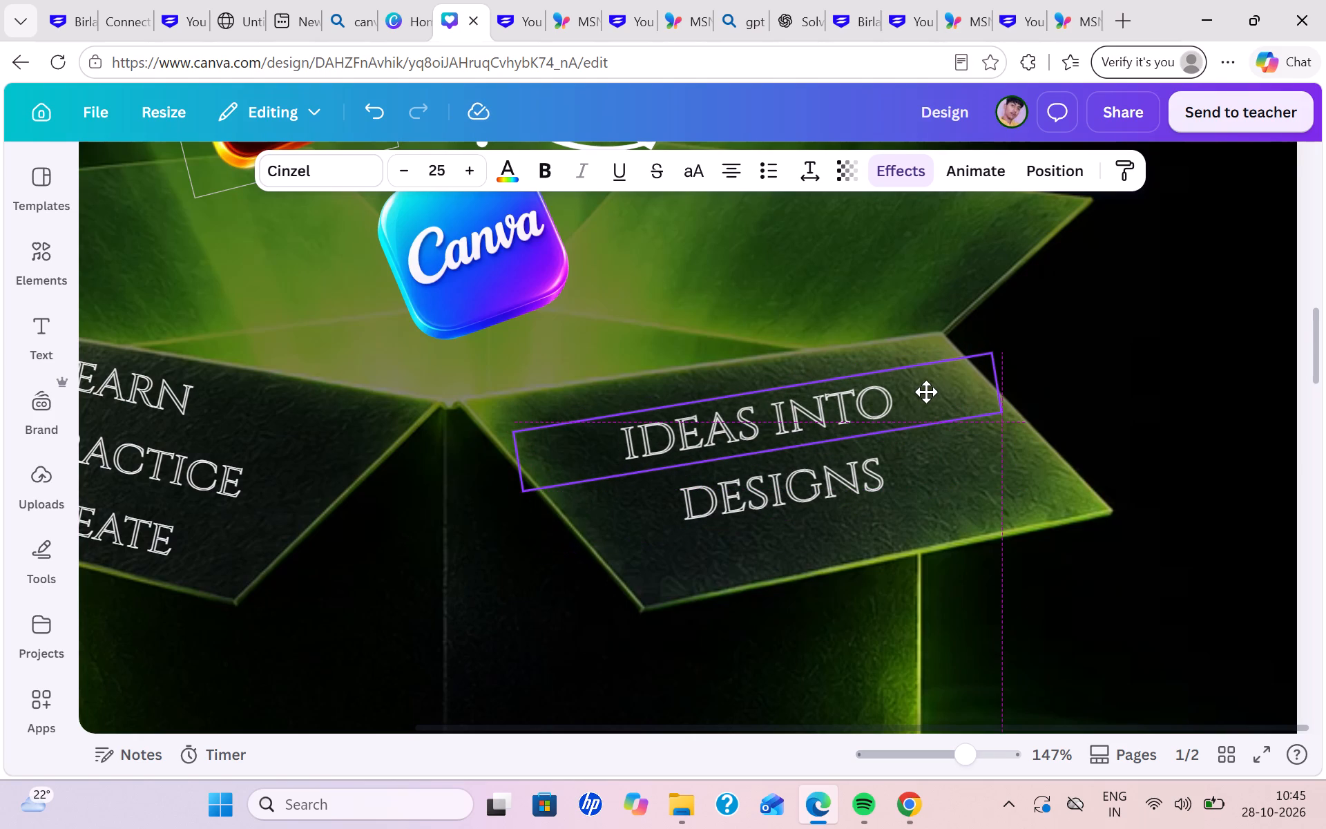
{"action": "left_click_drag", "start_coordinate": [926, 392], "coordinate": [936, 387]}
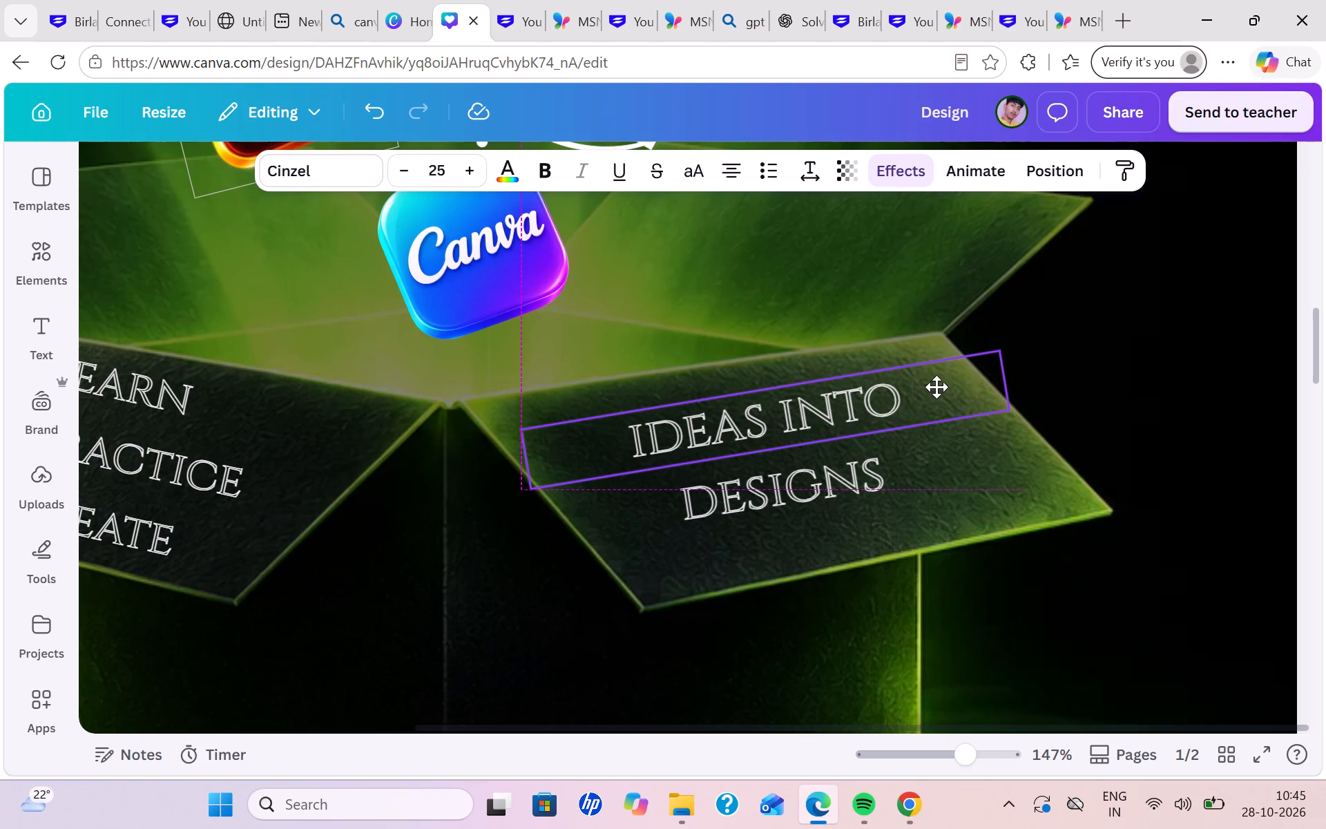
{"action": "left_click_drag", "start_coordinate": [936, 387], "coordinate": [936, 393]}
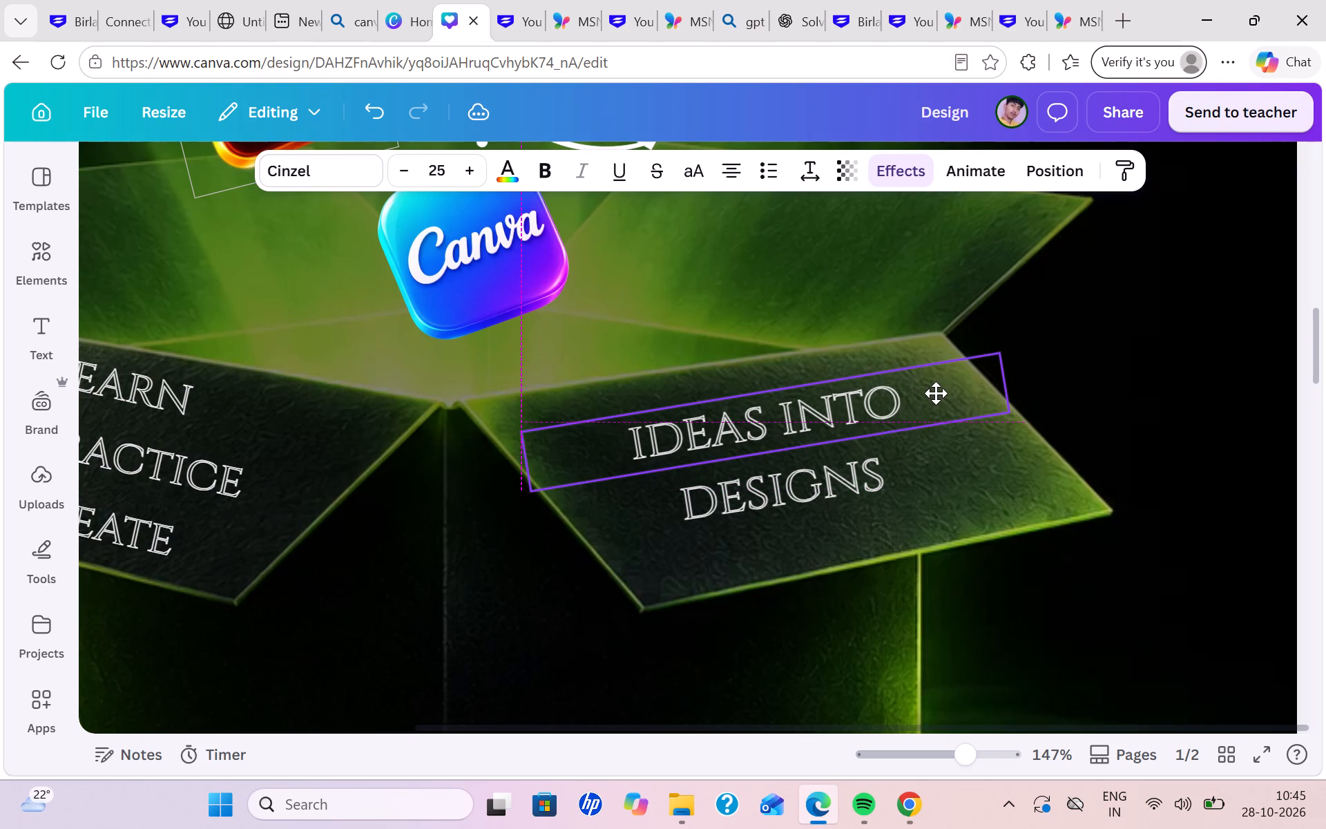
{"action": "left_click_drag", "start_coordinate": [936, 393], "coordinate": [936, 398]}
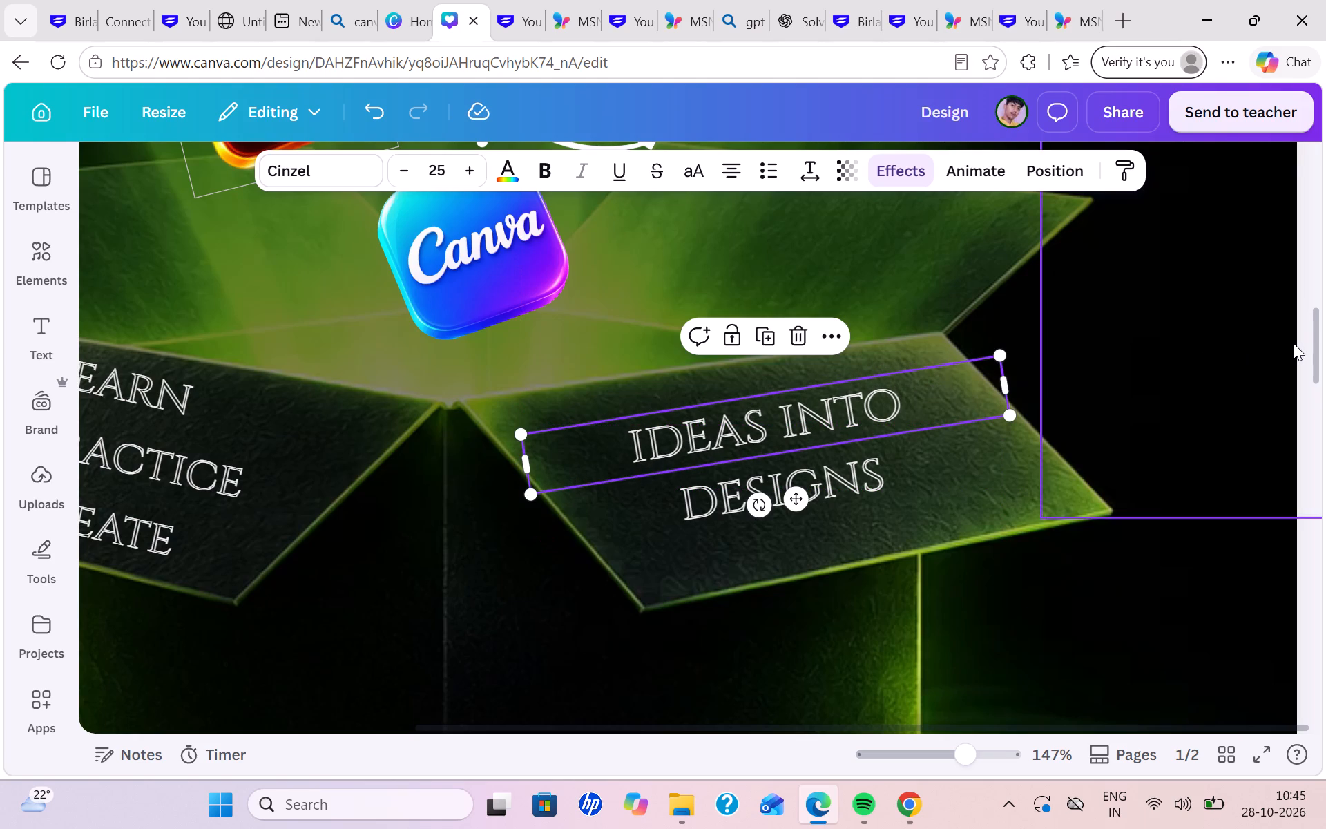
Nudge "designs" up by a hair beneath "ideas into" and deselect it.
{"action": "left_click", "coordinate": [1301, 283]}
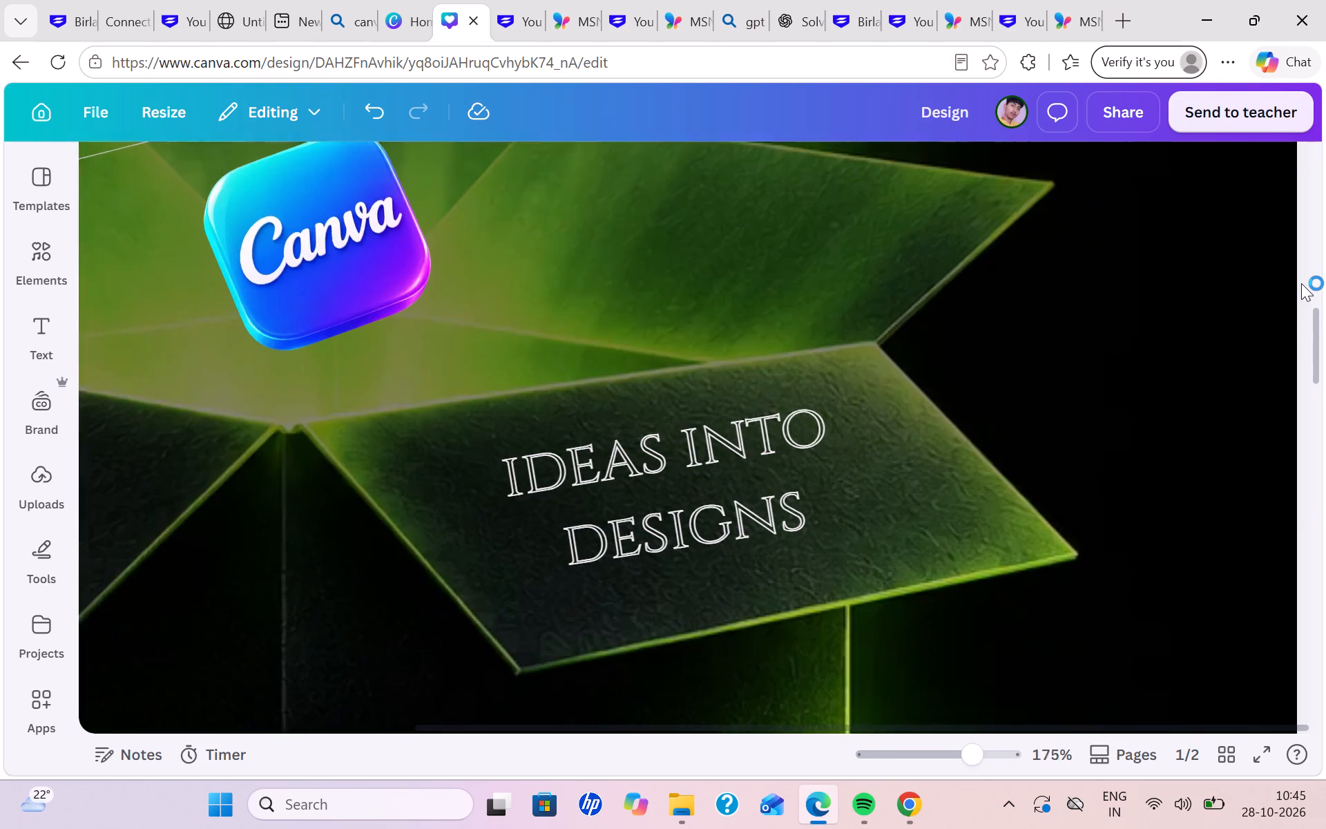
{"action": "scroll", "coordinate": [1301, 283], "scroll_direction": "right", "scroll_amount": 2}
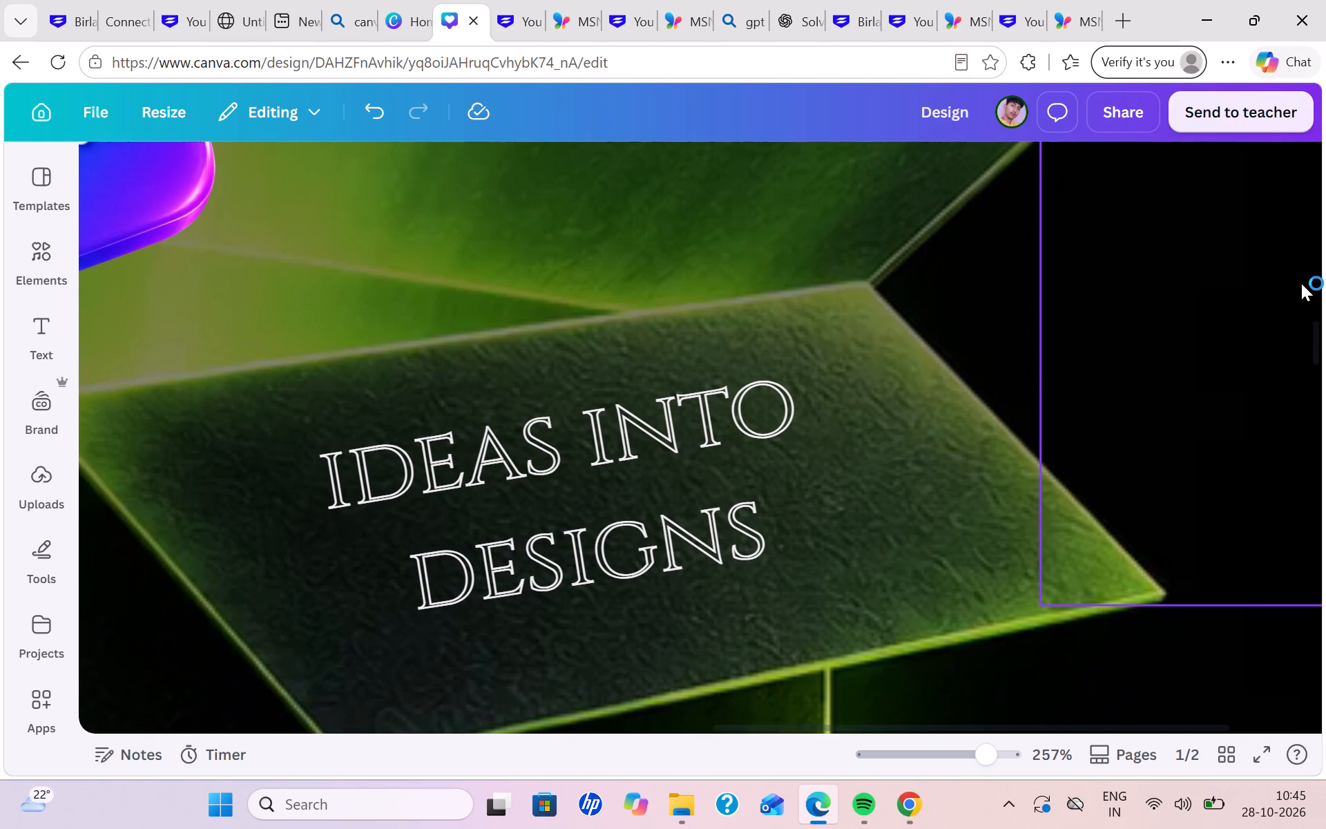
{"action": "left_click", "coordinate": [835, 495]}
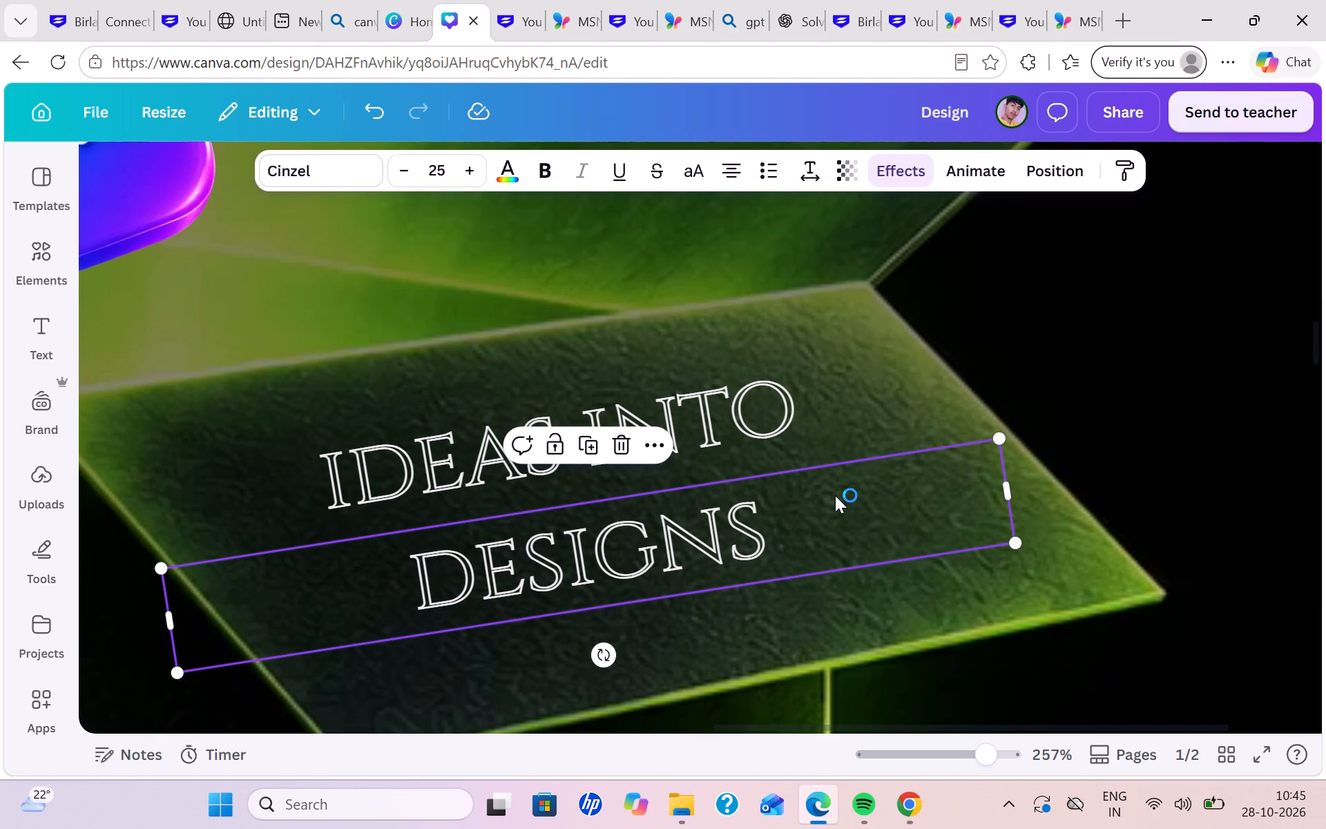
{"action": "left_click", "coordinate": [835, 495]}
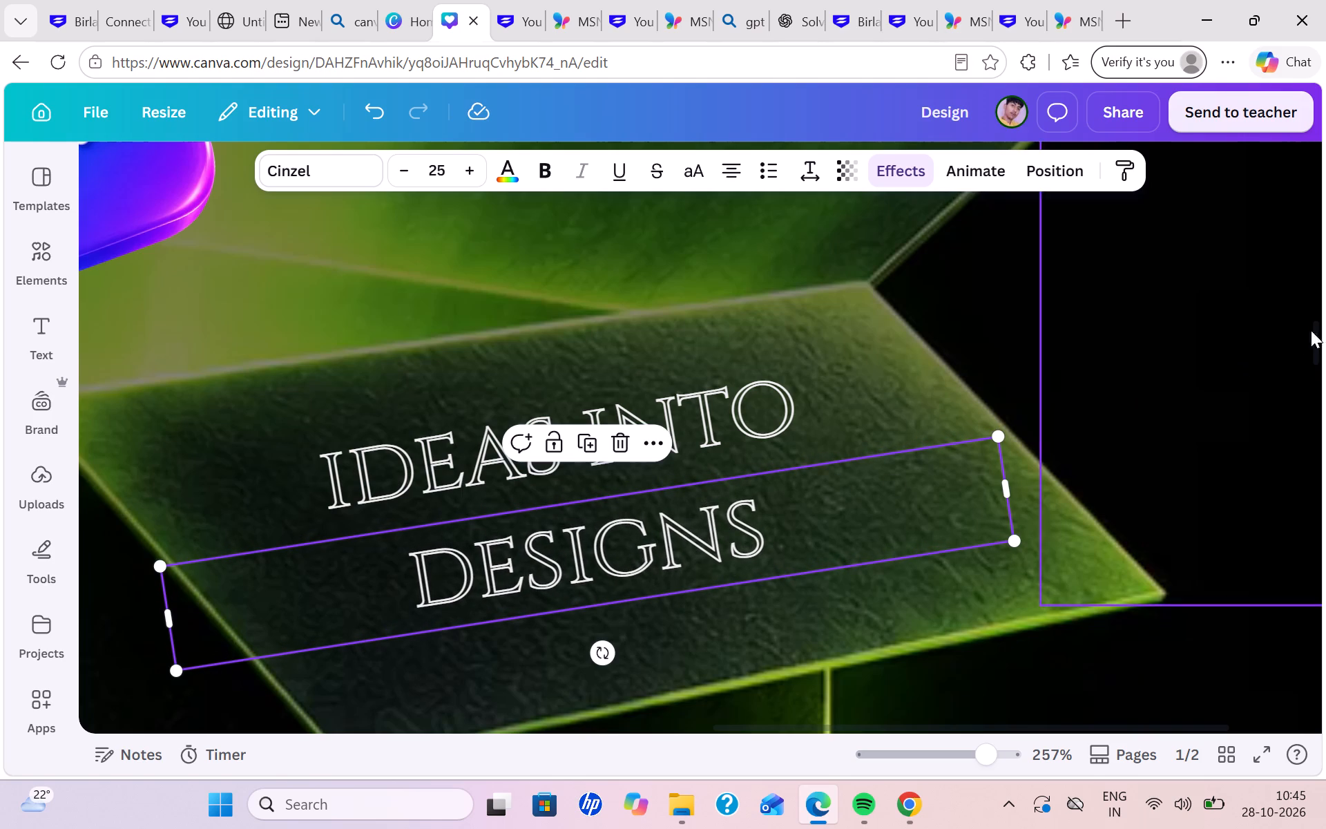
{"action": "left_click", "coordinate": [961, 484]}
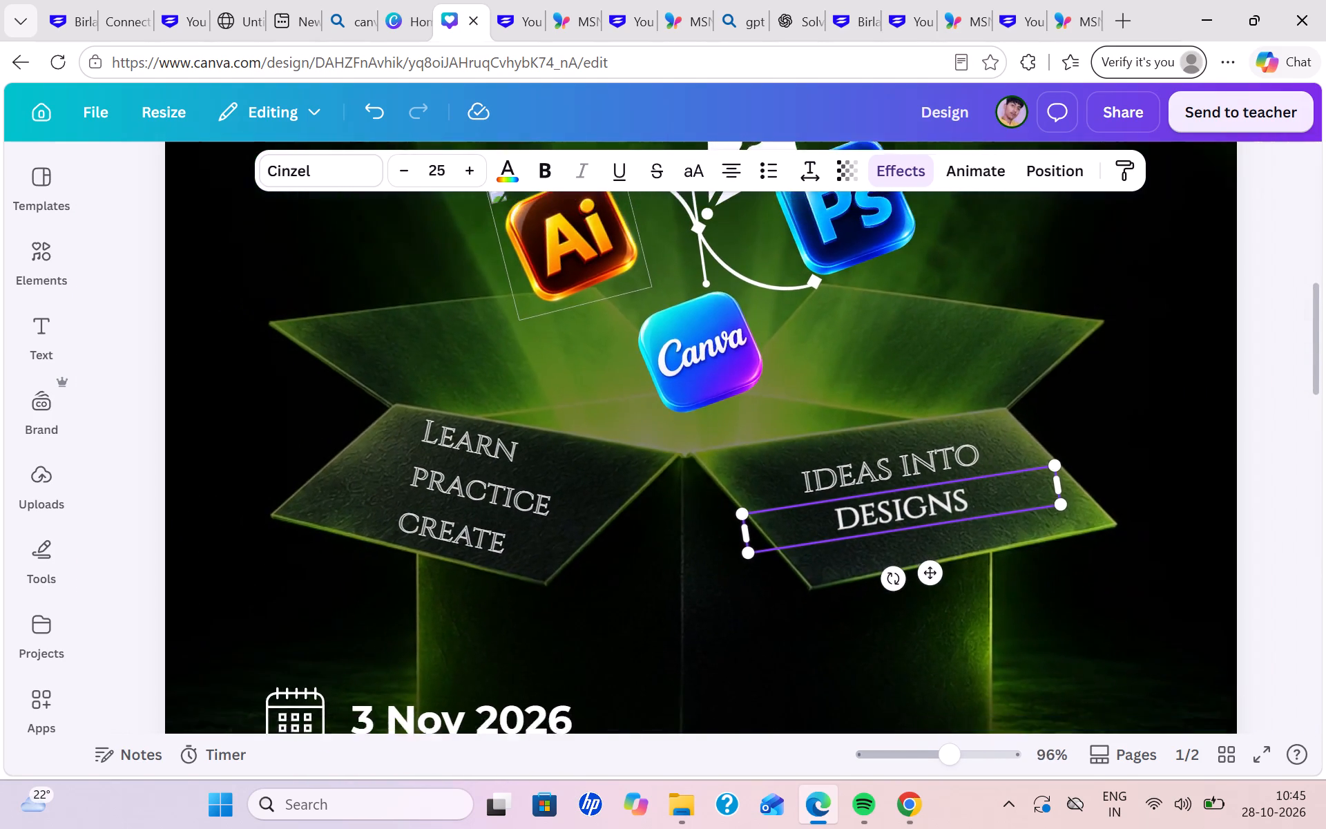
{"action": "left_click", "coordinate": [1243, 457]}
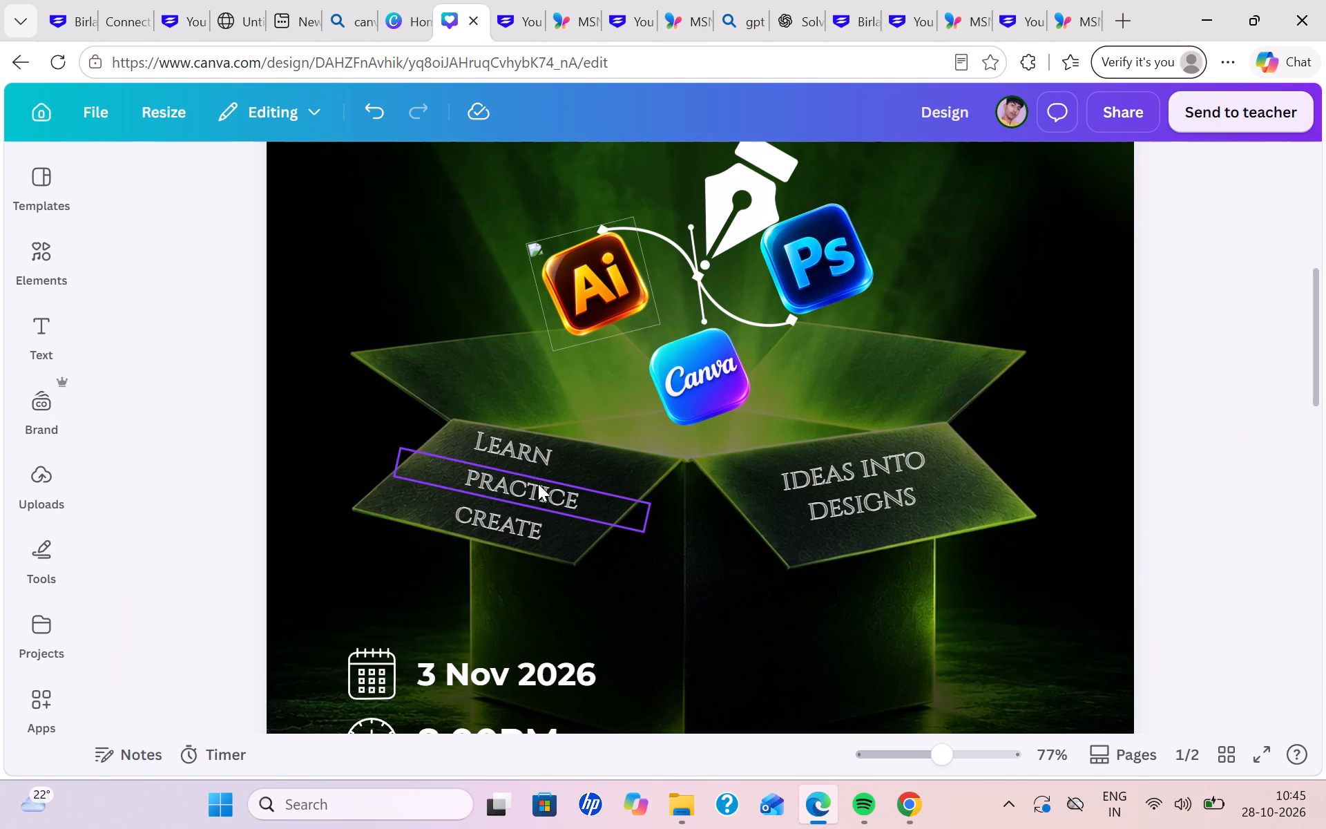
Move "practice" left and up on the left flap so it sits closely centred beneath "Learn".
{"action": "left_click_drag", "start_coordinate": [538, 487], "coordinate": [521, 486]}
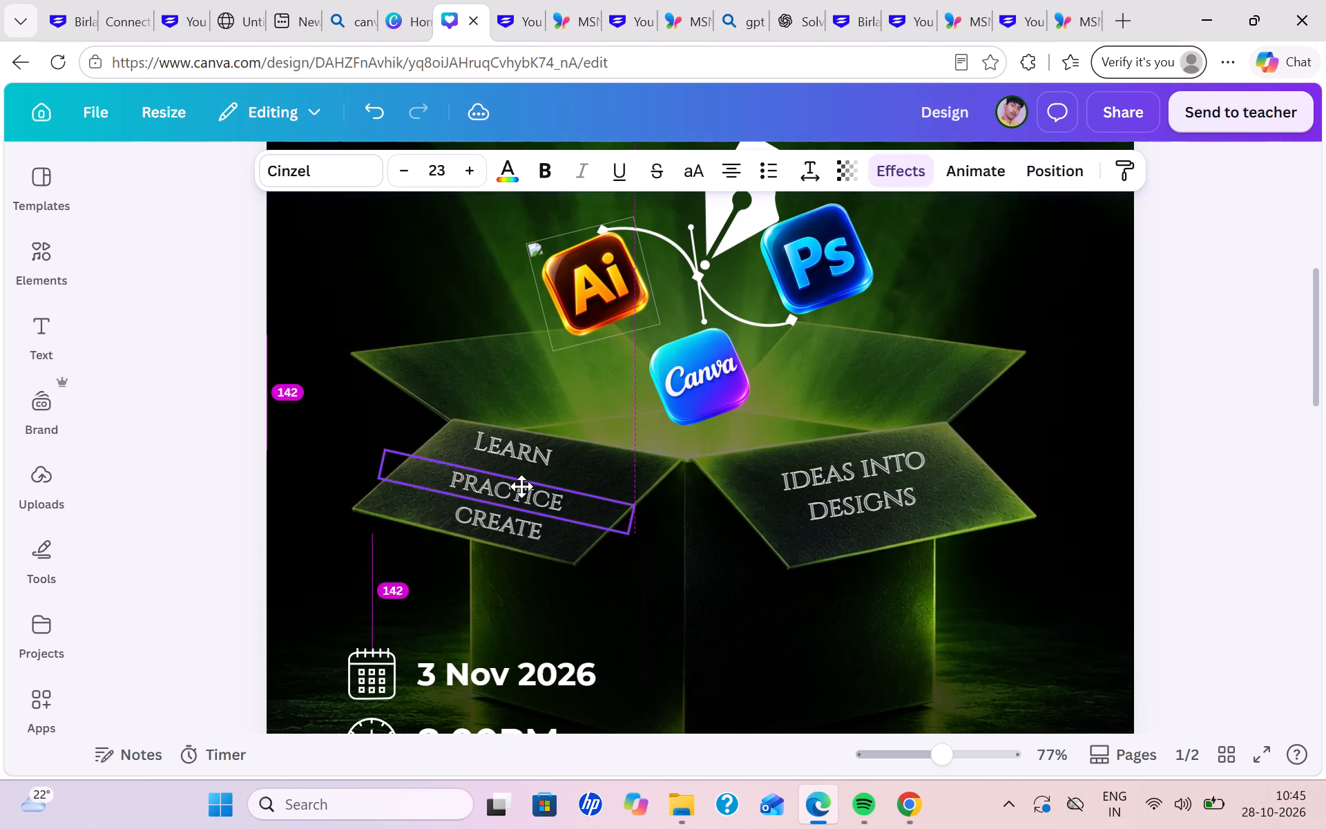
{"action": "left_click_drag", "start_coordinate": [521, 486], "coordinate": [518, 482]}
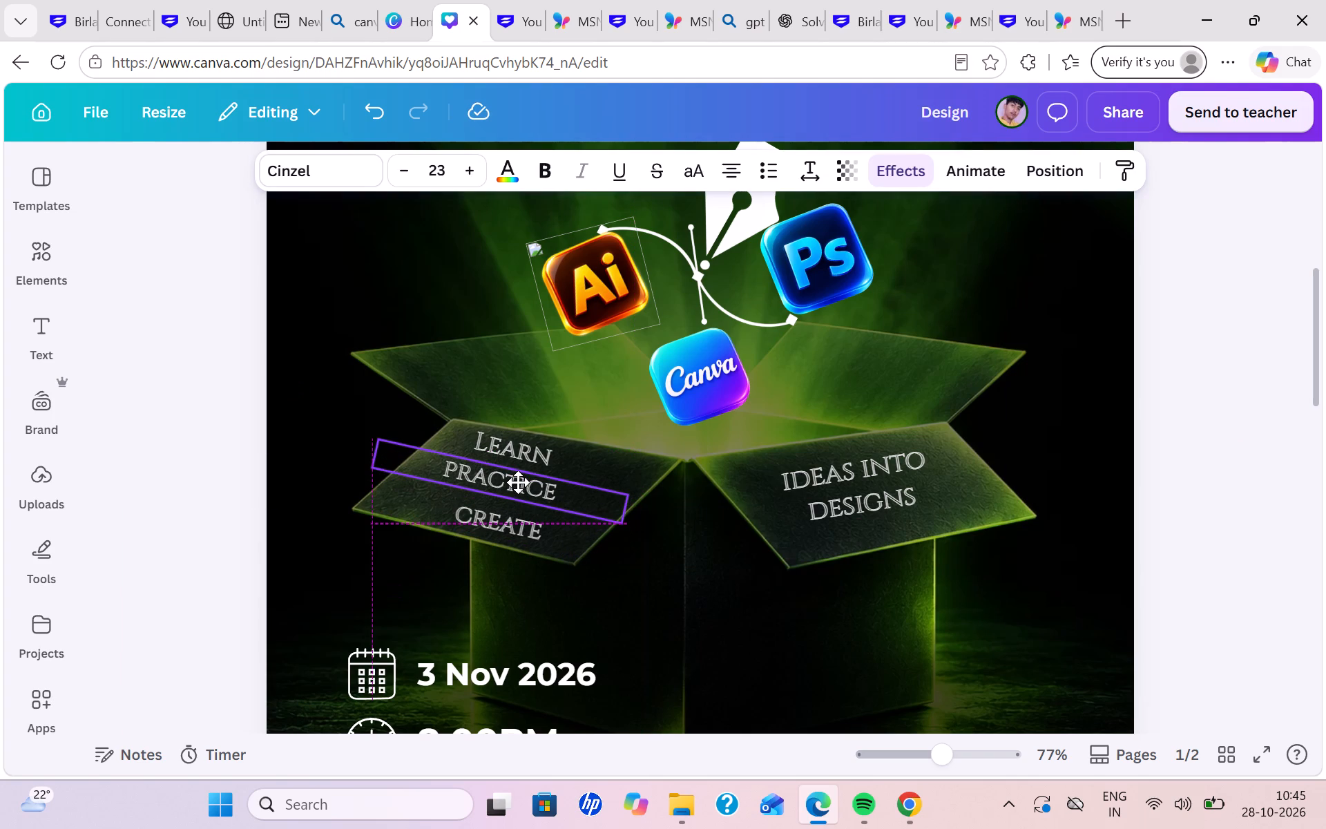
{"action": "left_click_drag", "start_coordinate": [518, 482], "coordinate": [523, 485]}
{"action": "left_click", "coordinate": [1323, 430]}
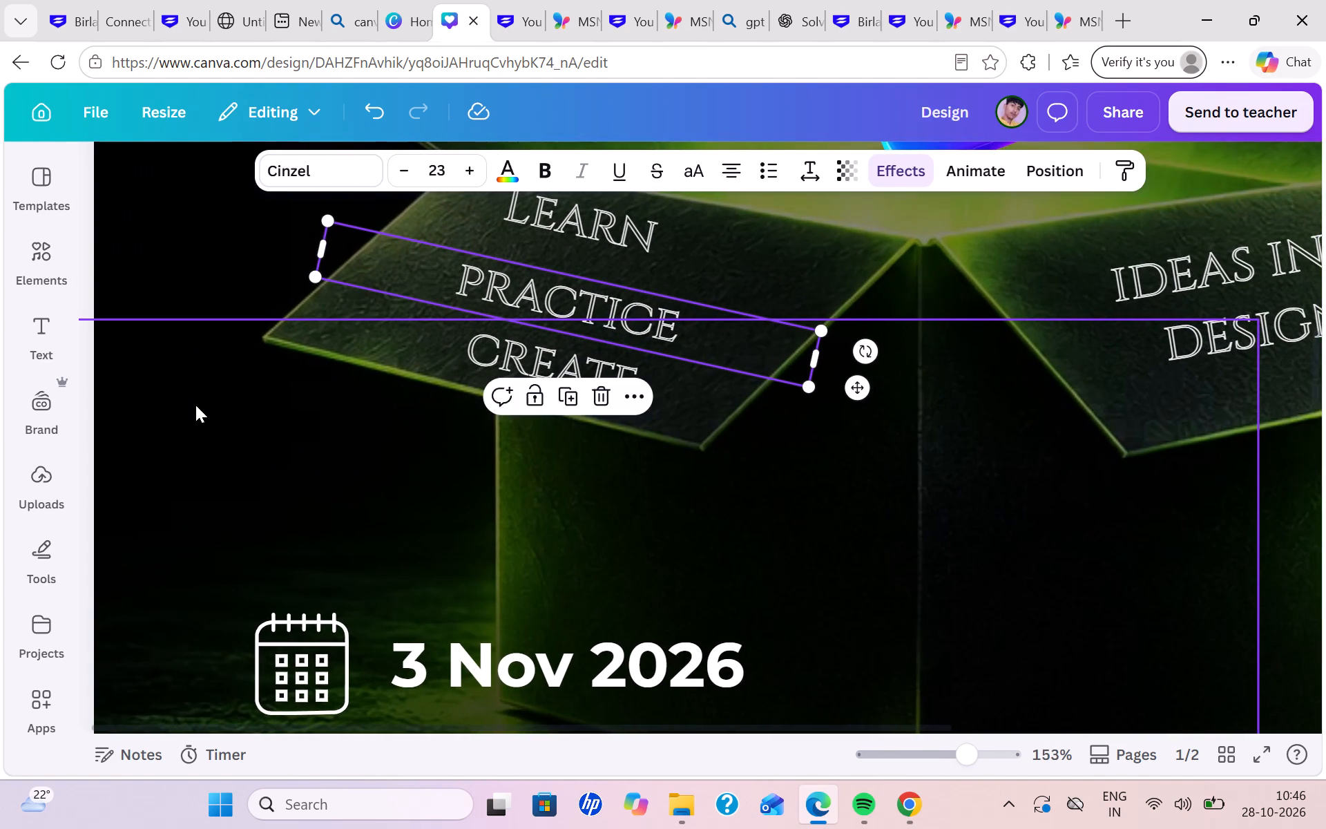
{"action": "scroll", "coordinate": [195, 405], "scroll_direction": "up", "scroll_amount": 1}
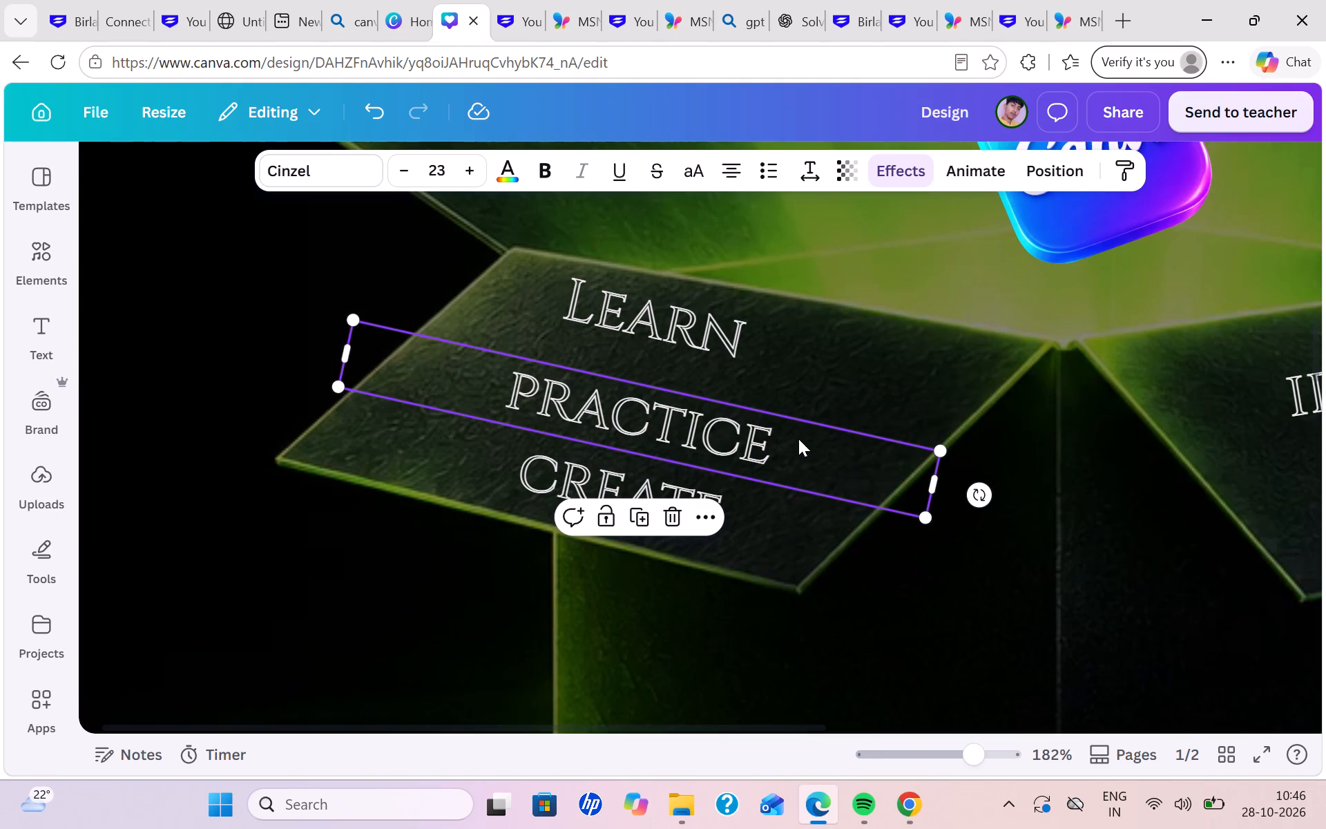
{"action": "left_click_drag", "start_coordinate": [812, 446], "coordinate": [795, 430]}
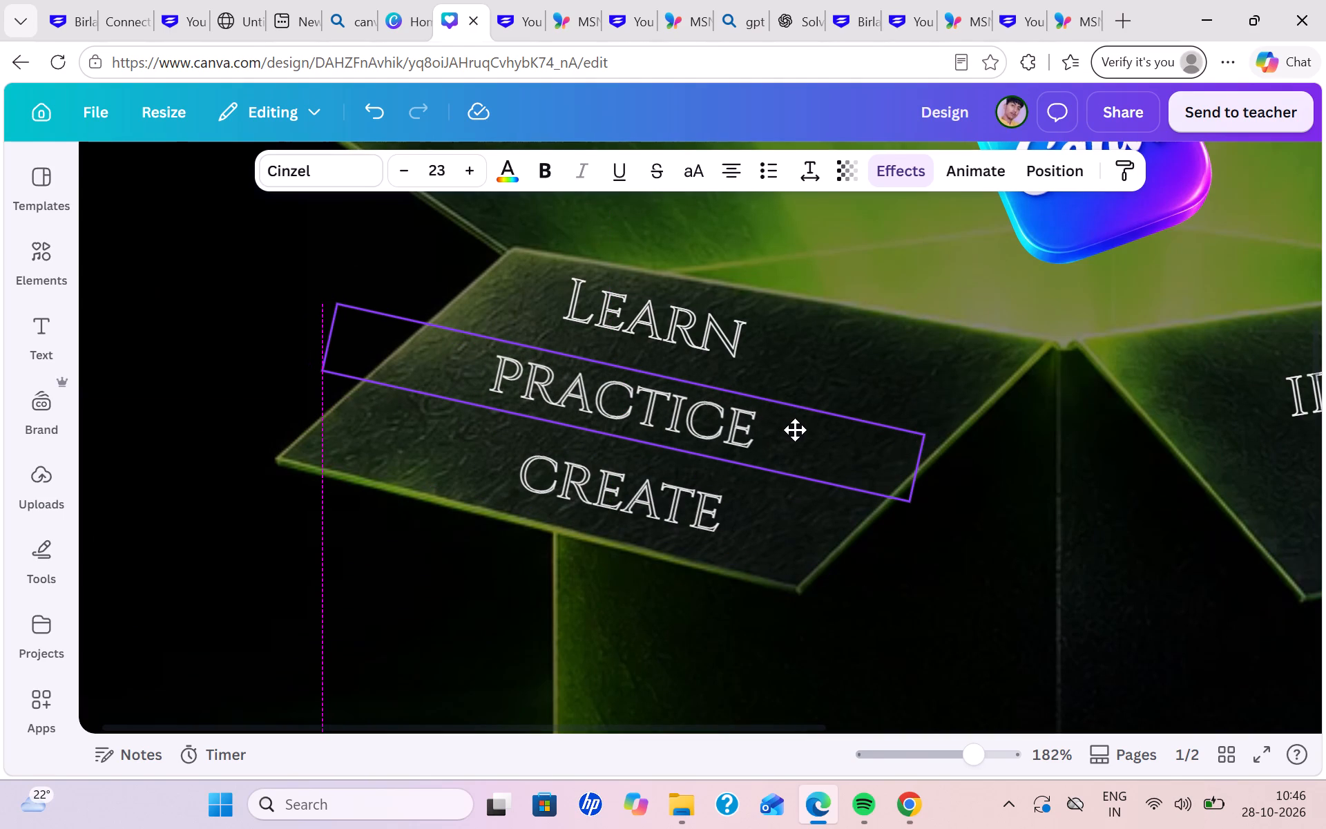
{"action": "left_click_drag", "start_coordinate": [795, 430], "coordinate": [804, 433]}
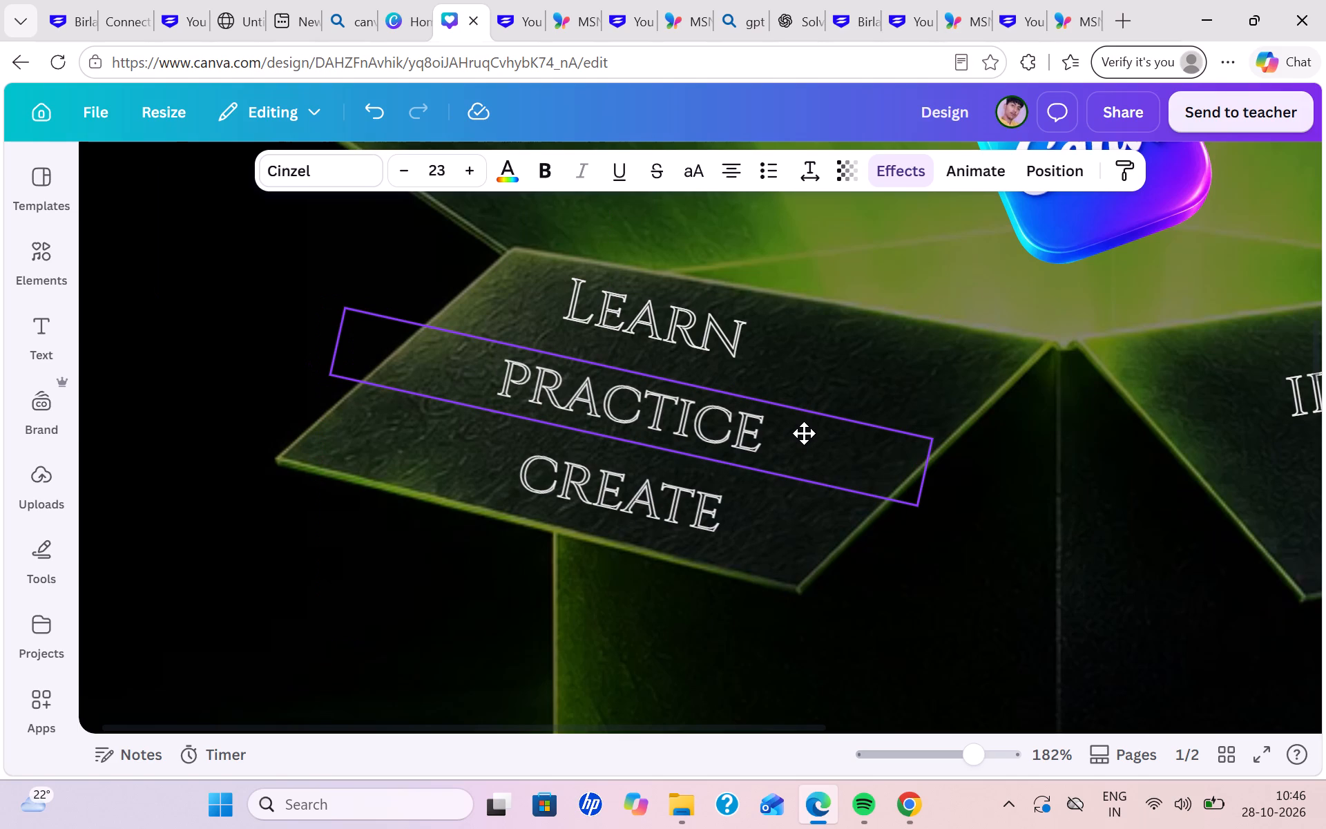
{"action": "left_click_drag", "start_coordinate": [804, 433], "coordinate": [803, 426]}
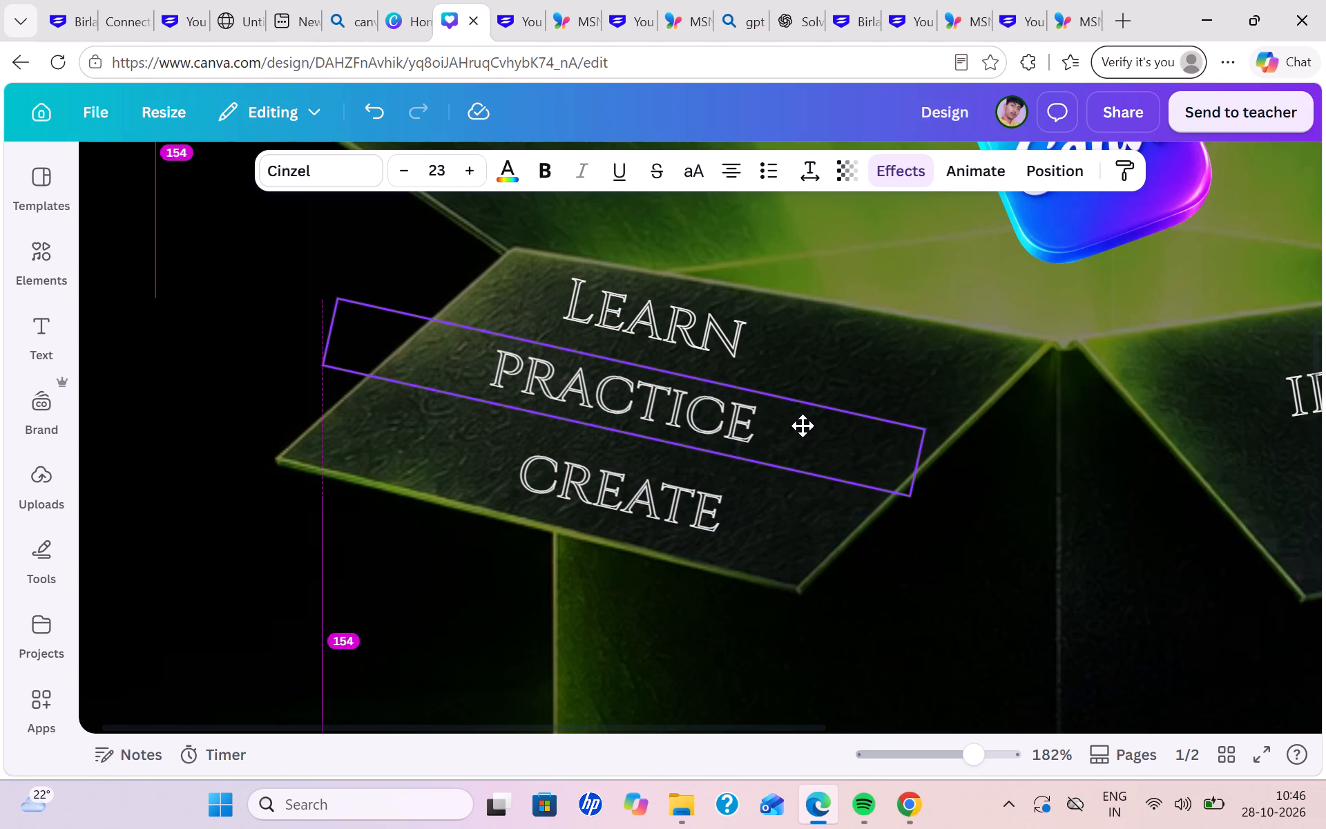
{"action": "left_click_drag", "start_coordinate": [803, 426], "coordinate": [810, 423]}
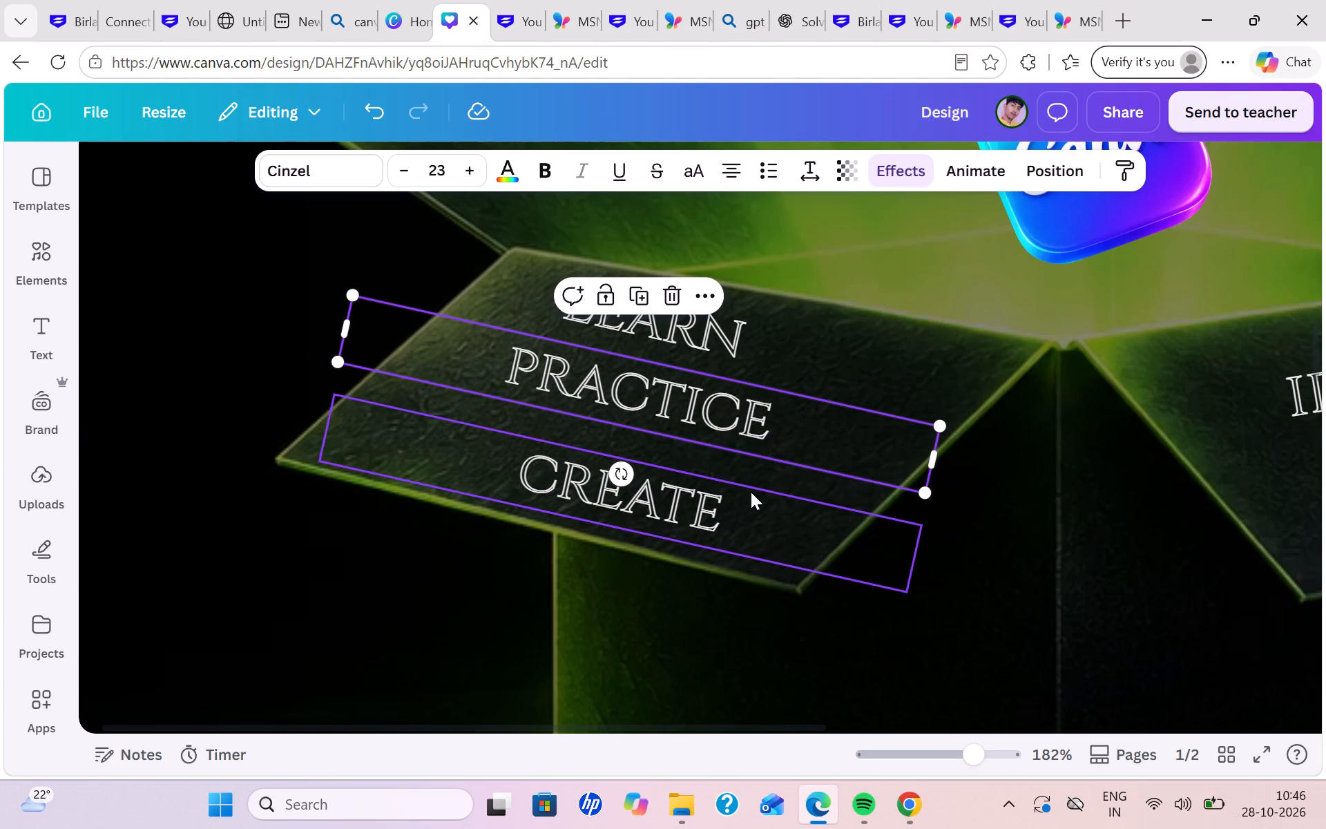
Move "create" slightly left and up, closer beneath "practice", with the starts of both words aligned.
{"action": "left_click_drag", "start_coordinate": [752, 493], "coordinate": [719, 482]}
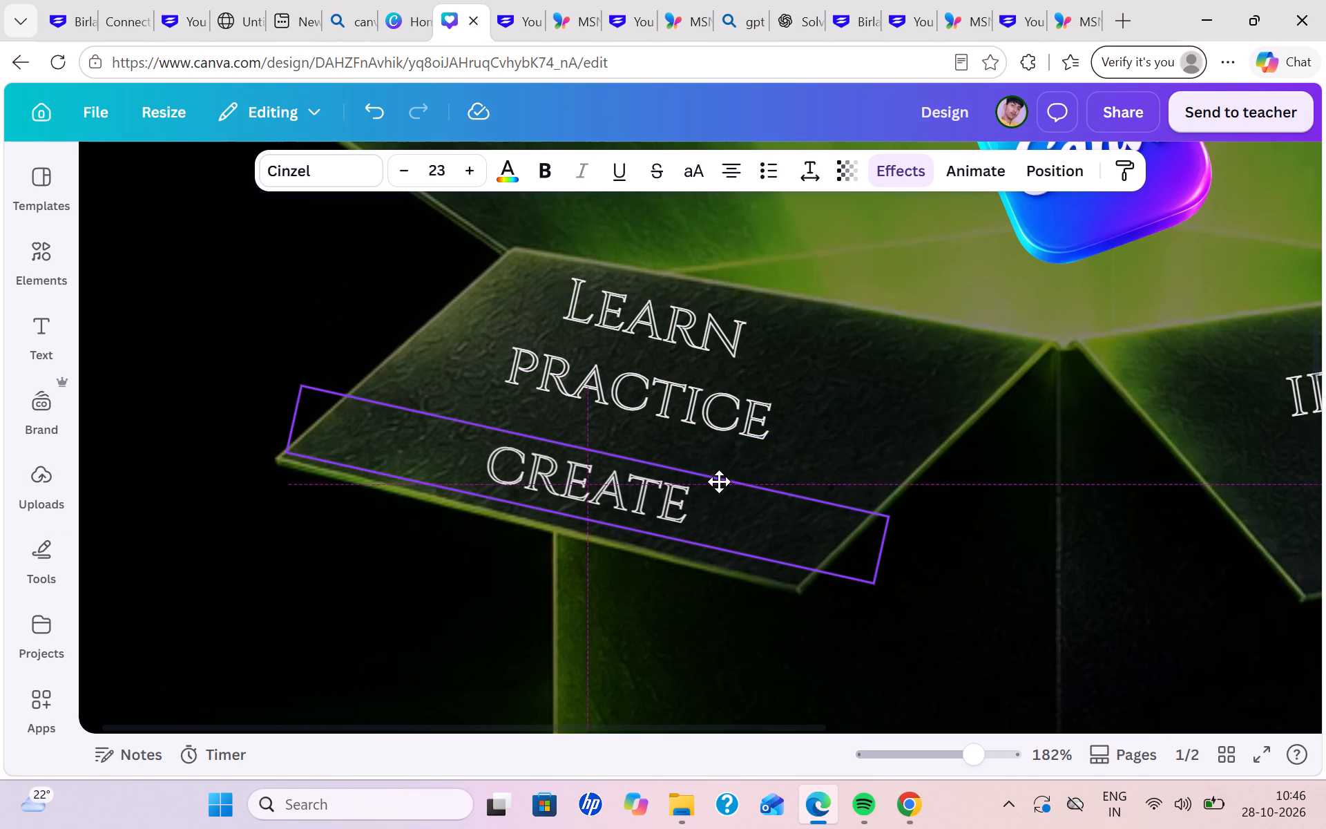
{"action": "left_click_drag", "start_coordinate": [719, 482], "coordinate": [735, 479]}
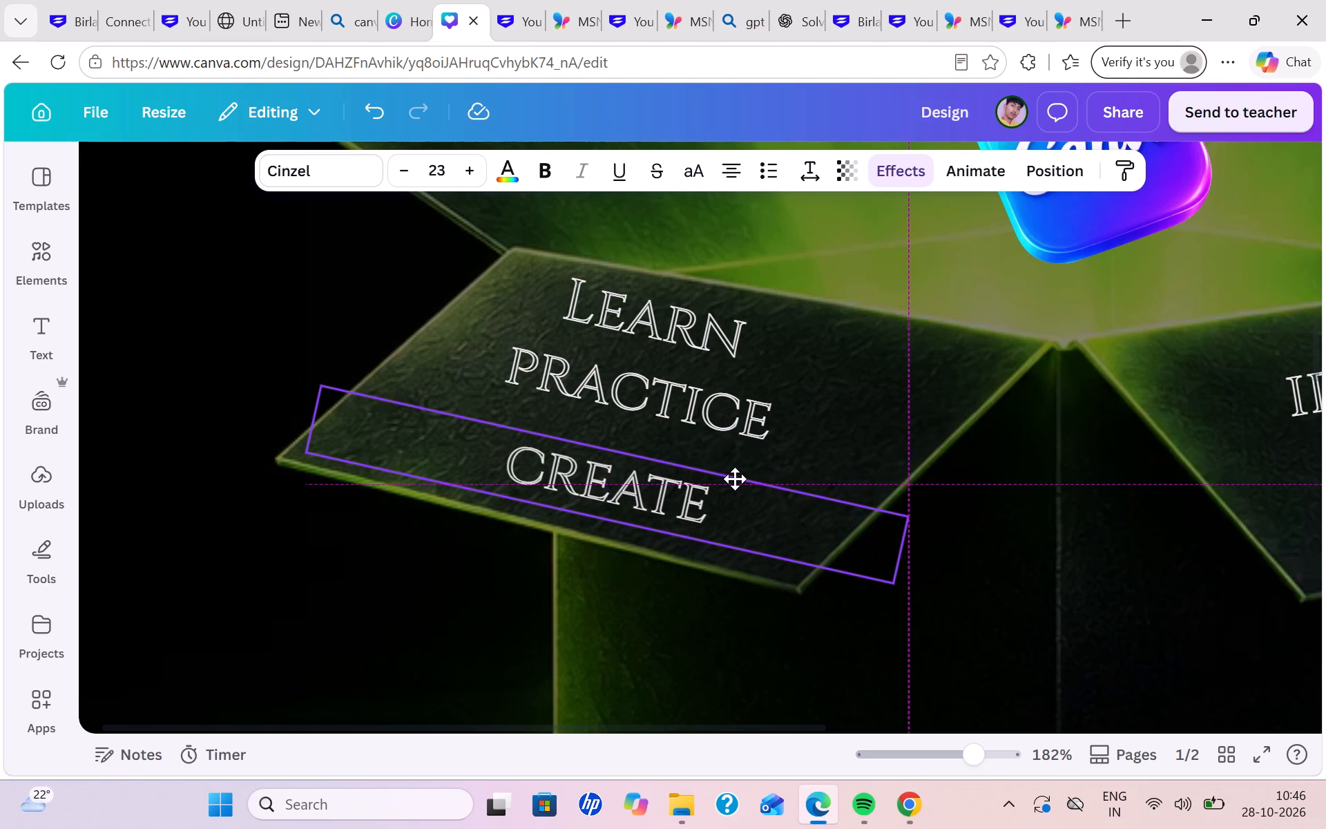
{"action": "left_click_drag", "start_coordinate": [735, 479], "coordinate": [740, 473]}
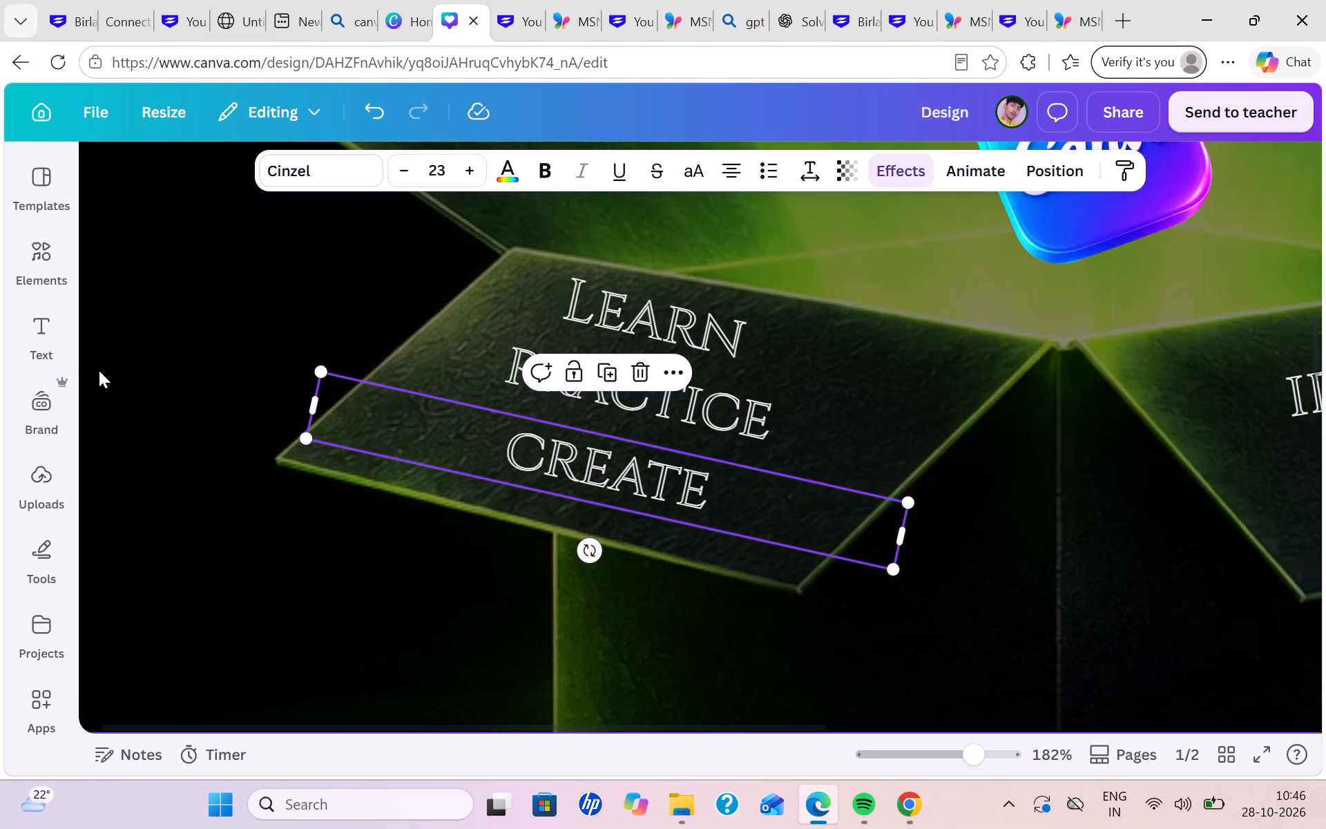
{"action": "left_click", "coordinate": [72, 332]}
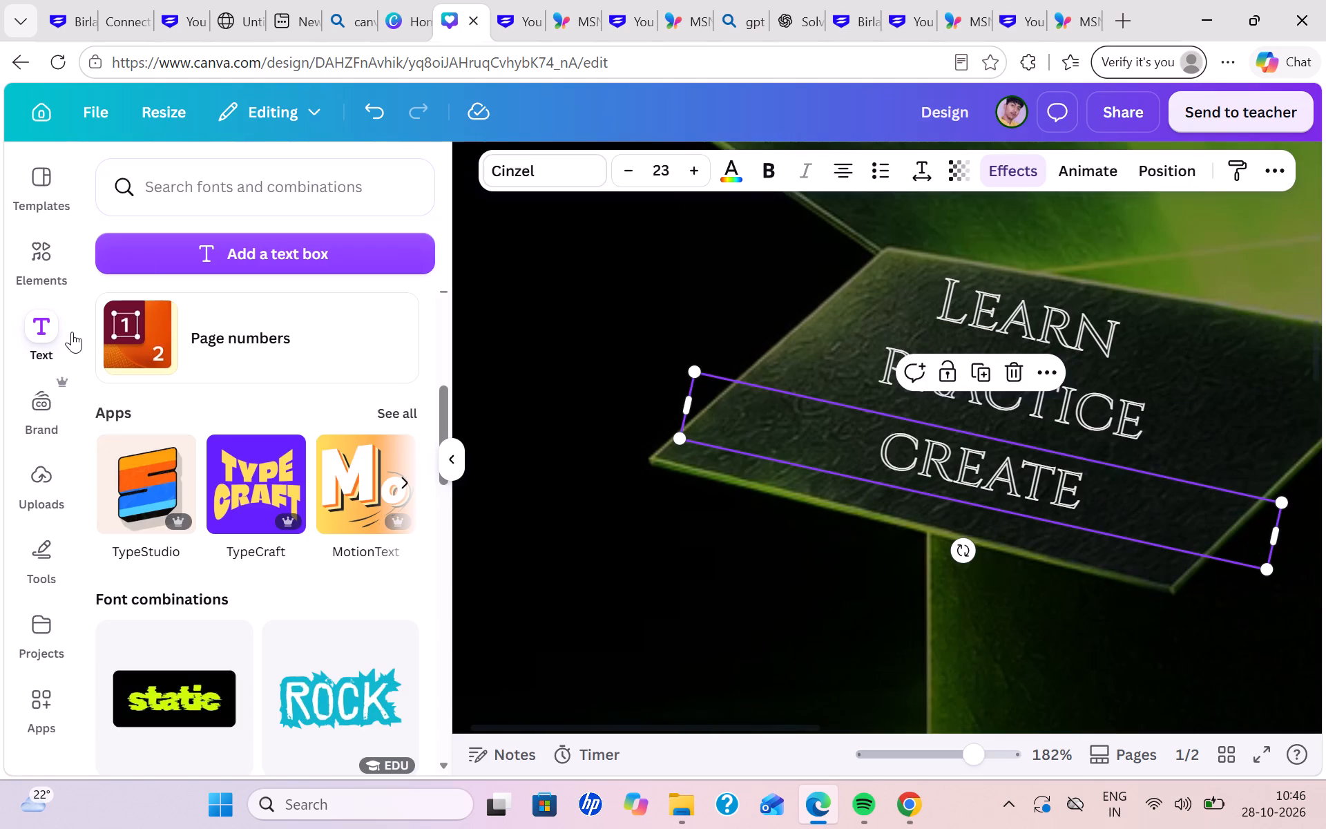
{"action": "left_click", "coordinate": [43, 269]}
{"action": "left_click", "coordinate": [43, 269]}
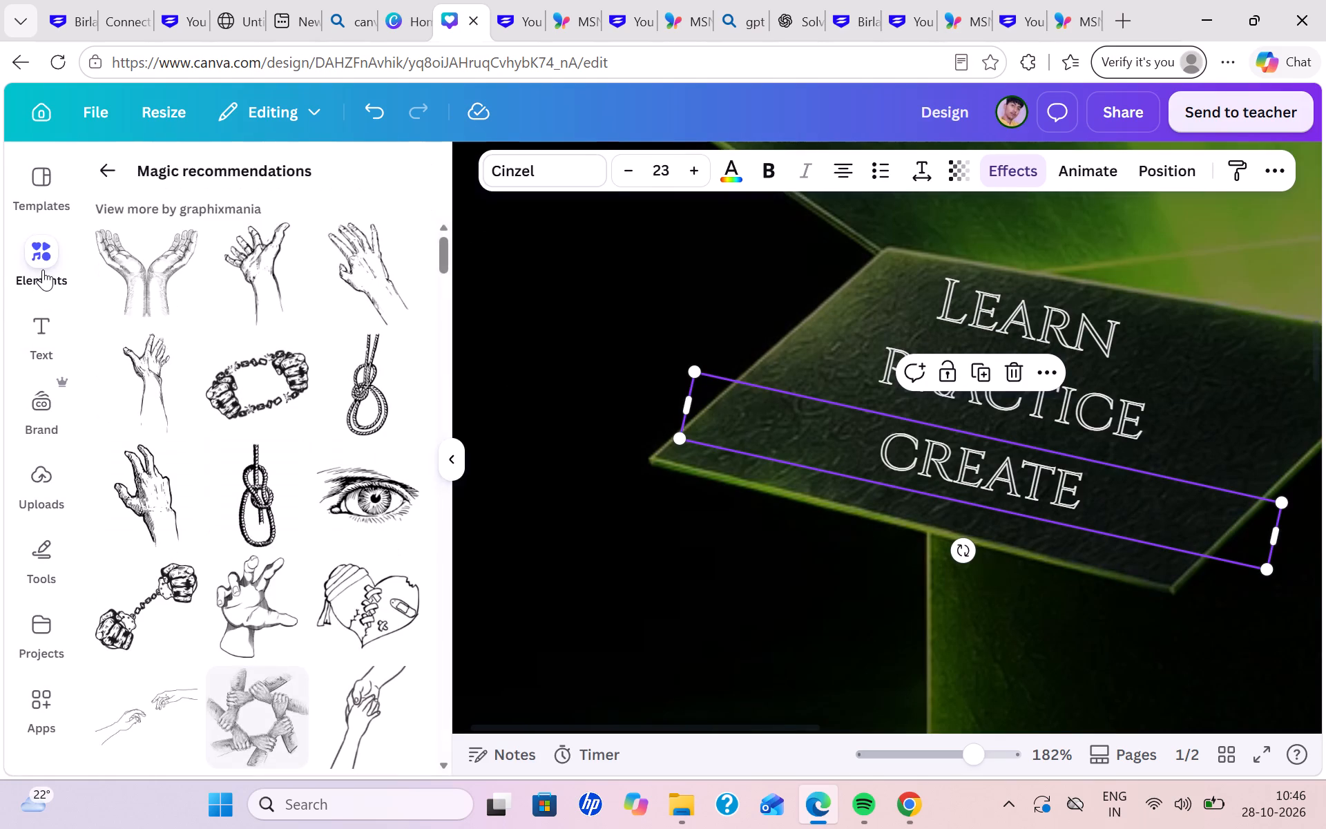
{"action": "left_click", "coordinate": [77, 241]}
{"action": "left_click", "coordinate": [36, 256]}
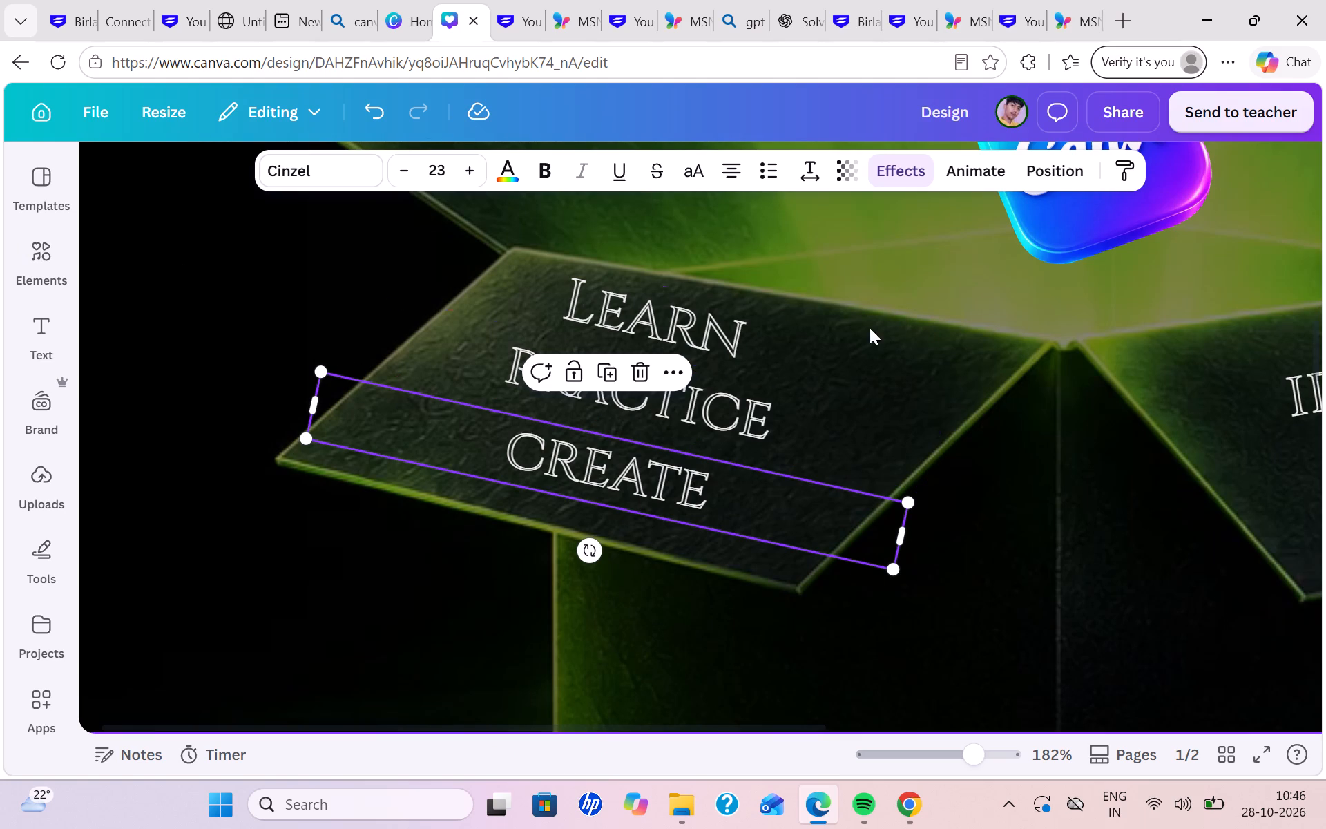
Nudge "create" slightly right on the left flap so it sits more centred beneath "practice".
{"action": "left_click", "coordinate": [806, 394]}
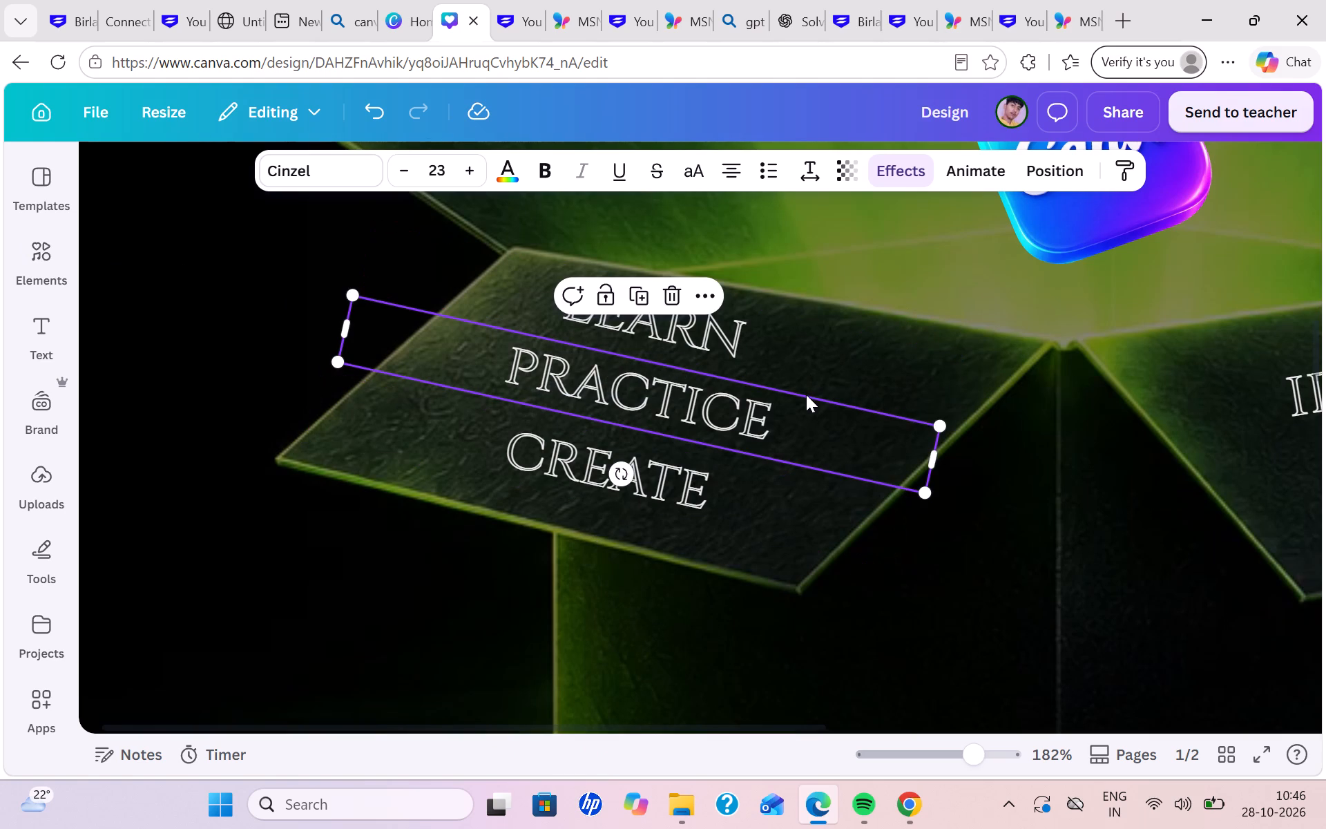
{"action": "left_click_drag", "start_coordinate": [789, 509], "coordinate": [798, 513]}
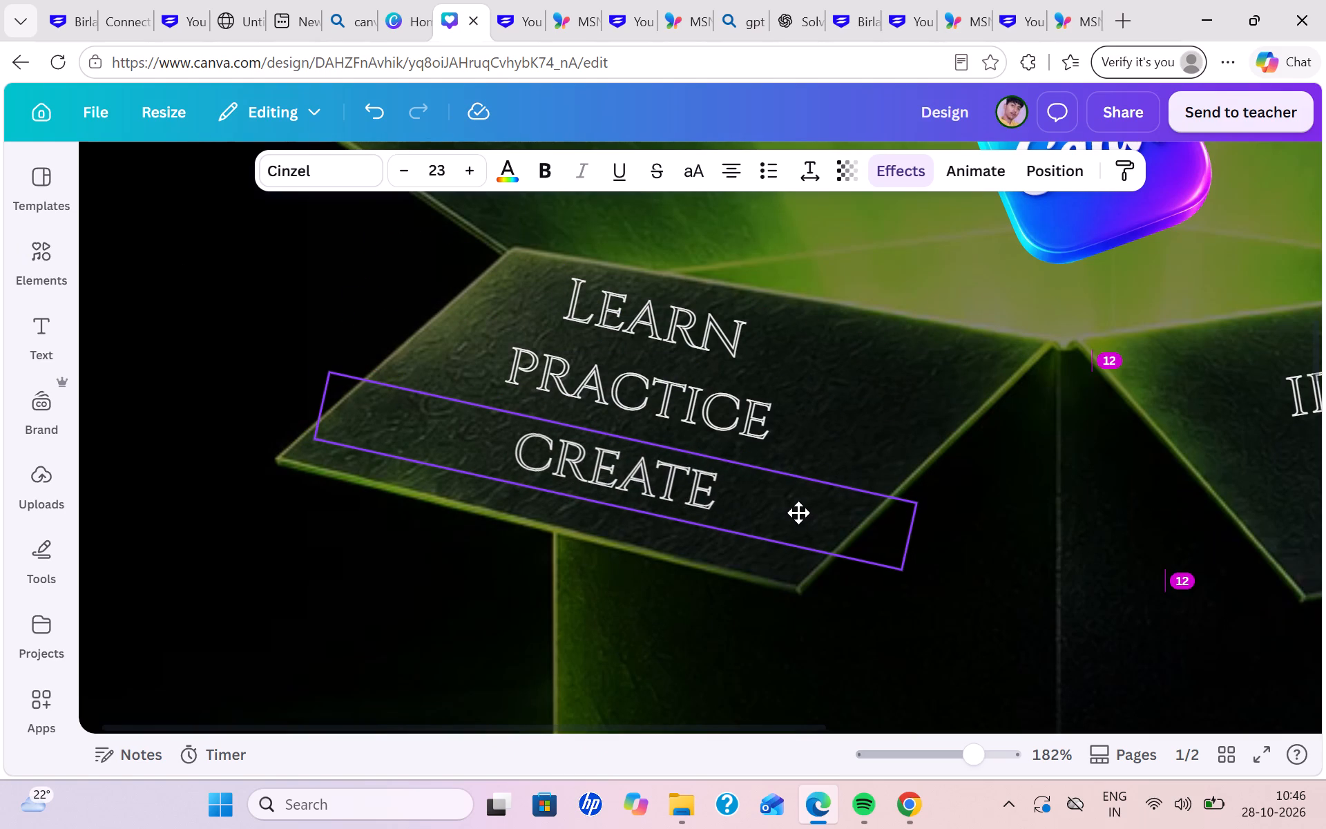
{"action": "left_click_drag", "start_coordinate": [798, 513], "coordinate": [798, 513]}
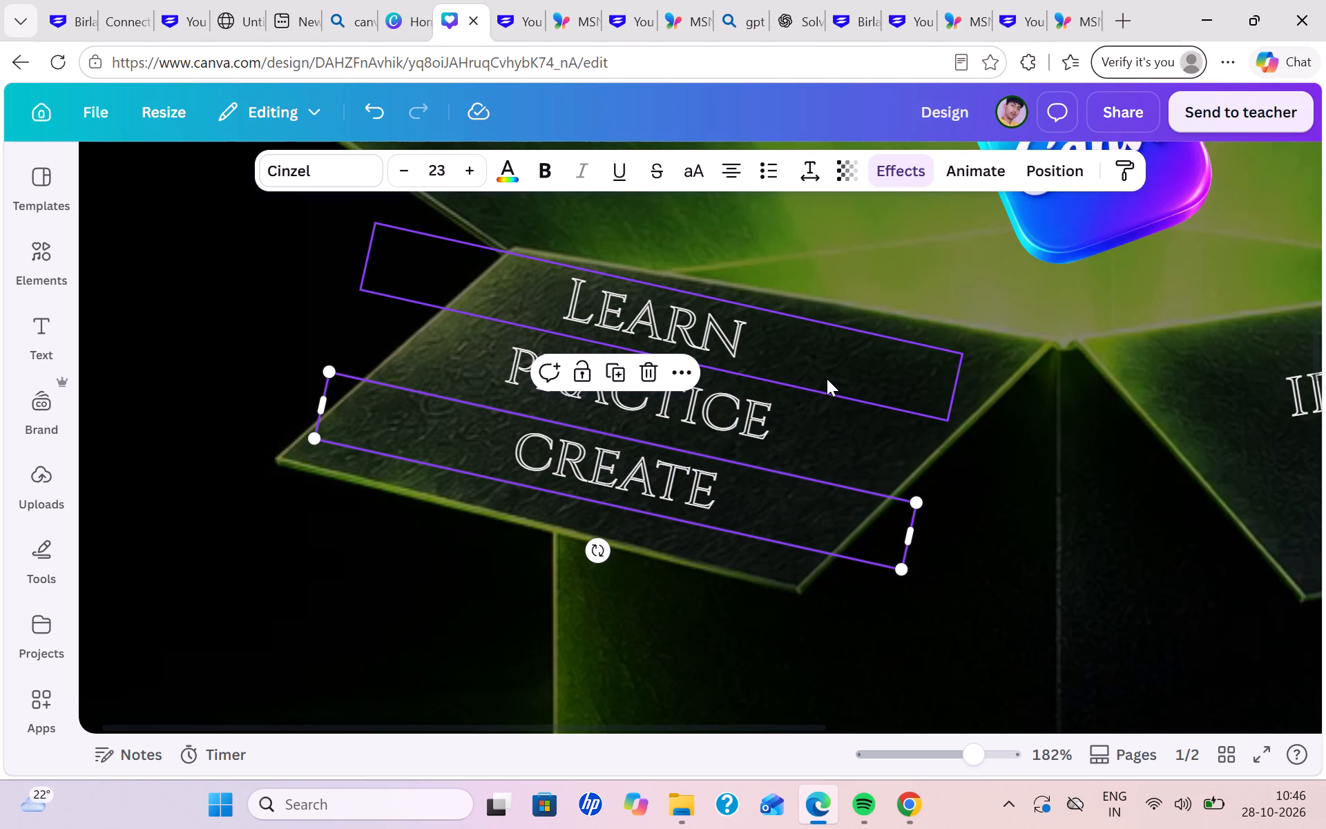
Nudge "Learn" slightly left on the left flap so it sits more centred above "practice".
{"action": "left_click_drag", "start_coordinate": [827, 379], "coordinate": [814, 375]}
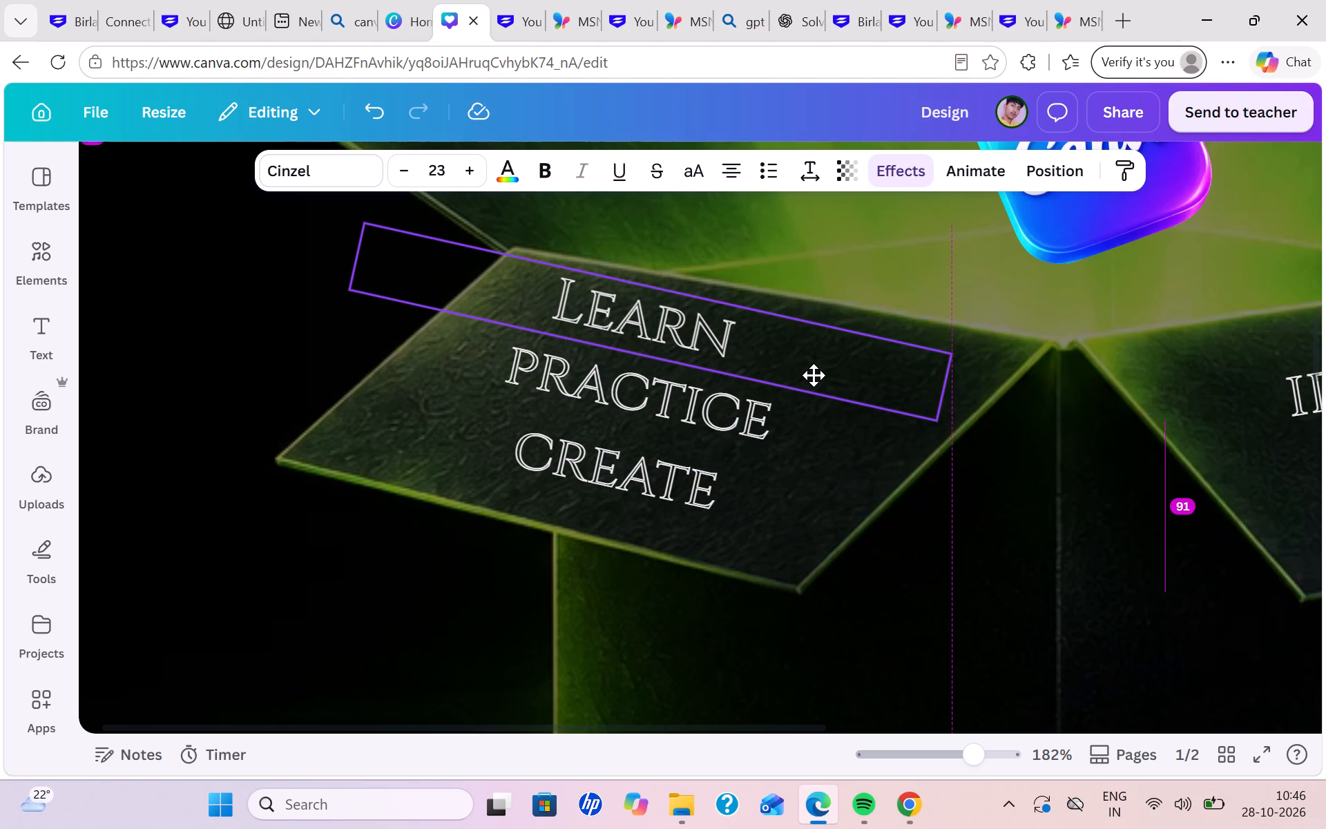
{"action": "left_click_drag", "start_coordinate": [814, 375], "coordinate": [819, 376]}
{"action": "left_click_drag", "start_coordinate": [819, 376], "coordinate": [820, 377]}
{"action": "left_click_drag", "start_coordinate": [820, 377], "coordinate": [819, 377]}
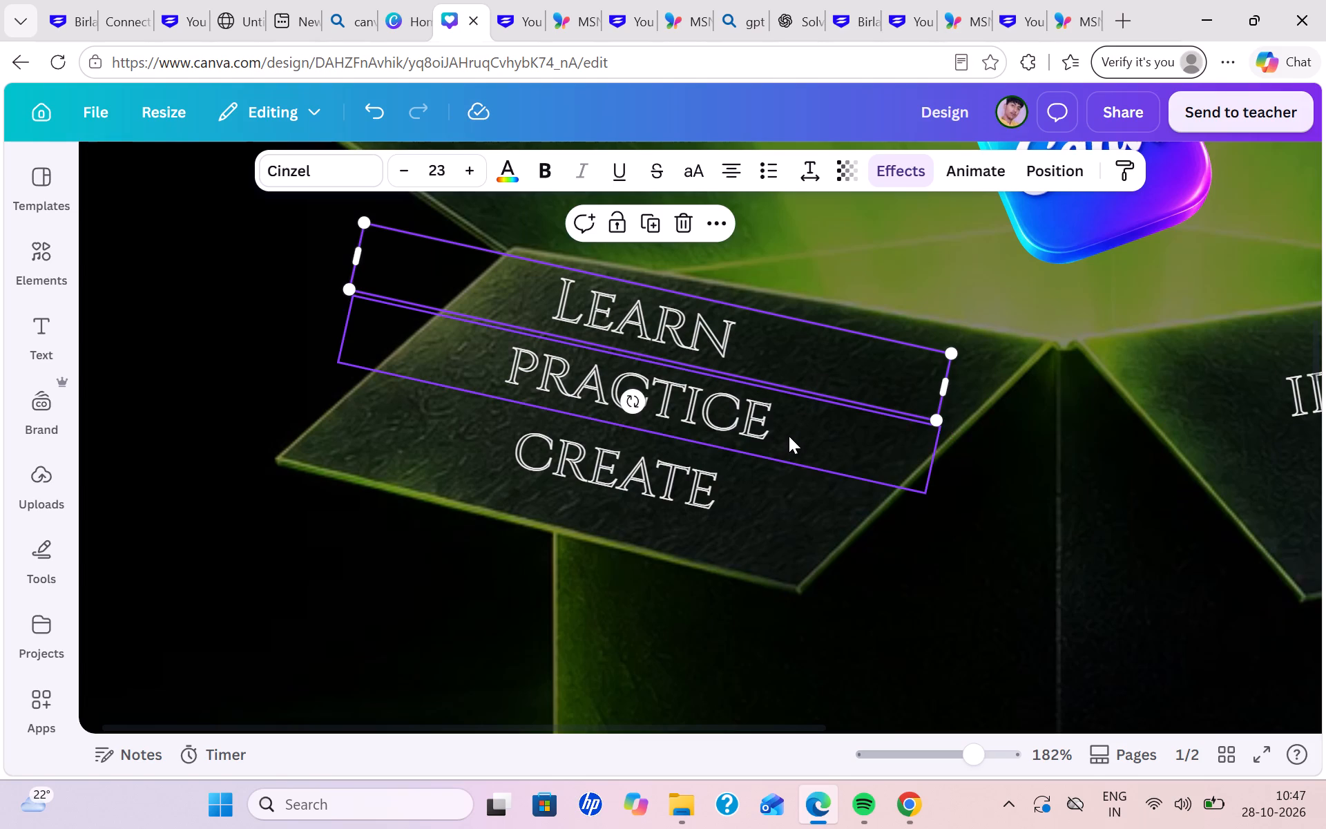
Examine the alignment of "Learn", "practice" and "create" up close and within the whole box design.
{"action": "left_click", "coordinate": [789, 436]}
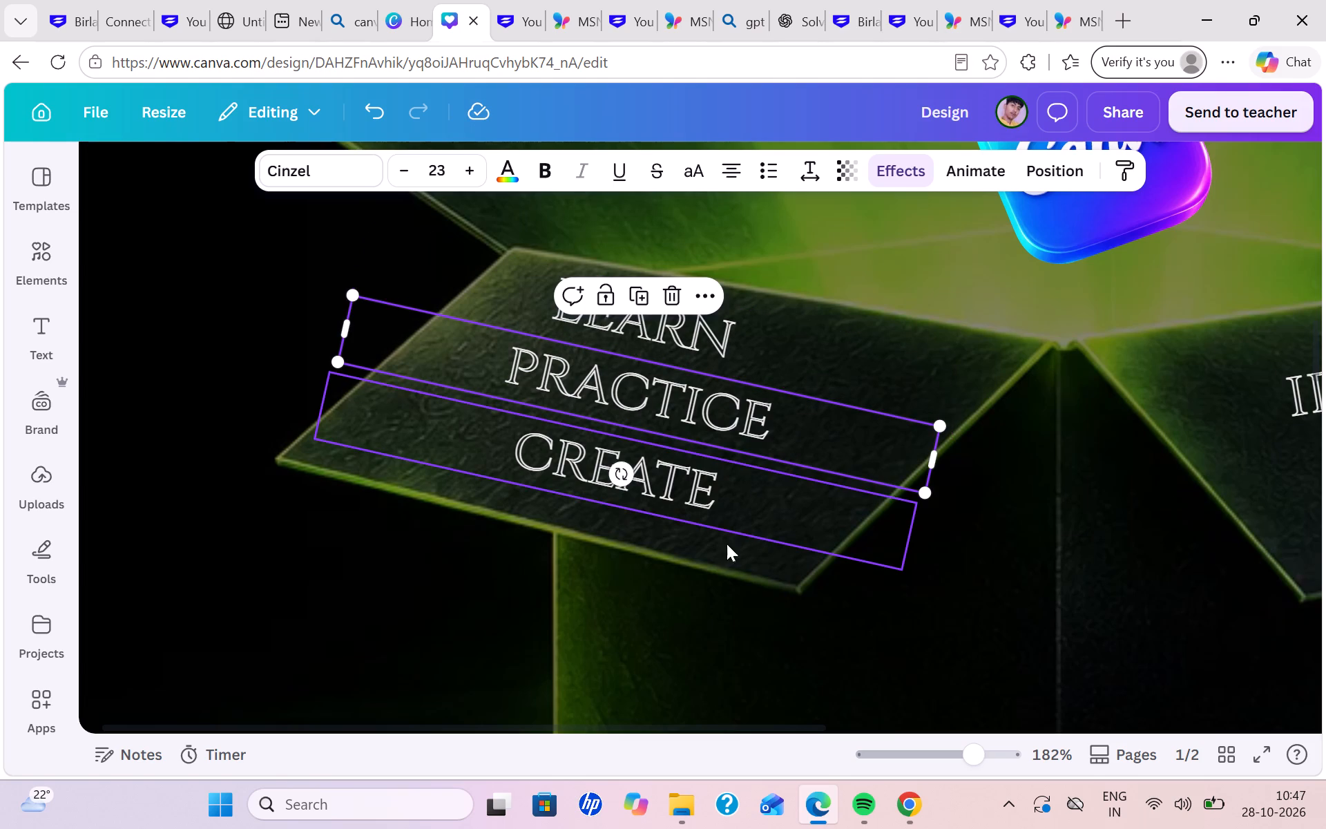
{"action": "left_click", "coordinate": [700, 566]}
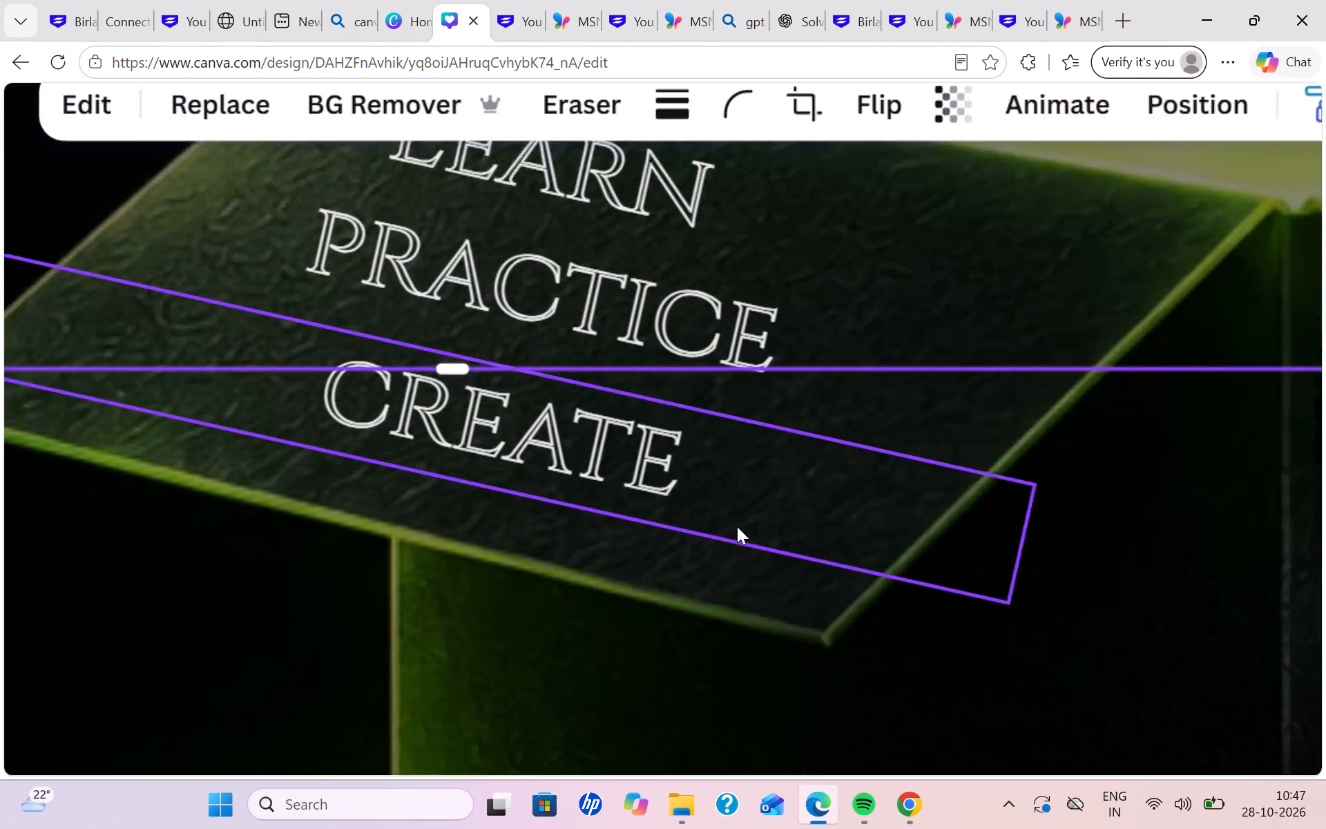
{"action": "scroll", "coordinate": [737, 526], "scroll_direction": "up", "scroll_amount": 2}
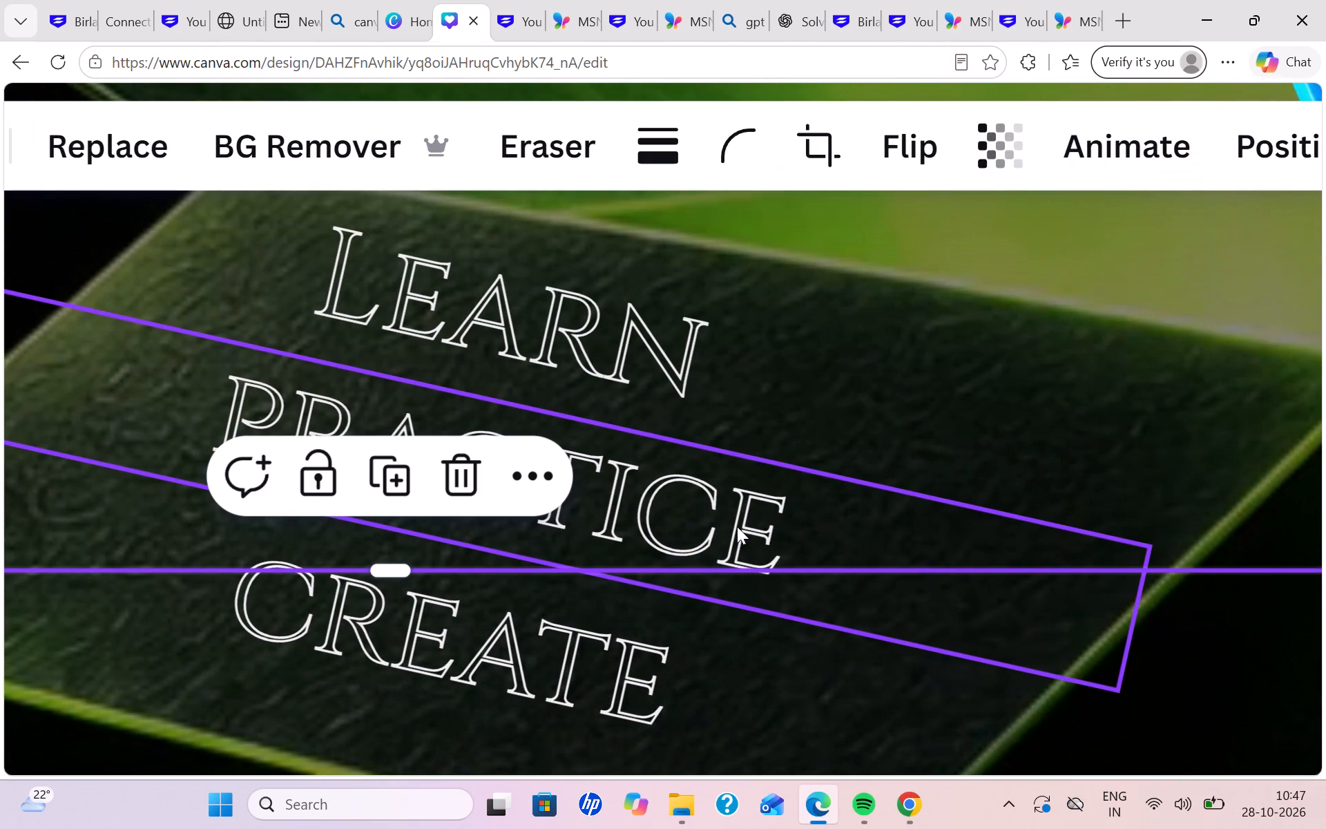
{"action": "left_click", "coordinate": [825, 541]}
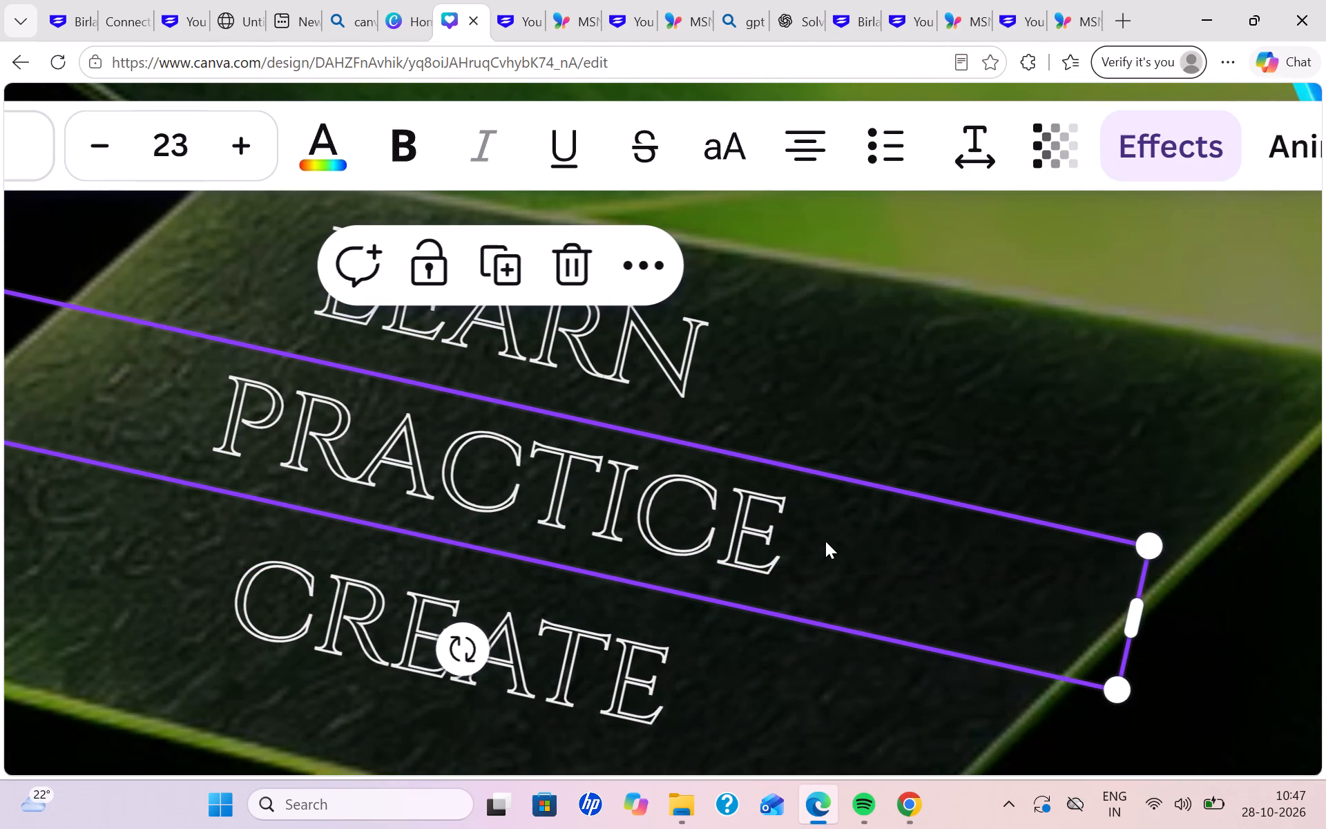
{"action": "left_click", "coordinate": [939, 453]}
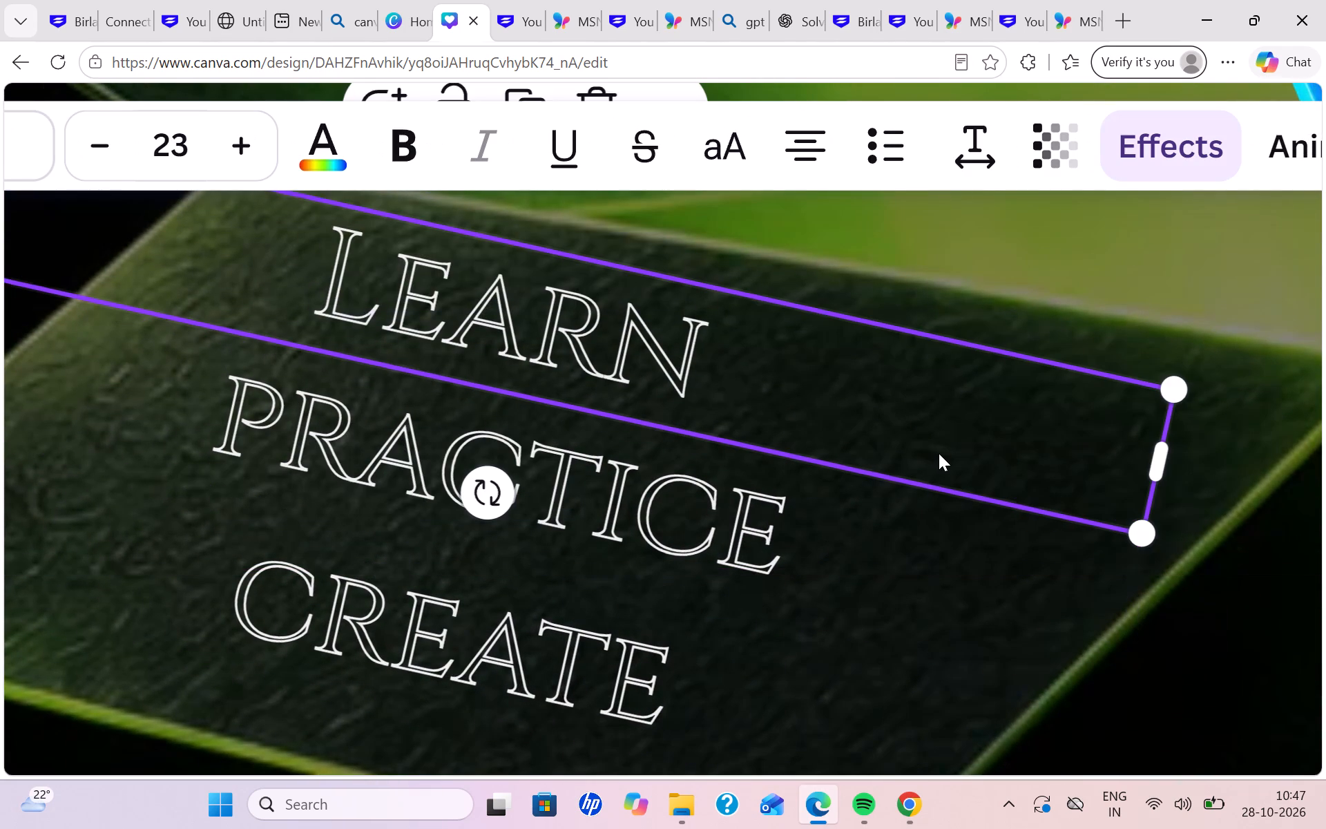
{"action": "left_click", "coordinate": [1099, 280]}
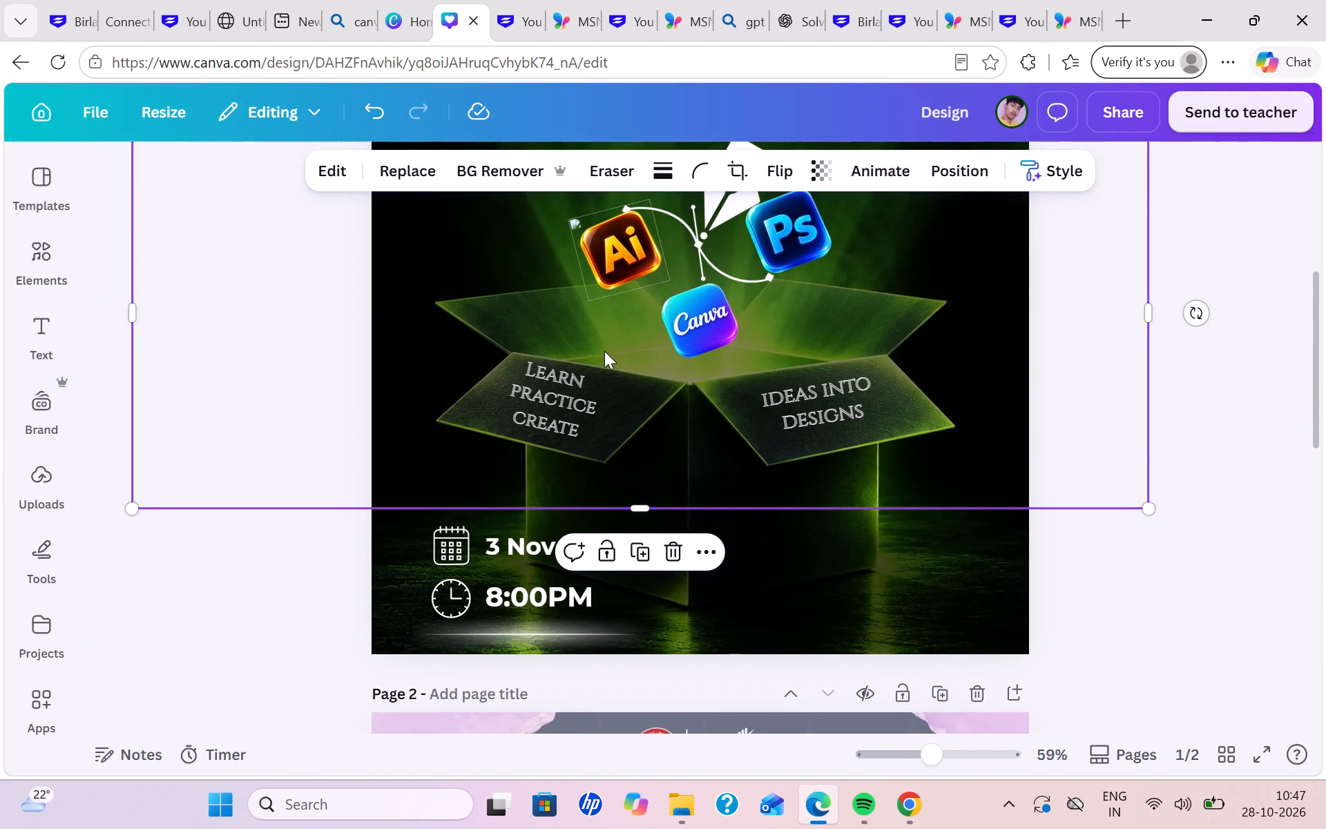
{"action": "left_click", "coordinate": [1243, 416]}
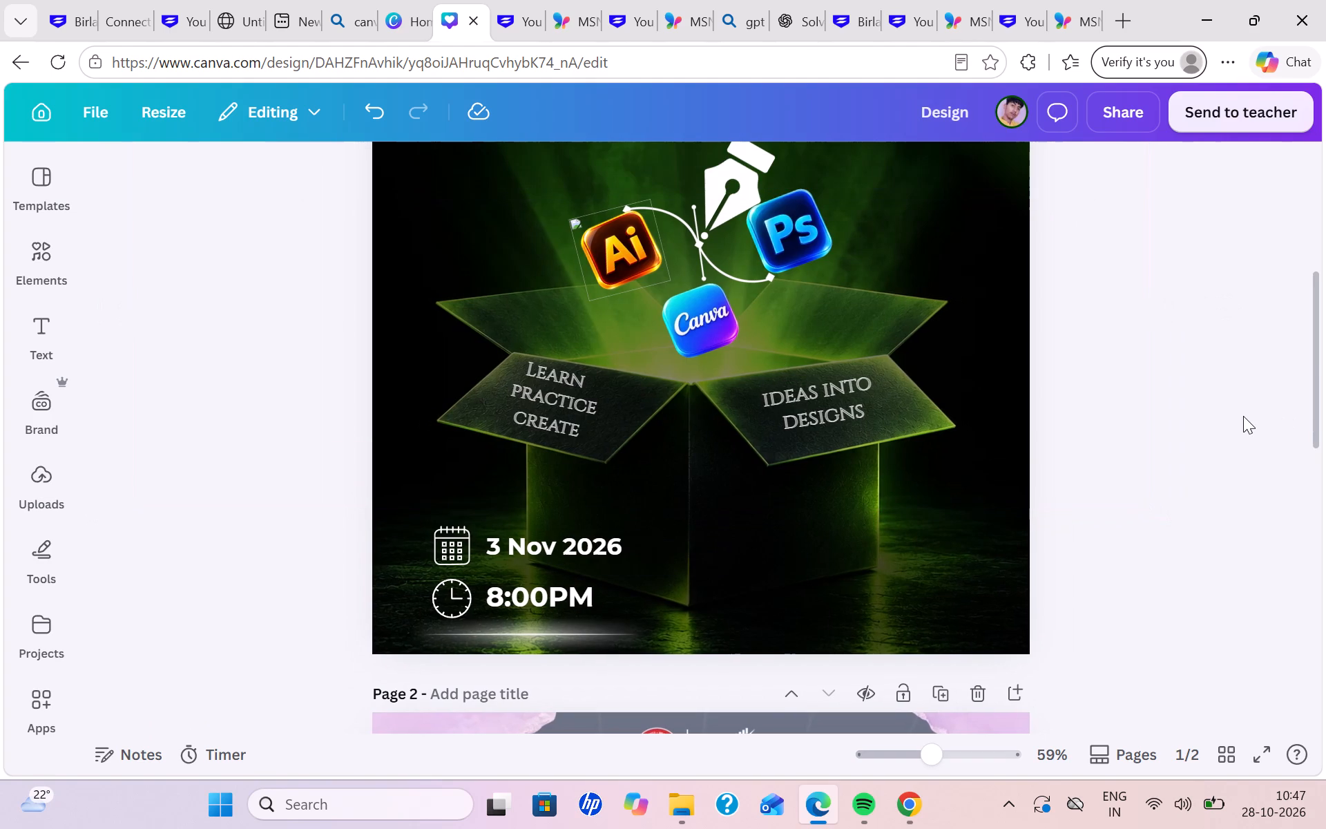
Move "designs" slightly right and down beneath "ideas into" on the right flap and deselect it.
{"action": "left_click", "coordinate": [901, 417]}
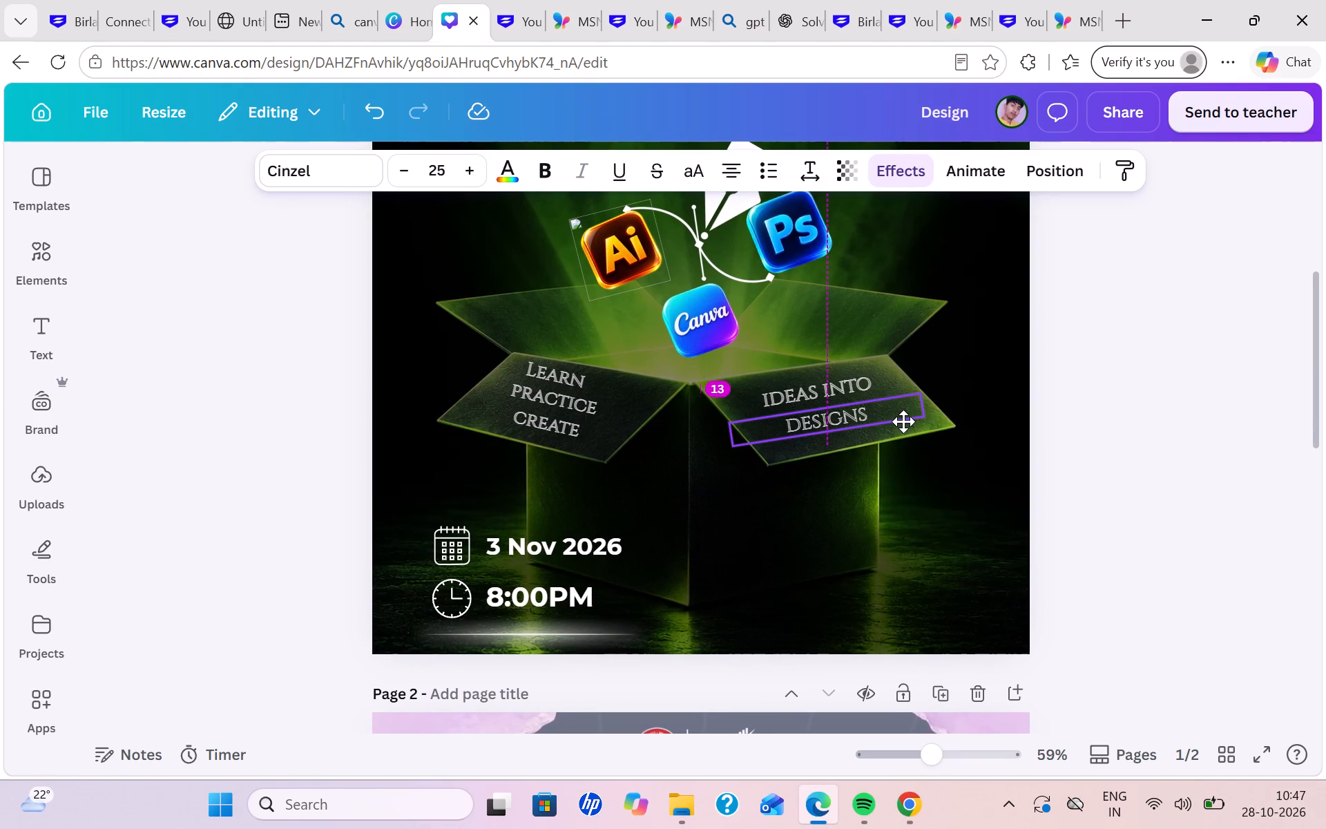
{"action": "left_click", "coordinate": [1140, 419]}
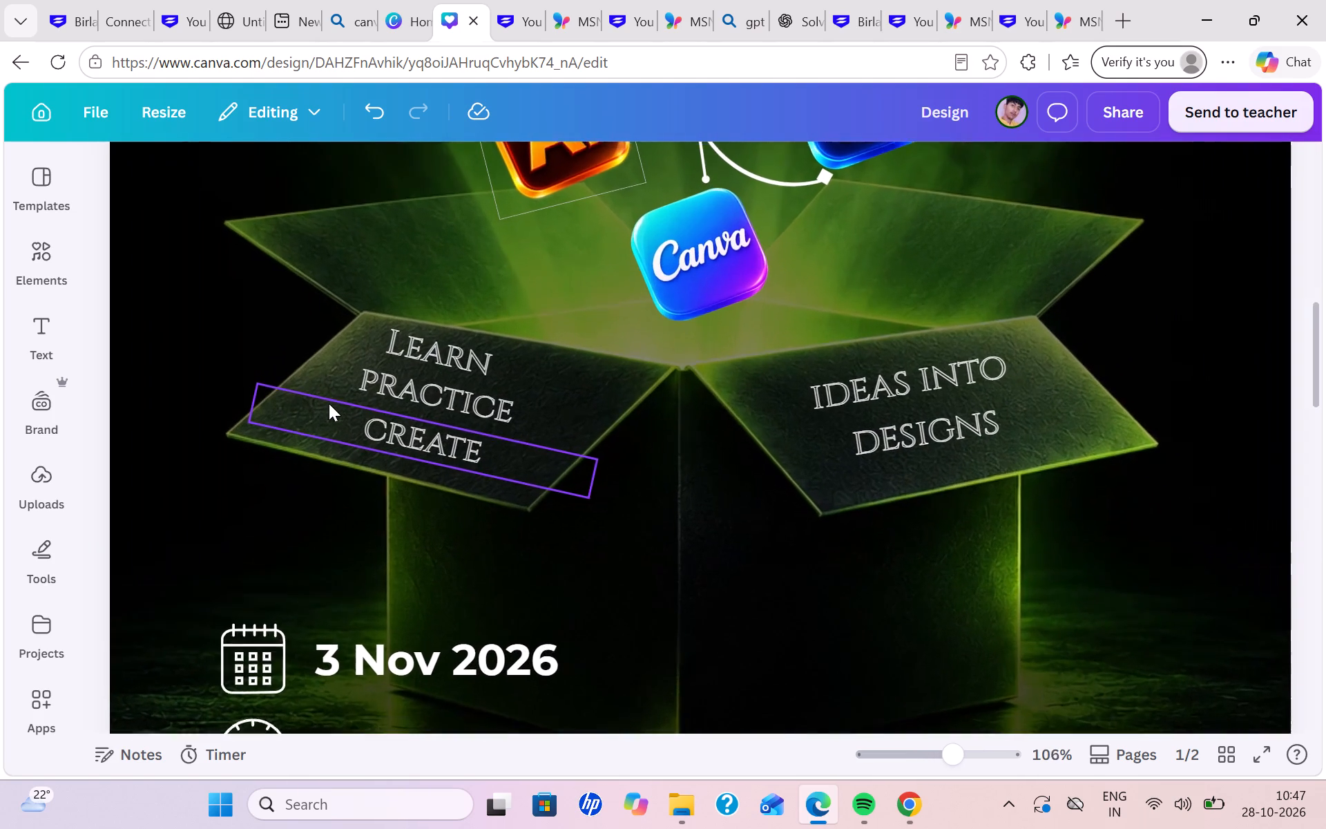
Try different line spacings for "practice" on the left flap and settle on 1.4.
{"action": "left_click", "coordinate": [387, 403]}
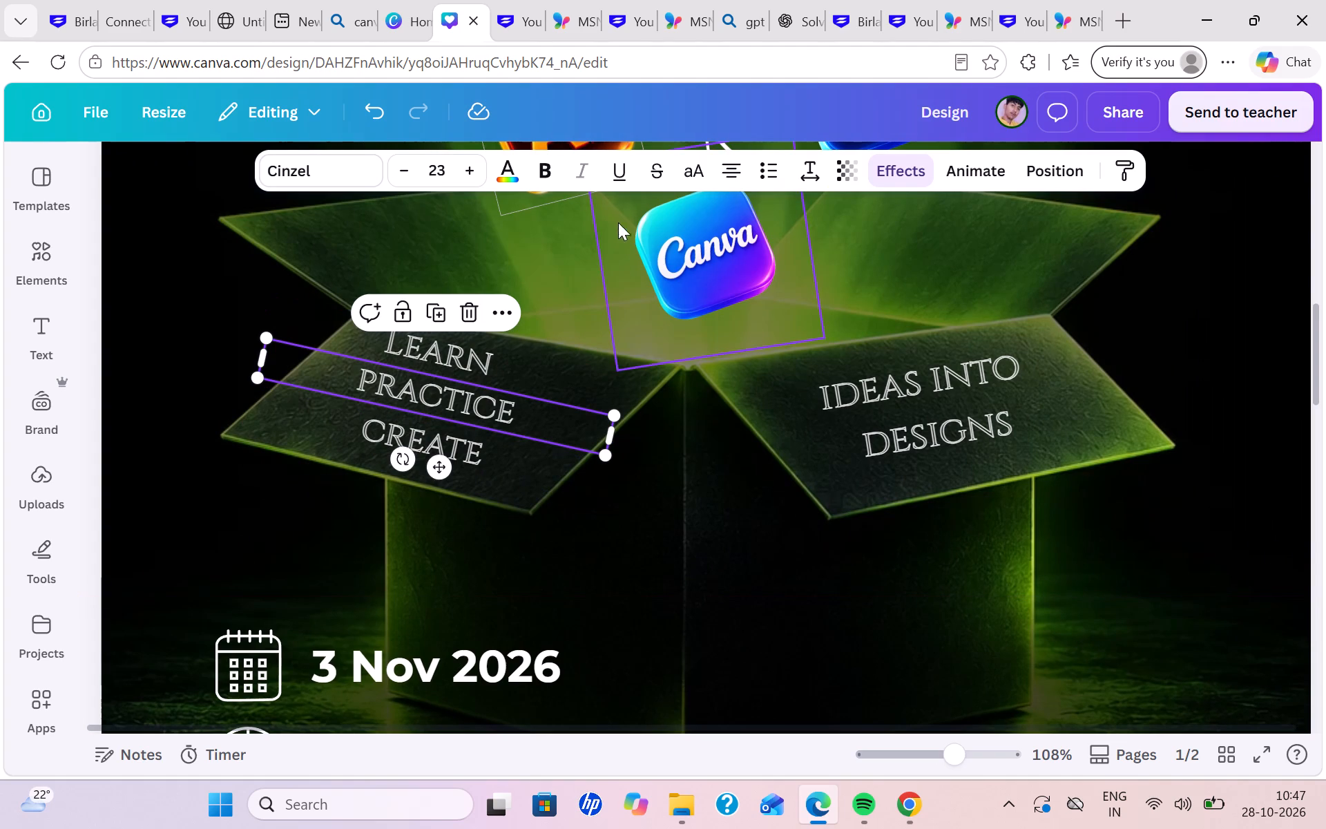
{"action": "left_click", "coordinate": [794, 175]}
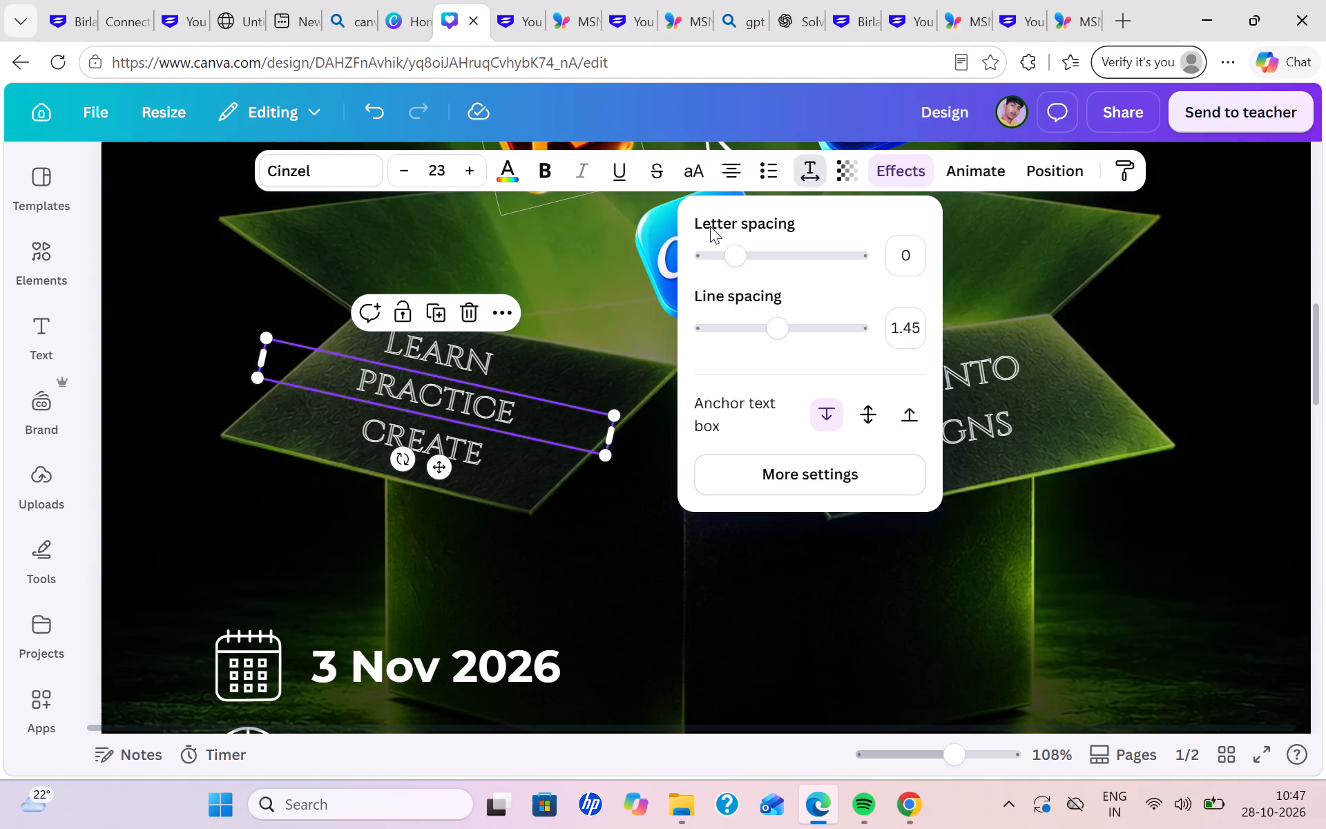
{"action": "left_click_drag", "start_coordinate": [767, 326], "coordinate": [780, 326]}
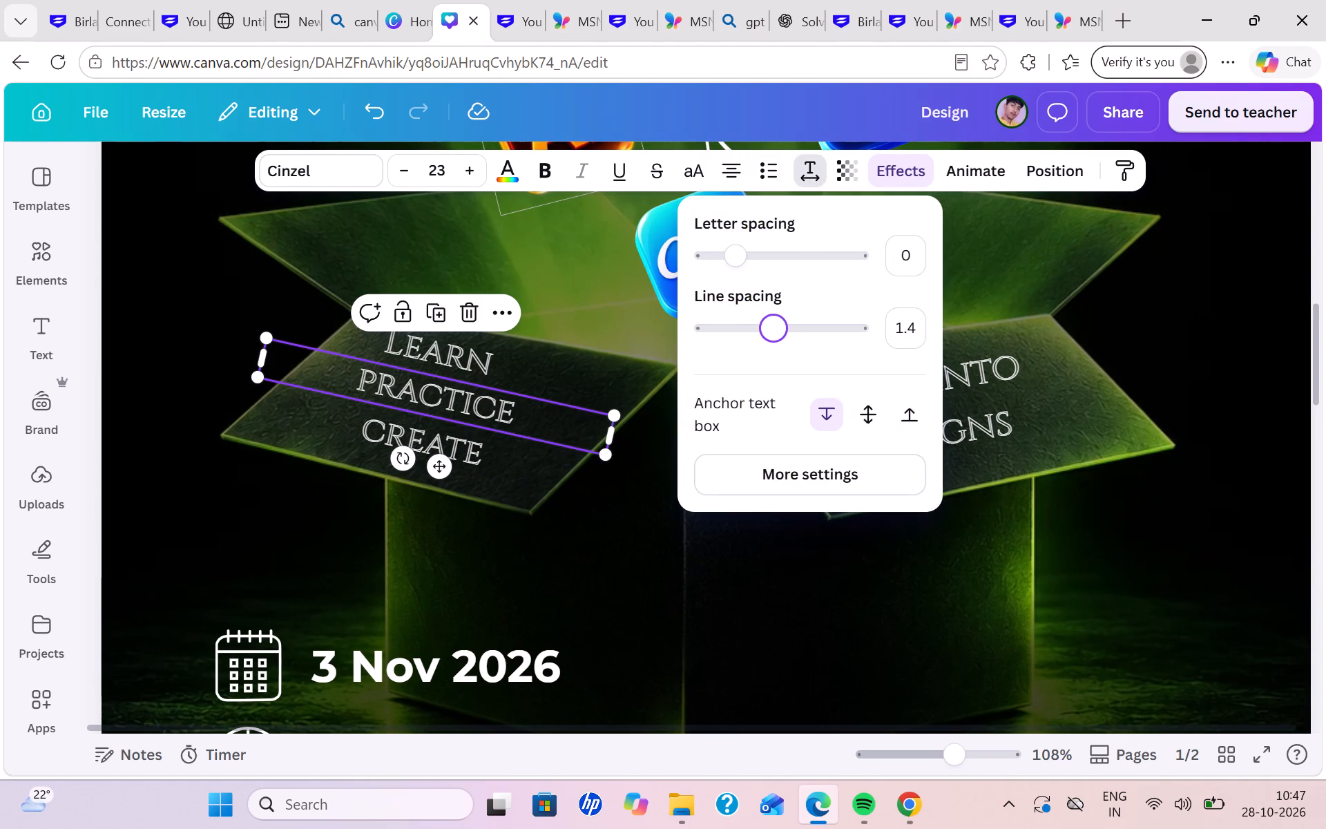
{"action": "left_click_drag", "start_coordinate": [780, 326], "coordinate": [816, 316]}
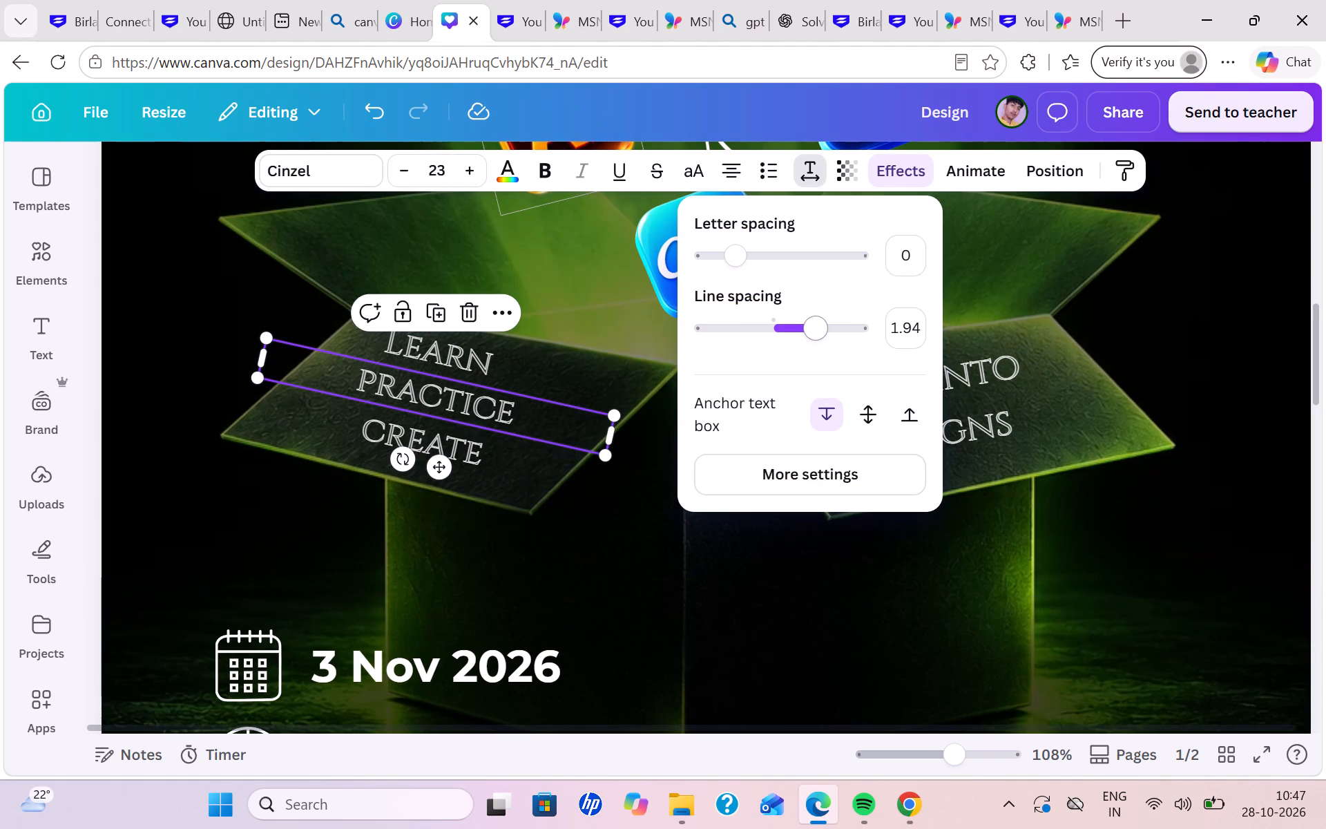
{"action": "left_click_drag", "start_coordinate": [814, 329], "coordinate": [785, 329]}
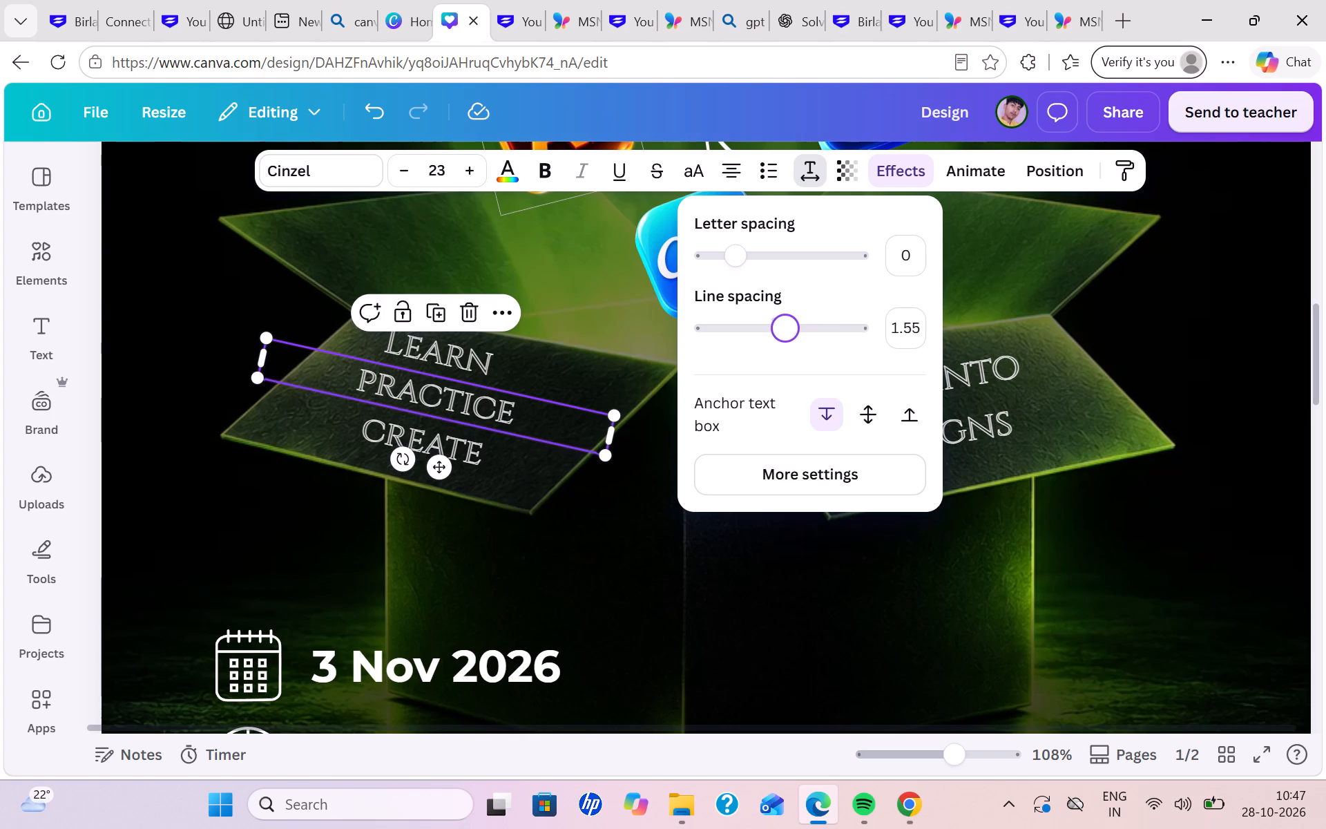
{"action": "left_click_drag", "start_coordinate": [785, 329], "coordinate": [770, 328]}
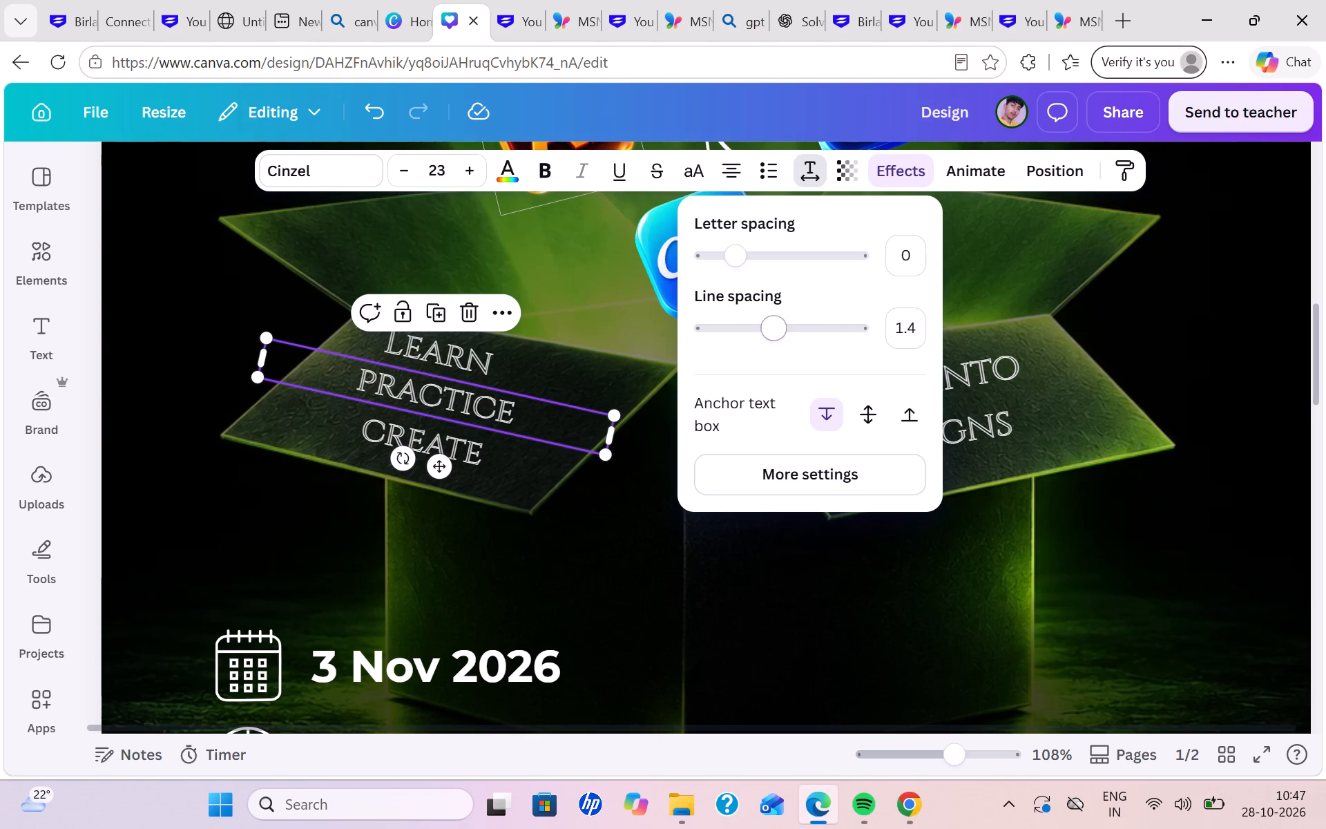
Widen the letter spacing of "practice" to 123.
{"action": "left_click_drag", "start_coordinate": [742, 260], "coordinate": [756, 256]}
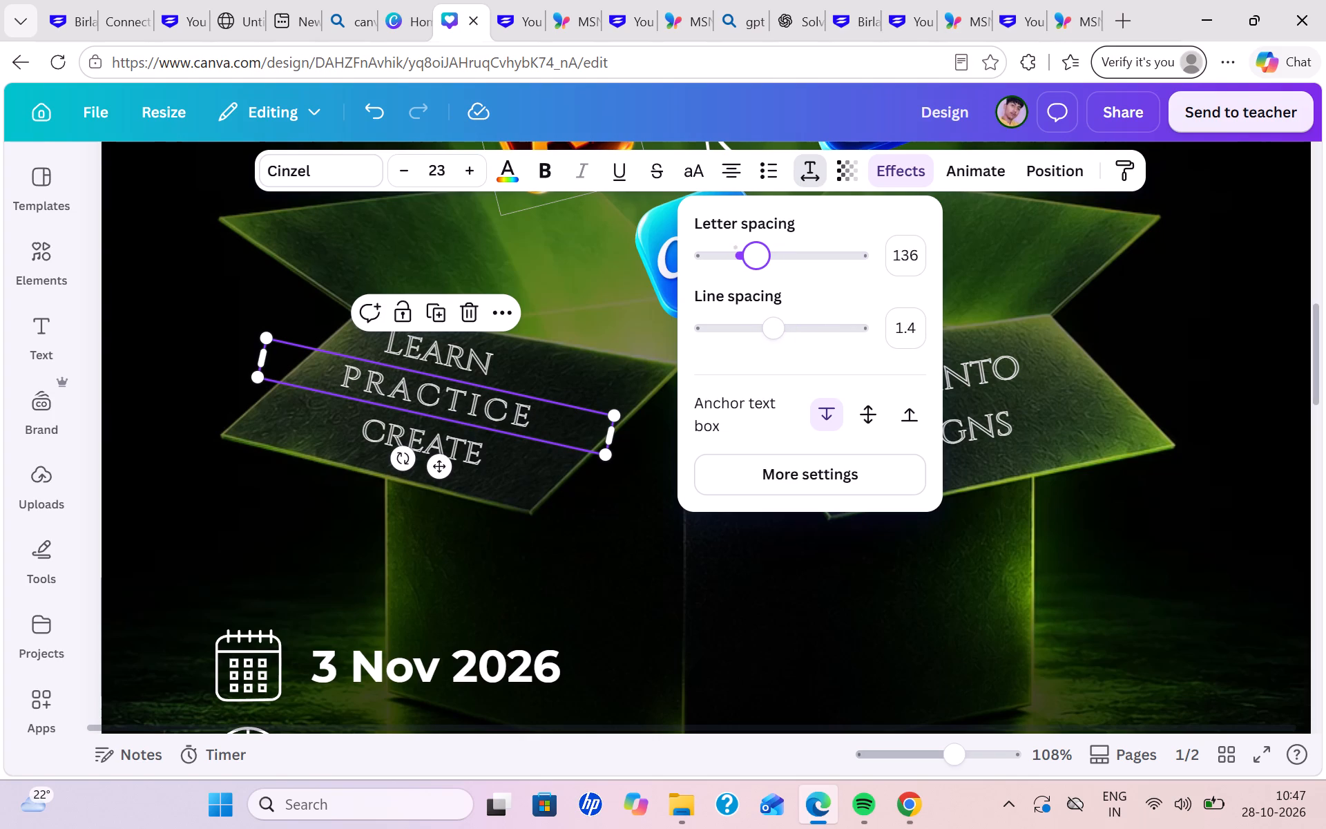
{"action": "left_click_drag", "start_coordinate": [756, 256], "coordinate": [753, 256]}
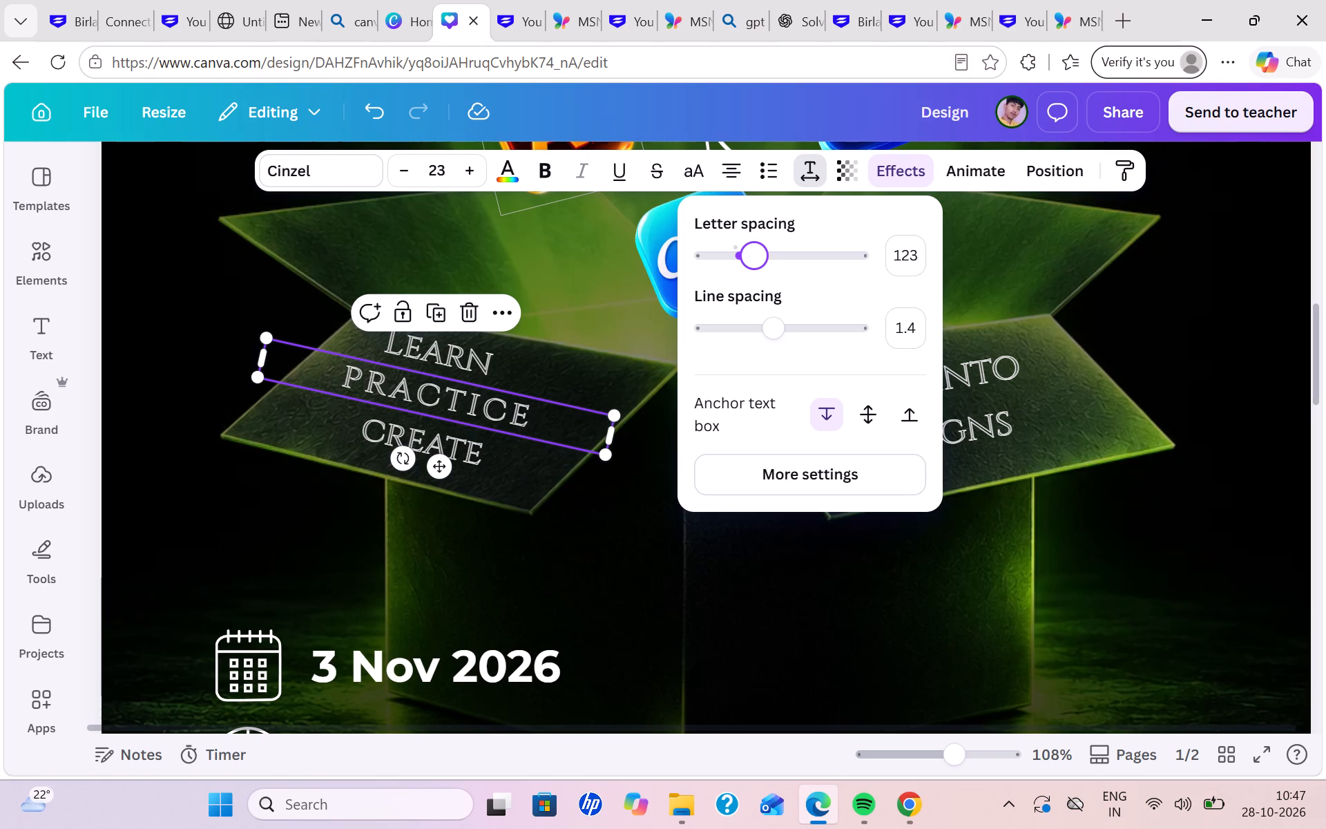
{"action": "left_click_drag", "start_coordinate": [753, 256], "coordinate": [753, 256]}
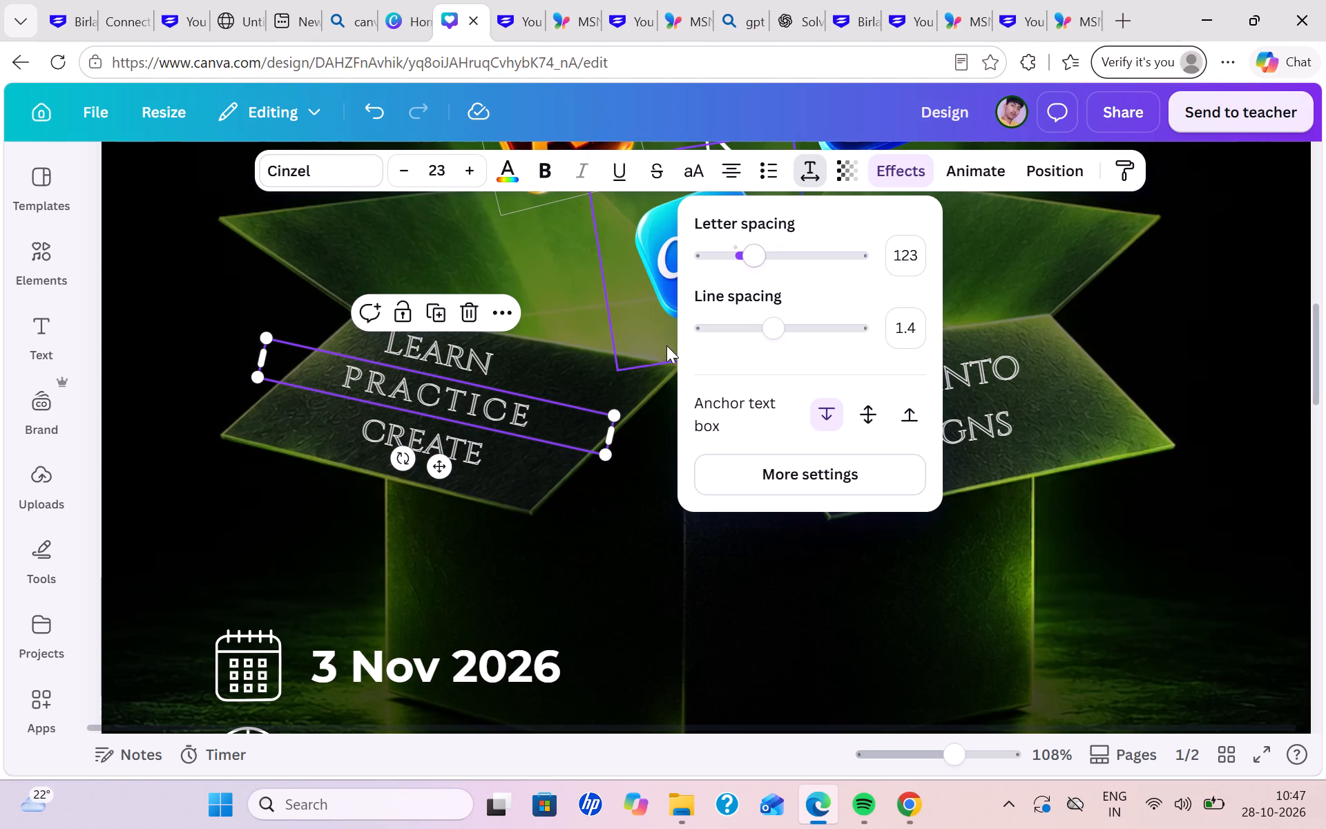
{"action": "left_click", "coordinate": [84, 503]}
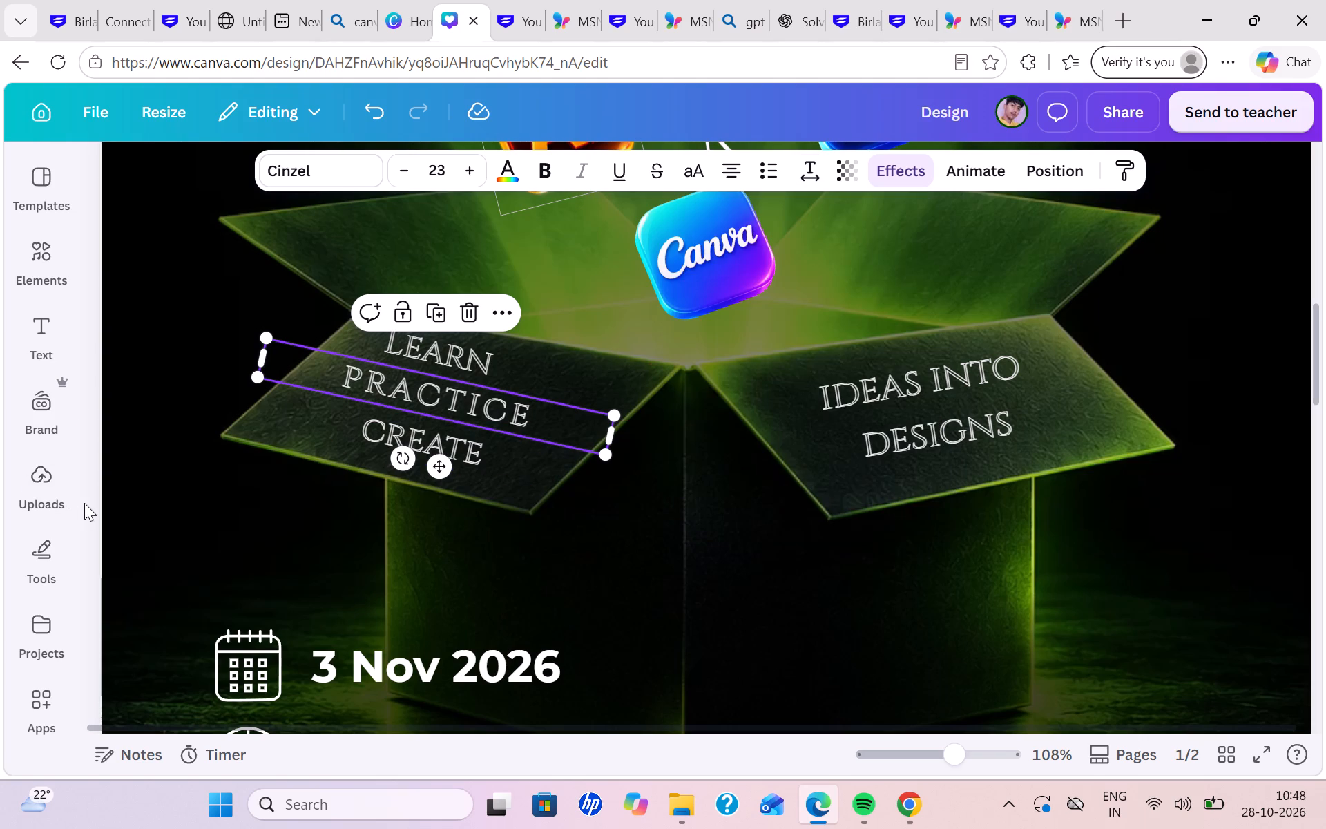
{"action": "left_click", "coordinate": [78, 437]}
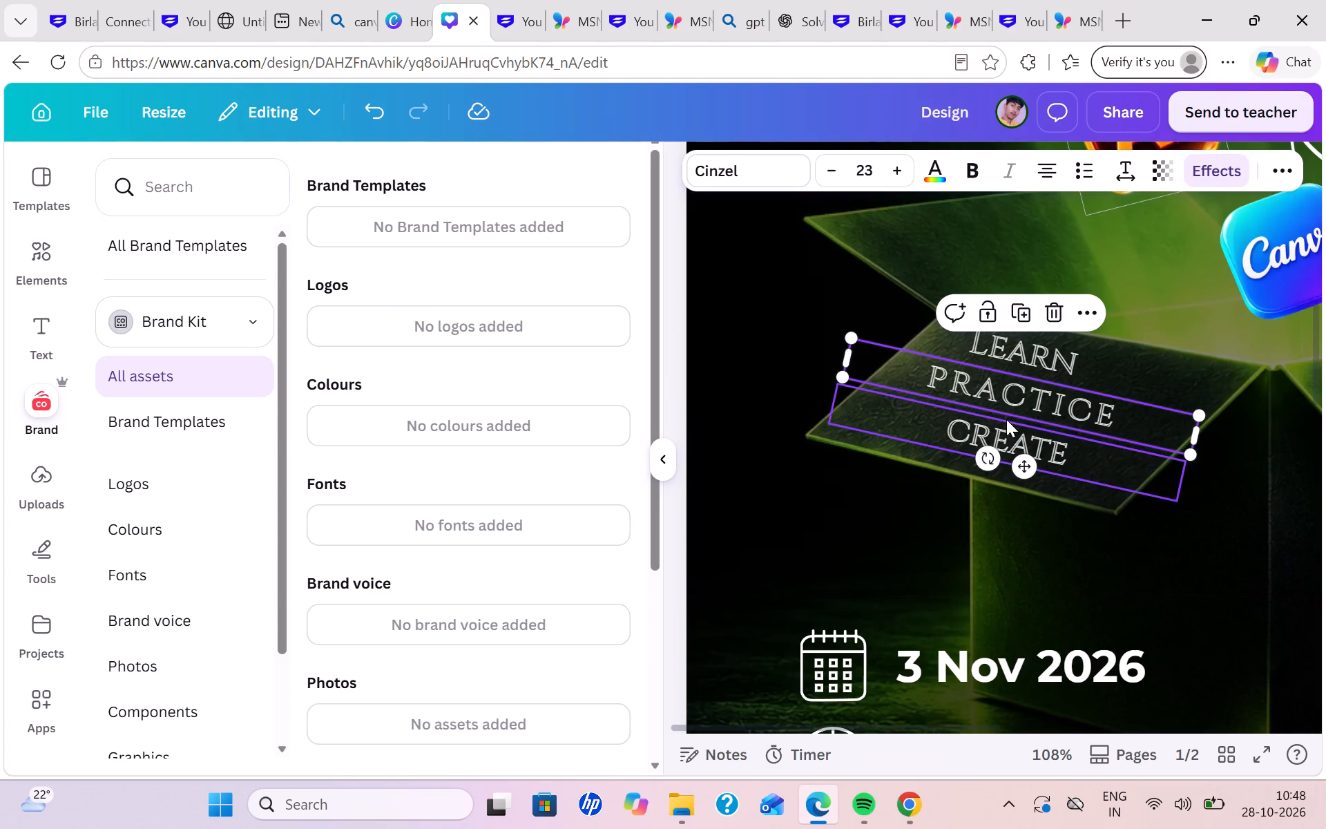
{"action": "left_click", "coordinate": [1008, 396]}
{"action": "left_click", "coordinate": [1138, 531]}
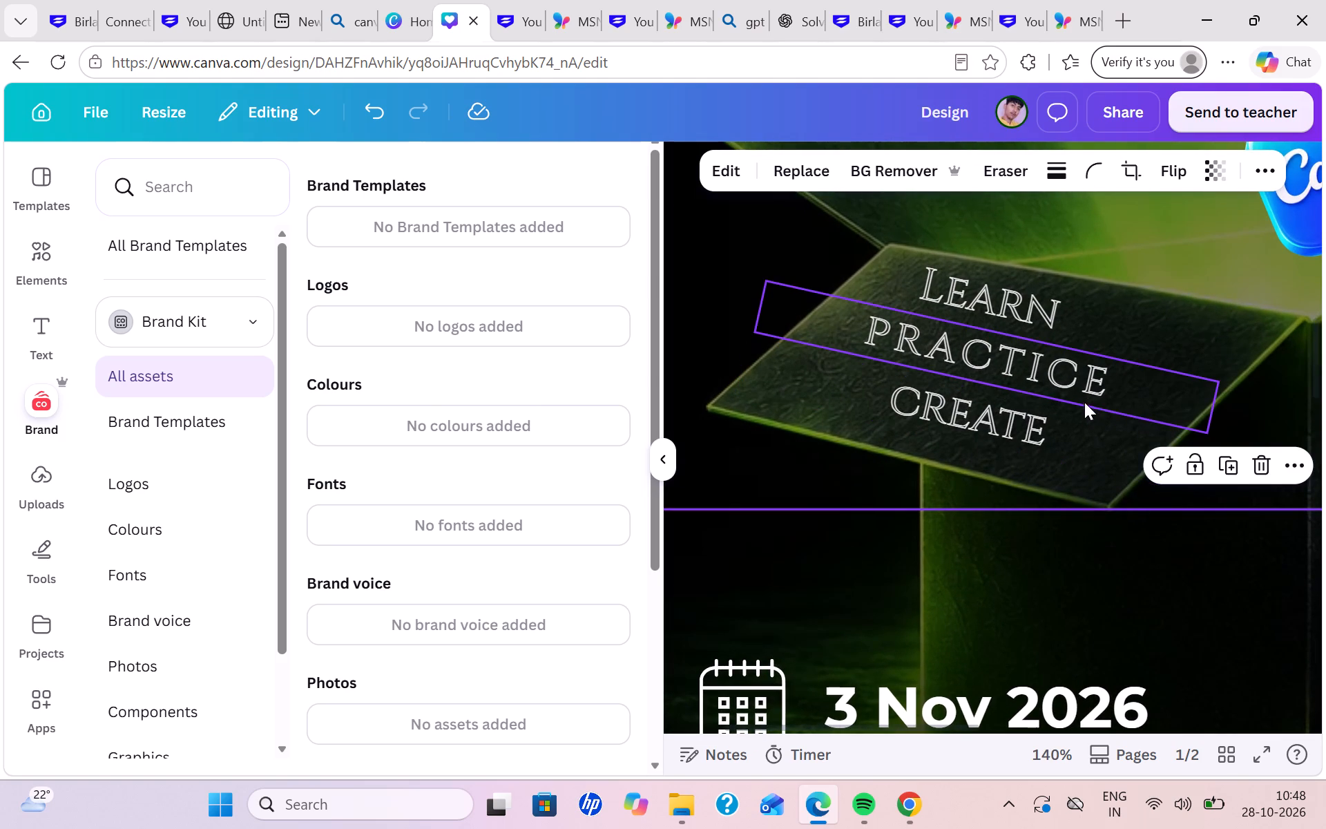
Set the letter spacing of "practice" on the left flap to 53.
{"action": "left_click", "coordinate": [1090, 355]}
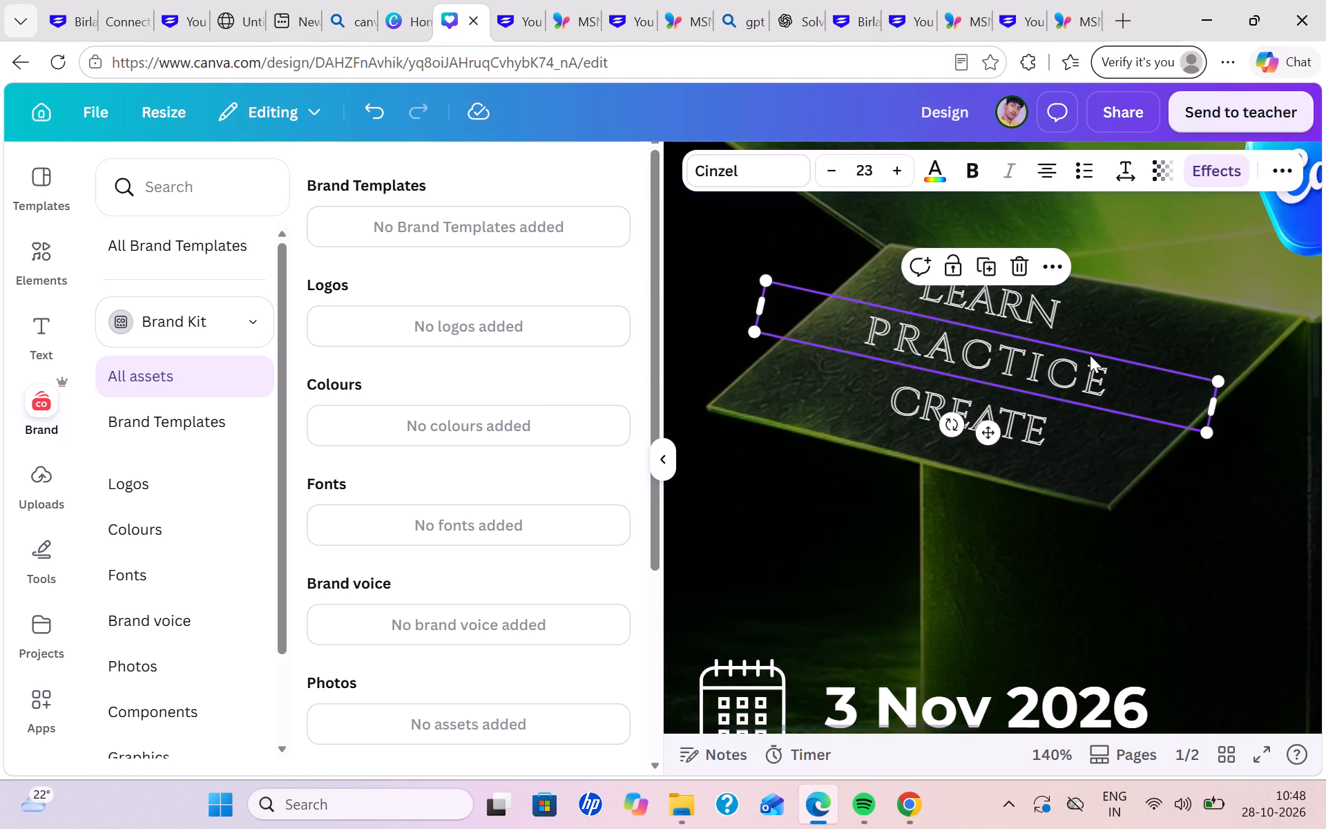
{"action": "left_click", "coordinate": [1112, 176]}
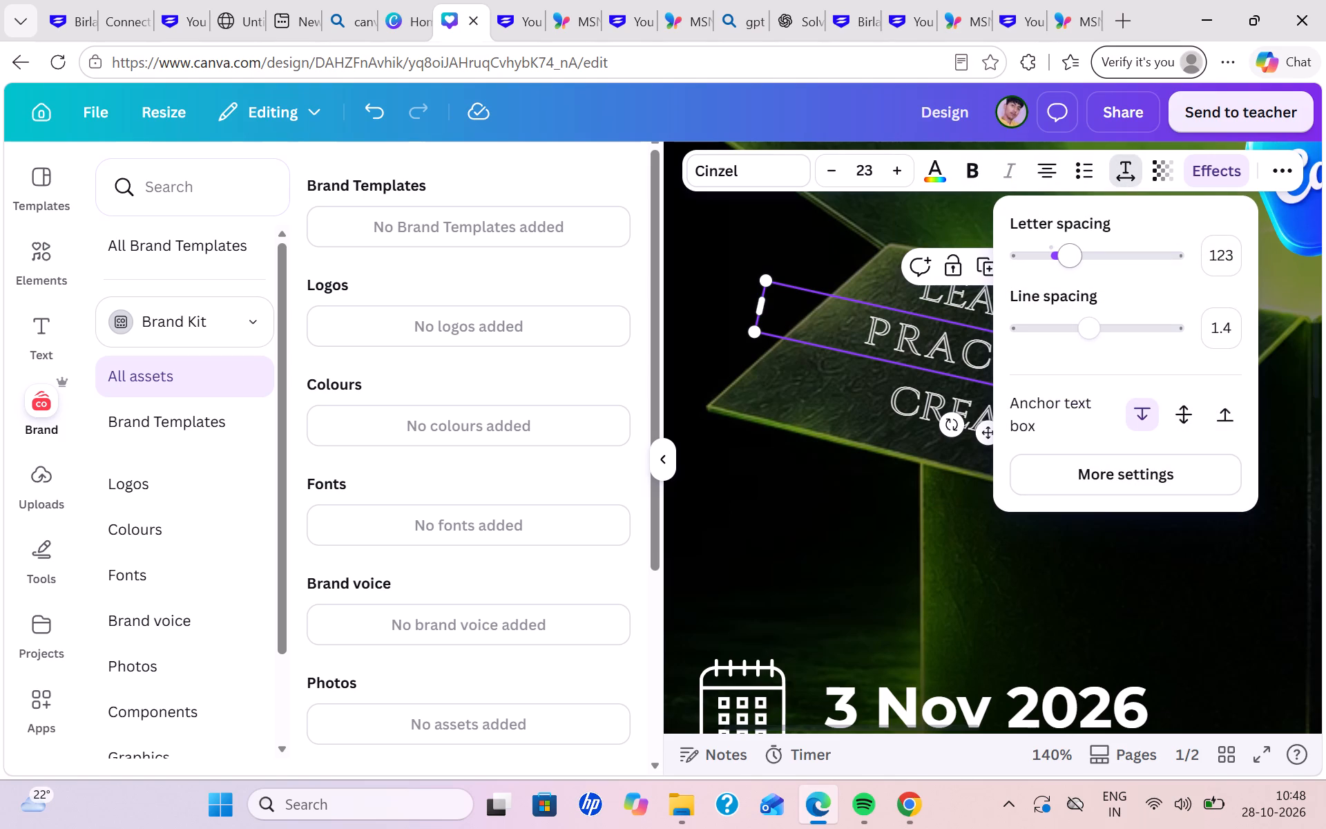
{"action": "left_click_drag", "start_coordinate": [1073, 269], "coordinate": [1057, 271]}
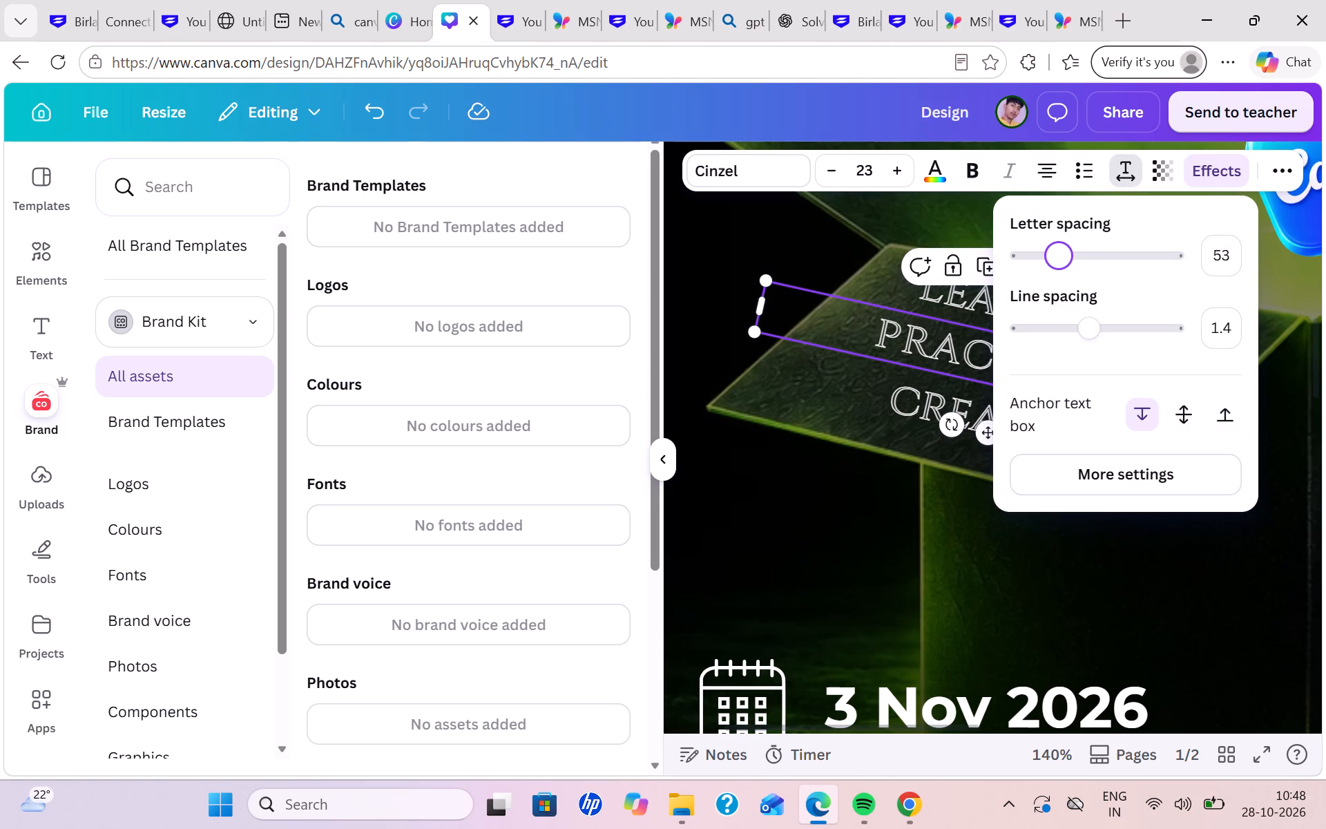
Fine-tune the letter spacing of "practice" on the left flap, settling on 45, and deselect it.
{"action": "left_click_drag", "start_coordinate": [1057, 271], "coordinate": [1054, 271]}
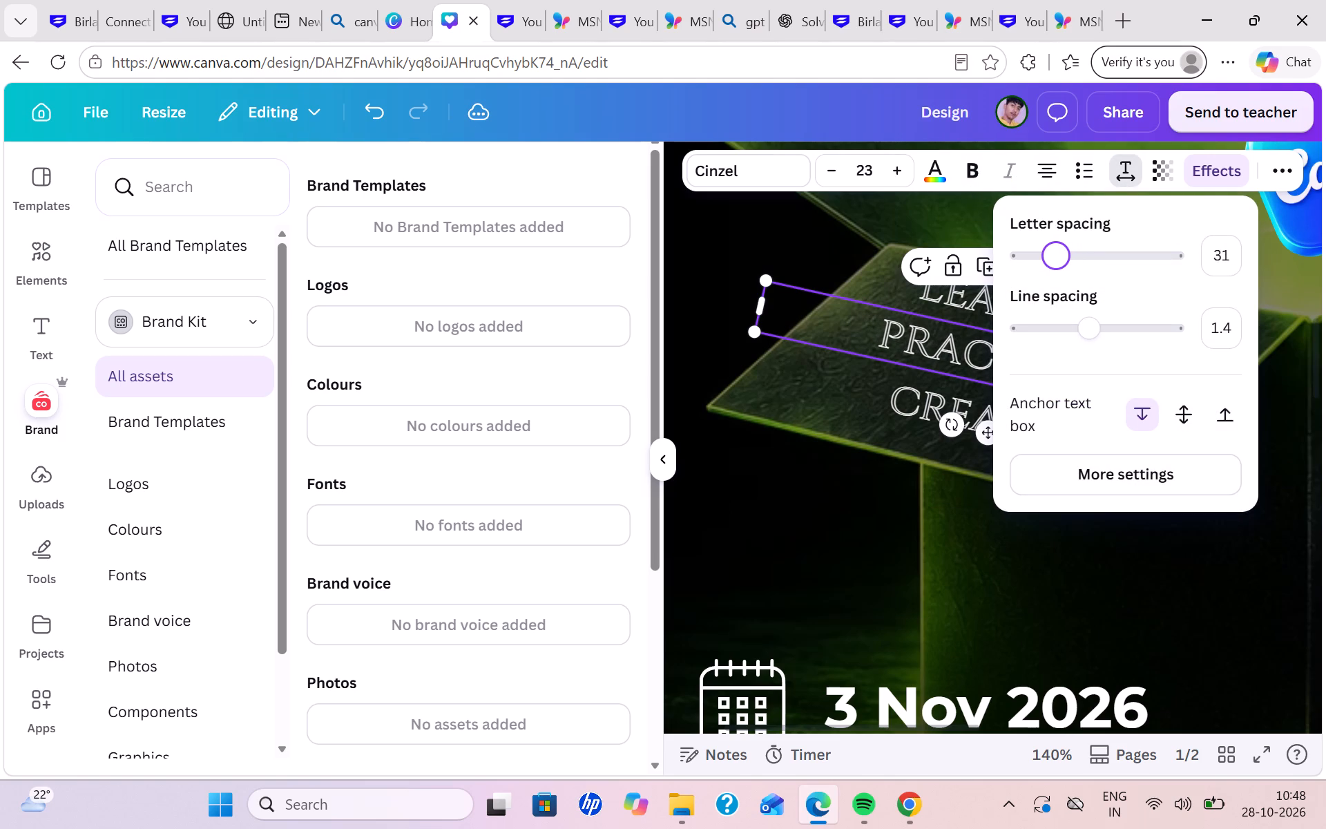
{"action": "left_click_drag", "start_coordinate": [1054, 271], "coordinate": [1051, 273]}
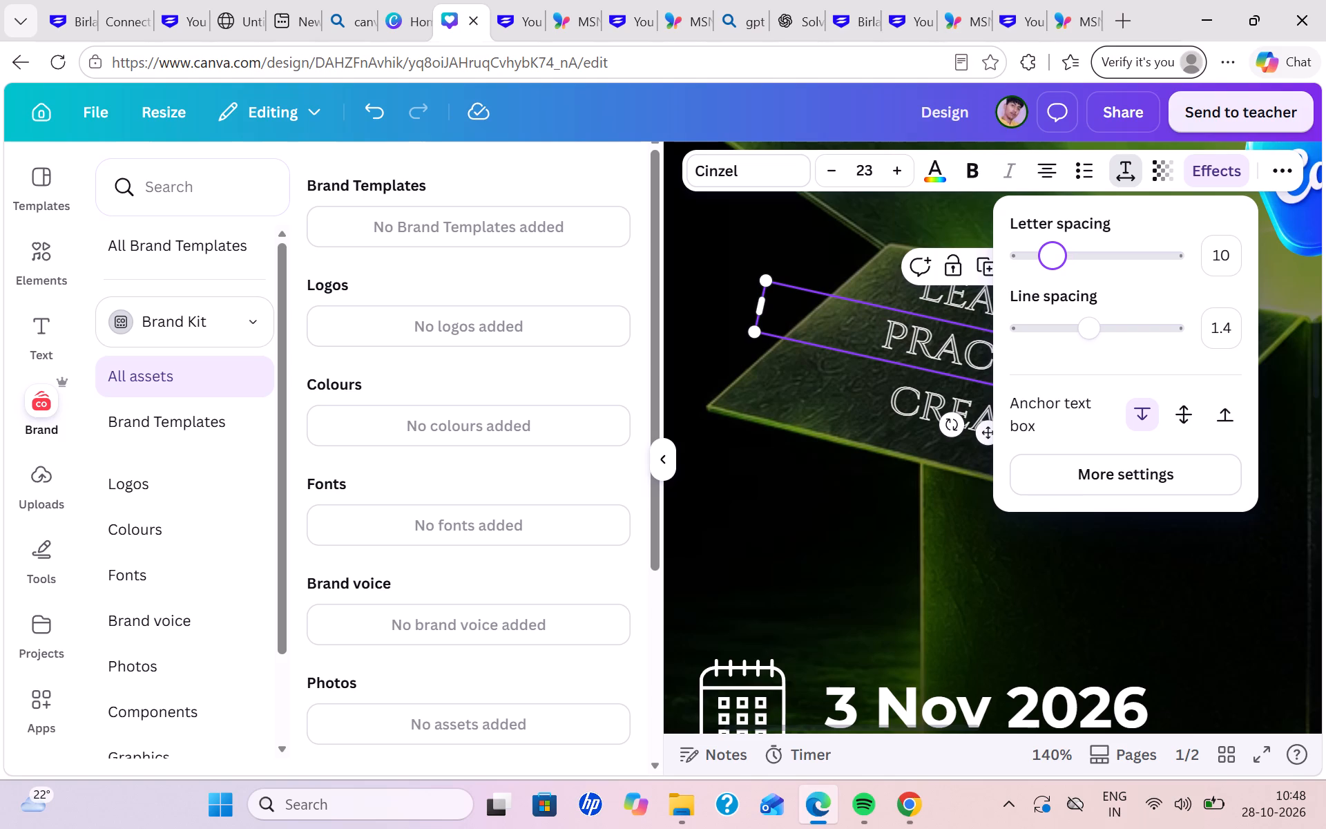
{"action": "left_click_drag", "start_coordinate": [1051, 273], "coordinate": [1057, 273]}
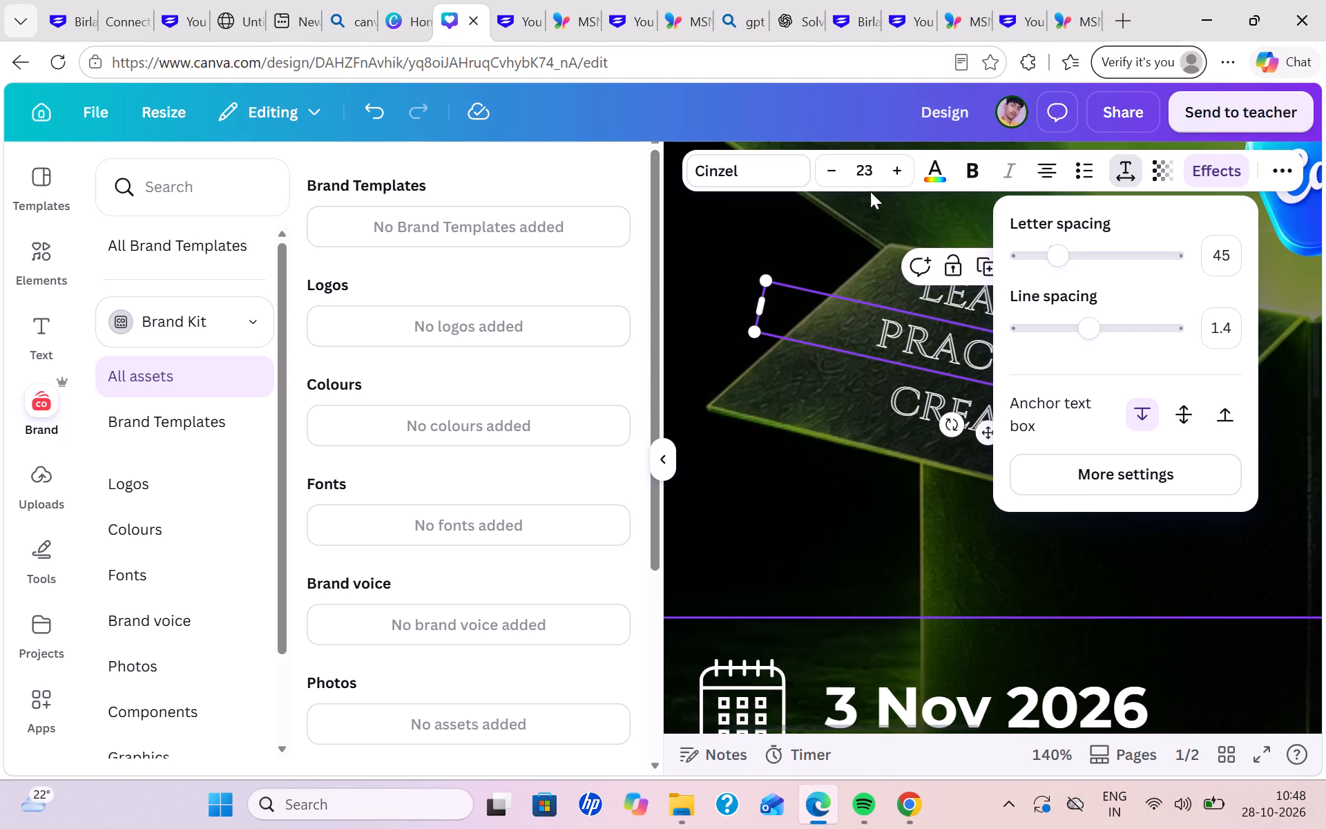
{"action": "left_click", "coordinate": [778, 549]}
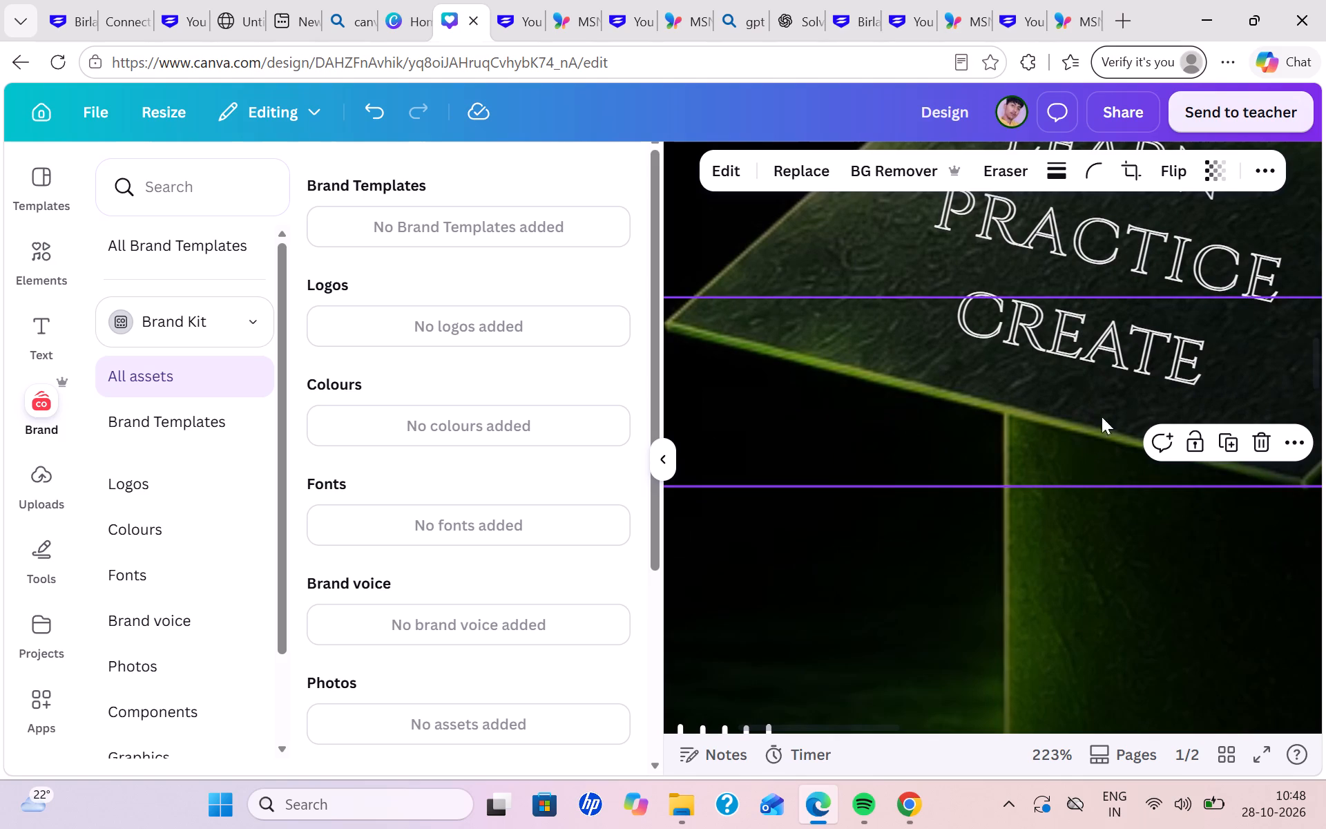
Move "create" slightly left beneath "practice" on the left flap and deselect it.
{"action": "left_click_drag", "start_coordinate": [1103, 372], "coordinate": [1098, 370]}
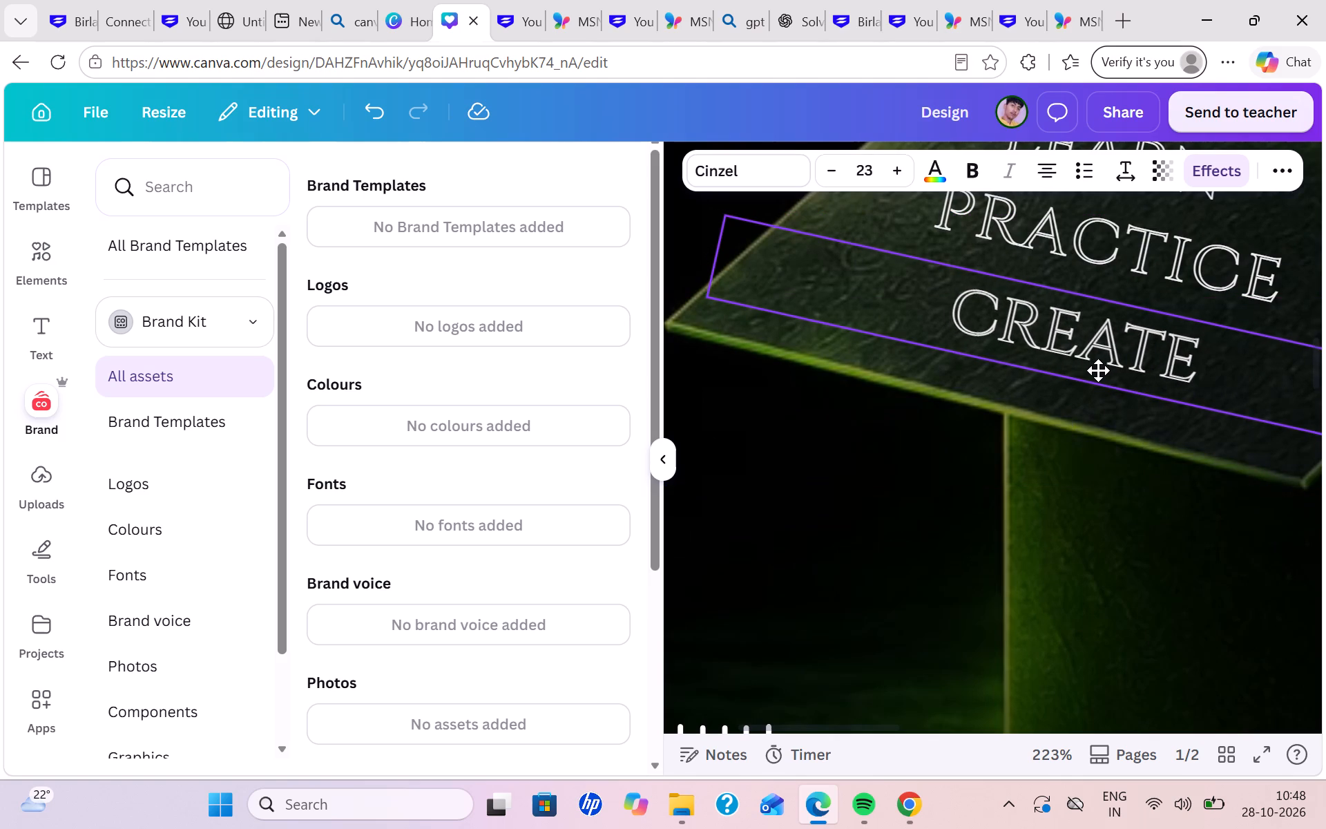
{"action": "left_click_drag", "start_coordinate": [1098, 370], "coordinate": [1094, 371]}
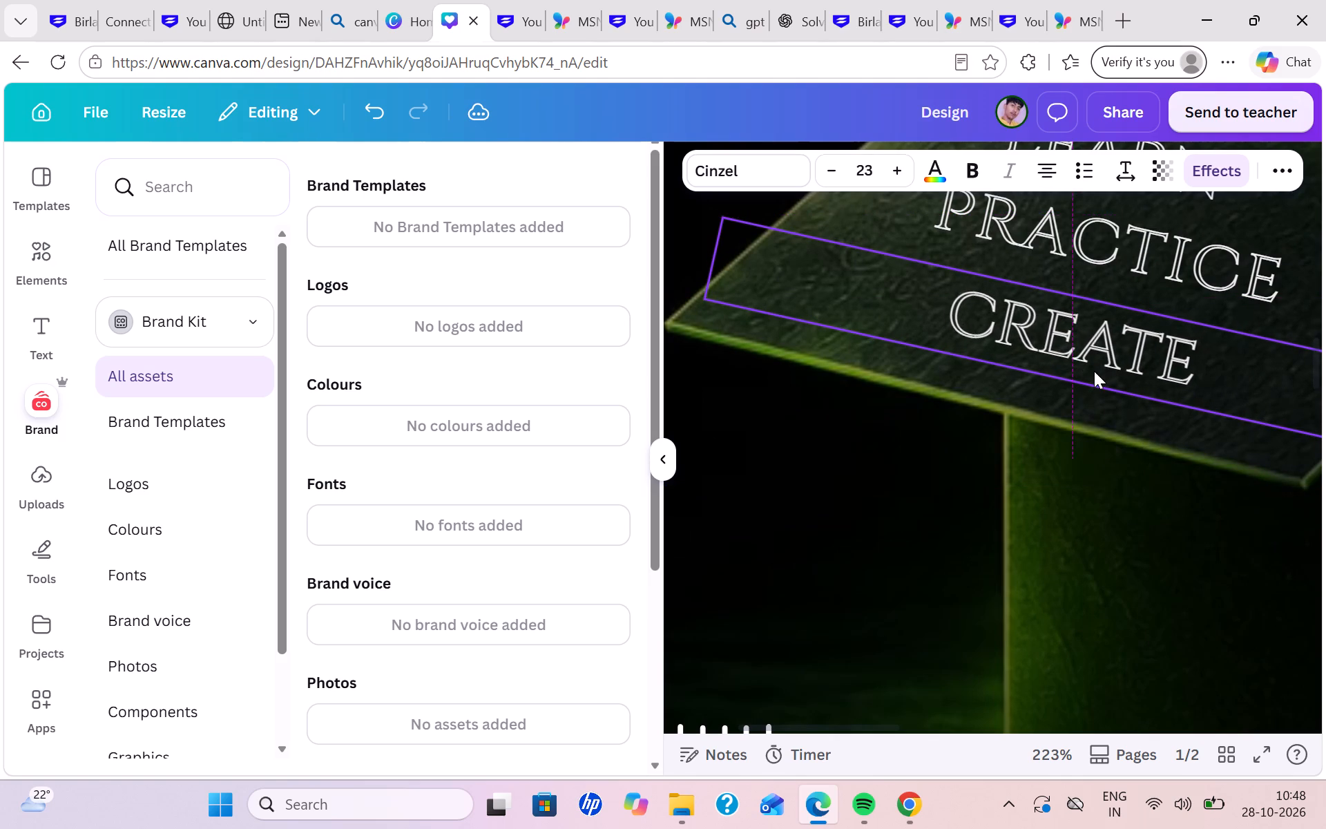
{"action": "left_click", "coordinate": [933, 444]}
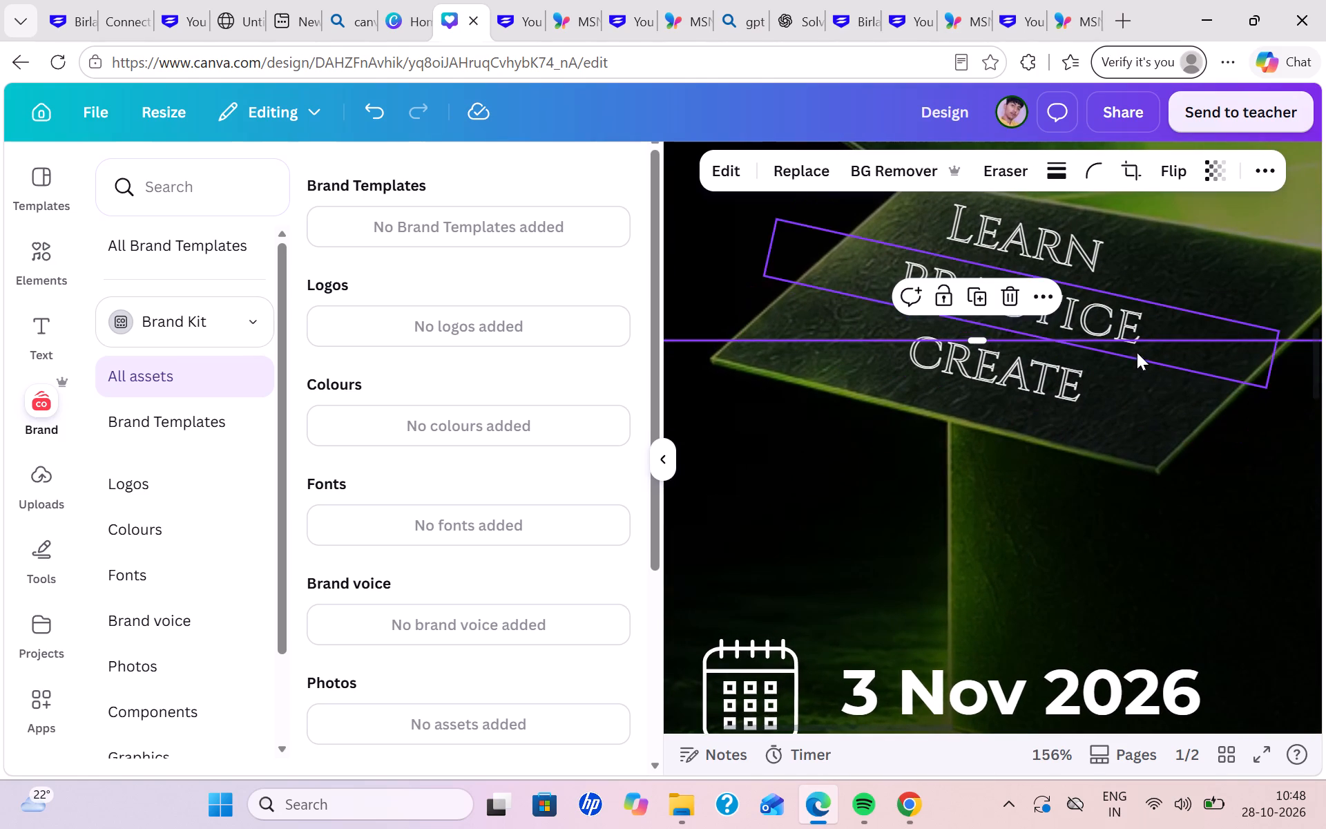
{"action": "left_click", "coordinate": [883, 532]}
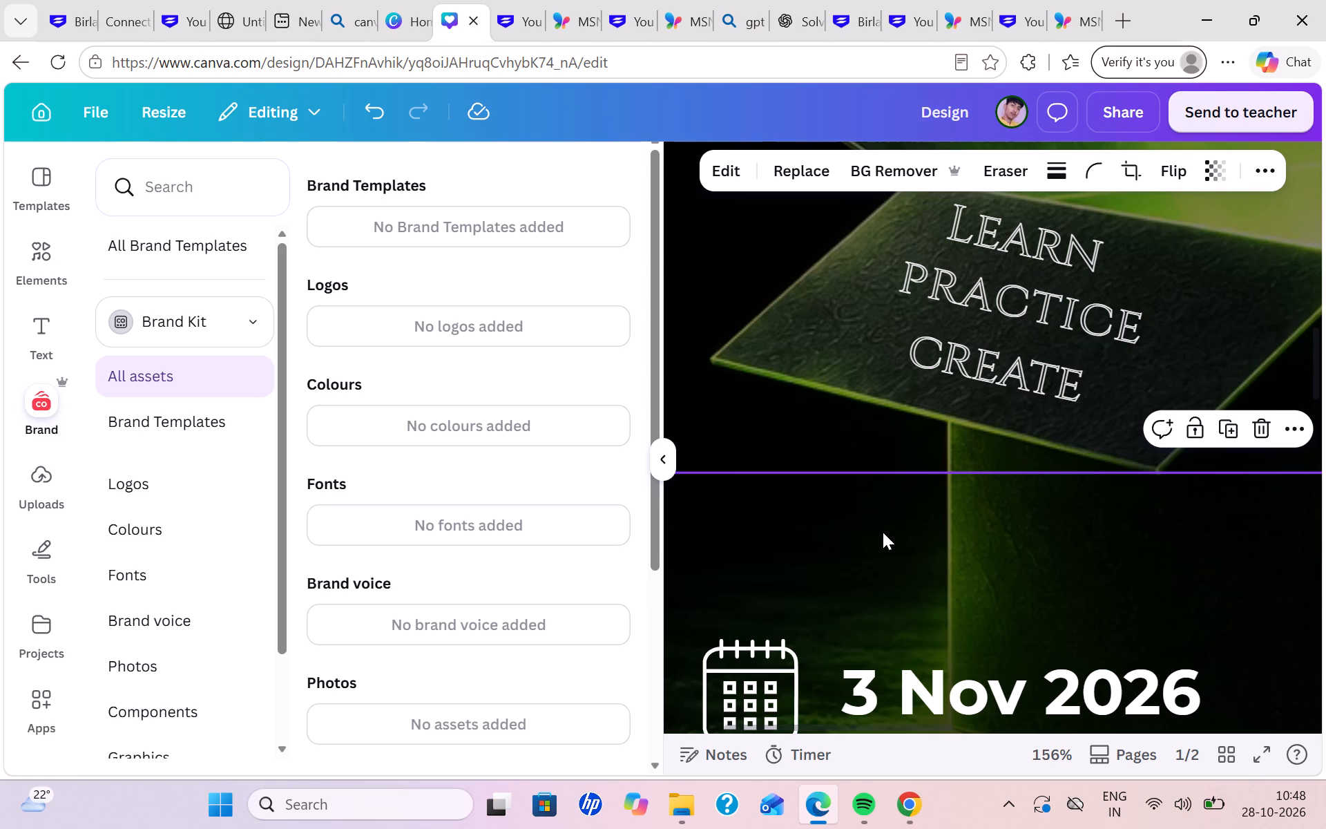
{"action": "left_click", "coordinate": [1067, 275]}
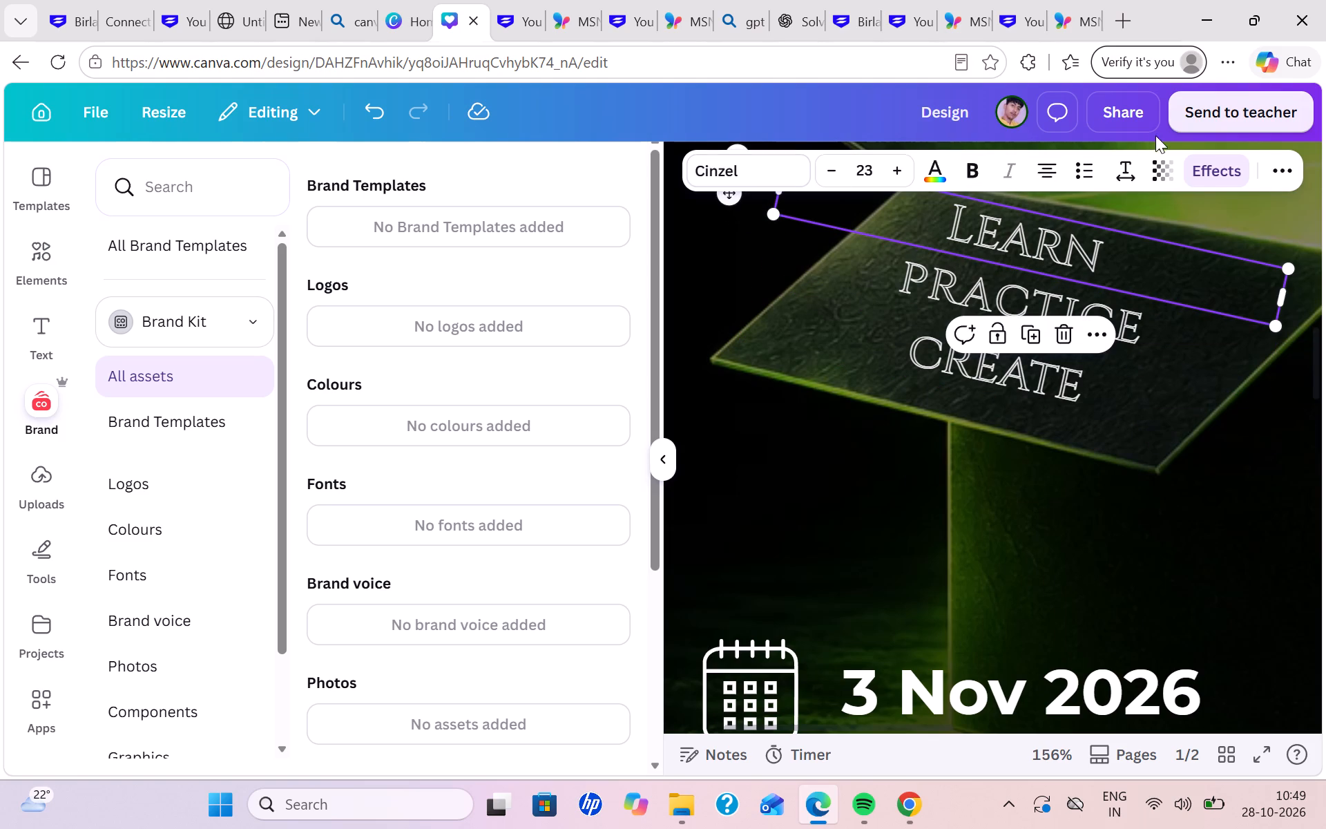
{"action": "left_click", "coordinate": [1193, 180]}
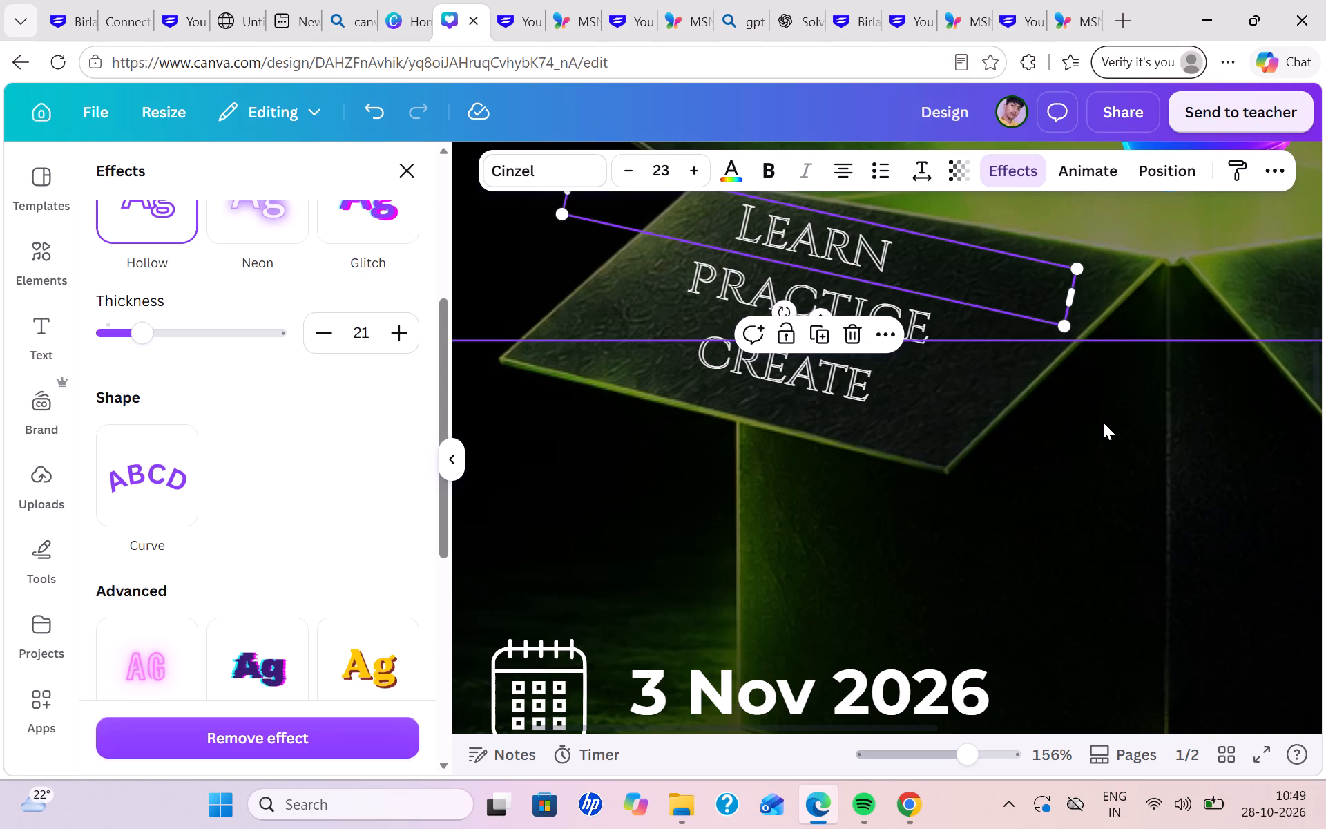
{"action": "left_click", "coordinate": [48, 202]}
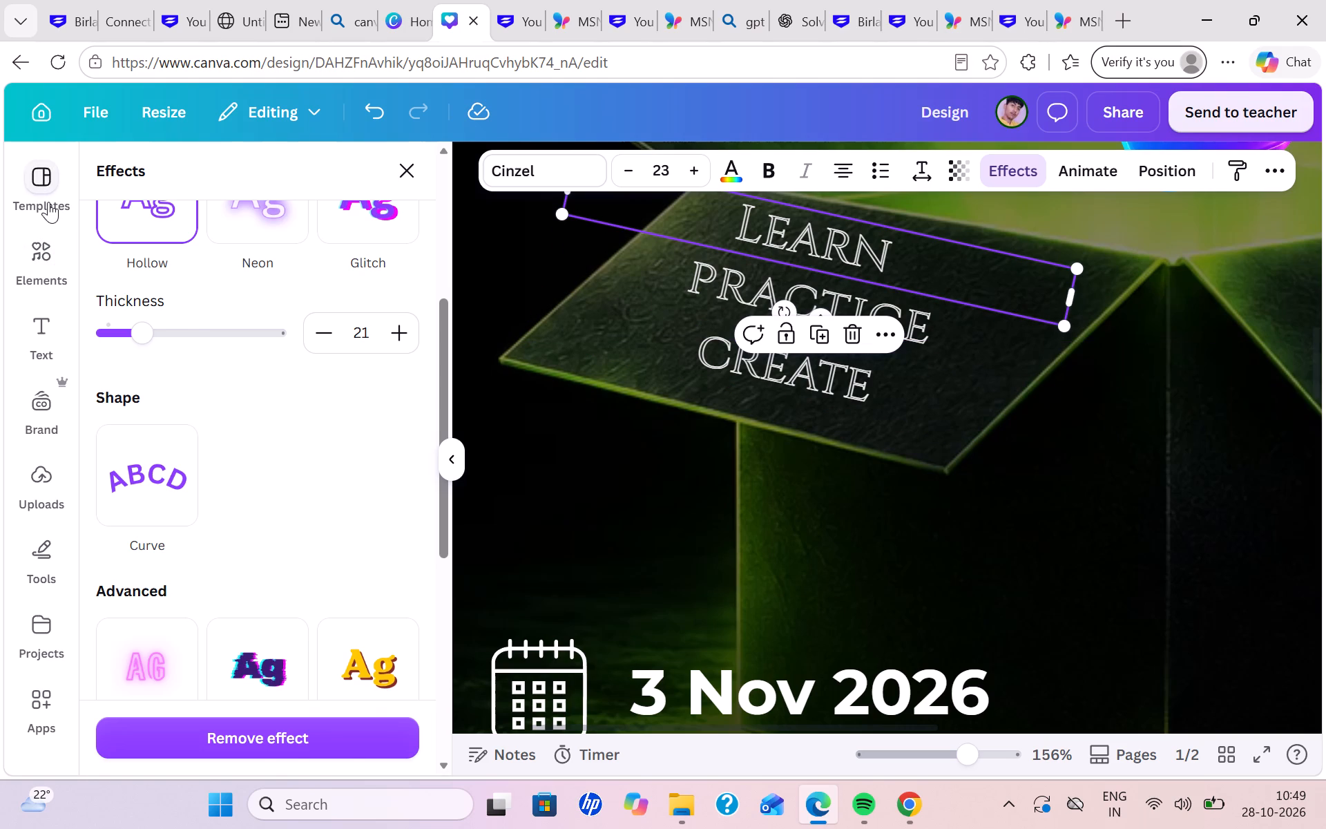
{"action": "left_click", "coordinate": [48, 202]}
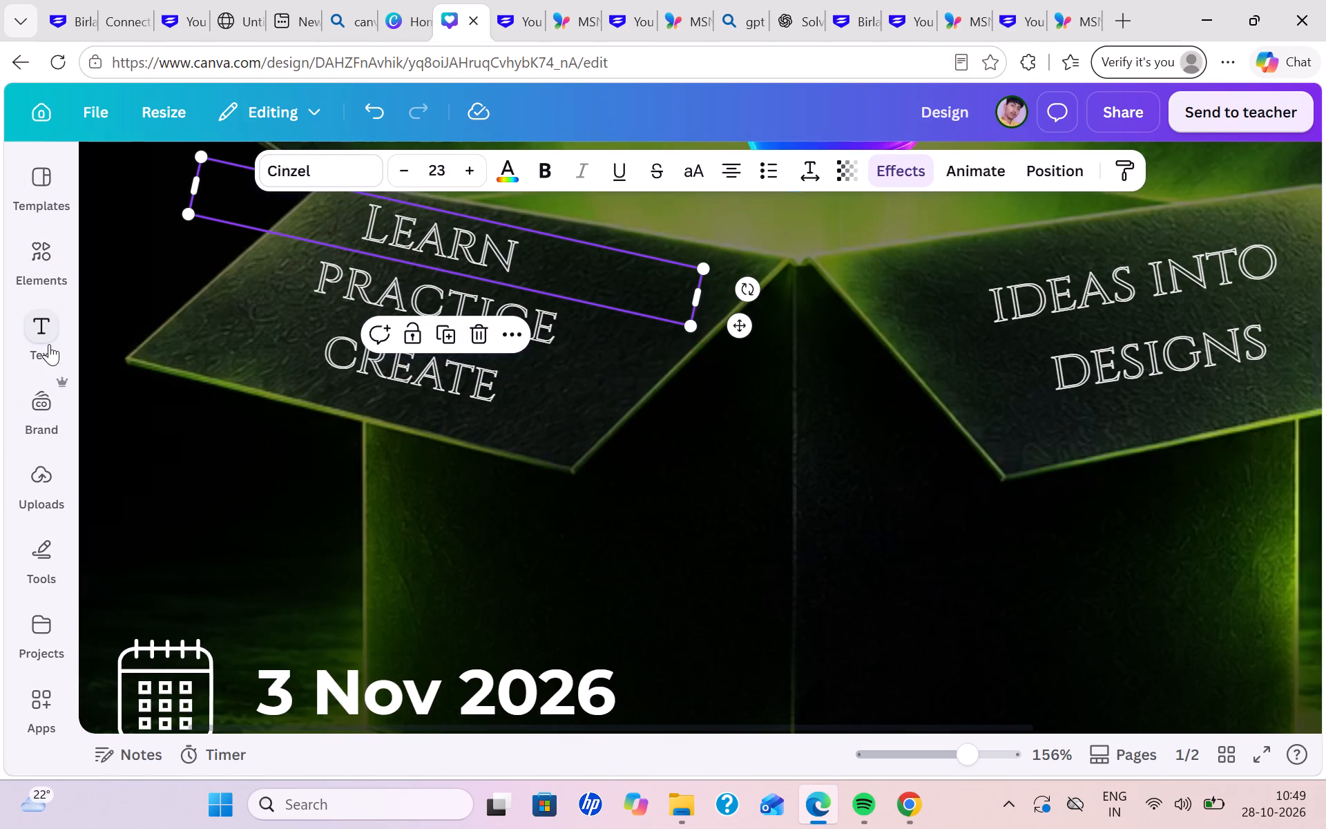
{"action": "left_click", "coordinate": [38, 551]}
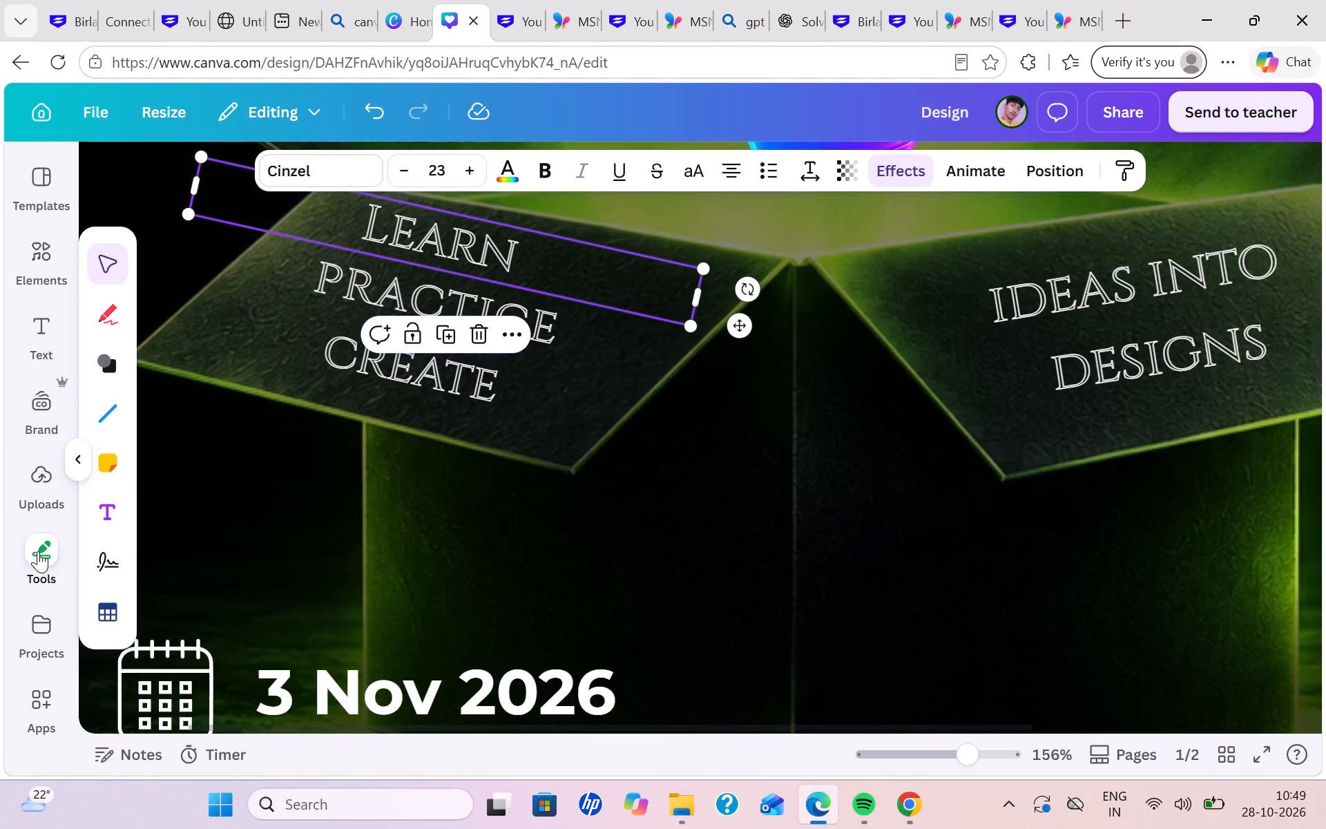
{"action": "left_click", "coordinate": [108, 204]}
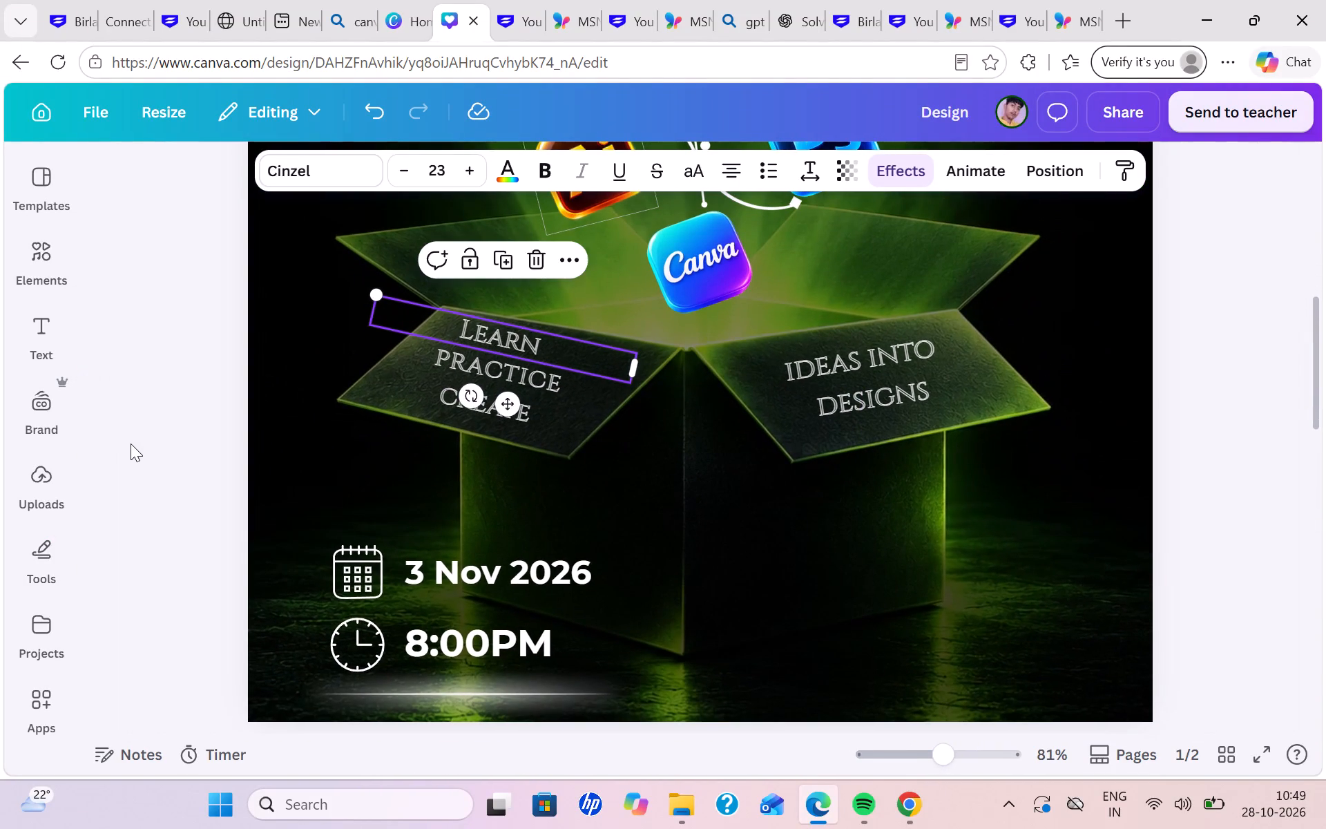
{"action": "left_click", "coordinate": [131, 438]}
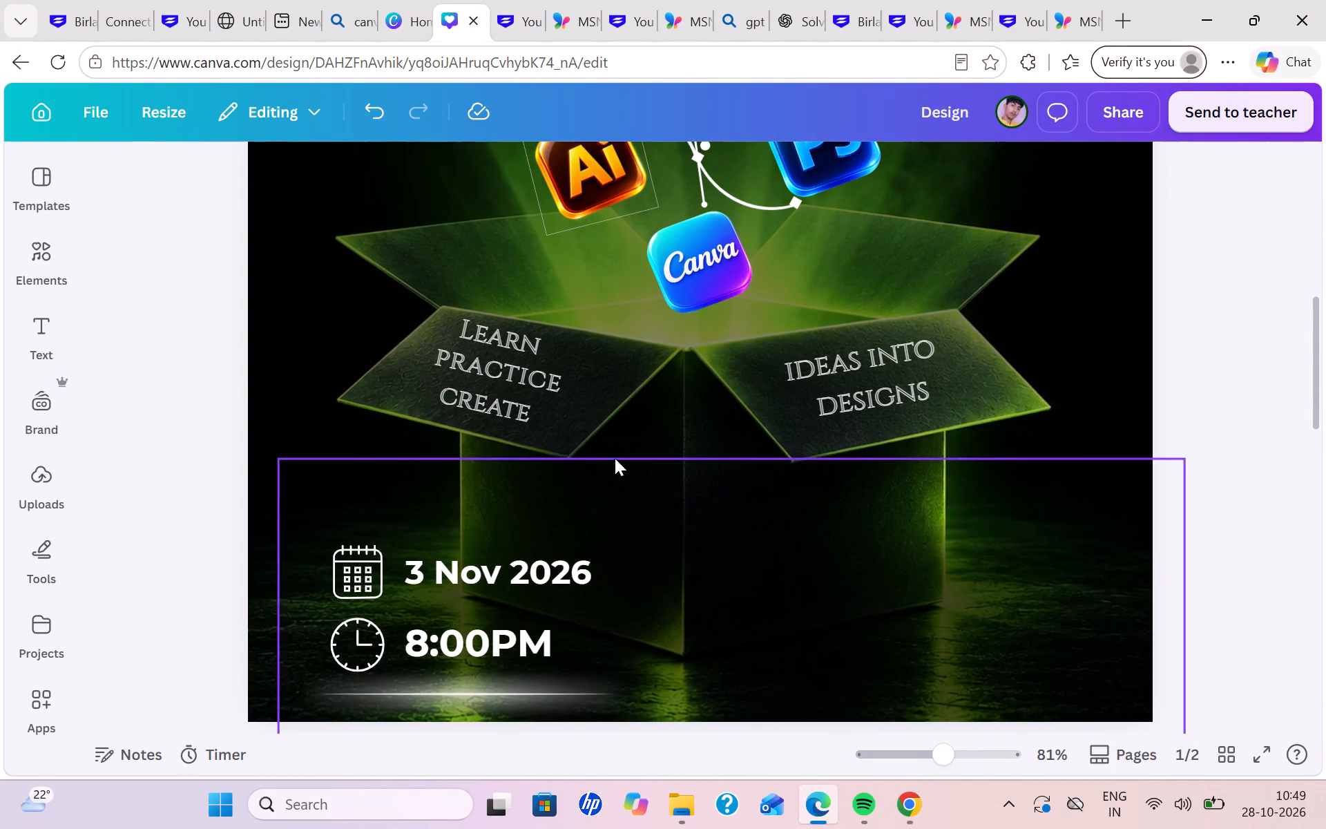
Nudge the large image overlapping the lower-left part of the poster slightly left and up.
{"action": "left_click", "coordinate": [603, 440]}
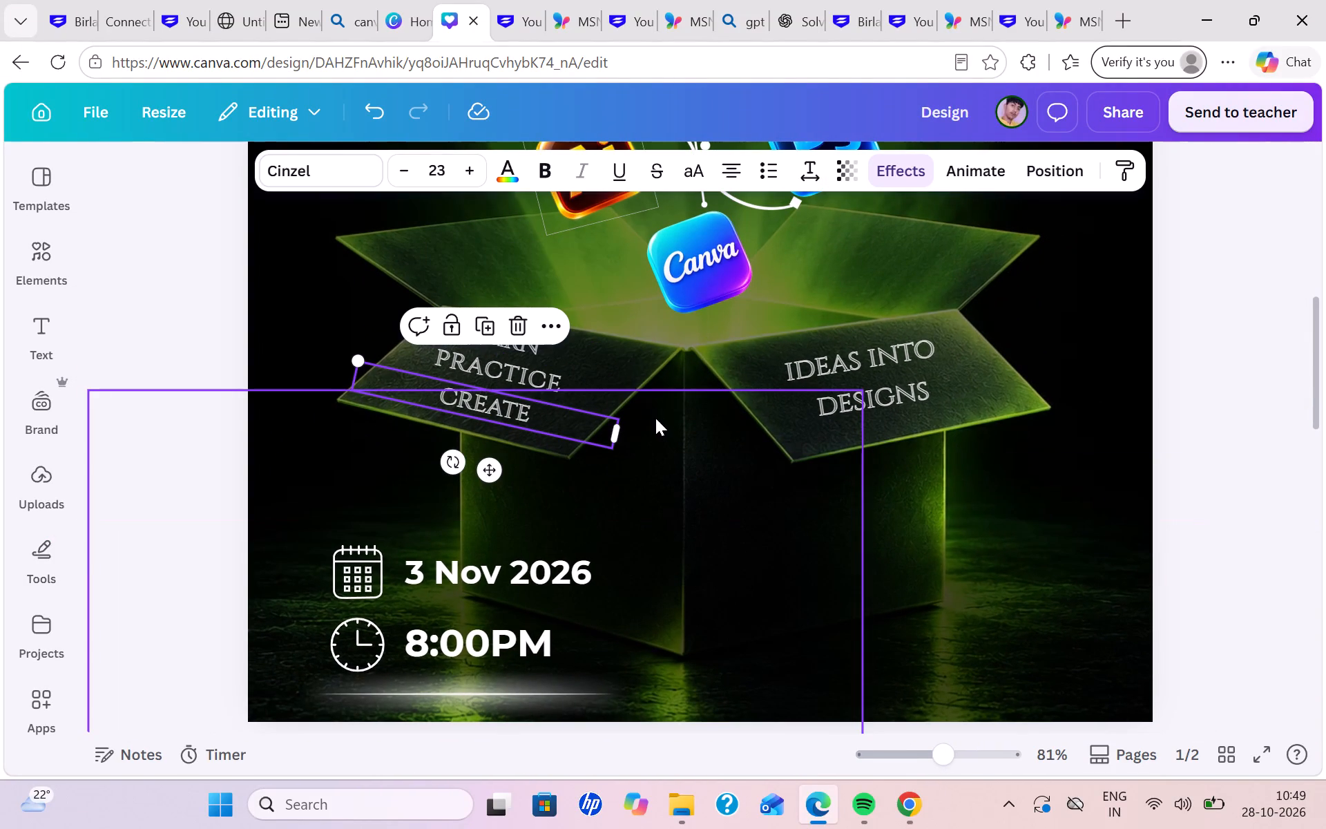
{"action": "left_click_drag", "start_coordinate": [657, 424], "coordinate": [648, 421]}
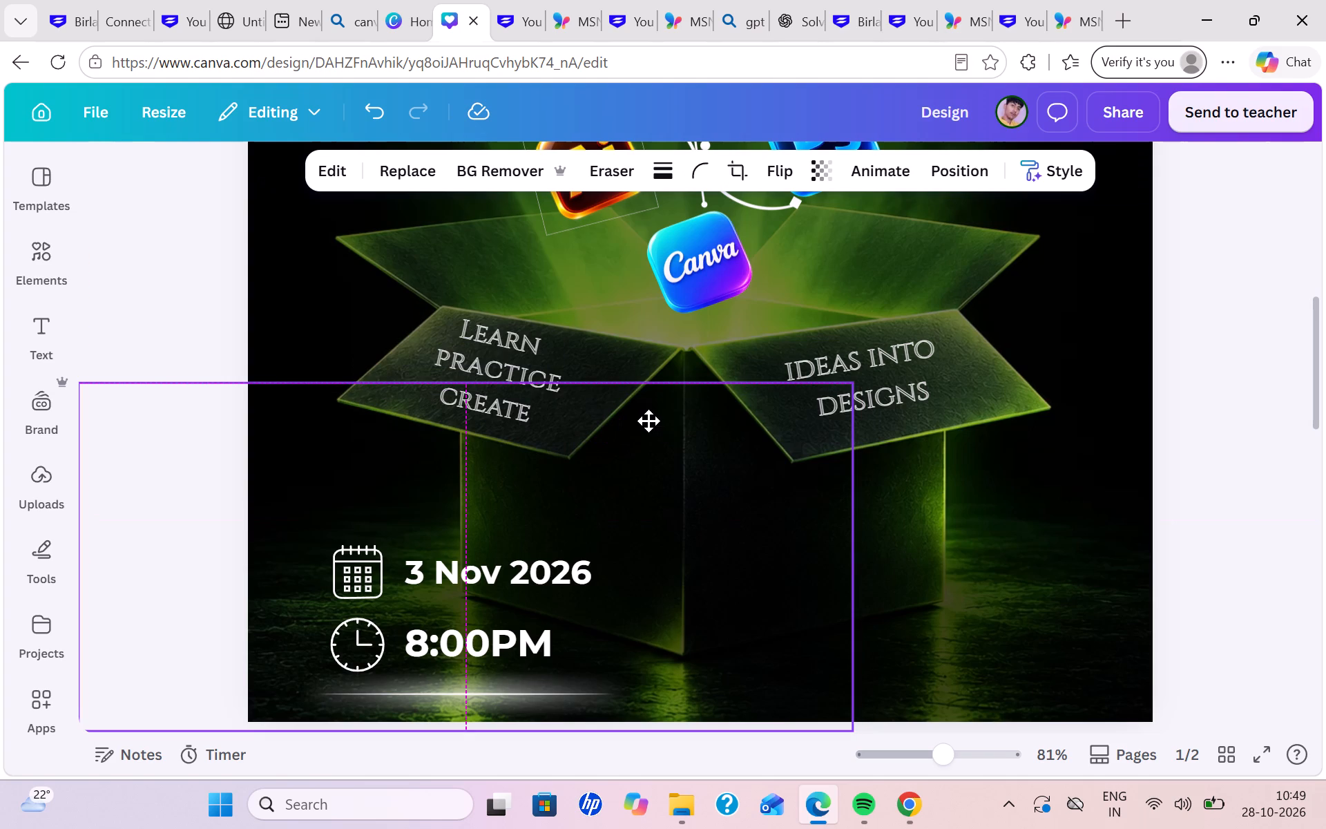
Nudge the large overlay image on the lower part of the box slightly down and deselect it.
{"action": "left_click_drag", "start_coordinate": [648, 421], "coordinate": [666, 424]}
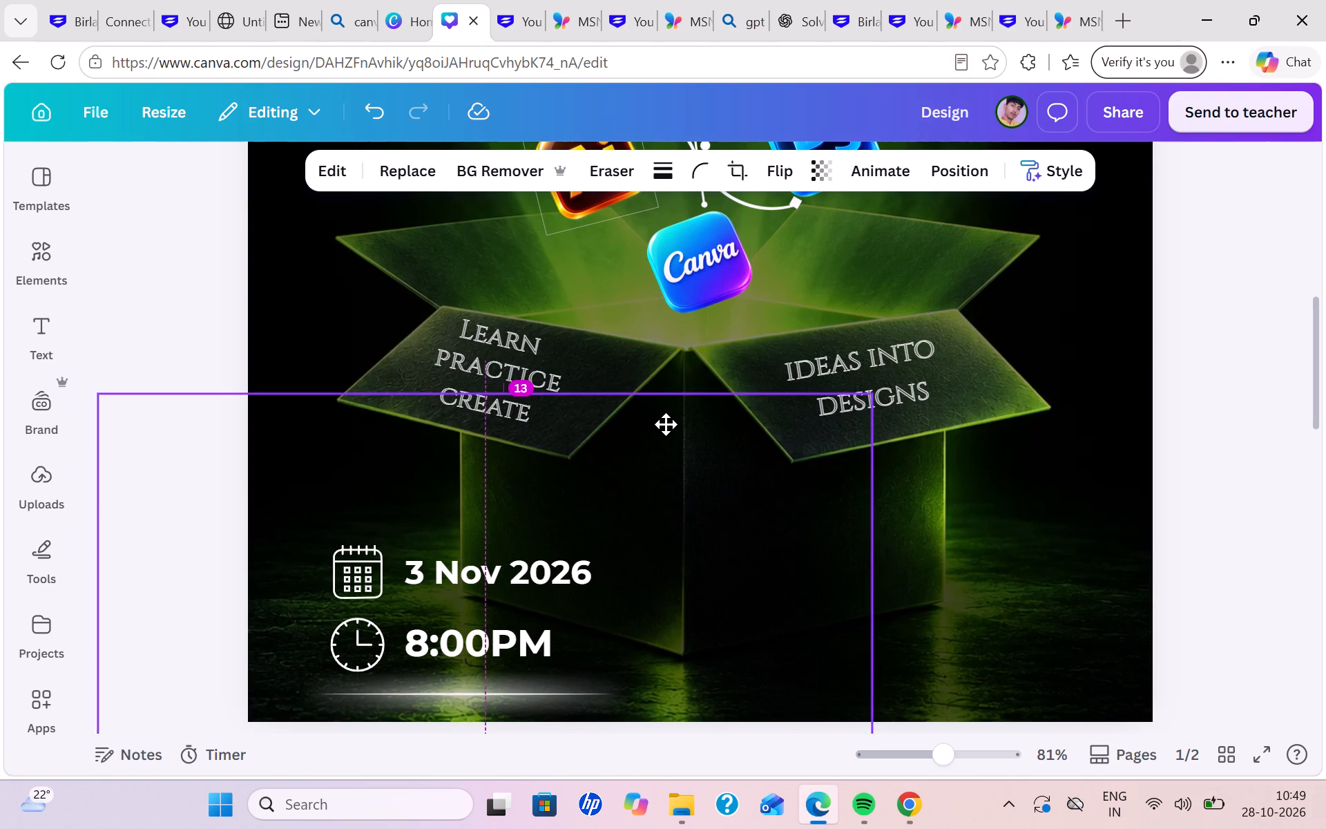
{"action": "left_click_drag", "start_coordinate": [666, 424], "coordinate": [648, 426]}
{"action": "left_click", "coordinate": [106, 294]}
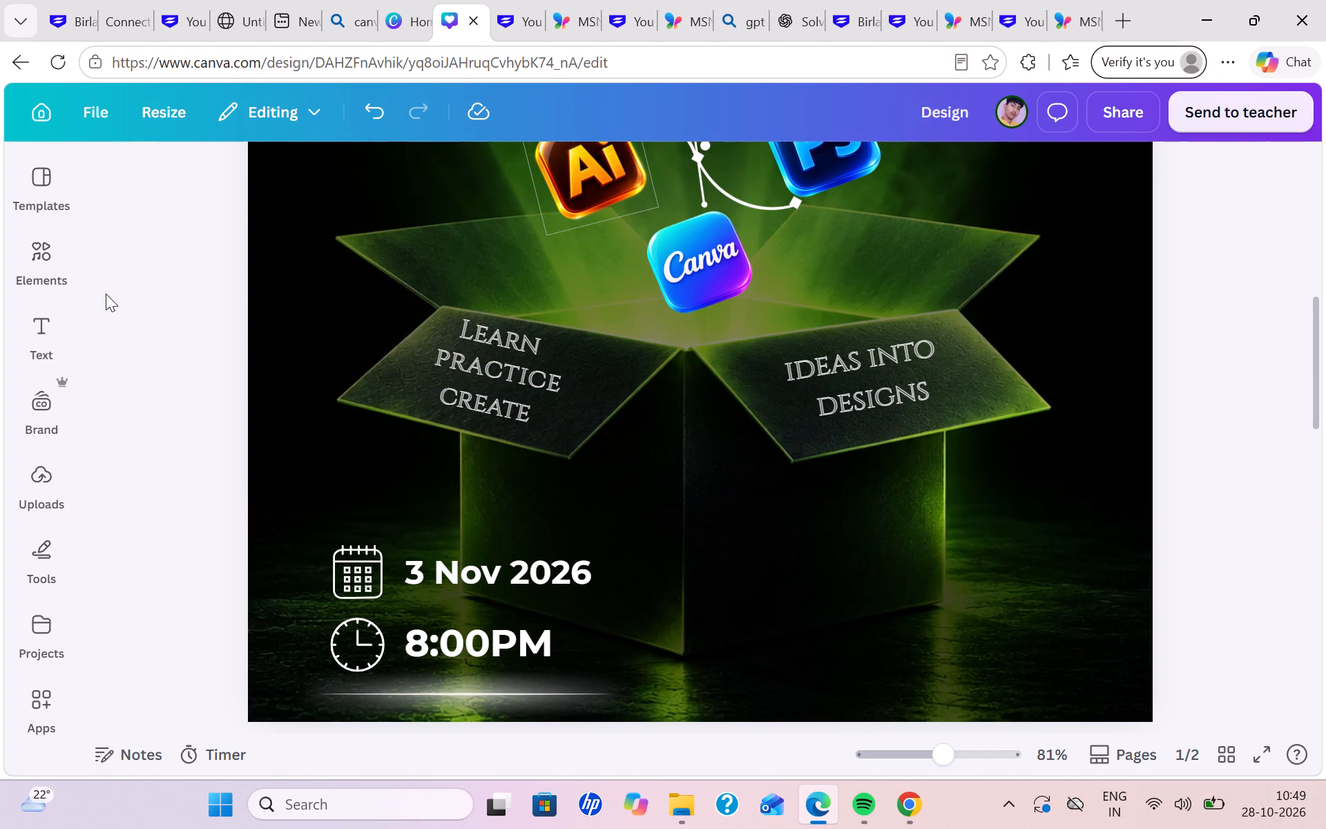
Shift the large overlay image covering the left flap to the right and slightly down, then deselect it.
{"action": "left_click", "coordinate": [429, 322]}
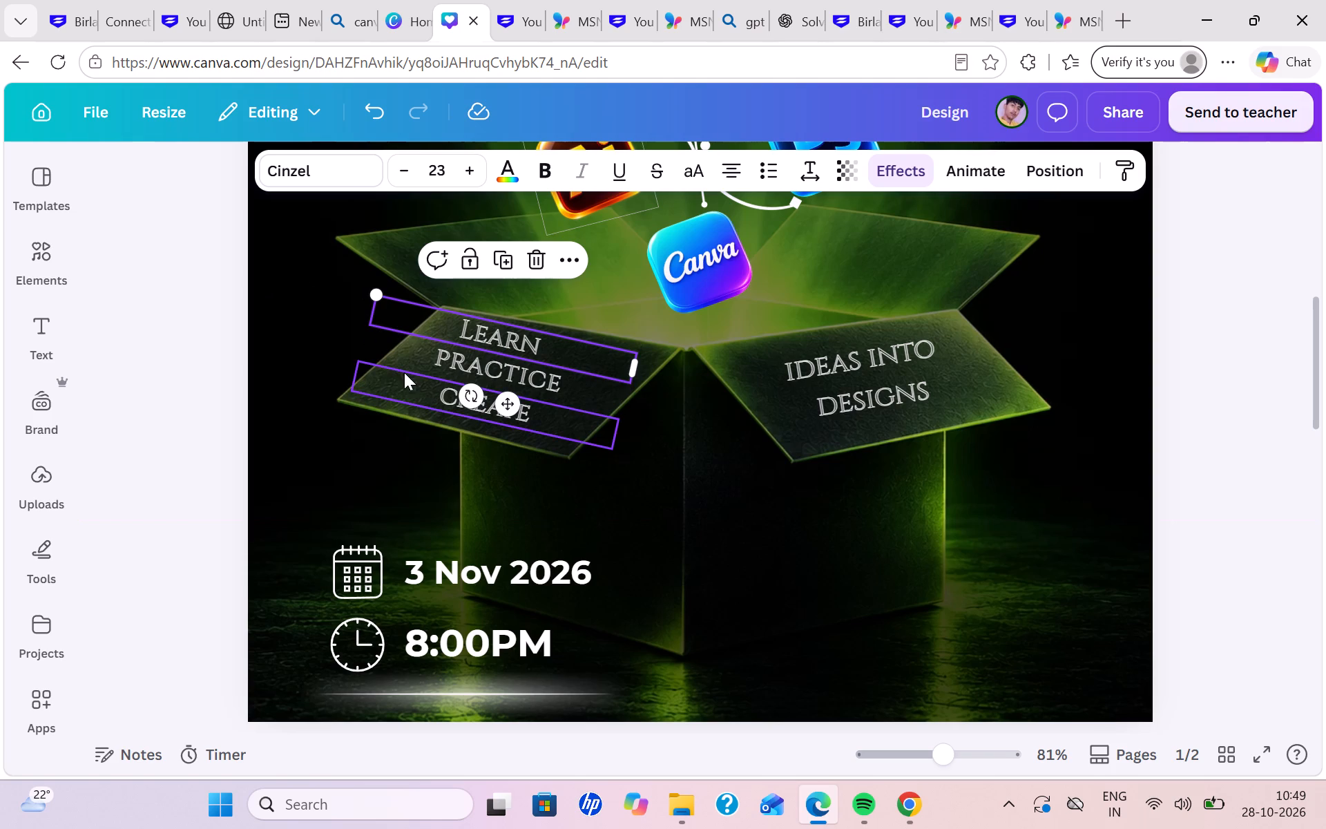
{"action": "left_click", "coordinate": [322, 357]}
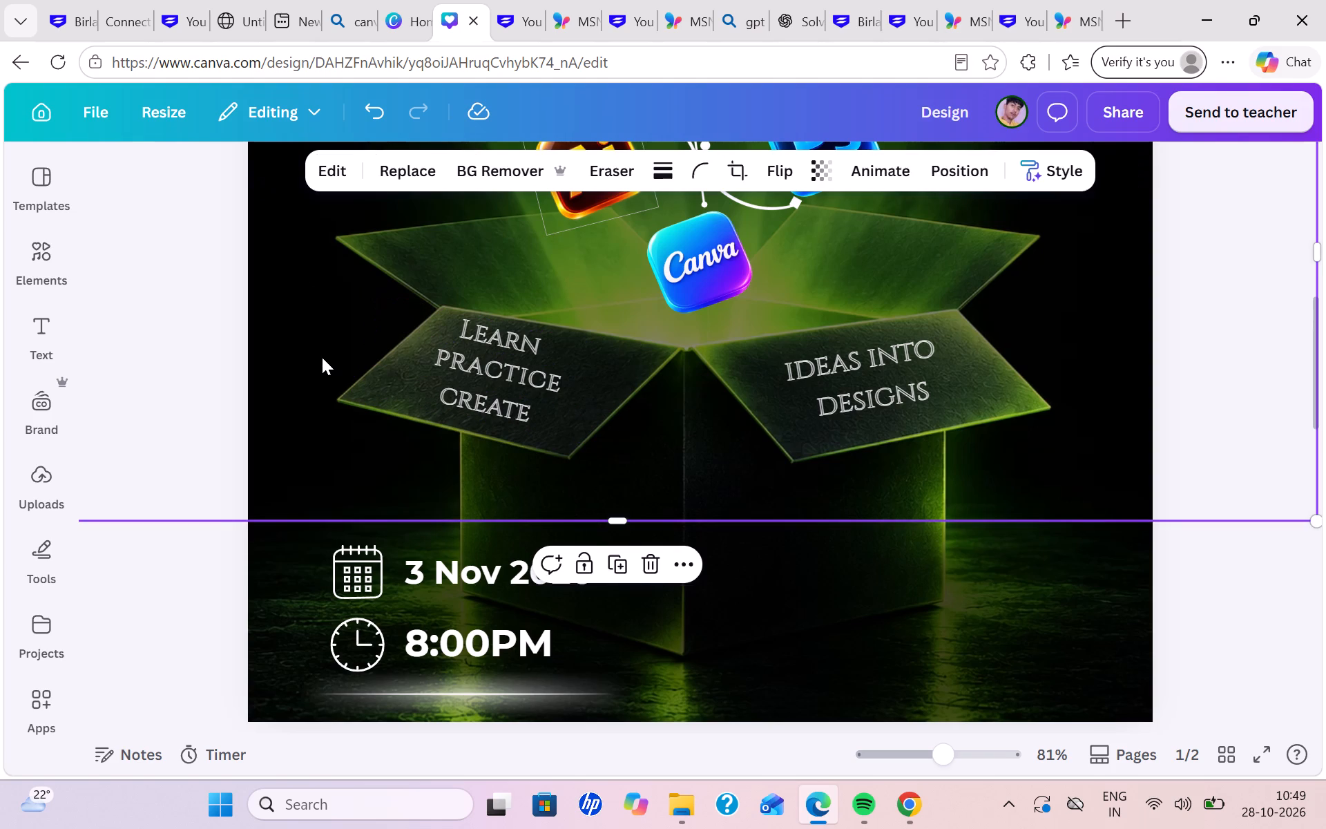
{"action": "left_click_drag", "start_coordinate": [322, 357], "coordinate": [308, 372]}
{"action": "left_click_drag", "start_coordinate": [308, 372], "coordinate": [459, 356]}
{"action": "left_click", "coordinate": [459, 356]}
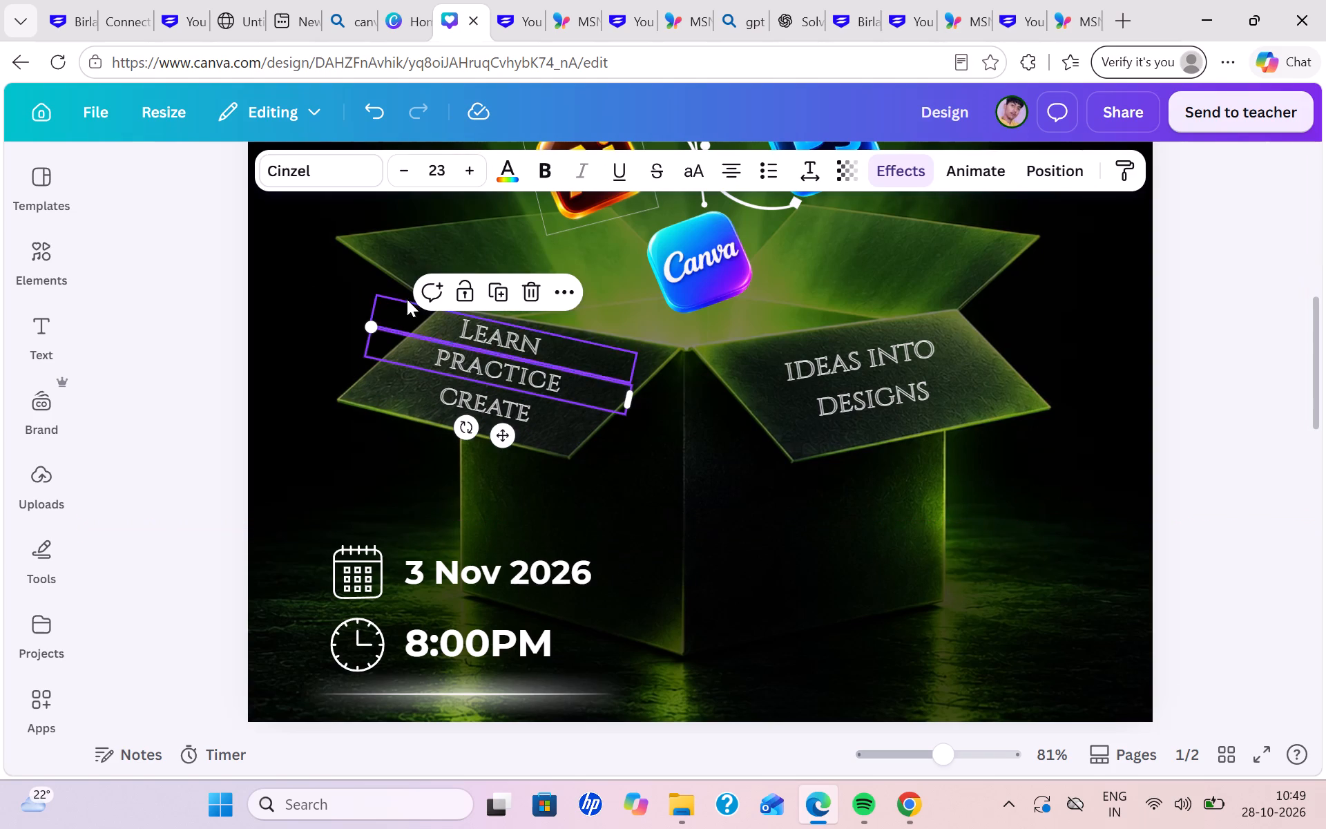
{"action": "left_click_drag", "start_coordinate": [396, 285], "coordinate": [432, 336]}
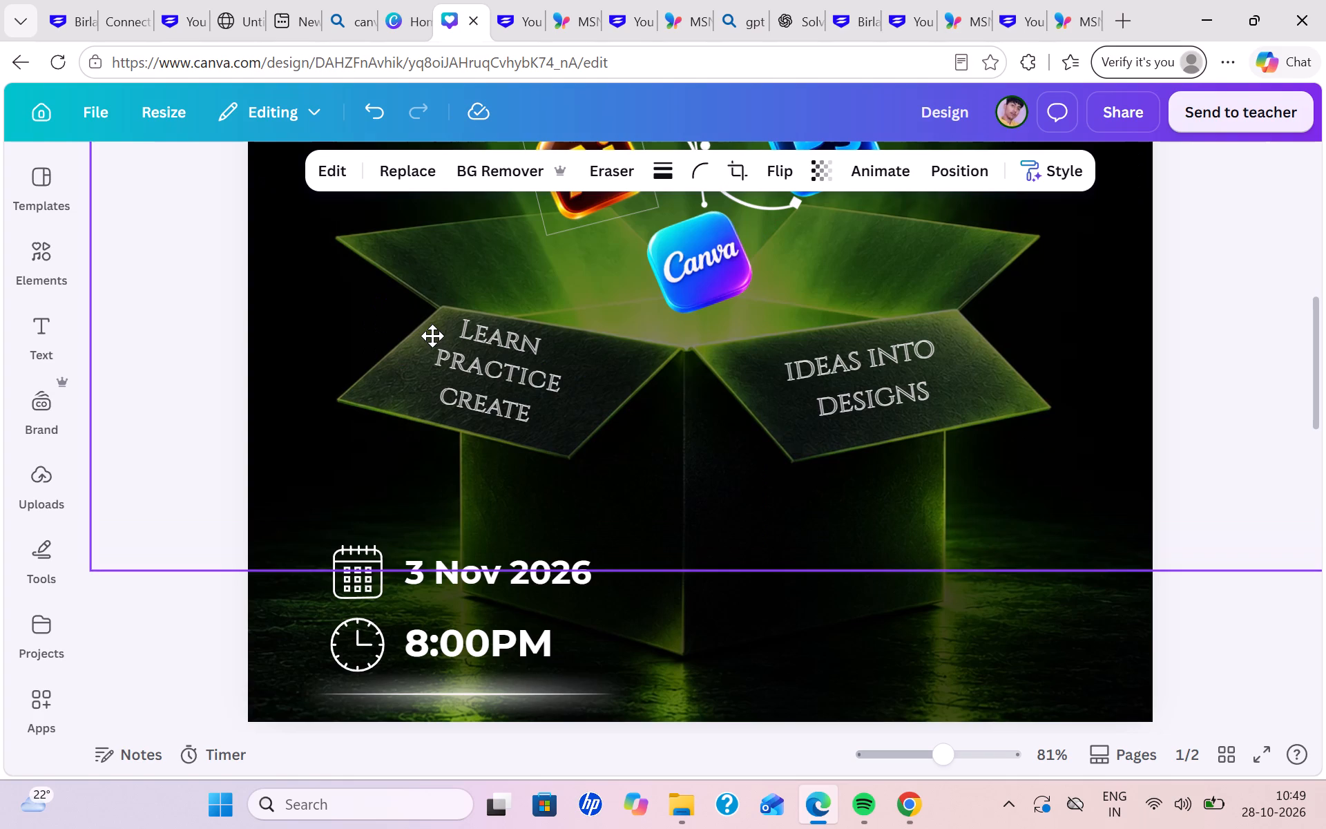
{"action": "left_click_drag", "start_coordinate": [432, 336], "coordinate": [402, 310]}
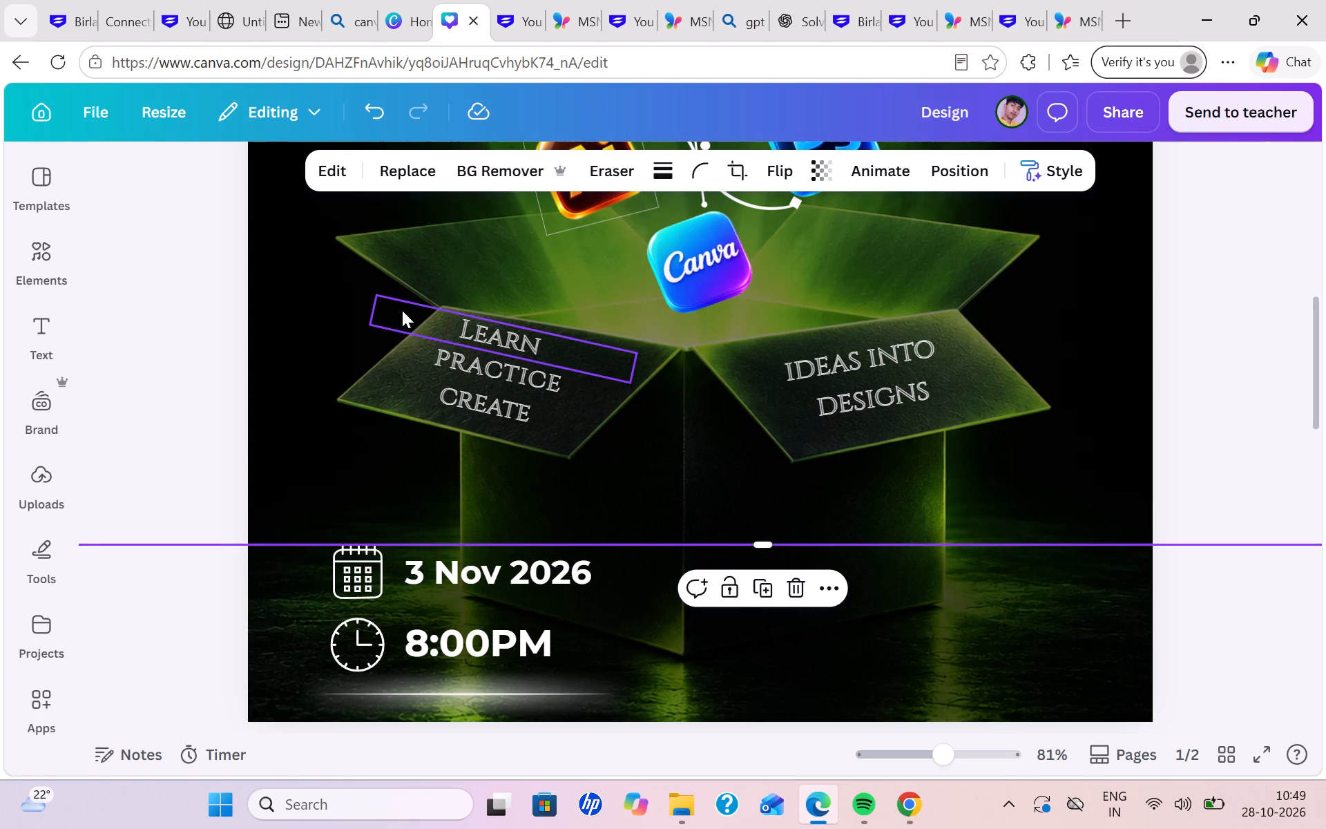
{"action": "left_click", "coordinate": [1231, 376]}
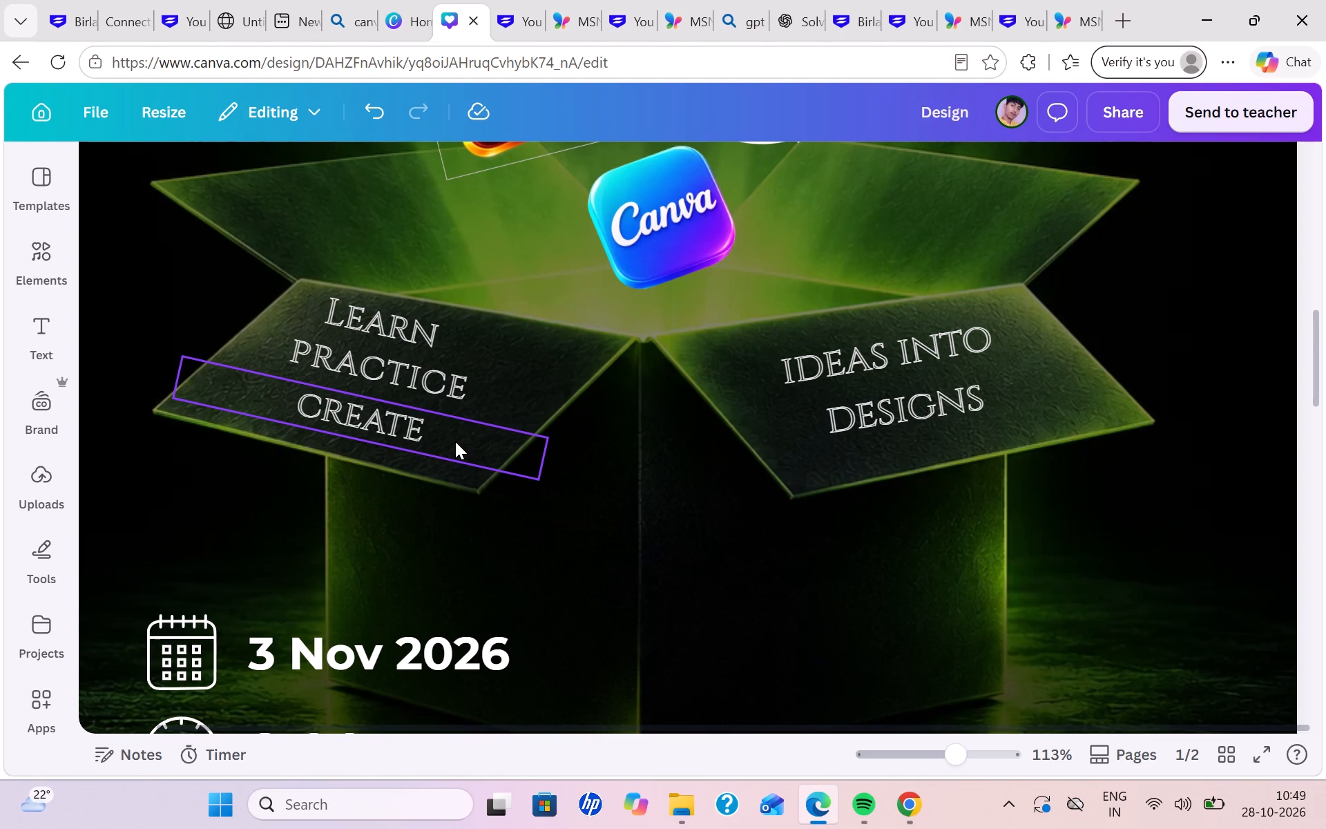
Align the left flap's text by moving "Learn" slightly right and "create" slightly left around "practice".
{"action": "left_click_drag", "start_coordinate": [428, 336], "coordinate": [436, 341]}
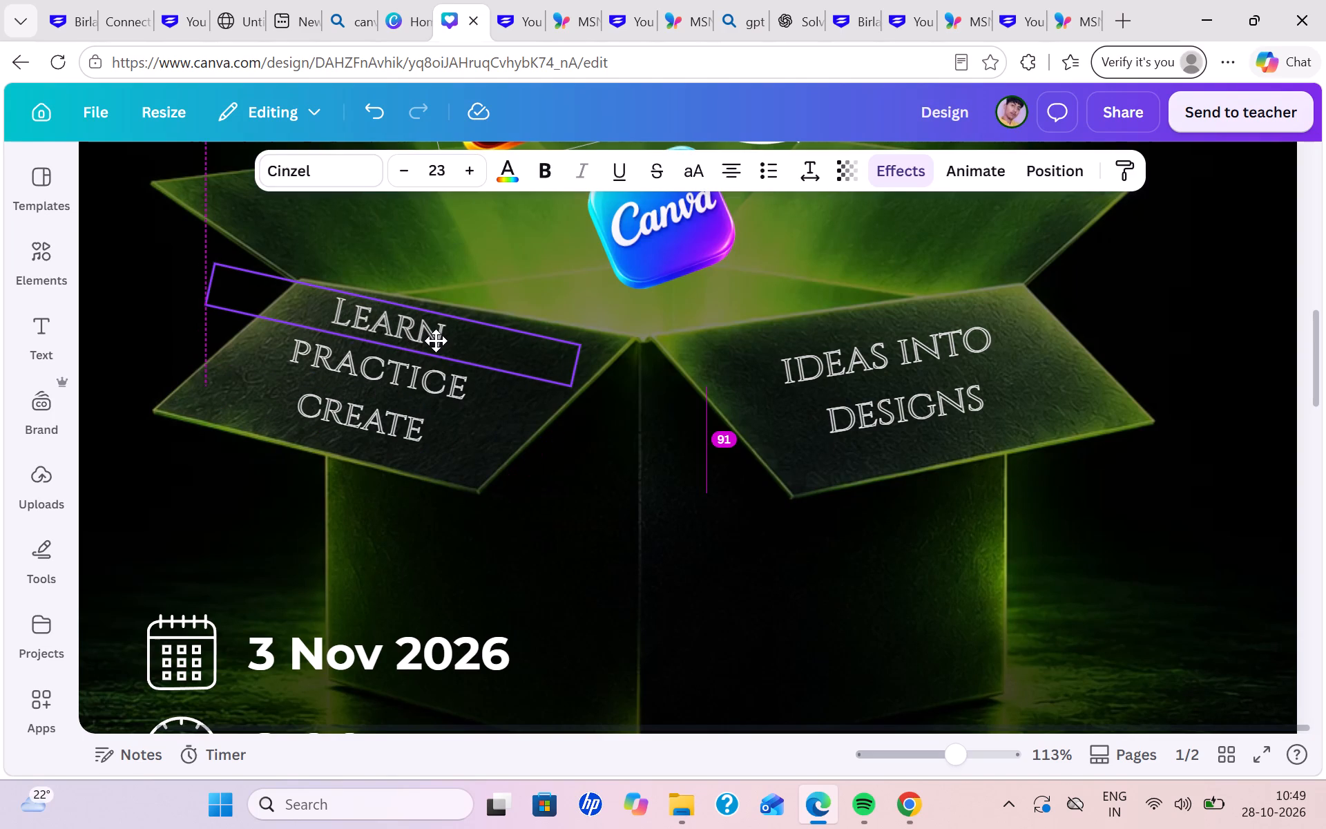
{"action": "left_click_drag", "start_coordinate": [436, 341], "coordinate": [436, 339]}
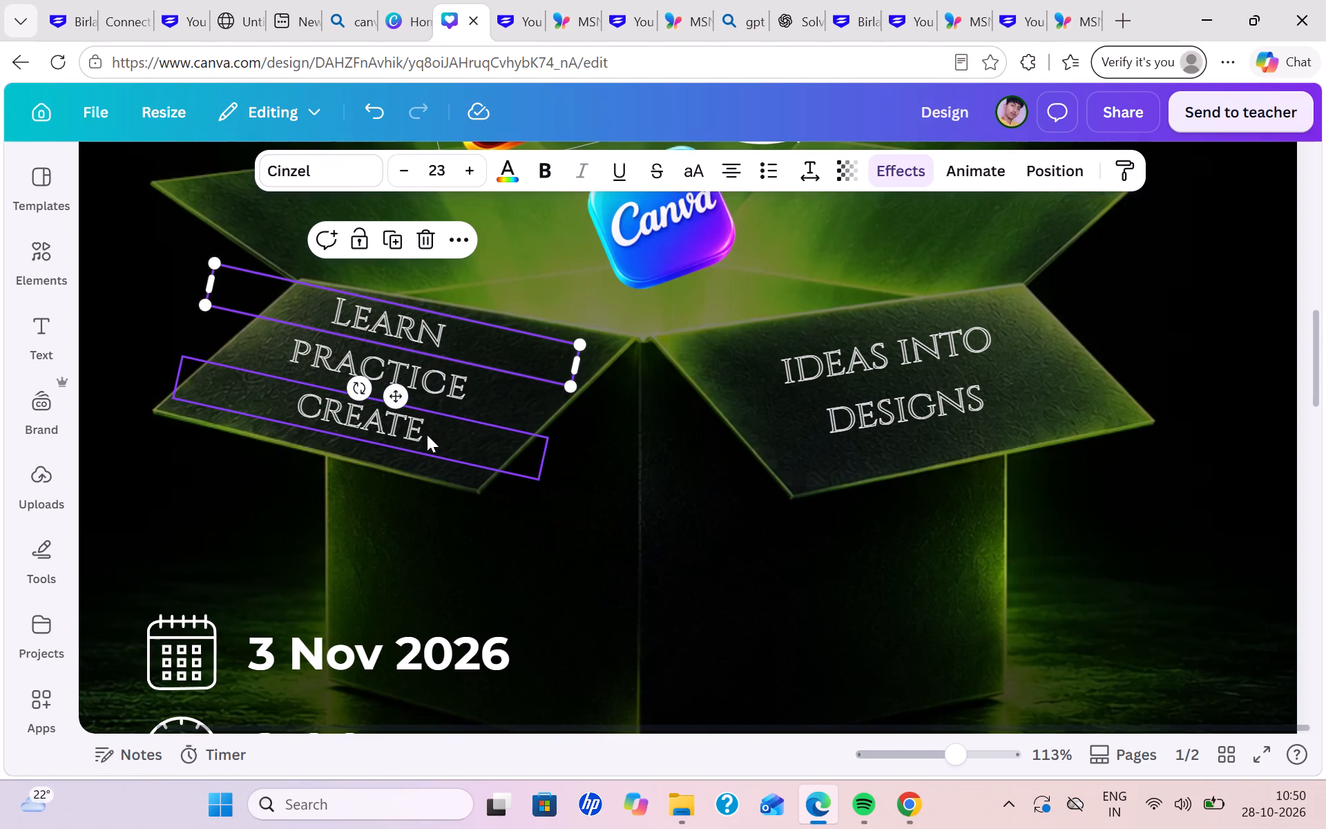
{"action": "left_click", "coordinate": [423, 435]}
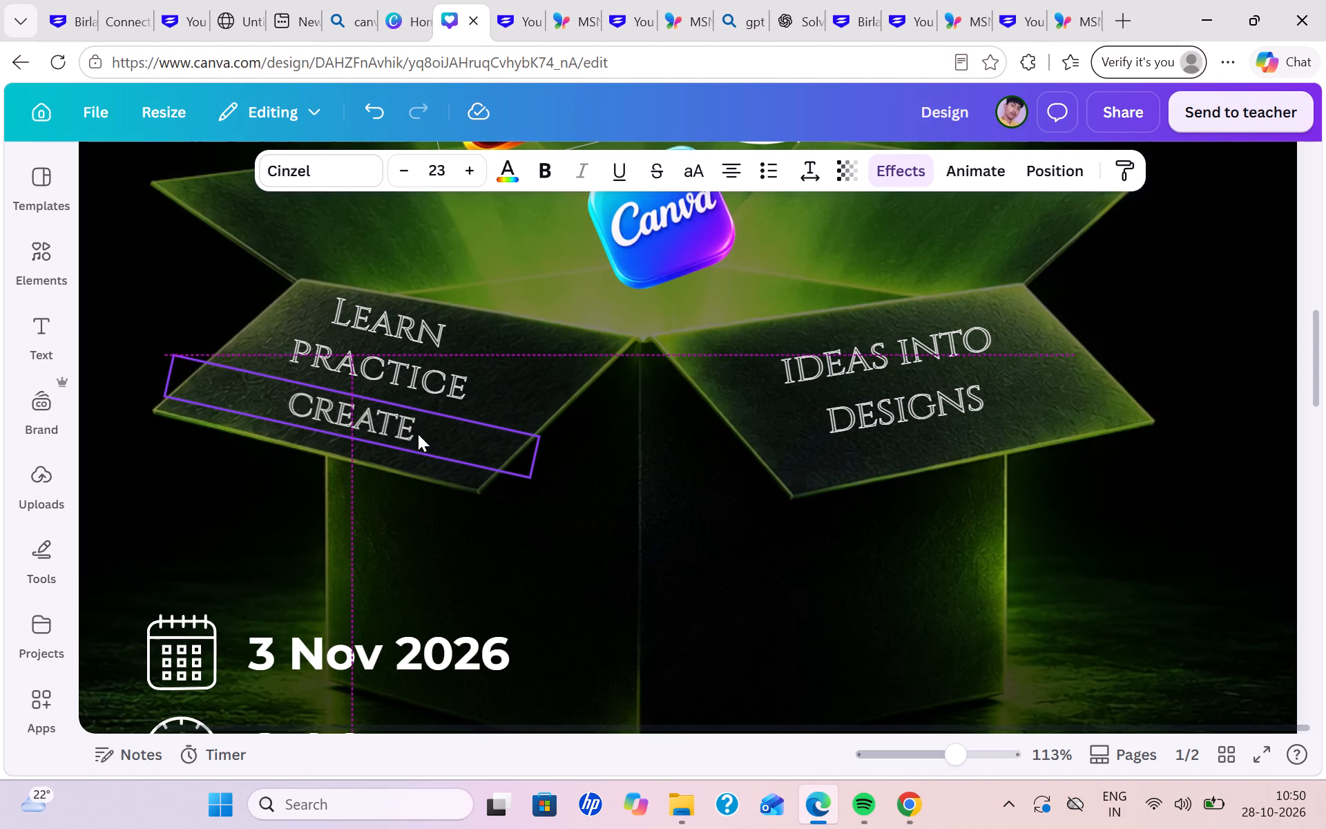
Deselect everything and examine the text placement on both flaps within the whole poster.
{"action": "left_click", "coordinate": [520, 396]}
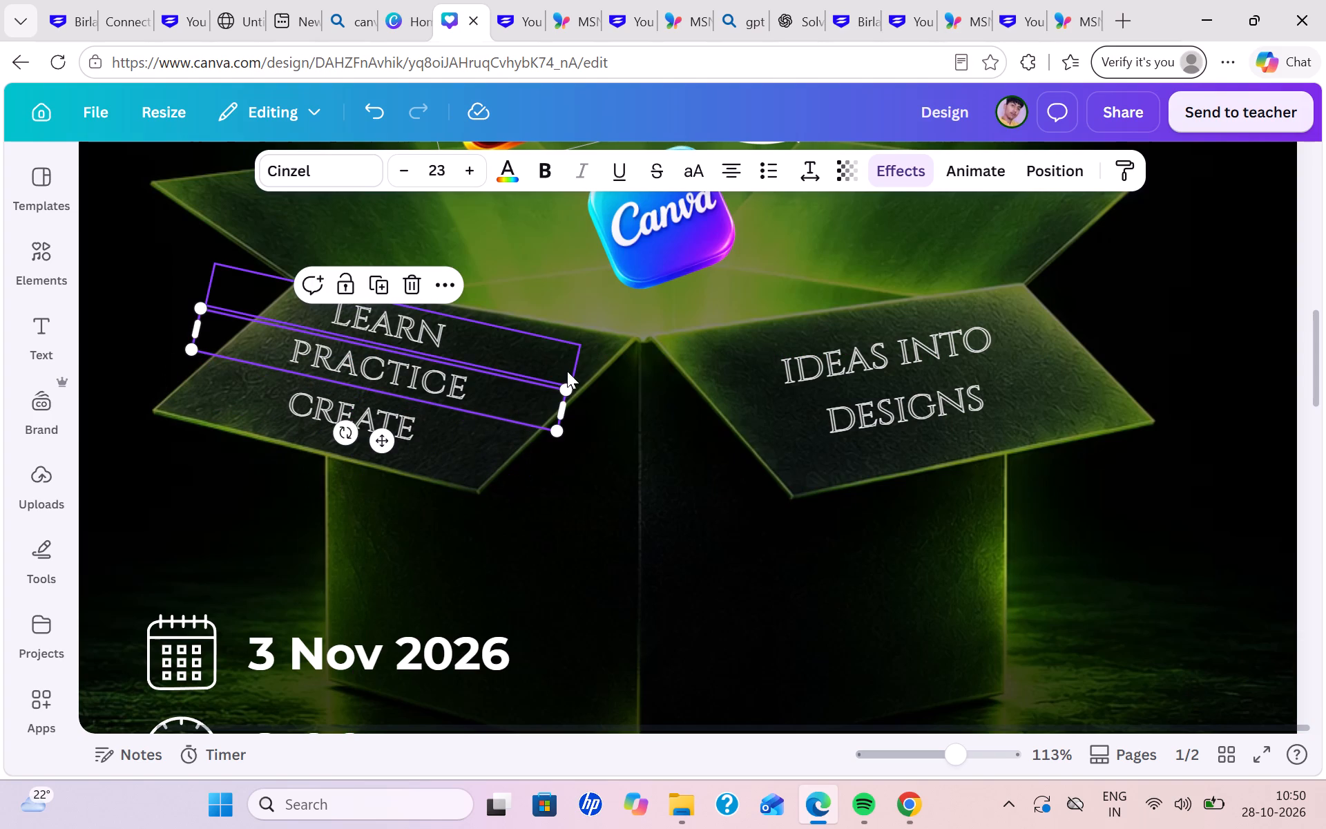
{"action": "left_click", "coordinate": [567, 367]}
{"action": "left_click", "coordinate": [599, 315]}
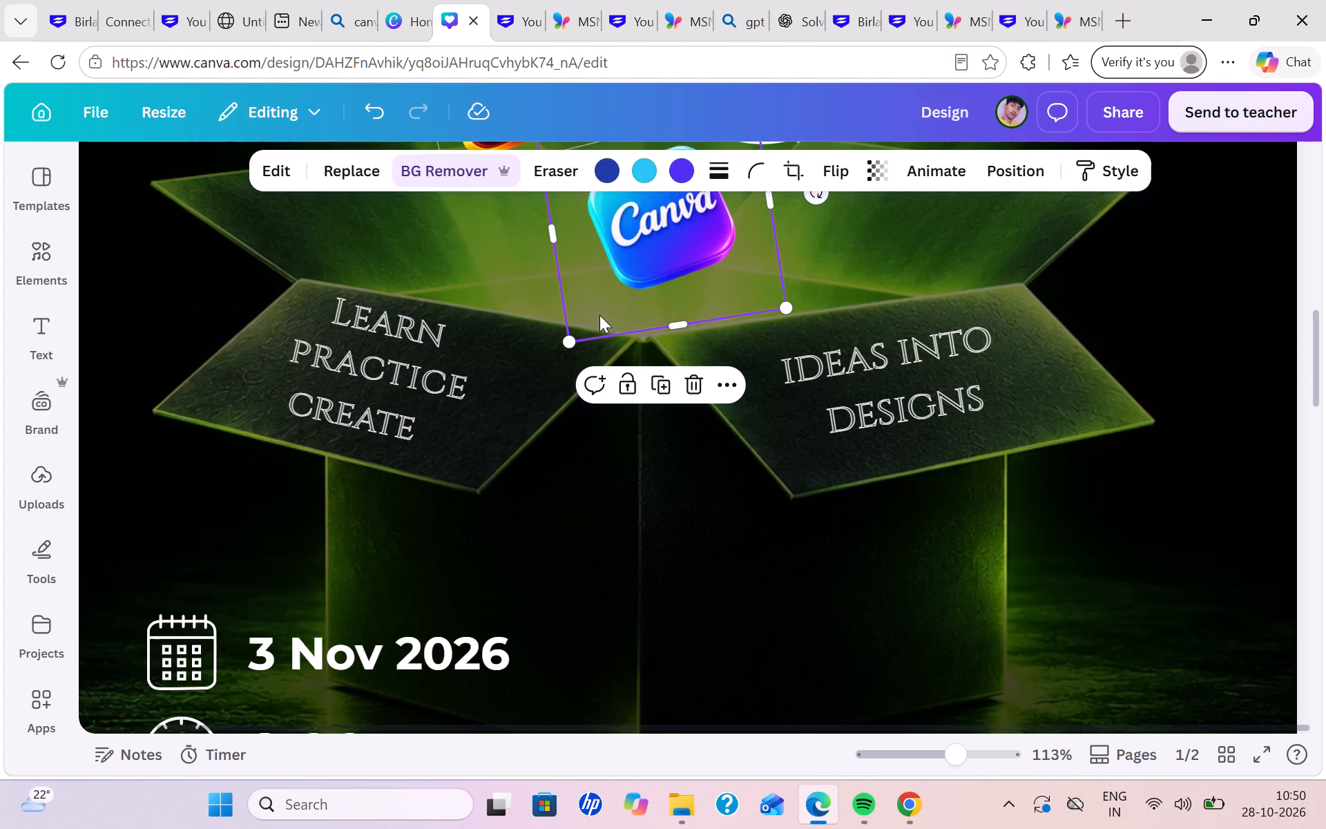
{"action": "left_click", "coordinate": [586, 505]}
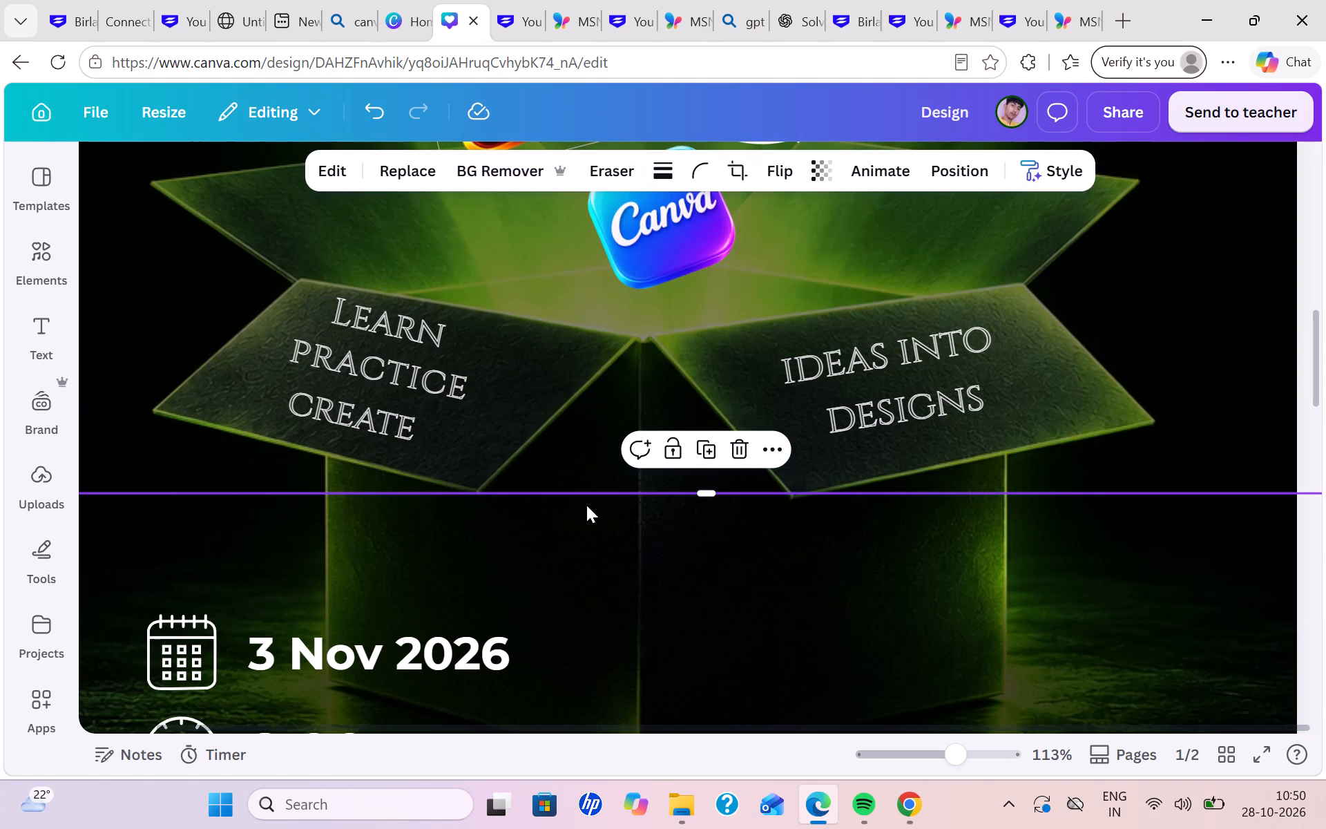
{"action": "left_click", "coordinate": [1318, 247]}
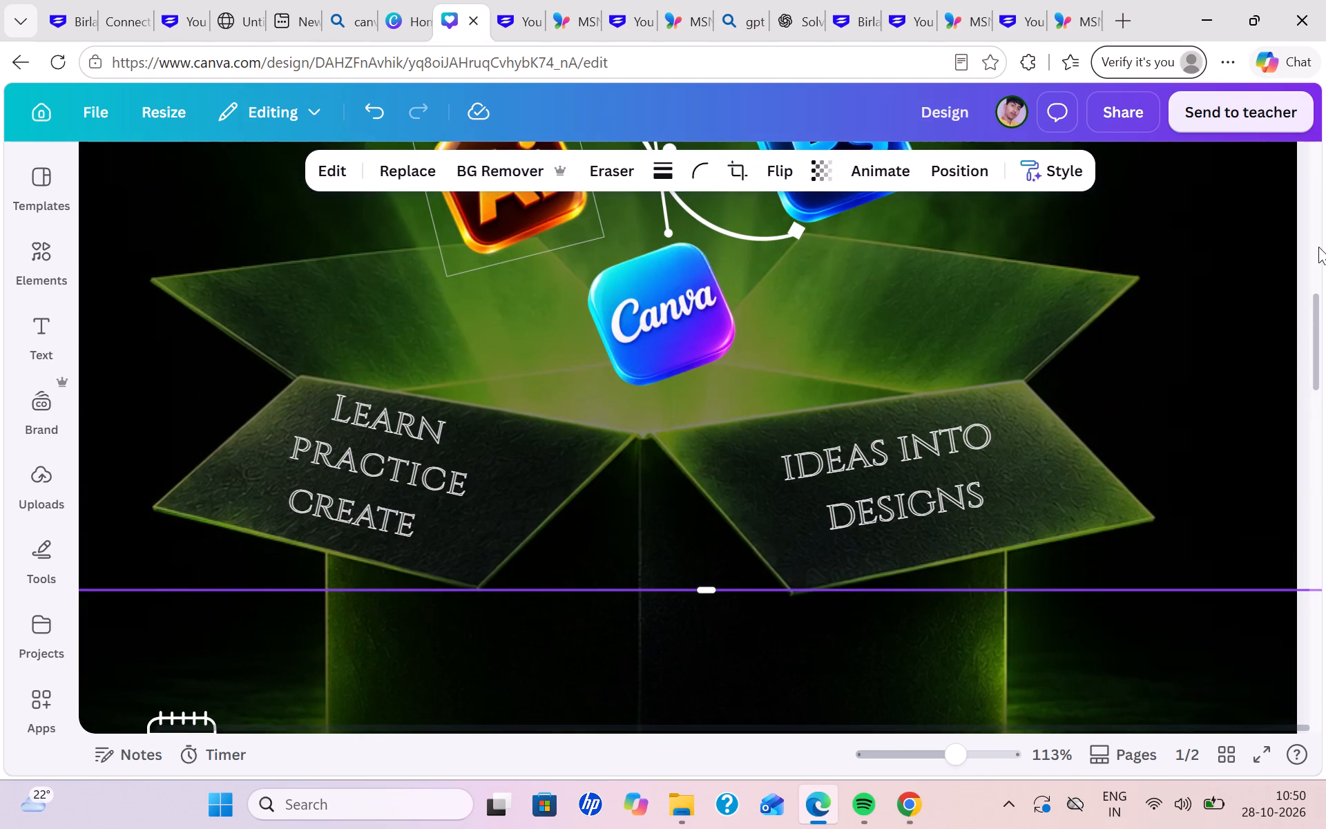
{"action": "left_click", "coordinate": [1318, 247]}
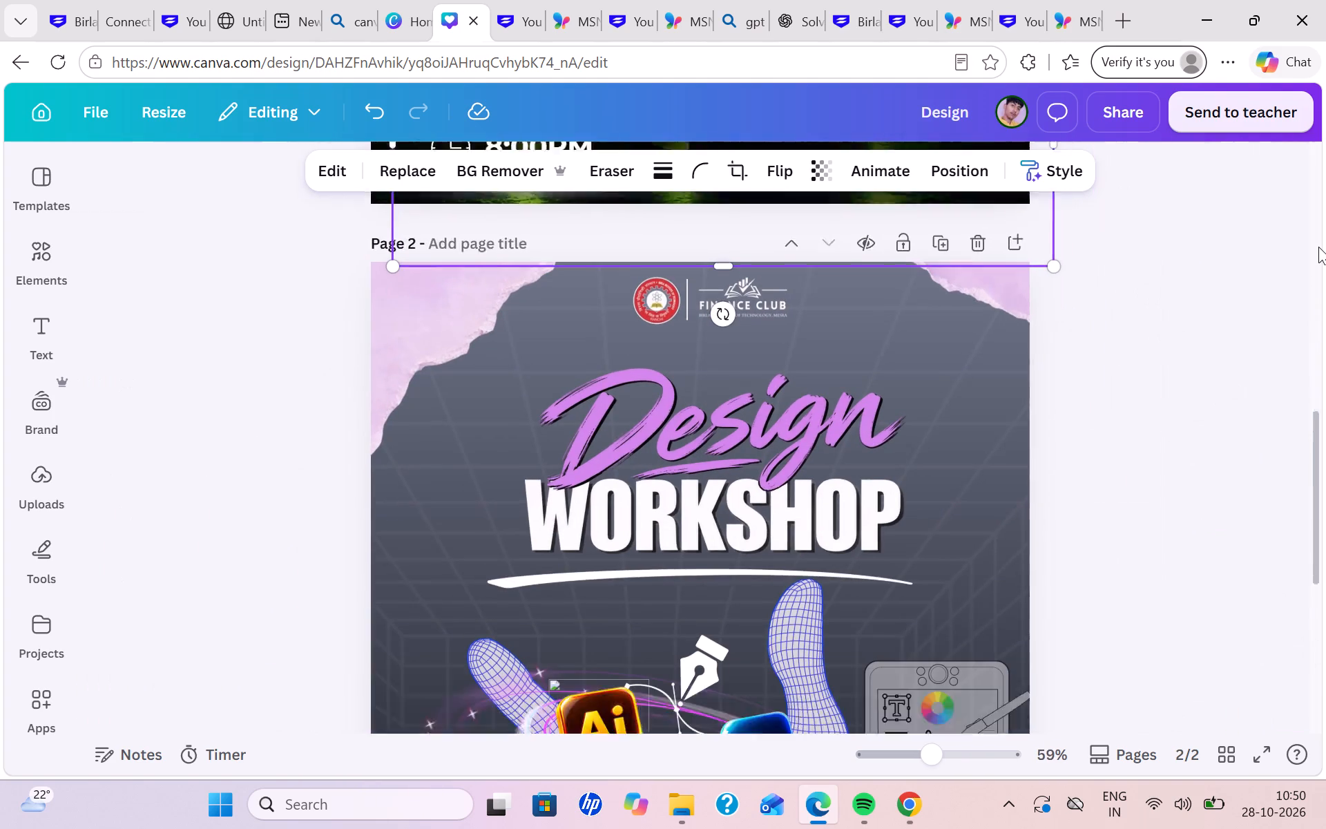
{"action": "left_click", "coordinate": [1325, 238]}
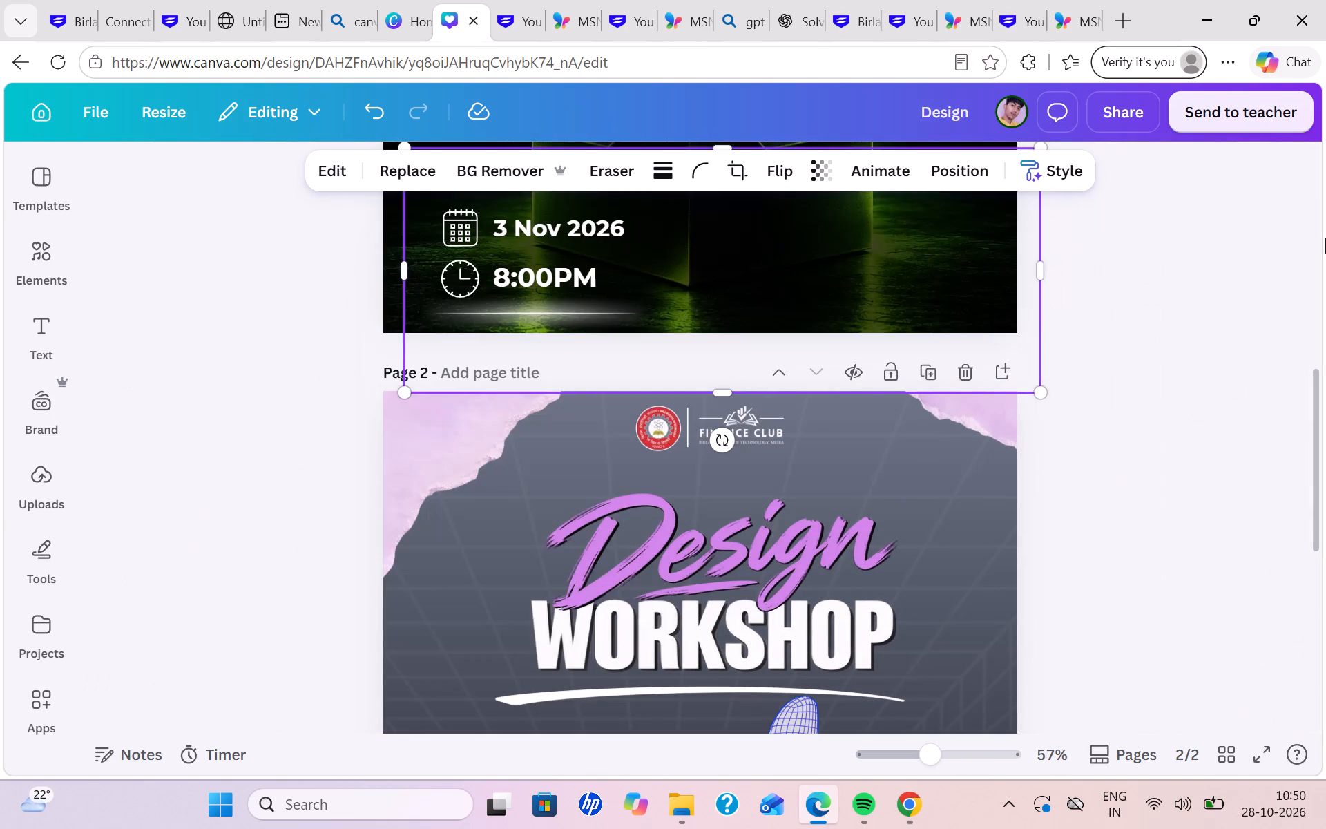
{"action": "left_click", "coordinate": [1165, 279]}
{"action": "scroll", "coordinate": [1165, 279], "scroll_direction": "up", "scroll_amount": 3}
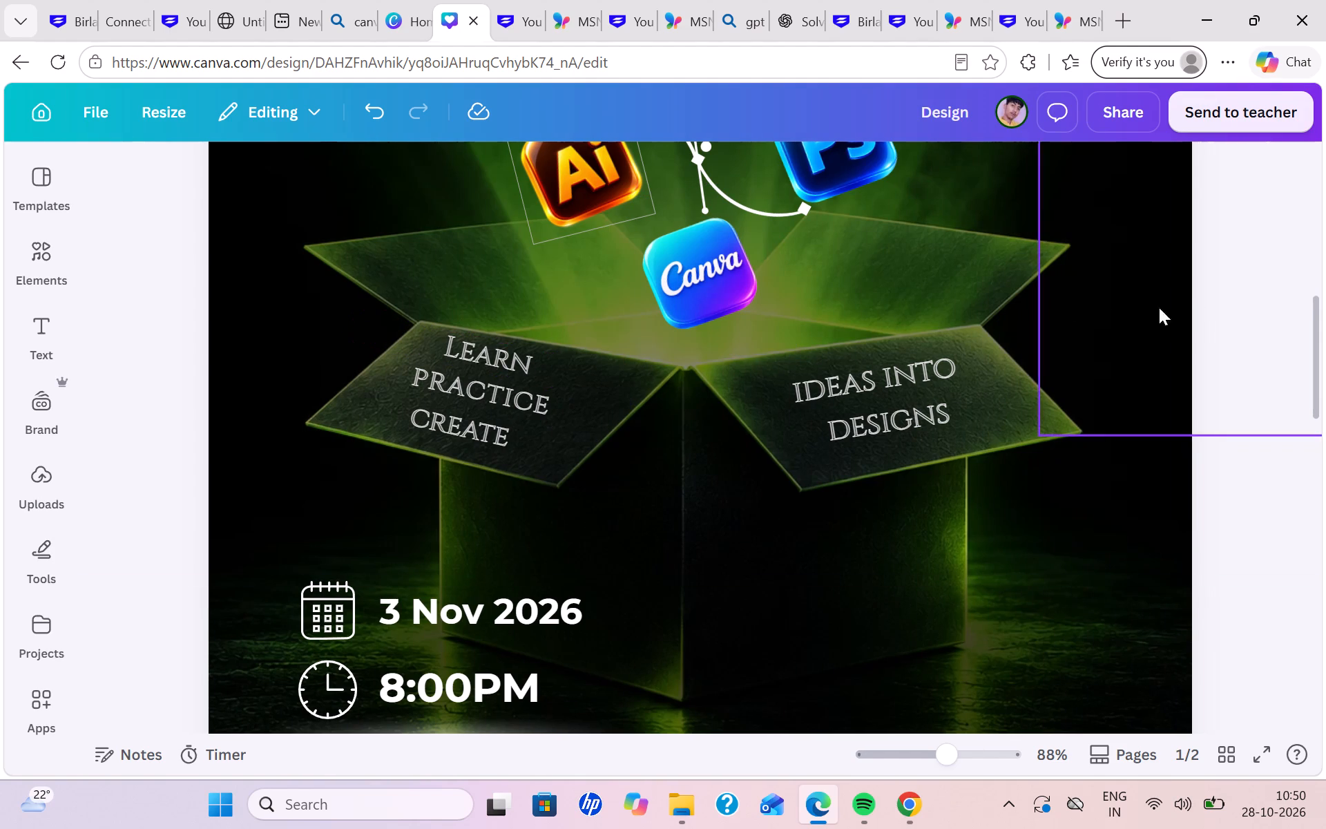
{"action": "left_click", "coordinate": [1272, 298]}
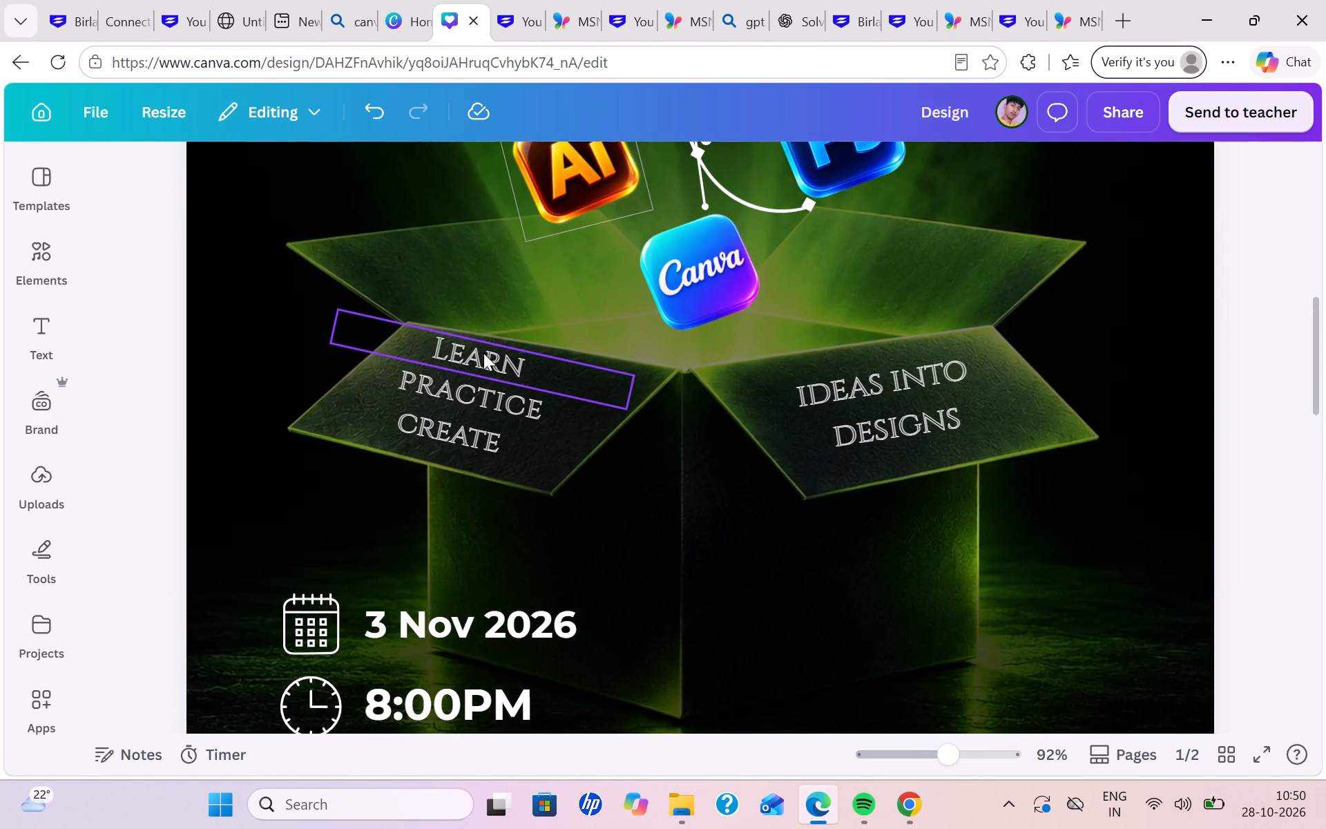
Remove the Hollow effect from "Learn", "practice" and "create" on the left flap.
{"action": "left_click", "coordinate": [483, 353]}
{"action": "left_click", "coordinate": [900, 171]}
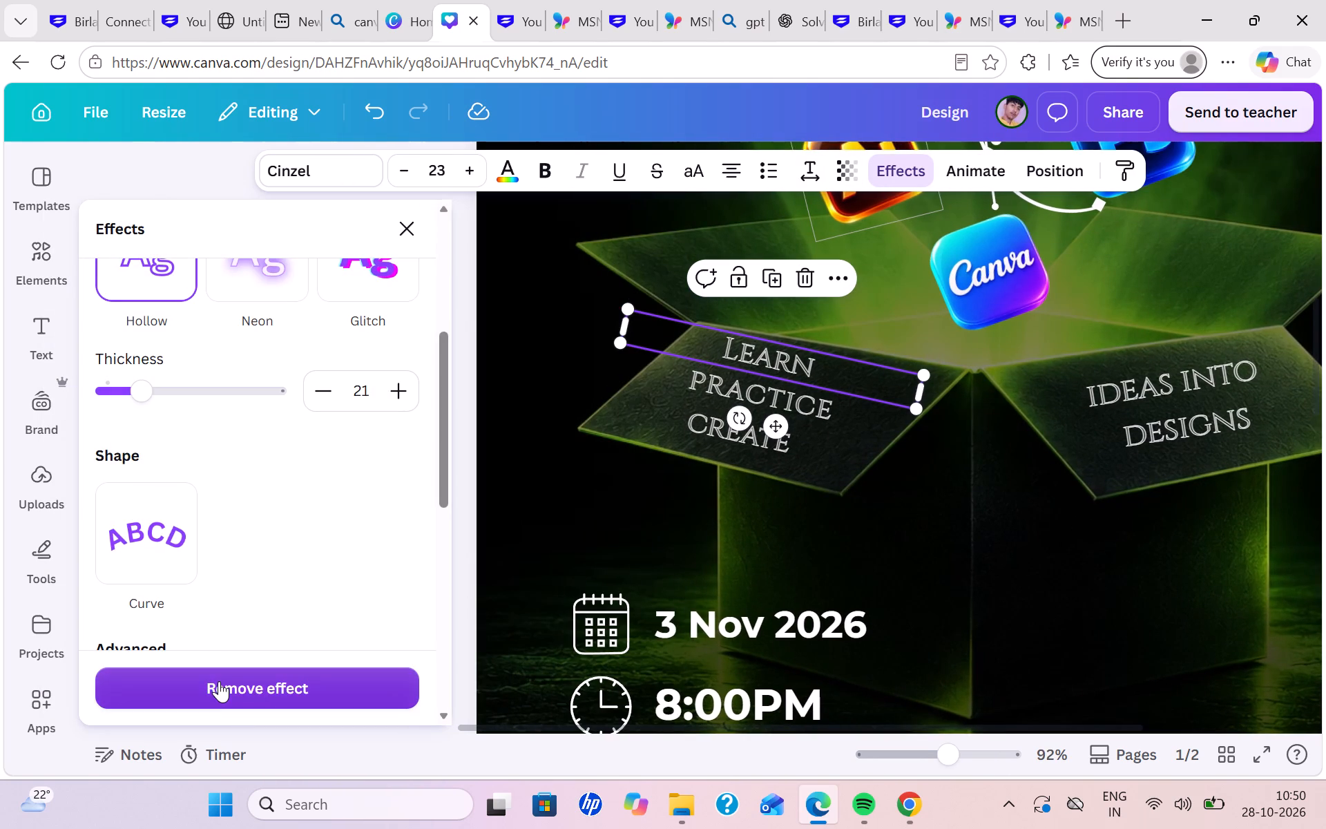
{"action": "left_click", "coordinate": [219, 702]}
{"action": "left_click", "coordinate": [863, 426]}
{"action": "left_click", "coordinate": [283, 696]}
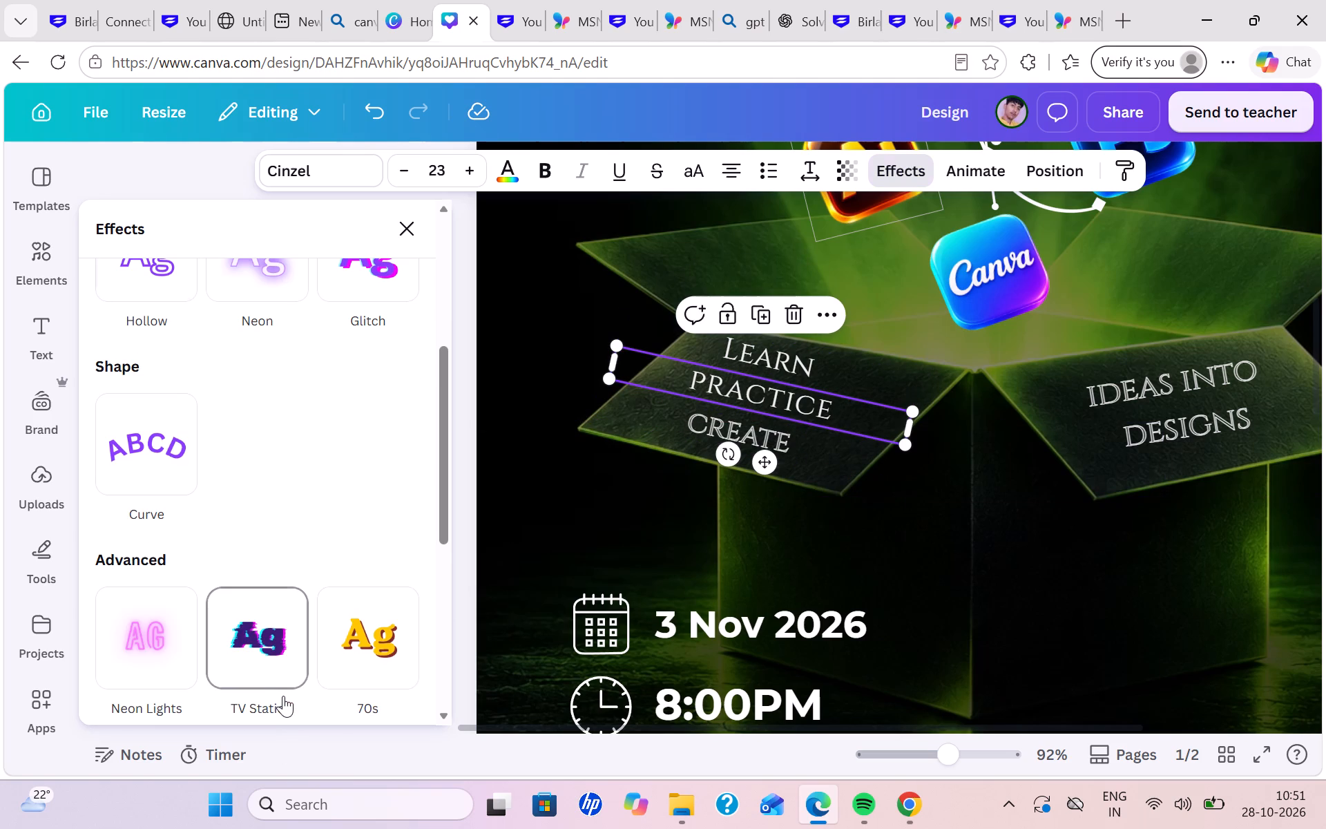
{"action": "left_click", "coordinate": [821, 466]}
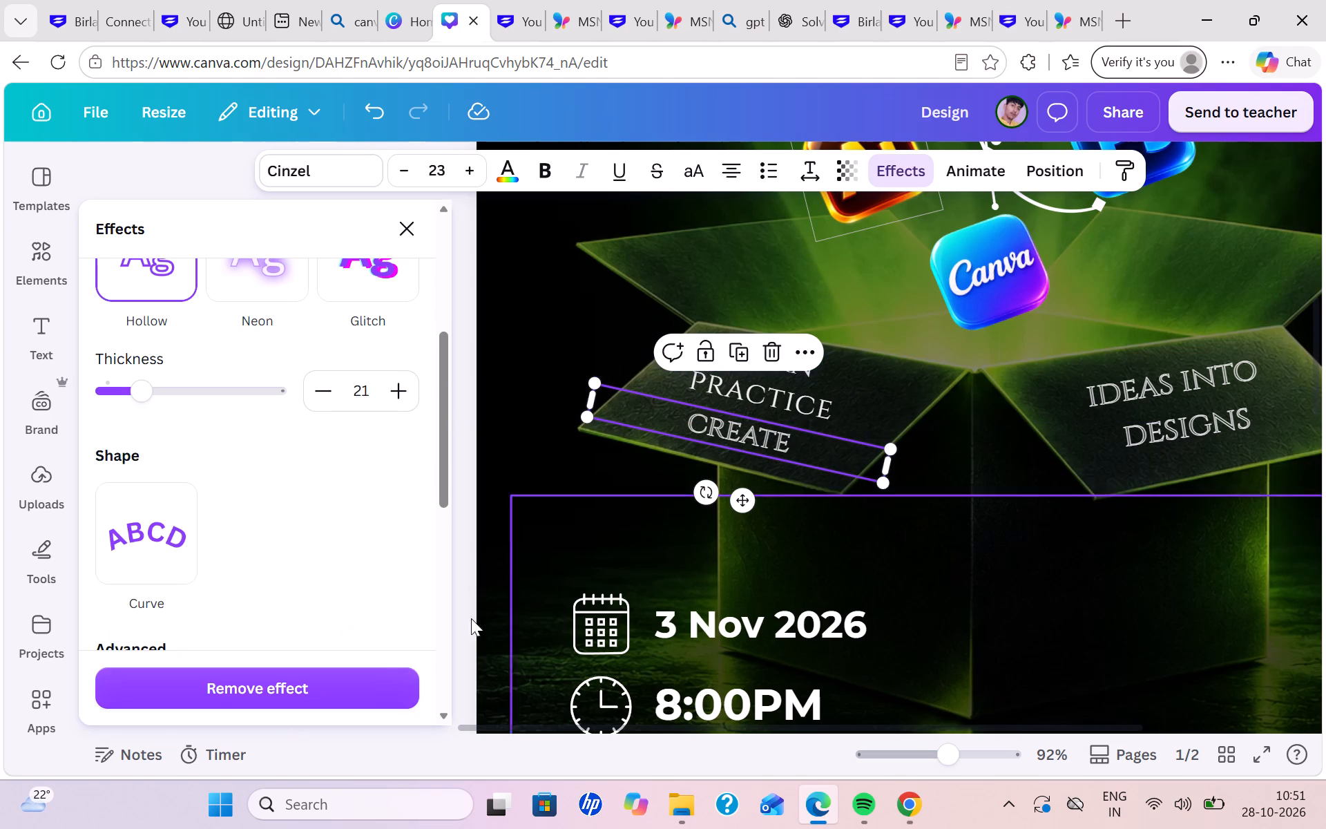
{"action": "left_click", "coordinate": [392, 683]}
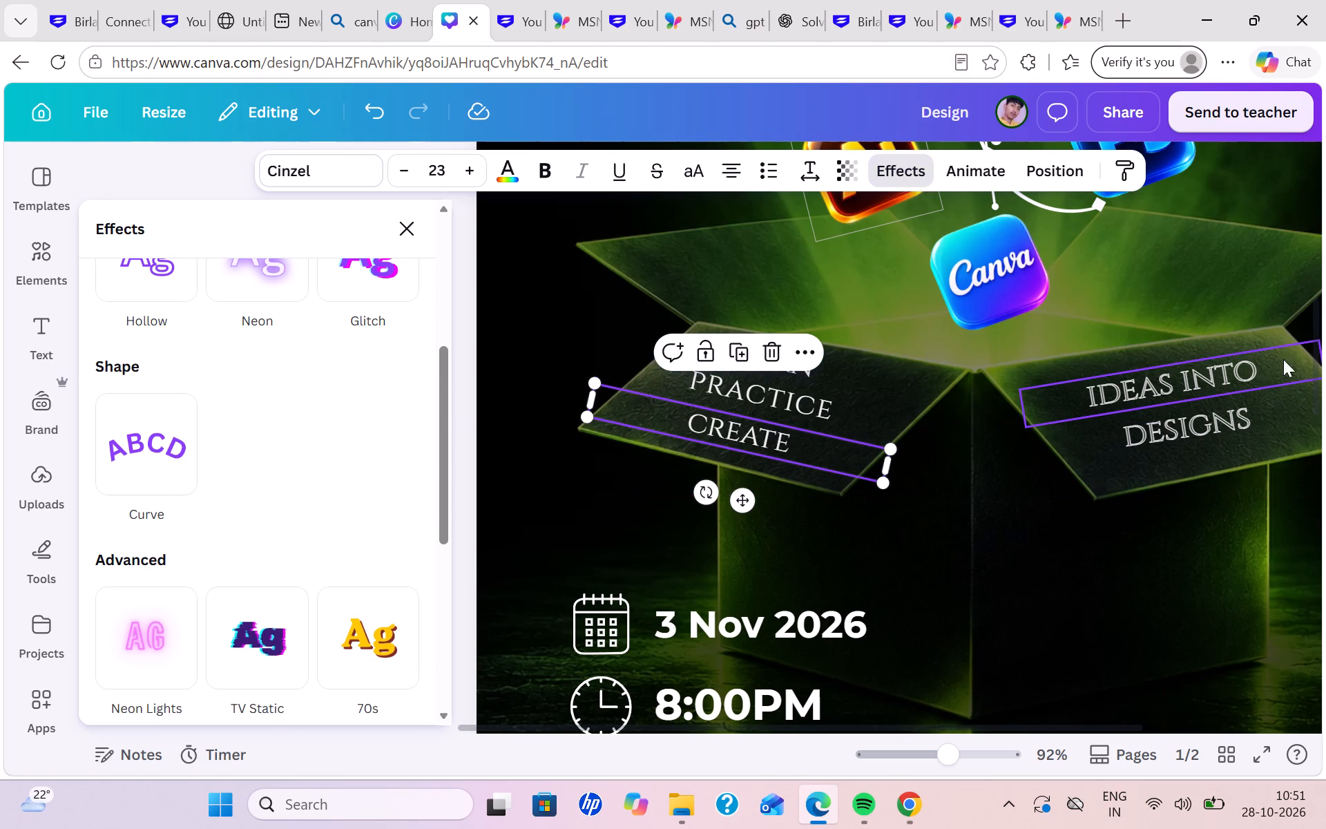
Remove the Hollow effect from "ideas into" and "designs" on the right flap.
{"action": "left_click", "coordinate": [1264, 369]}
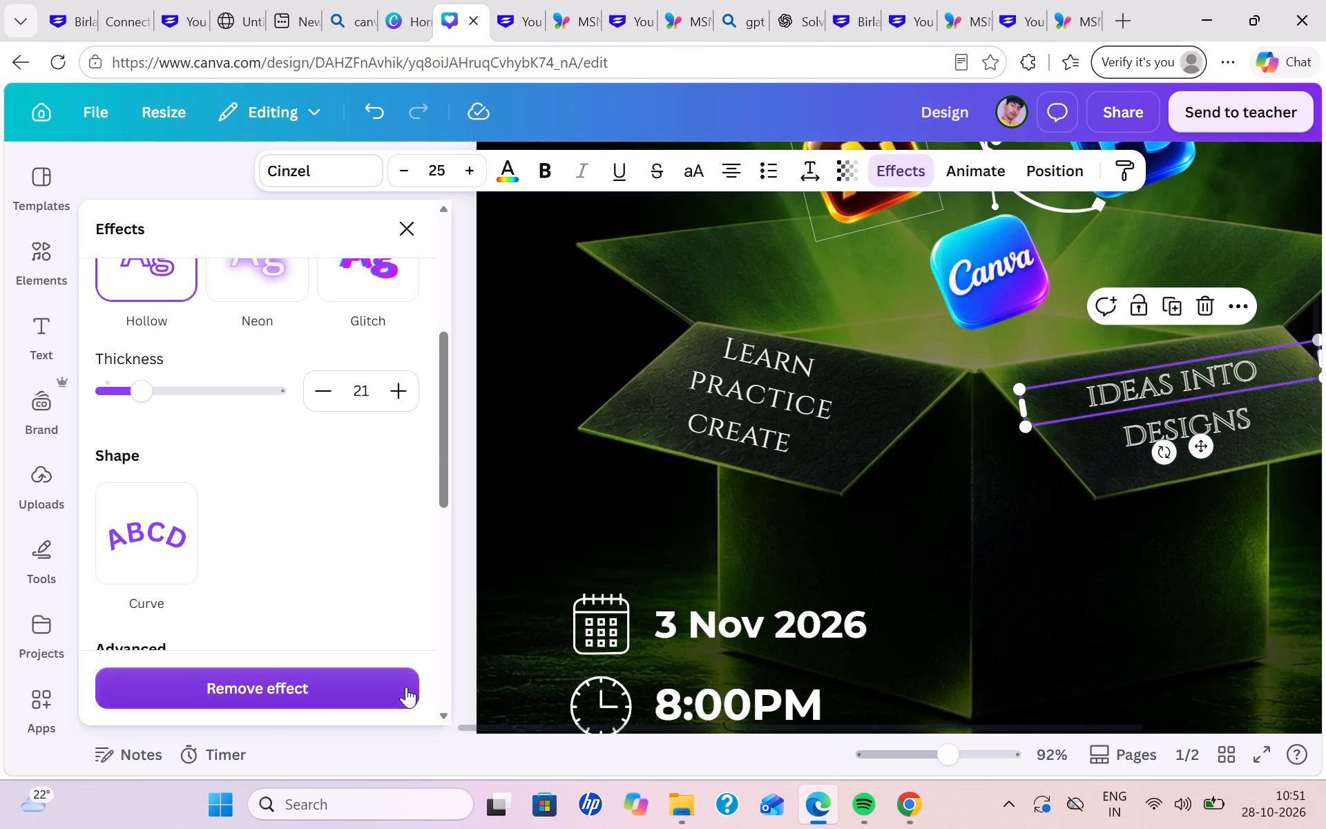
{"action": "left_click", "coordinate": [407, 687]}
{"action": "left_click", "coordinate": [1233, 425]}
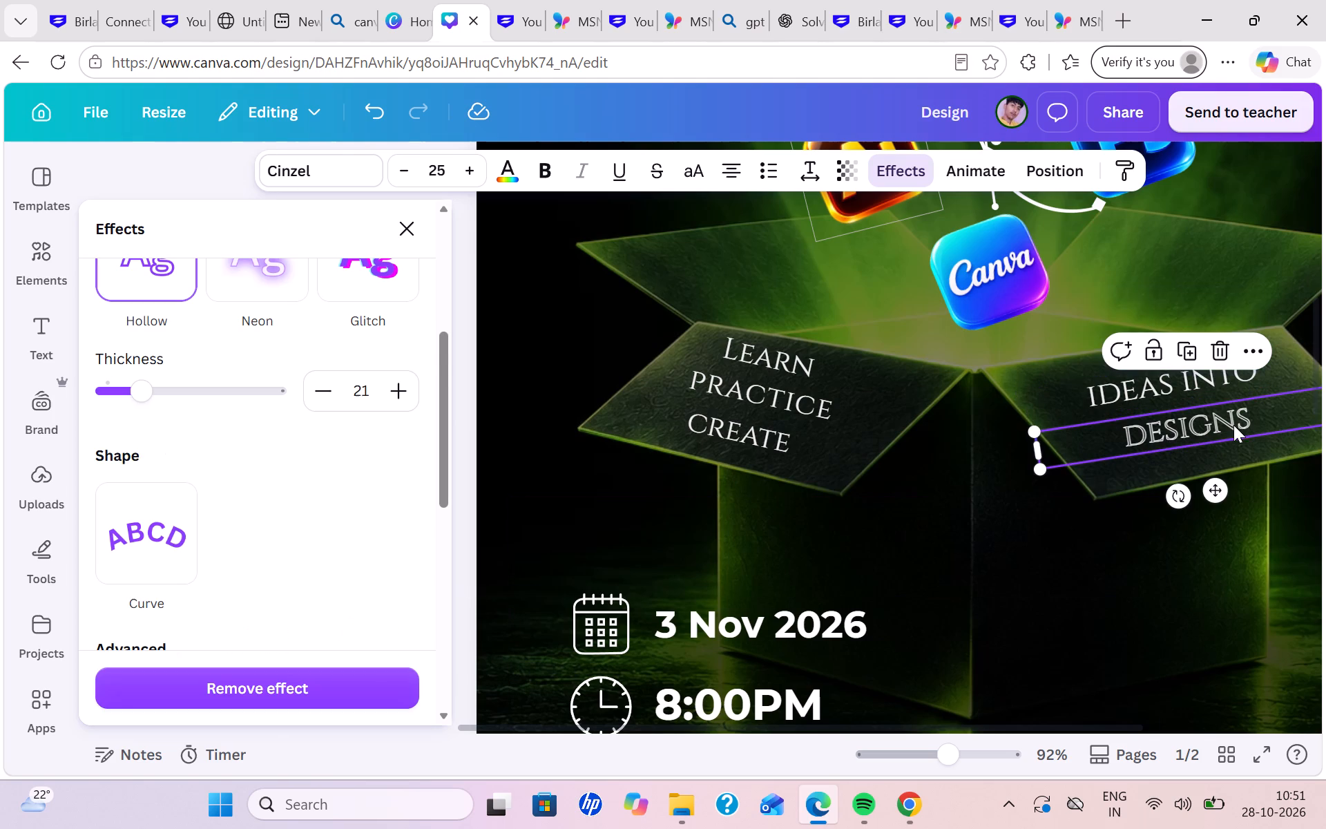
{"action": "left_click", "coordinate": [289, 693]}
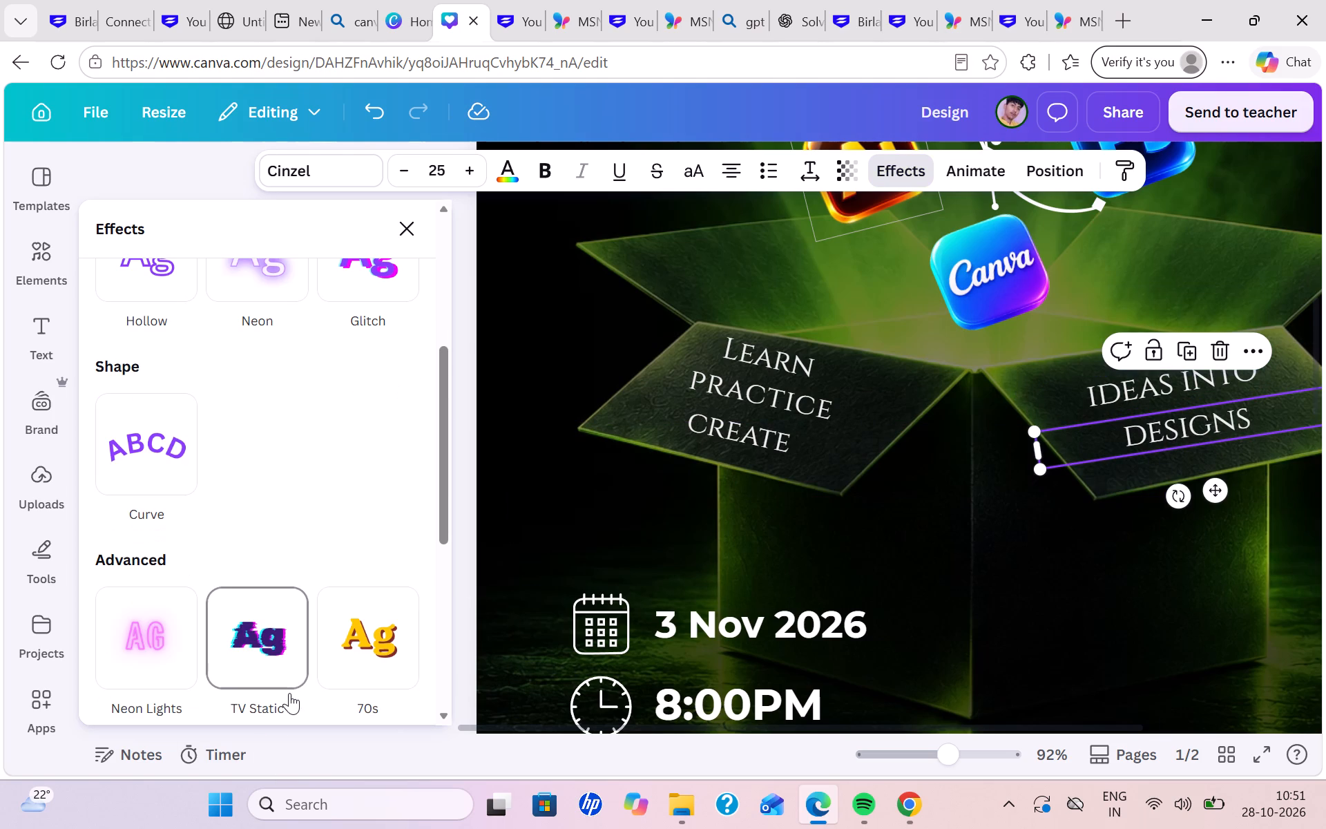
Close the text effects, deselect everything and examine the solid flap lettering against the poster's title and app icons.
{"action": "left_click", "coordinate": [36, 277]}
{"action": "left_click", "coordinate": [36, 277]}
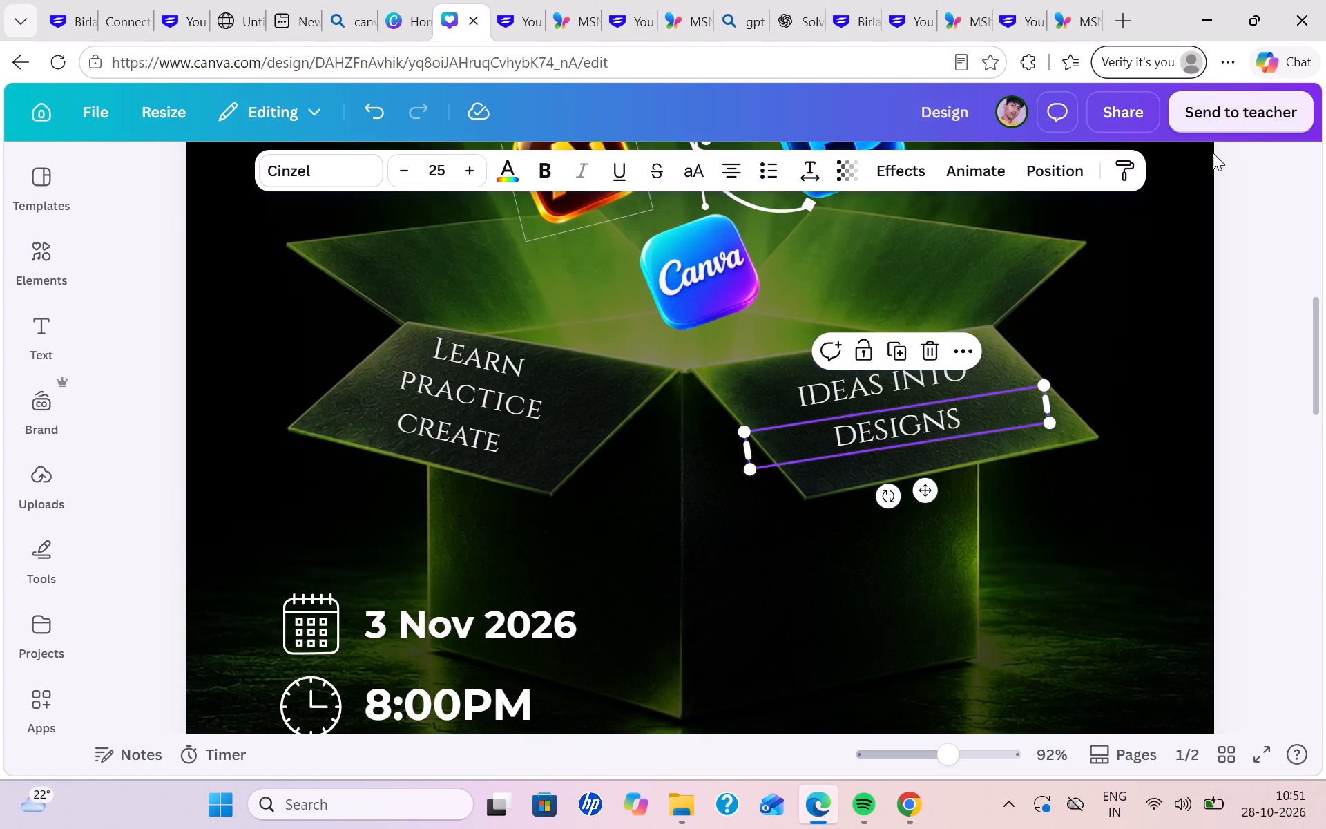
{"action": "left_click", "coordinate": [1265, 162]}
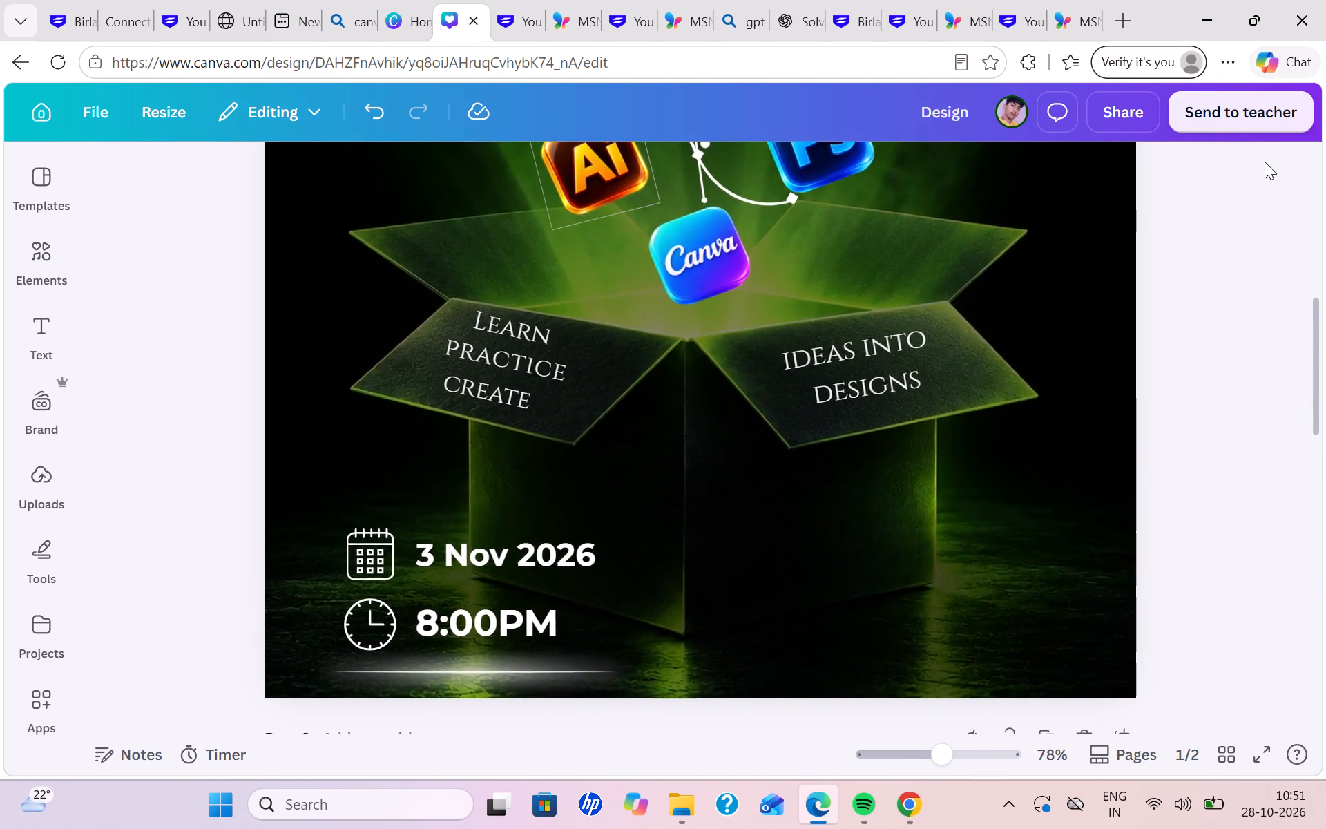
{"action": "scroll", "coordinate": [1265, 162], "scroll_direction": "up", "scroll_amount": 3}
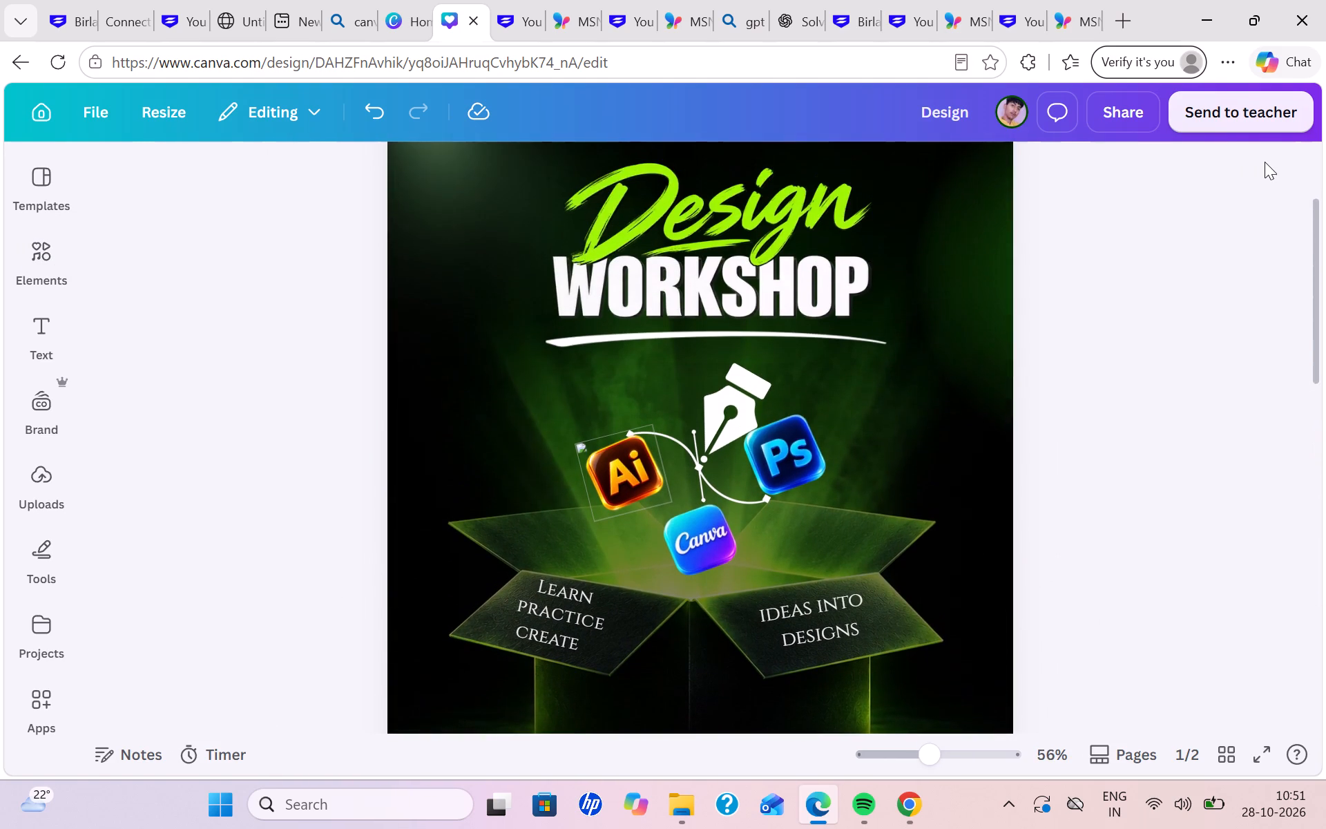
{"action": "scroll", "coordinate": [1265, 162], "scroll_direction": "down", "scroll_amount": 1}
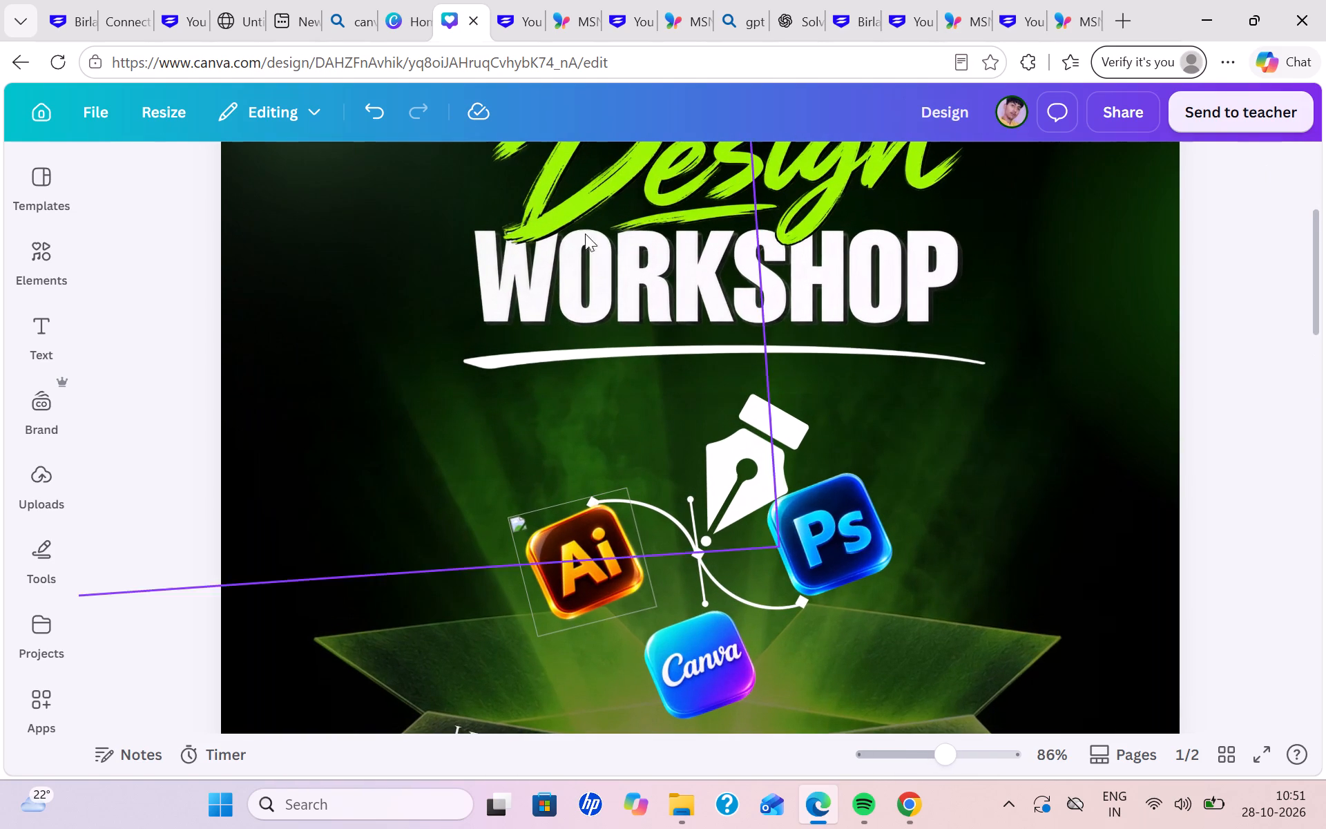
{"action": "left_click", "coordinate": [597, 534]}
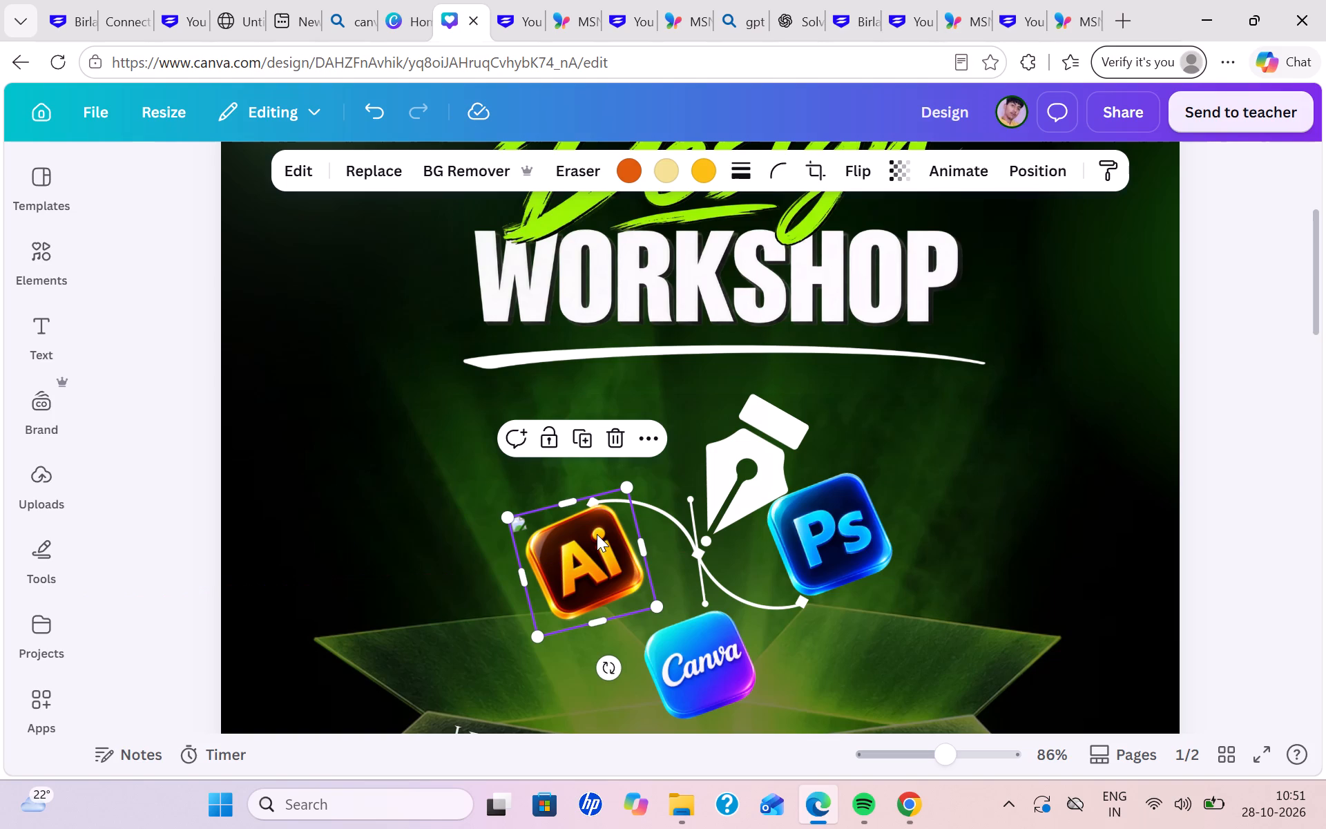
{"action": "left_click", "coordinate": [211, 520]}
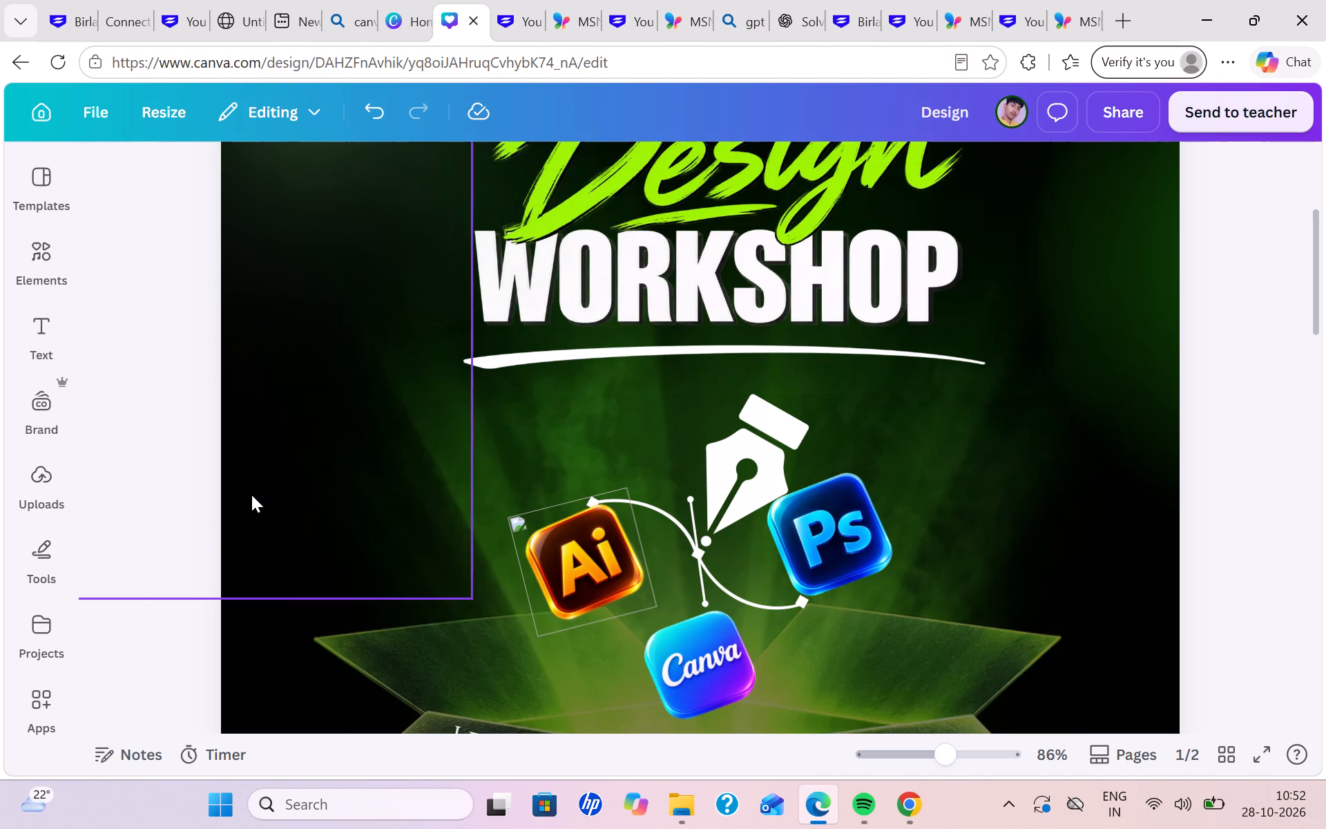
Shift "Learn", "practice" and "create" slightly right to center them on the left flap.
{"action": "scroll", "coordinate": [193, 511], "scroll_direction": "down", "scroll_amount": 5}
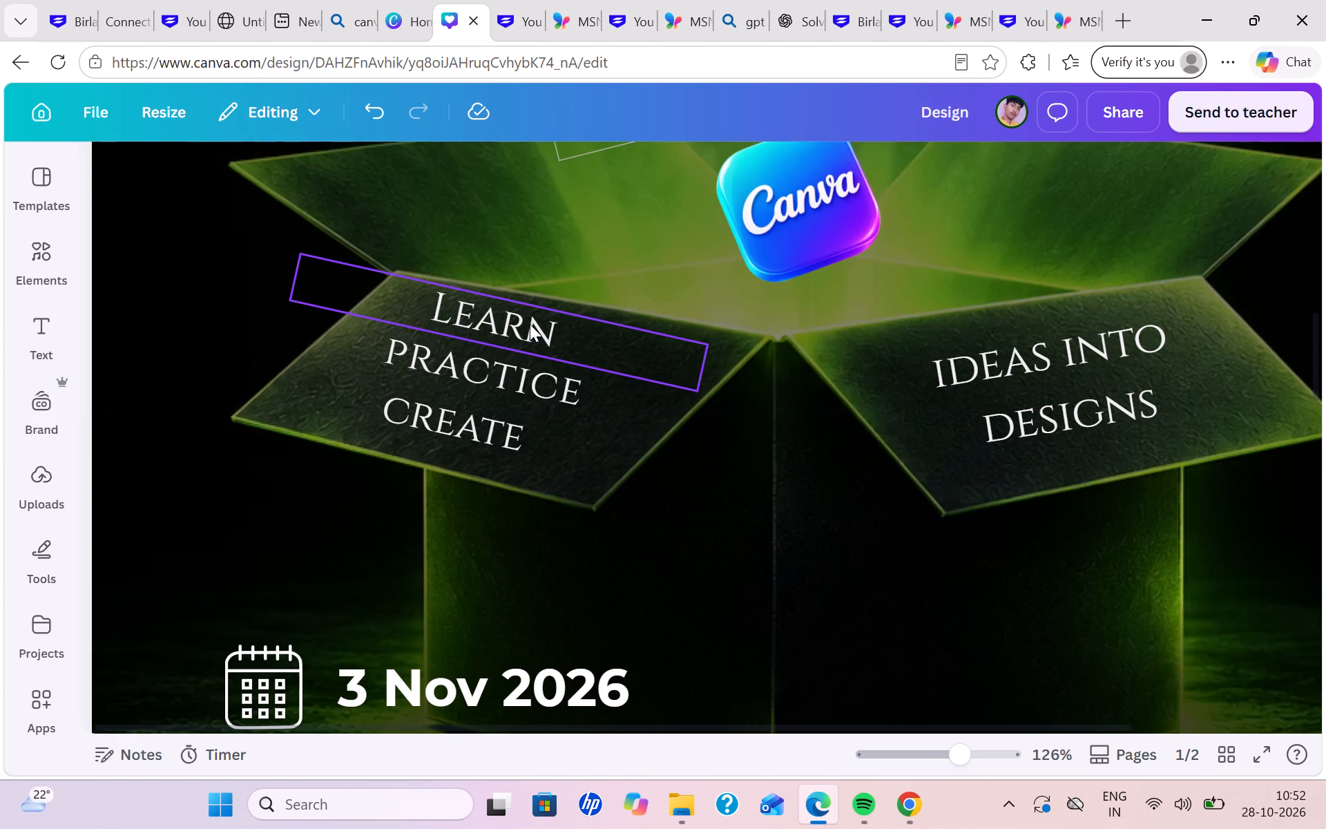
{"action": "left_click_drag", "start_coordinate": [528, 332], "coordinate": [541, 334]}
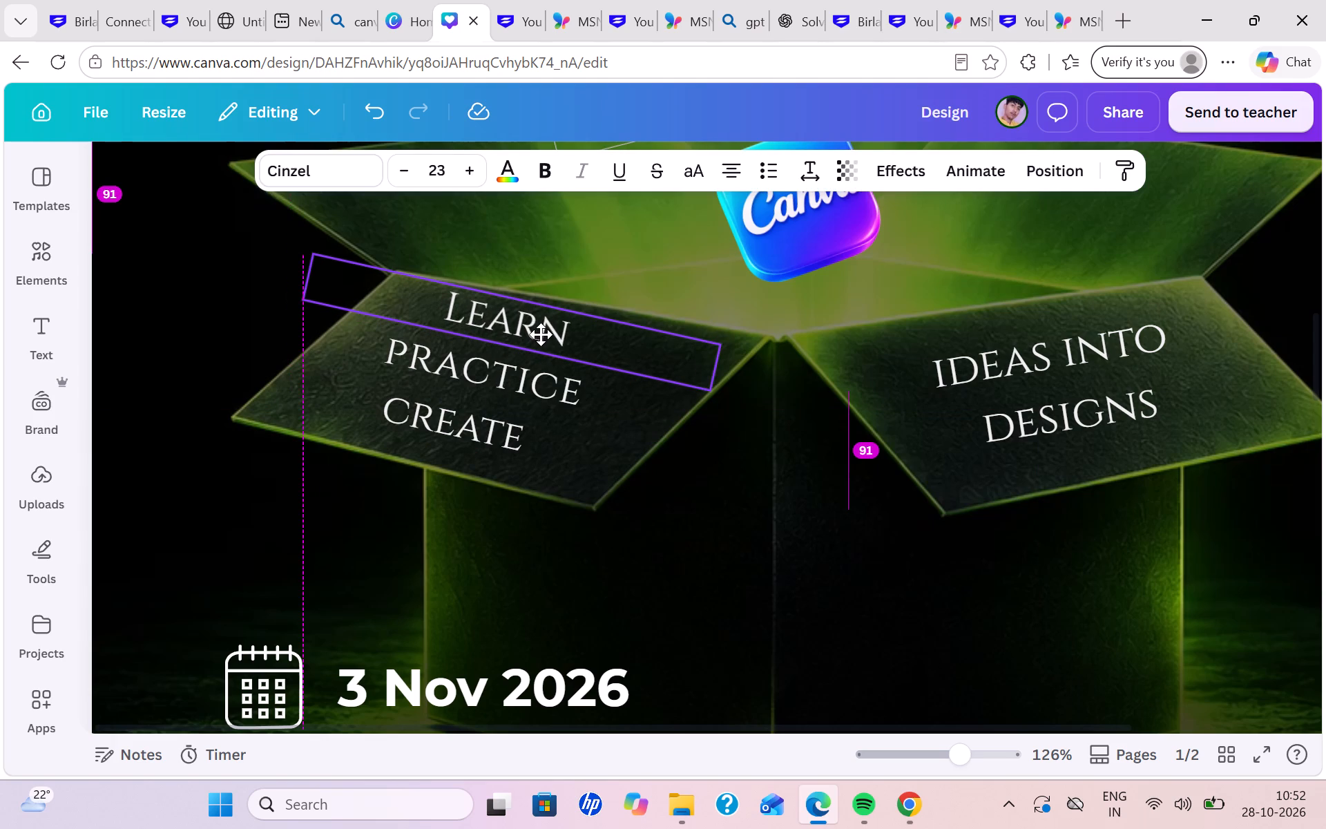
{"action": "left_click_drag", "start_coordinate": [541, 334], "coordinate": [541, 335]}
{"action": "left_click_drag", "start_coordinate": [552, 384], "coordinate": [562, 391]}
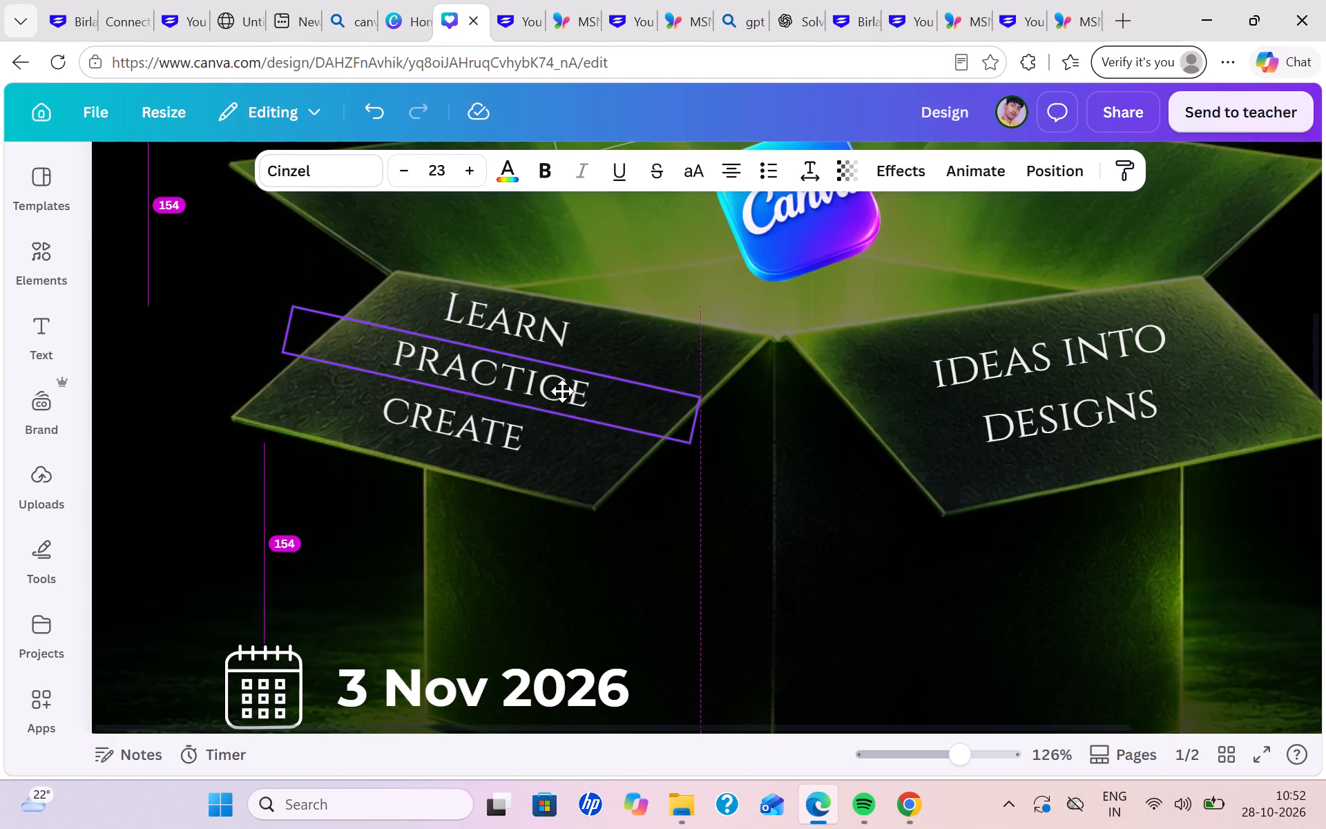
{"action": "left_click_drag", "start_coordinate": [562, 391], "coordinate": [564, 387]}
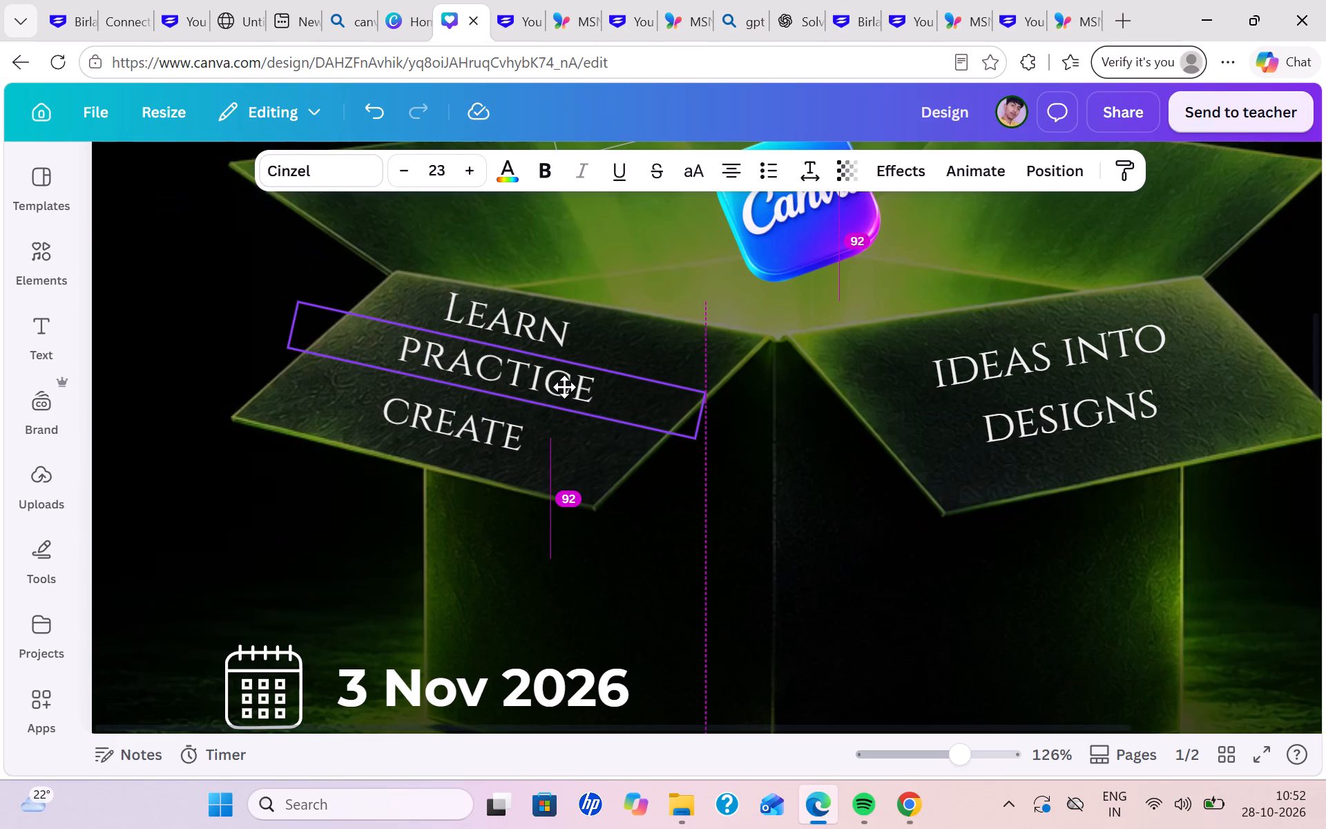
{"action": "left_click_drag", "start_coordinate": [564, 387], "coordinate": [564, 387]}
{"action": "left_click_drag", "start_coordinate": [511, 451], "coordinate": [521, 452]}
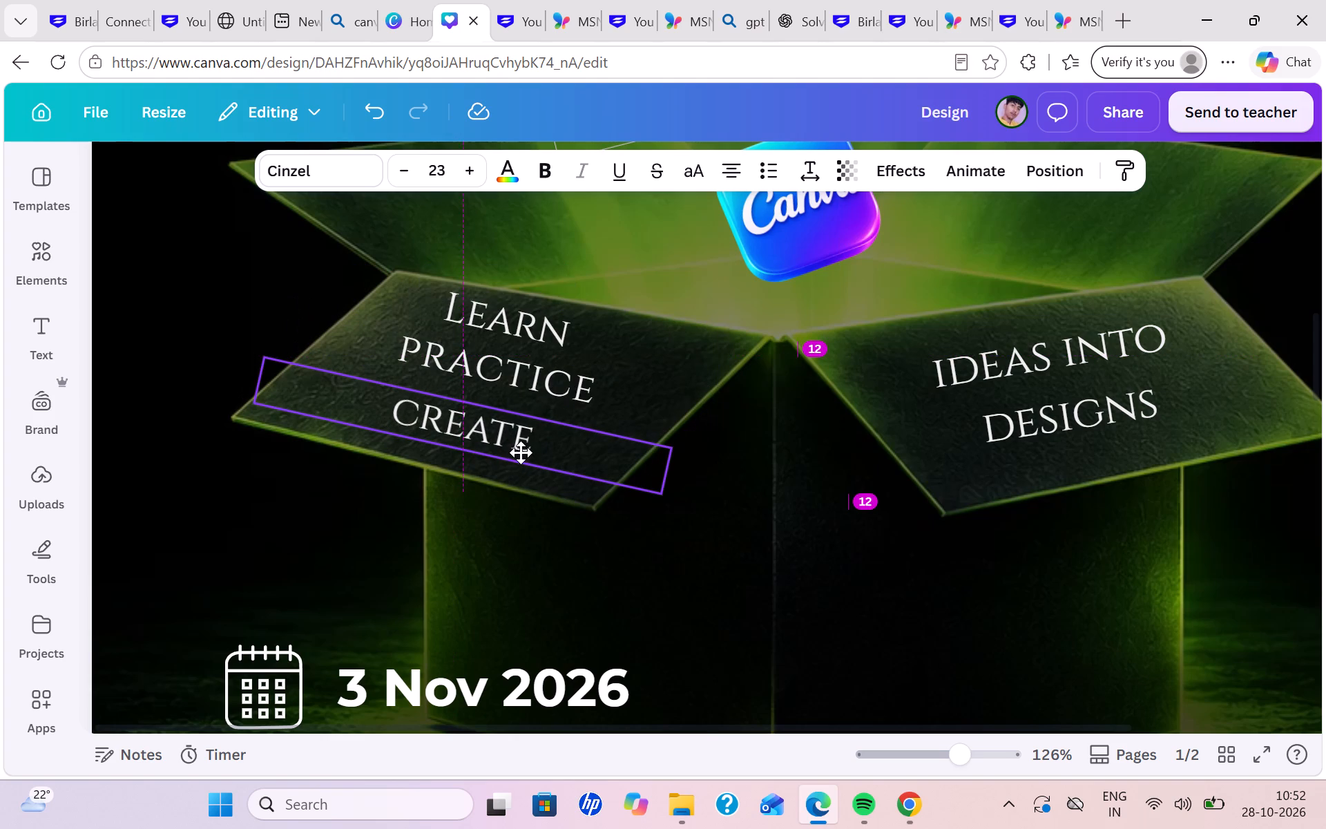
{"action": "left_click_drag", "start_coordinate": [521, 452], "coordinate": [534, 454]}
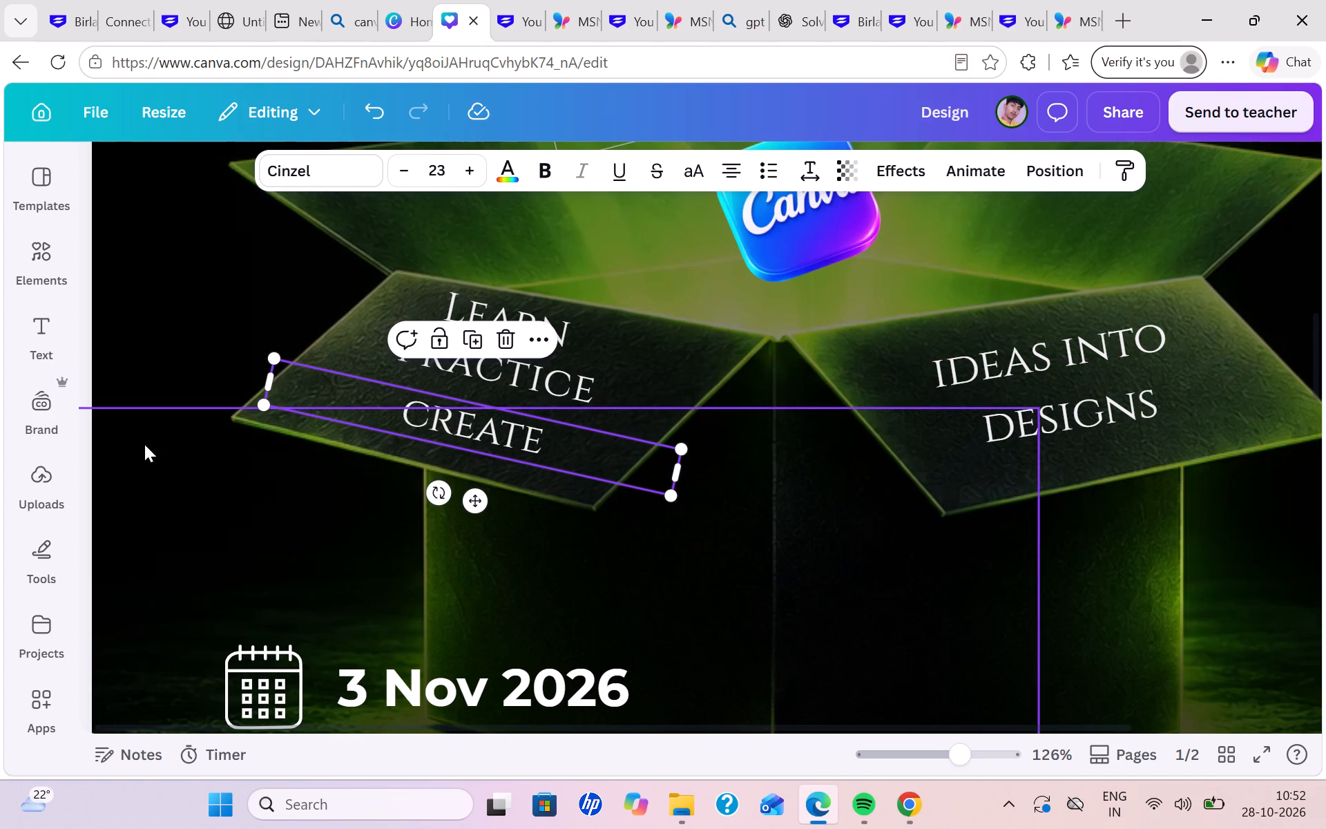
{"action": "left_click", "coordinate": [97, 452]}
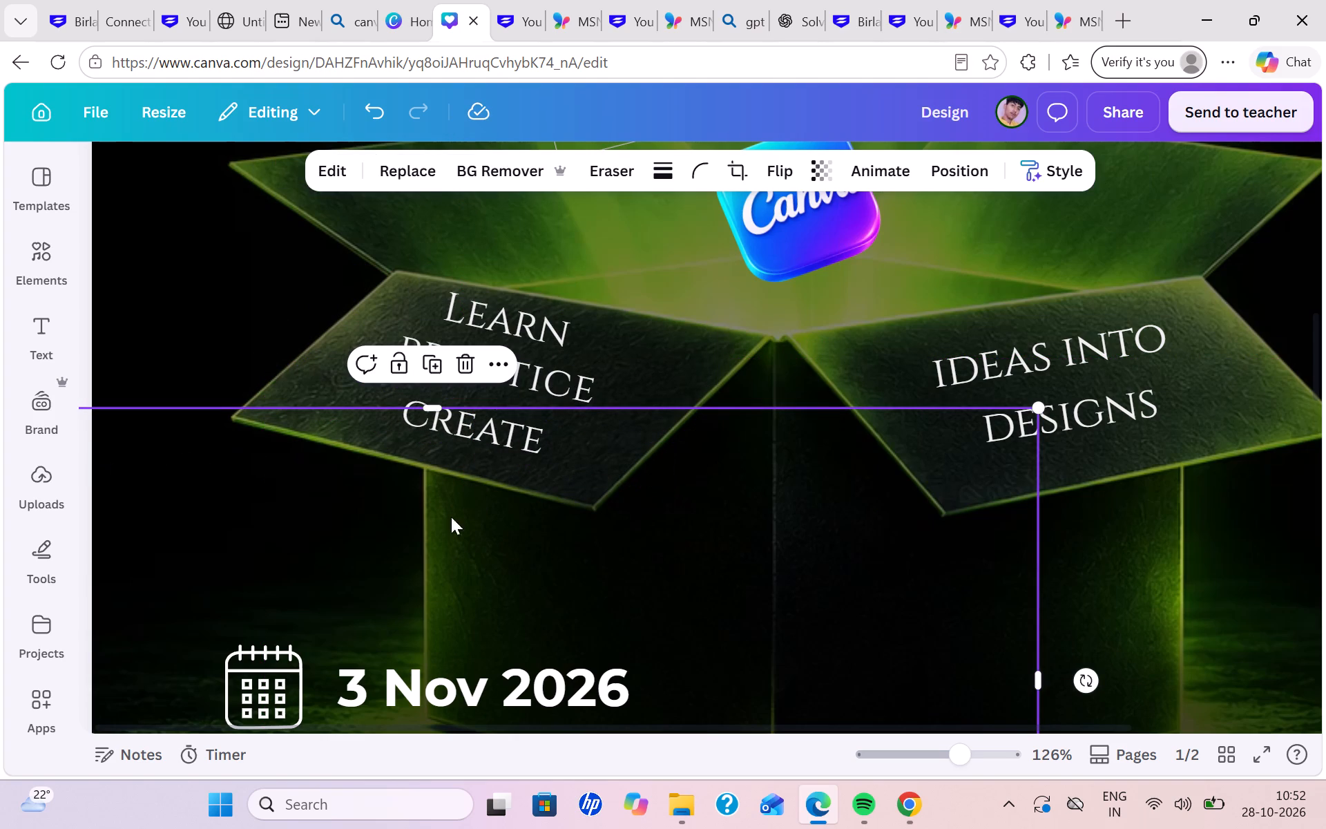
{"action": "left_click", "coordinate": [419, 572]}
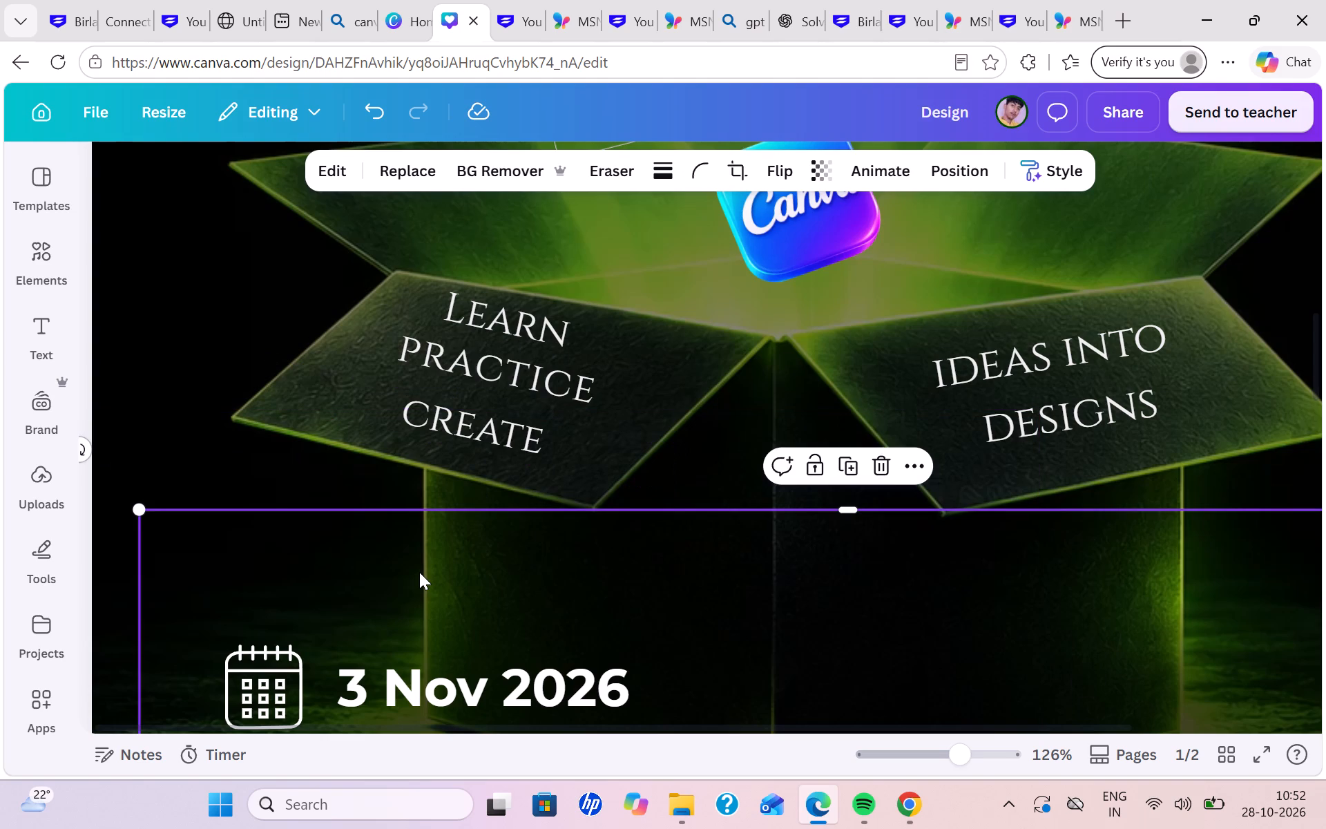
Even out the left flap's line spacing by moving "create" and "practice" slightly down, and deselect the text.
{"action": "left_click", "coordinate": [645, 410]}
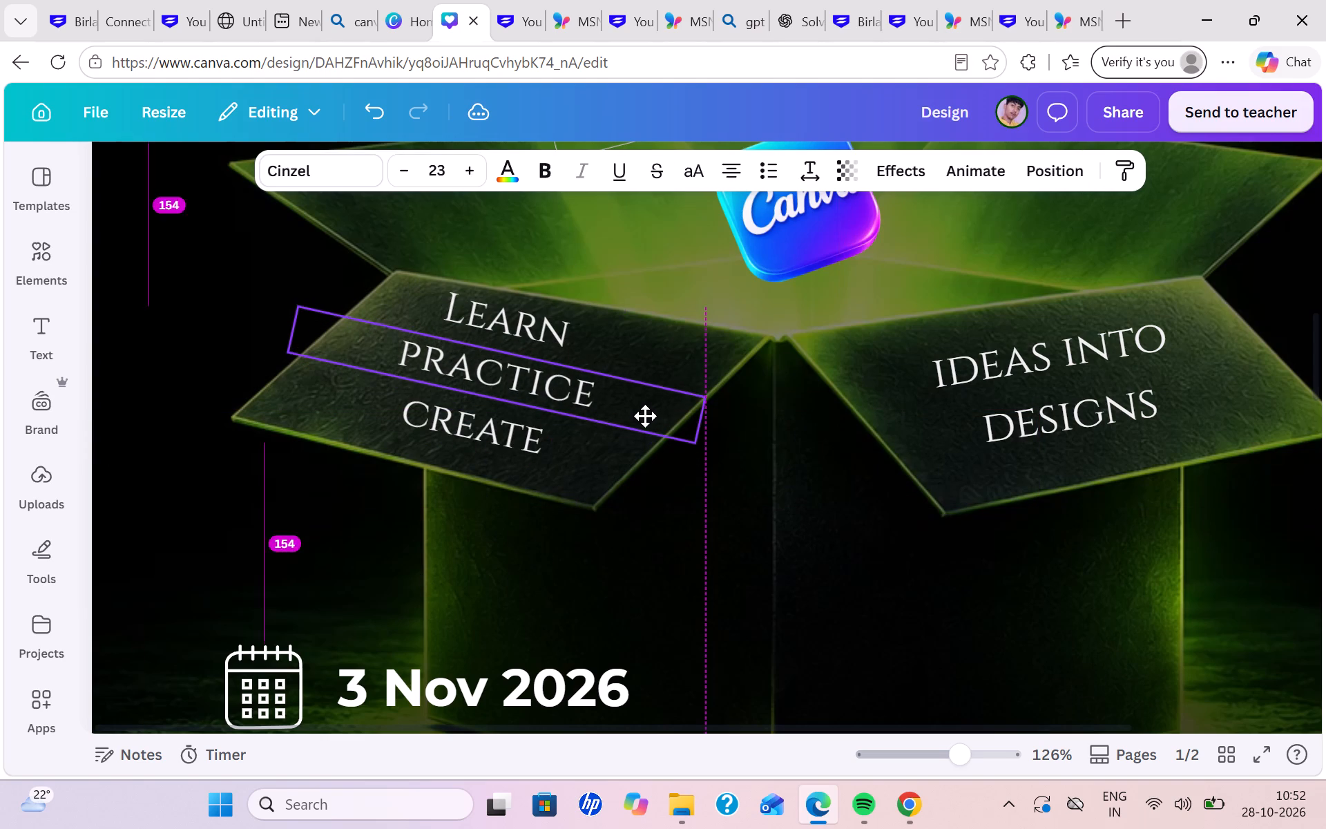
{"action": "left_click", "coordinate": [611, 446]}
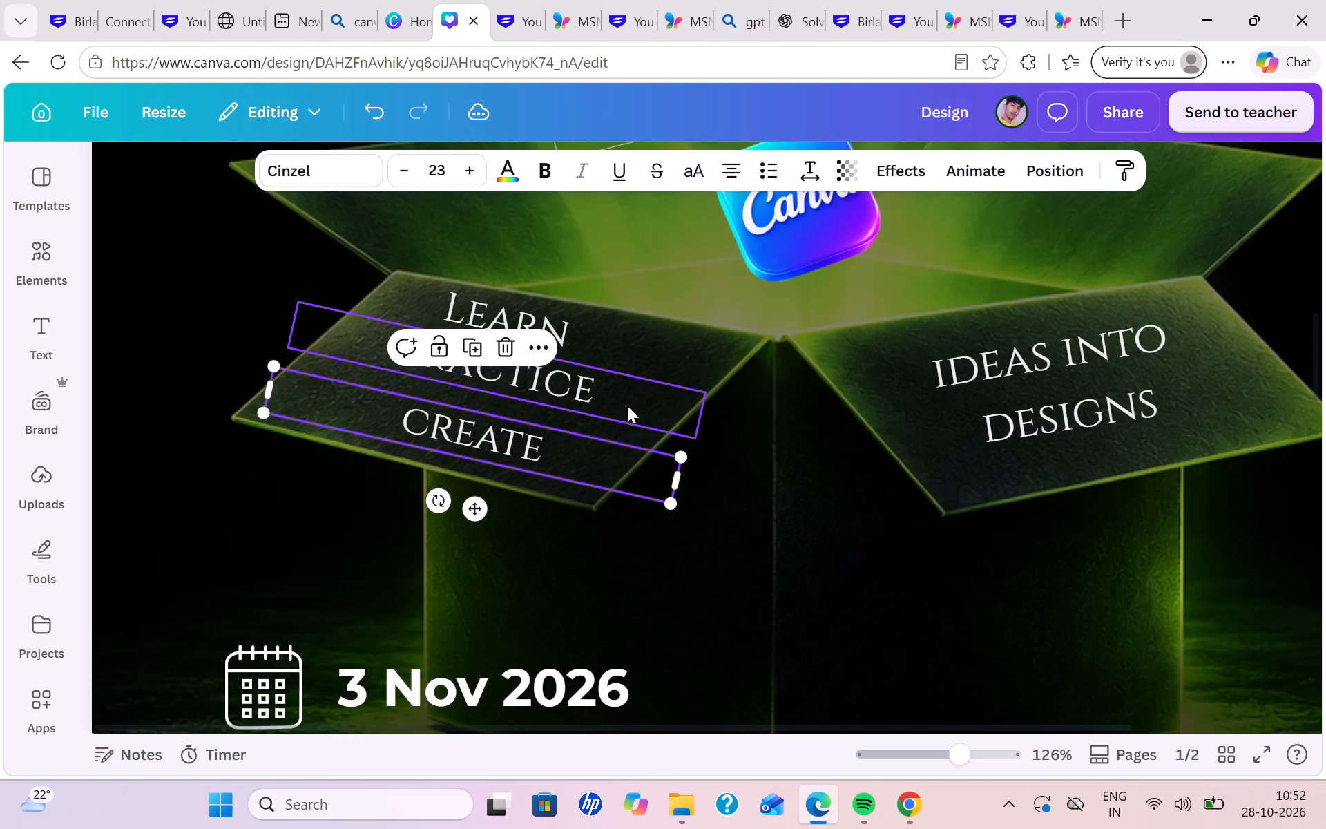
{"action": "left_click_drag", "start_coordinate": [628, 406], "coordinate": [625, 420]}
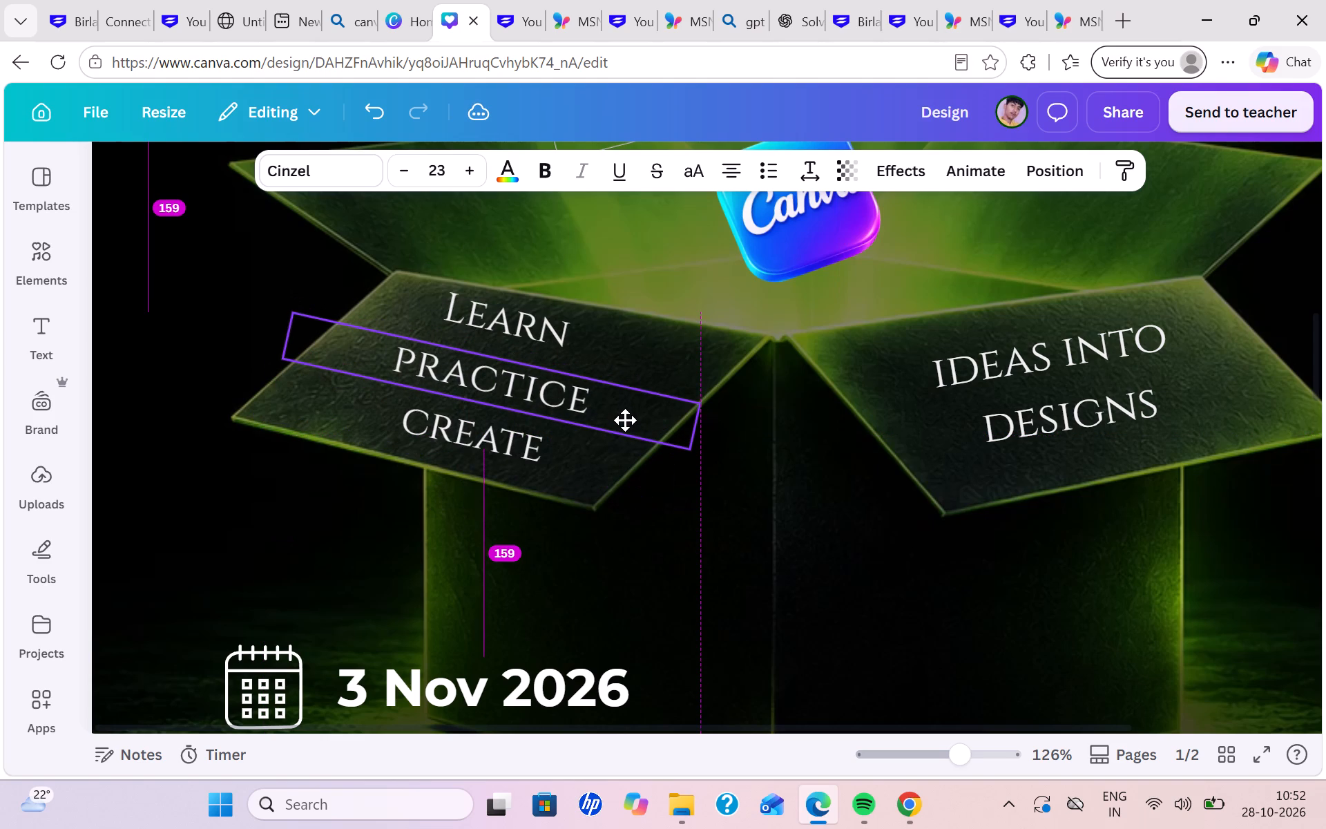
{"action": "left_click_drag", "start_coordinate": [625, 420], "coordinate": [626, 419]}
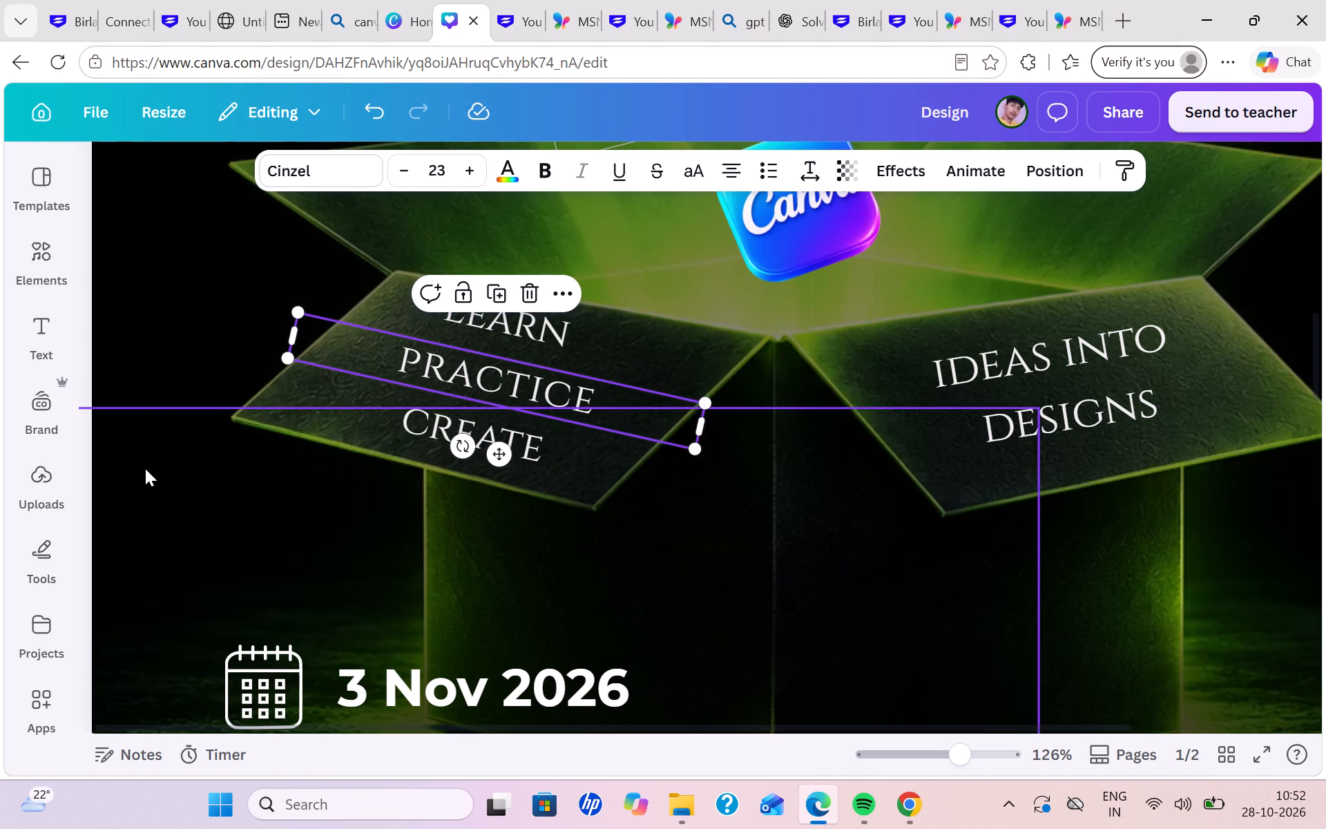
{"action": "left_click", "coordinate": [87, 479]}
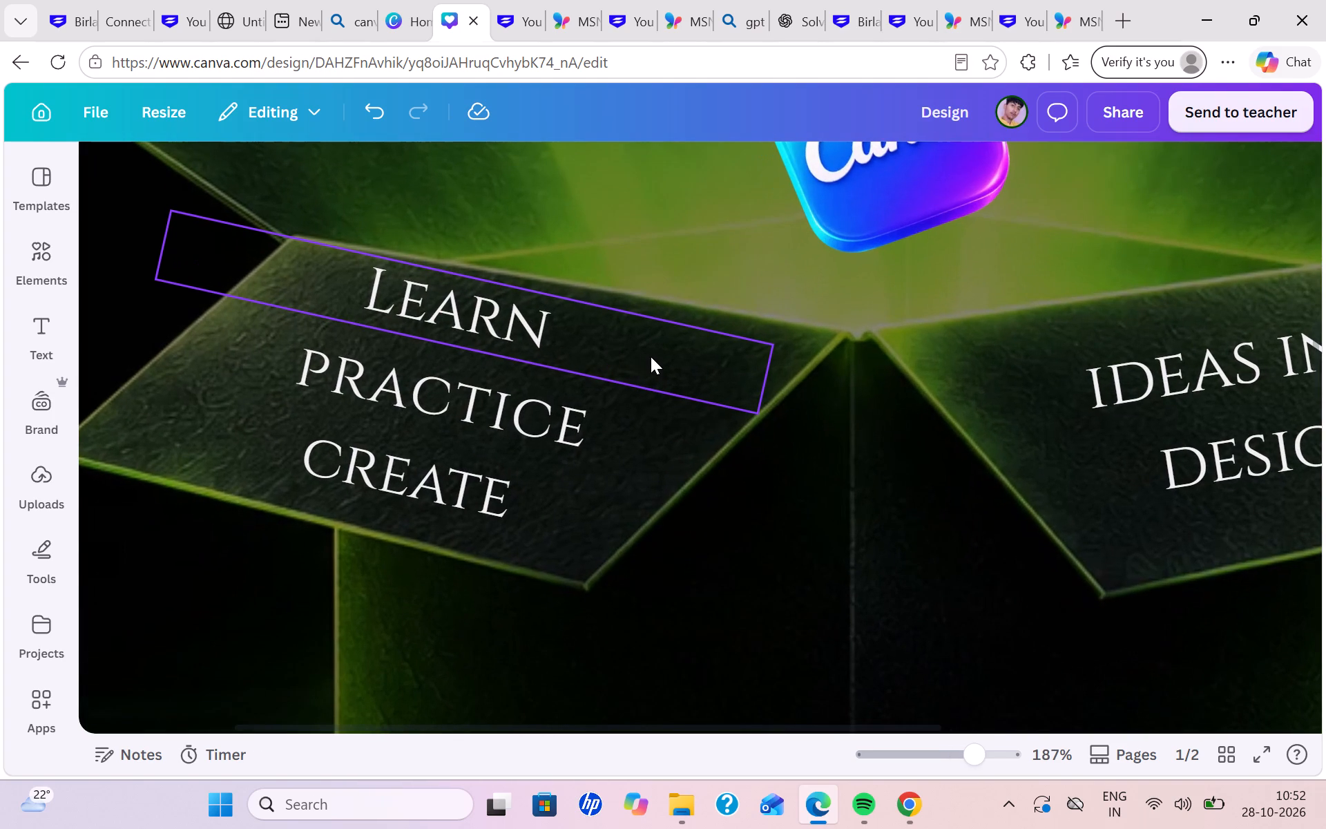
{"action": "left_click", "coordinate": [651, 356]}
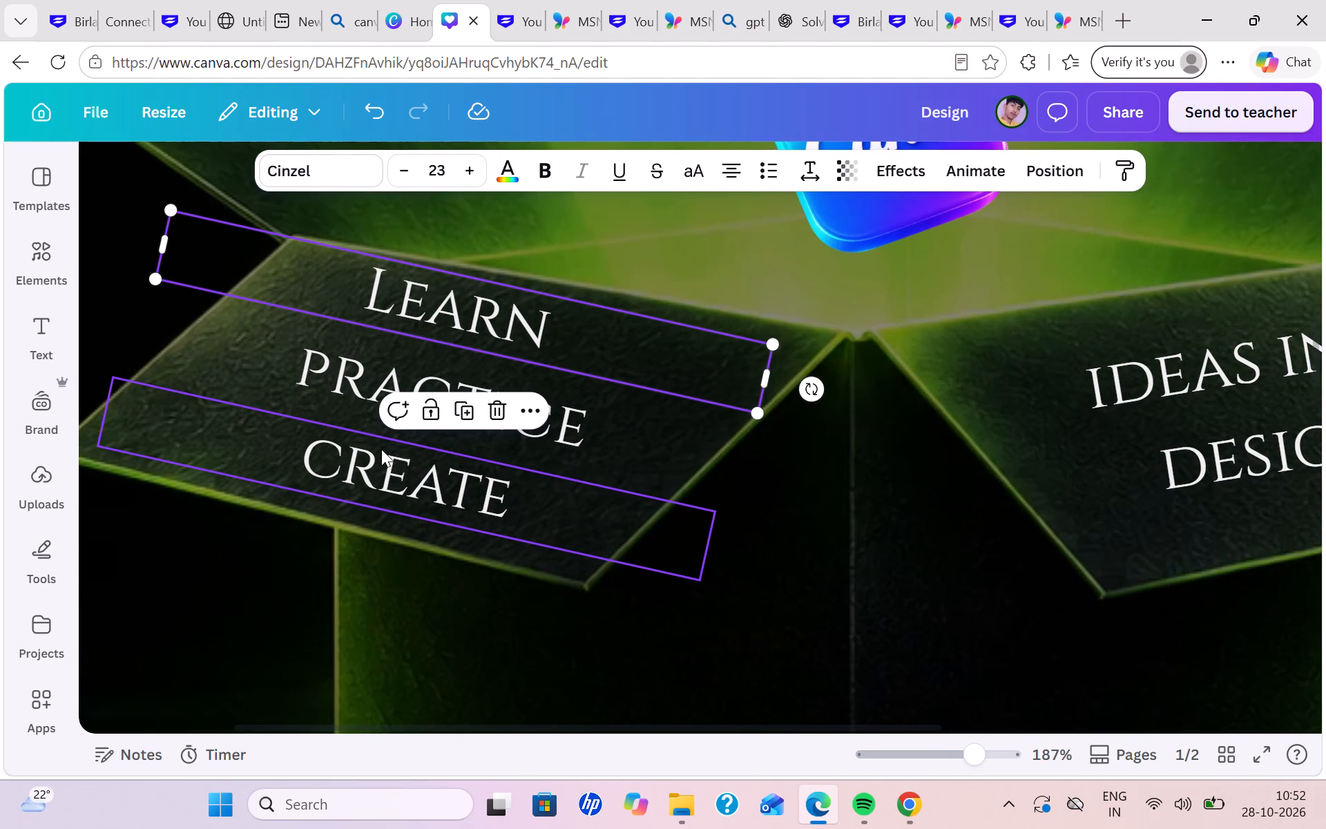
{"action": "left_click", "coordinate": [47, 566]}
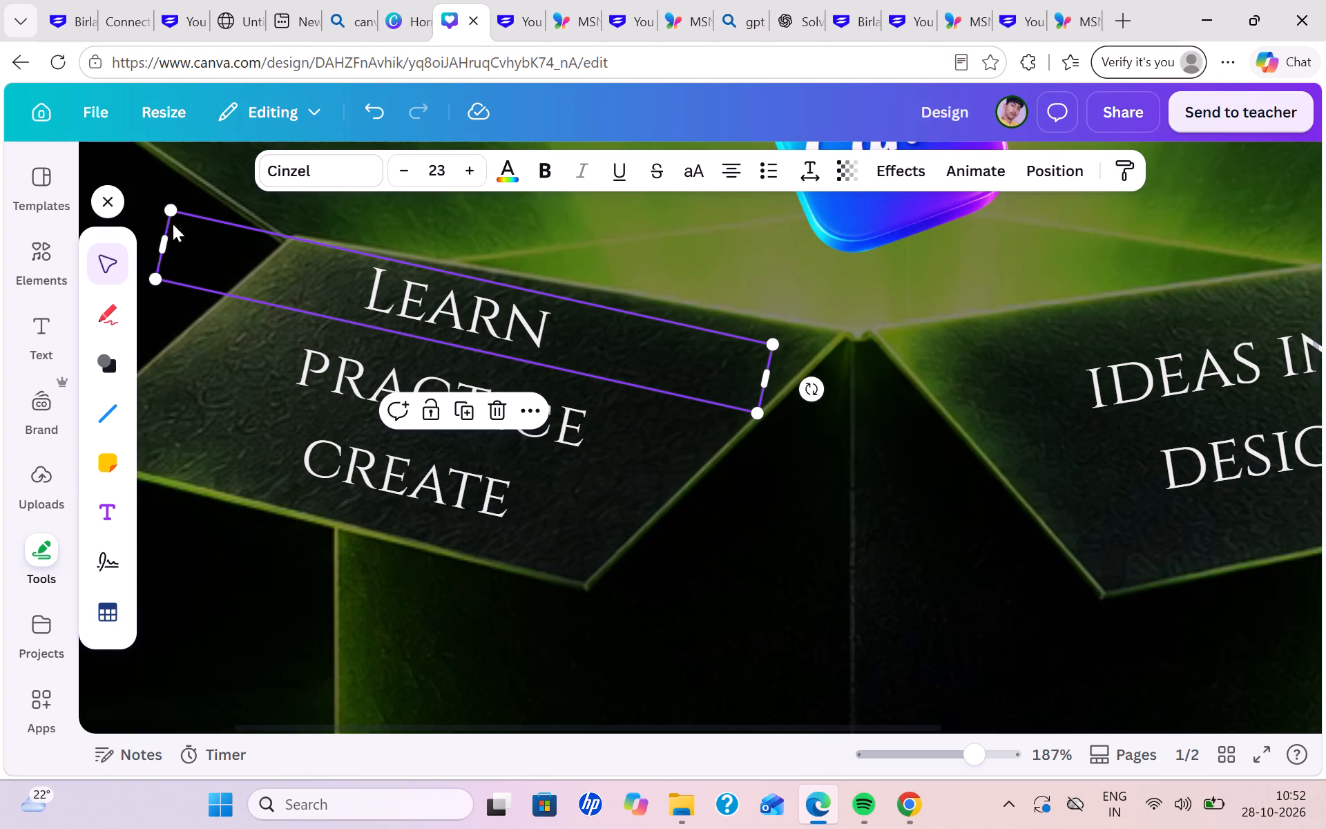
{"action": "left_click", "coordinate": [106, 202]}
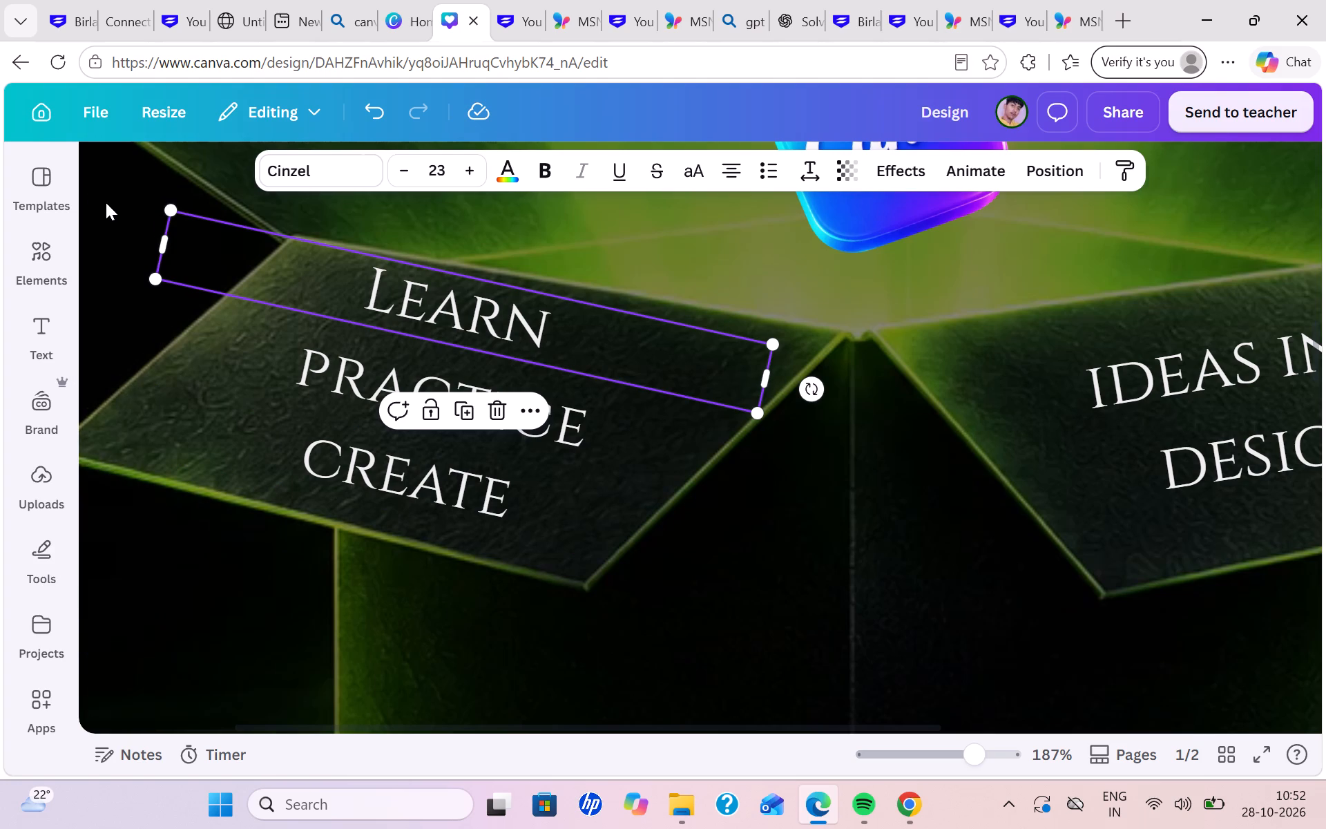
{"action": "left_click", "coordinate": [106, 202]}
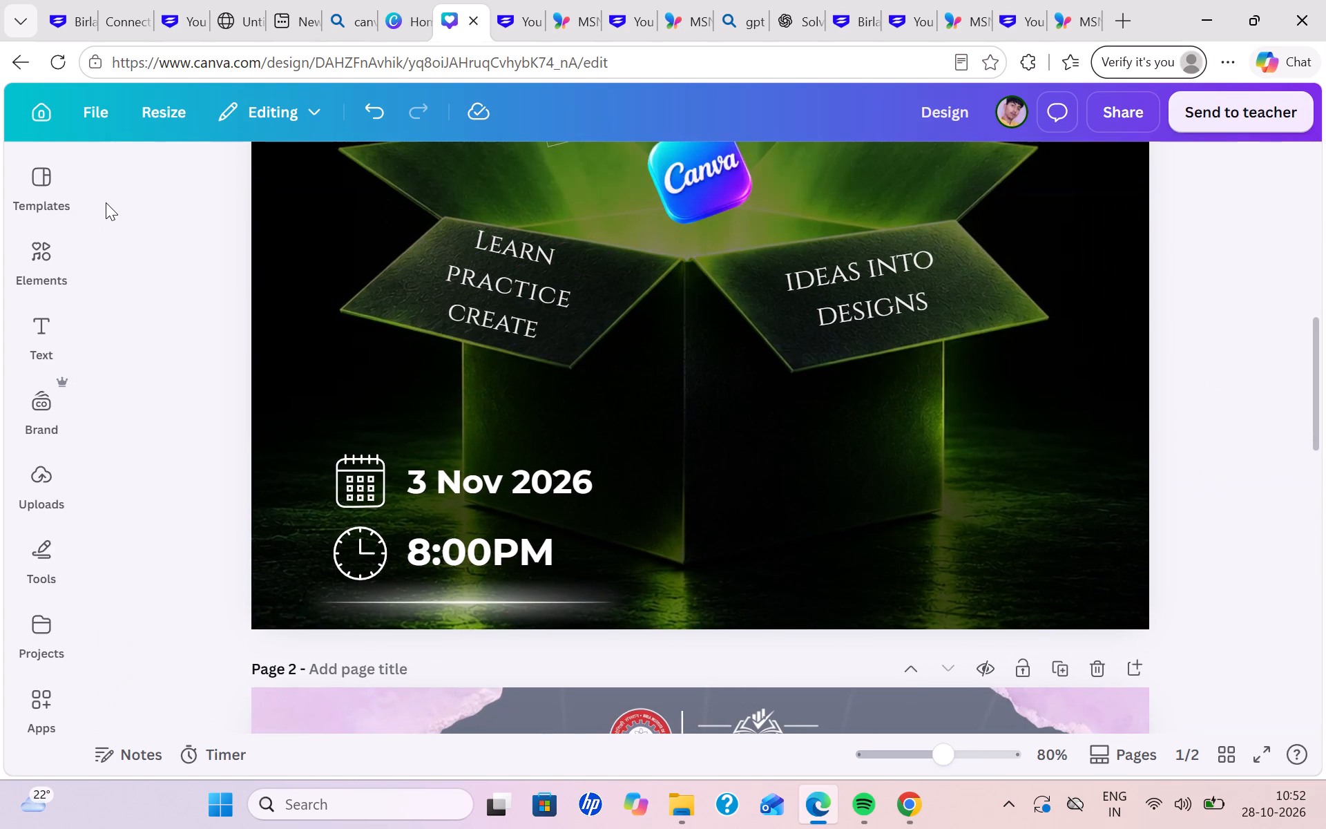
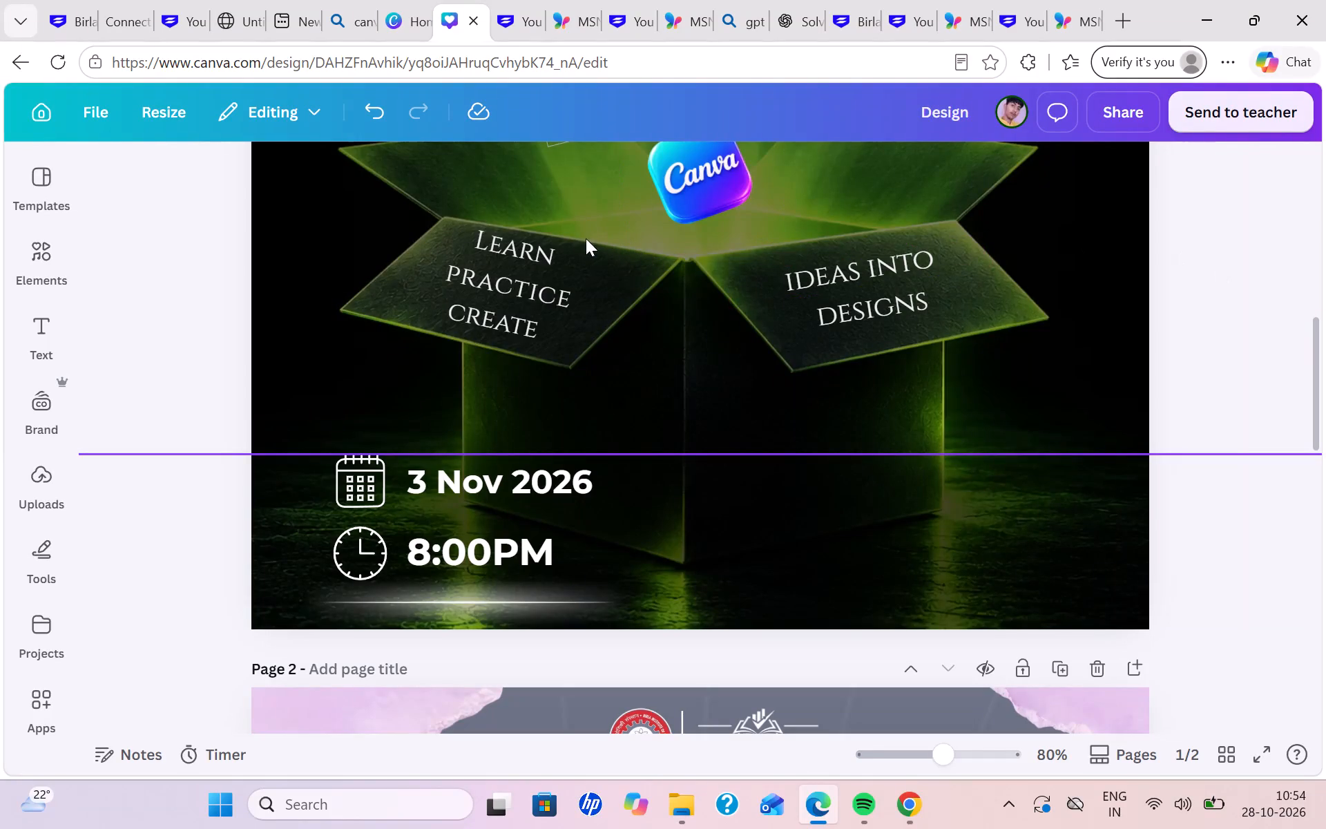
Lower the left flap text's transparency setting to 89 for "Learn", 90 for "practice" and 88 for "create".
{"action": "left_click", "coordinate": [566, 255]}
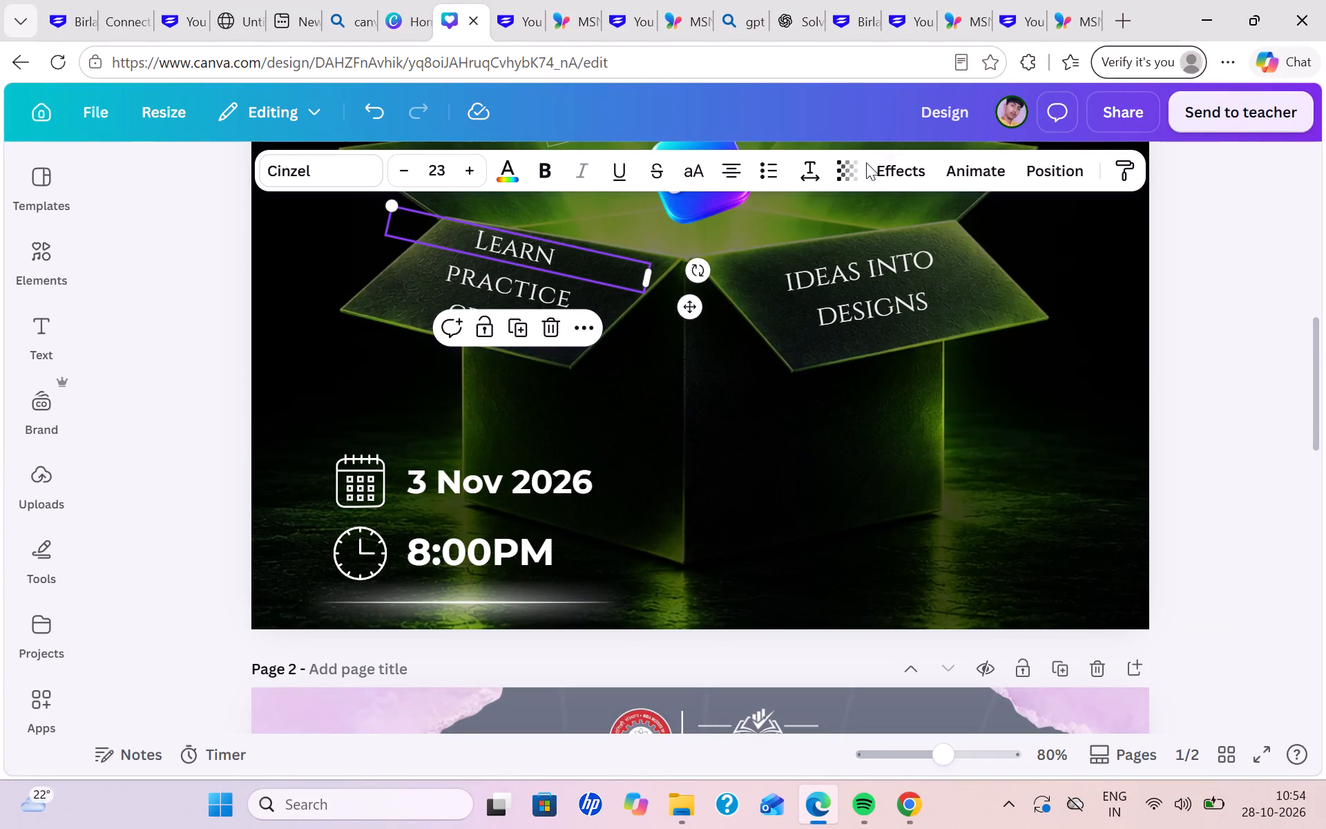
{"action": "left_click", "coordinate": [852, 166]}
{"action": "left_click_drag", "start_coordinate": [892, 258], "coordinate": [883, 258]}
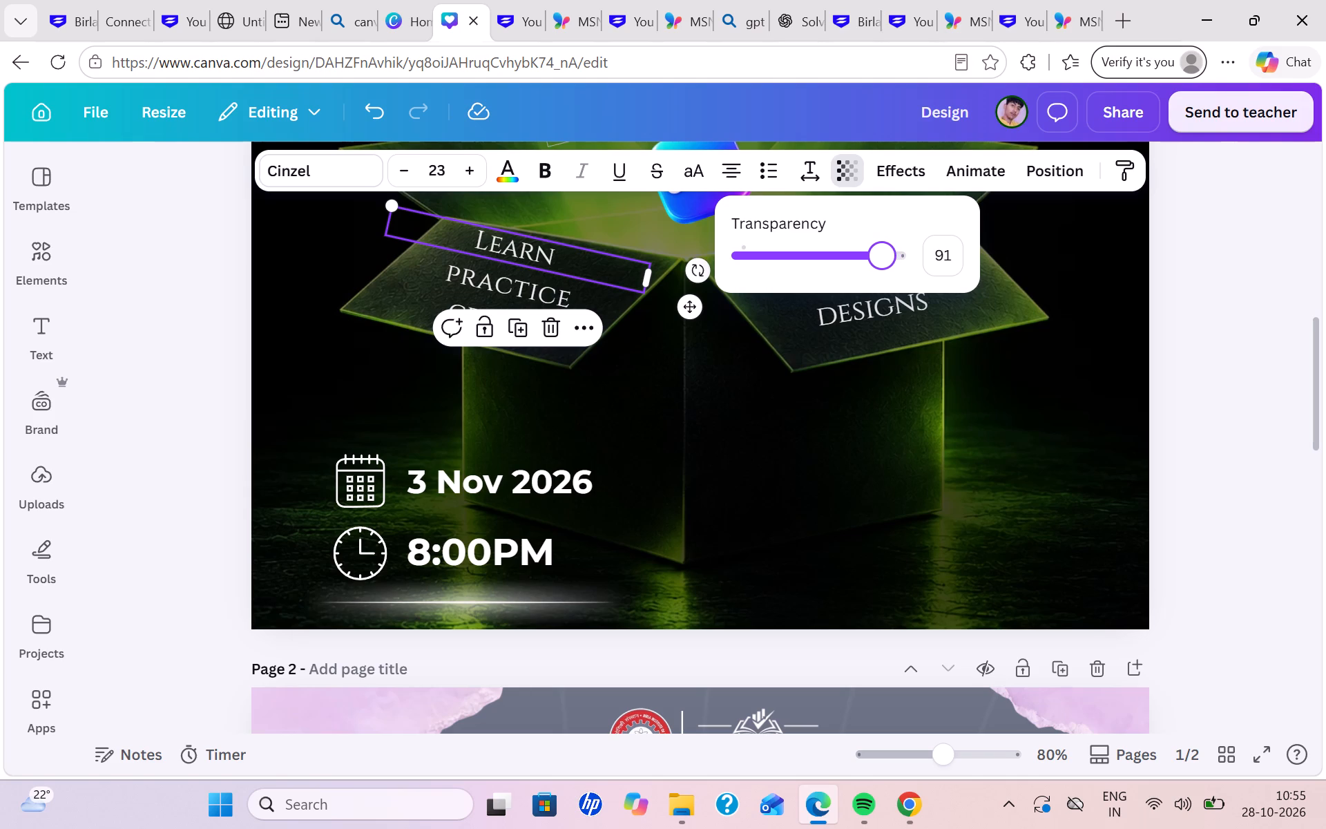
{"action": "left_click_drag", "start_coordinate": [883, 258], "coordinate": [881, 260]}
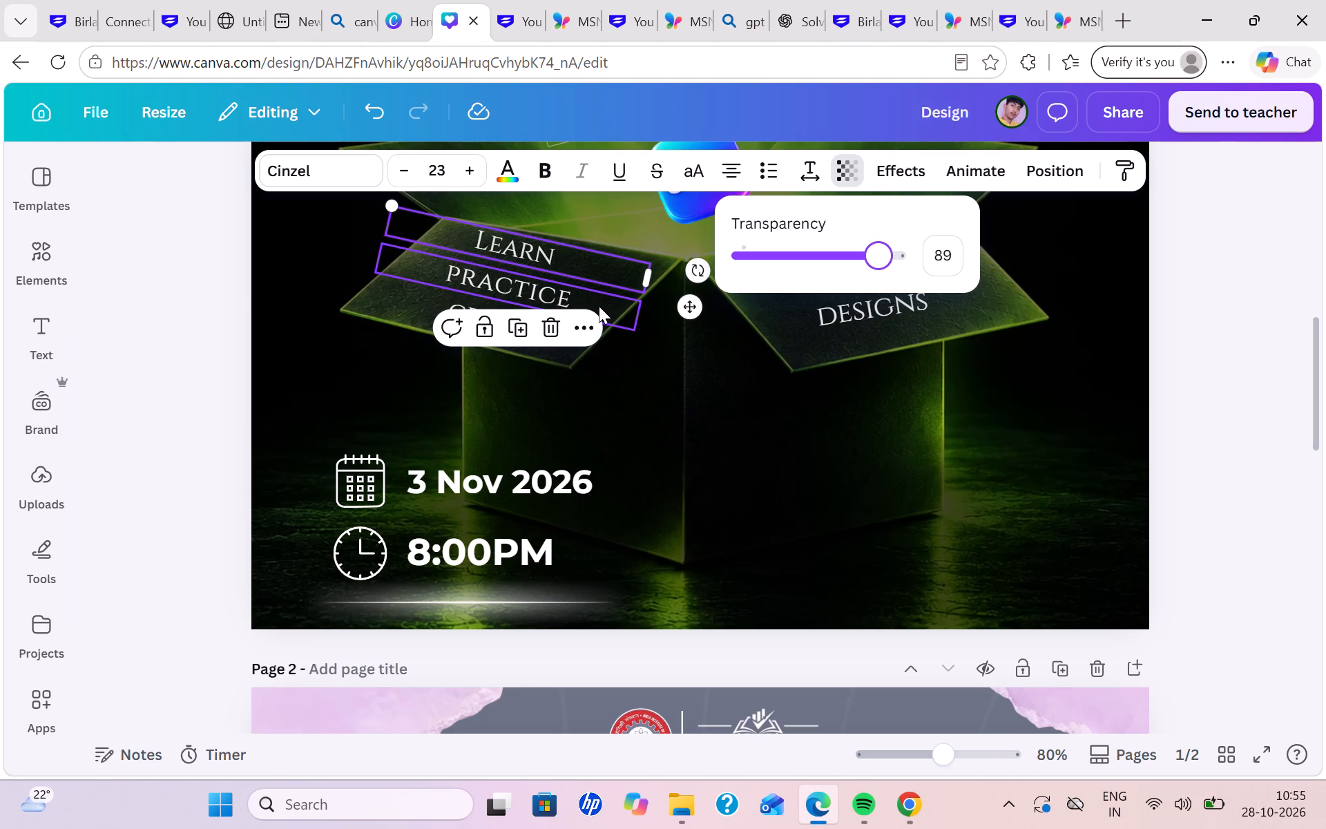
{"action": "left_click", "coordinate": [599, 306]}
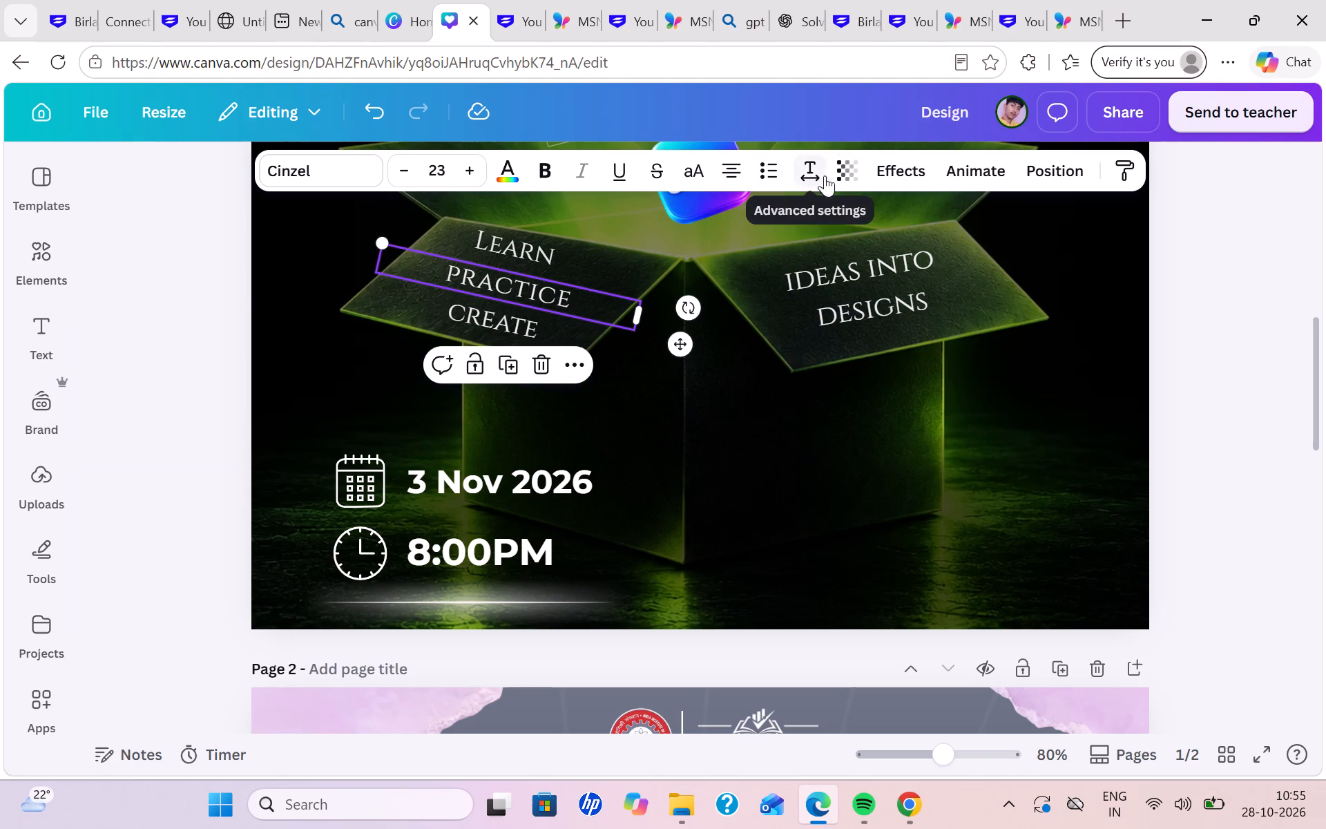
{"action": "left_click", "coordinate": [843, 175]}
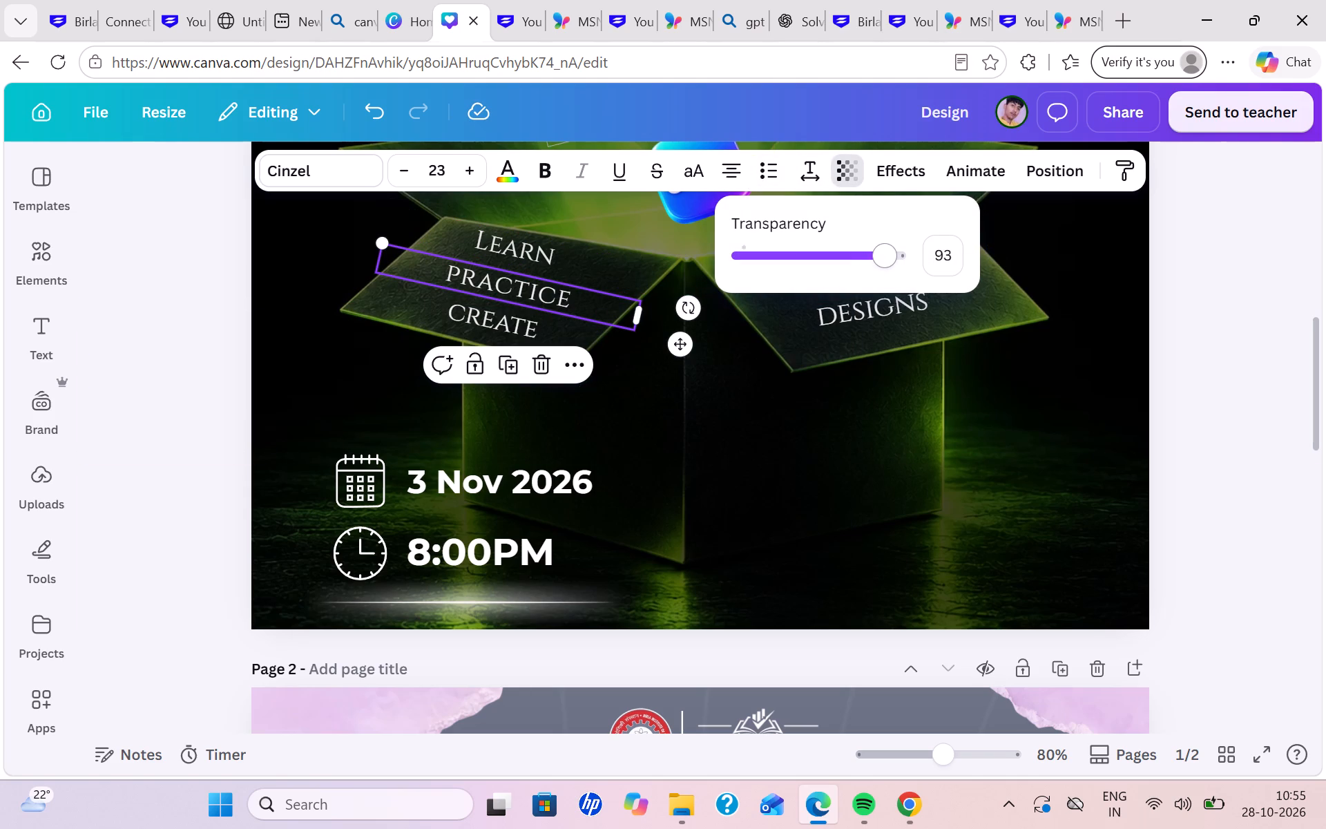
{"action": "left_click", "coordinate": [885, 257]}
{"action": "left_click", "coordinate": [554, 324]}
{"action": "left_click", "coordinate": [854, 171]}
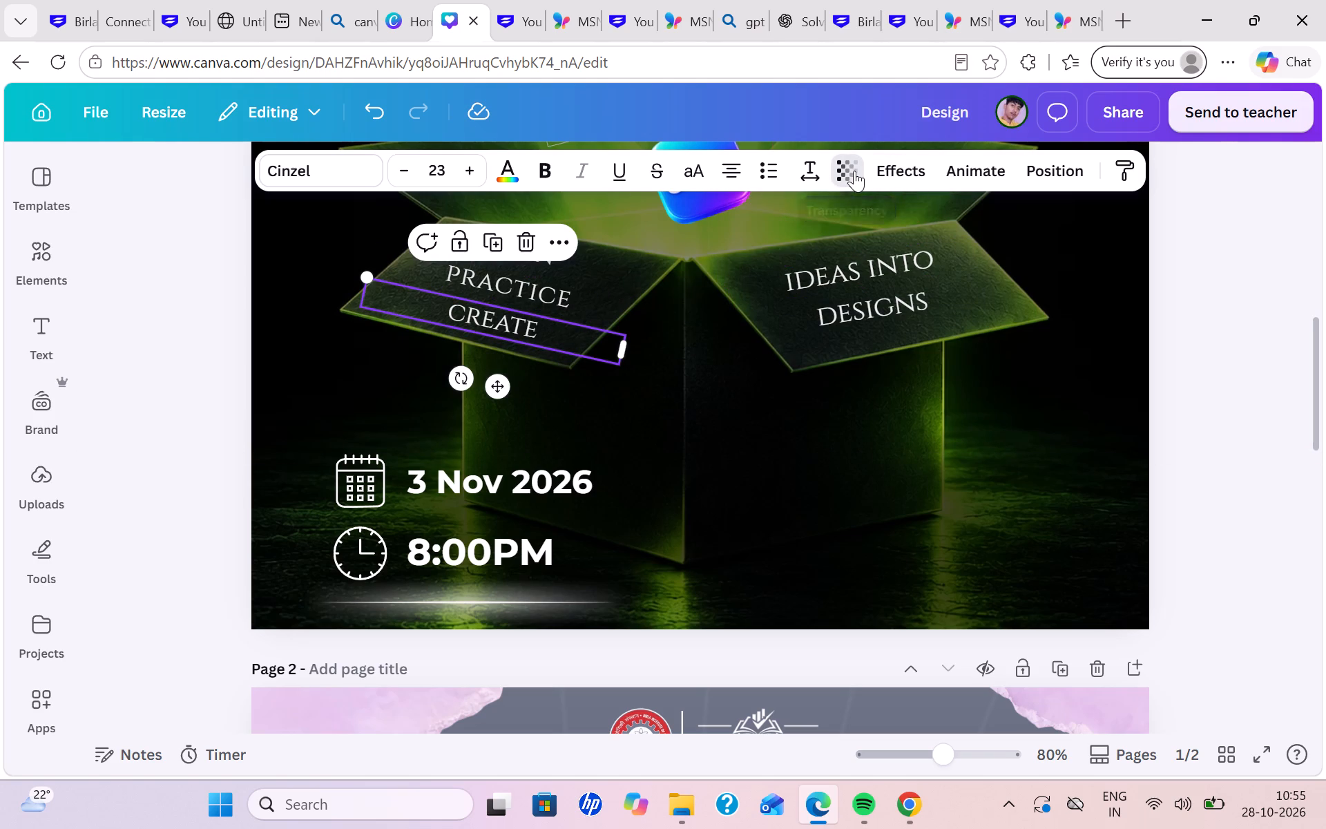
{"action": "left_click_drag", "start_coordinate": [892, 255], "coordinate": [884, 256]}
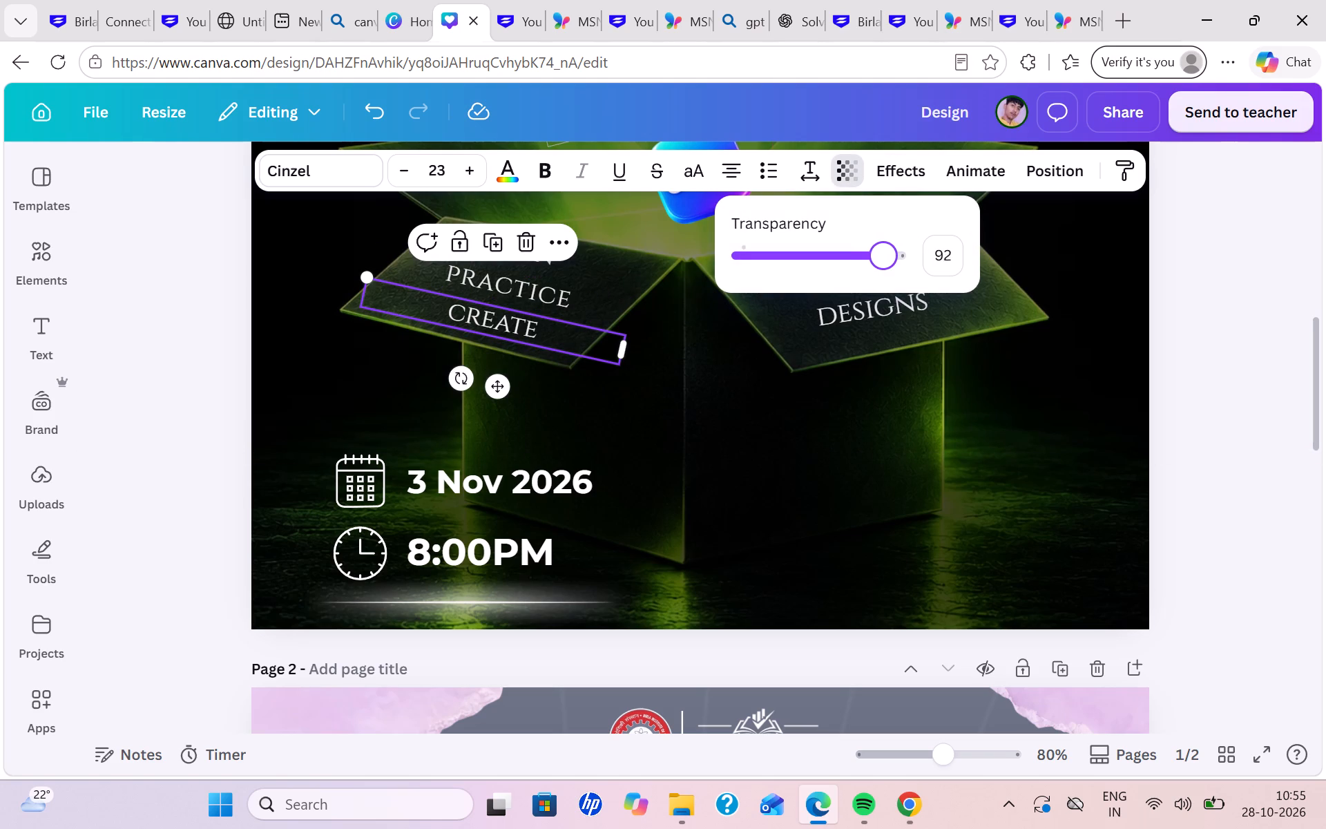
{"action": "left_click_drag", "start_coordinate": [884, 256], "coordinate": [883, 256]}
{"action": "left_click", "coordinate": [883, 256]}
Set the transparency of "designs" and "ideas into" on the right flap to 89 each, and deselect the text.
{"action": "left_click", "coordinate": [932, 313]}
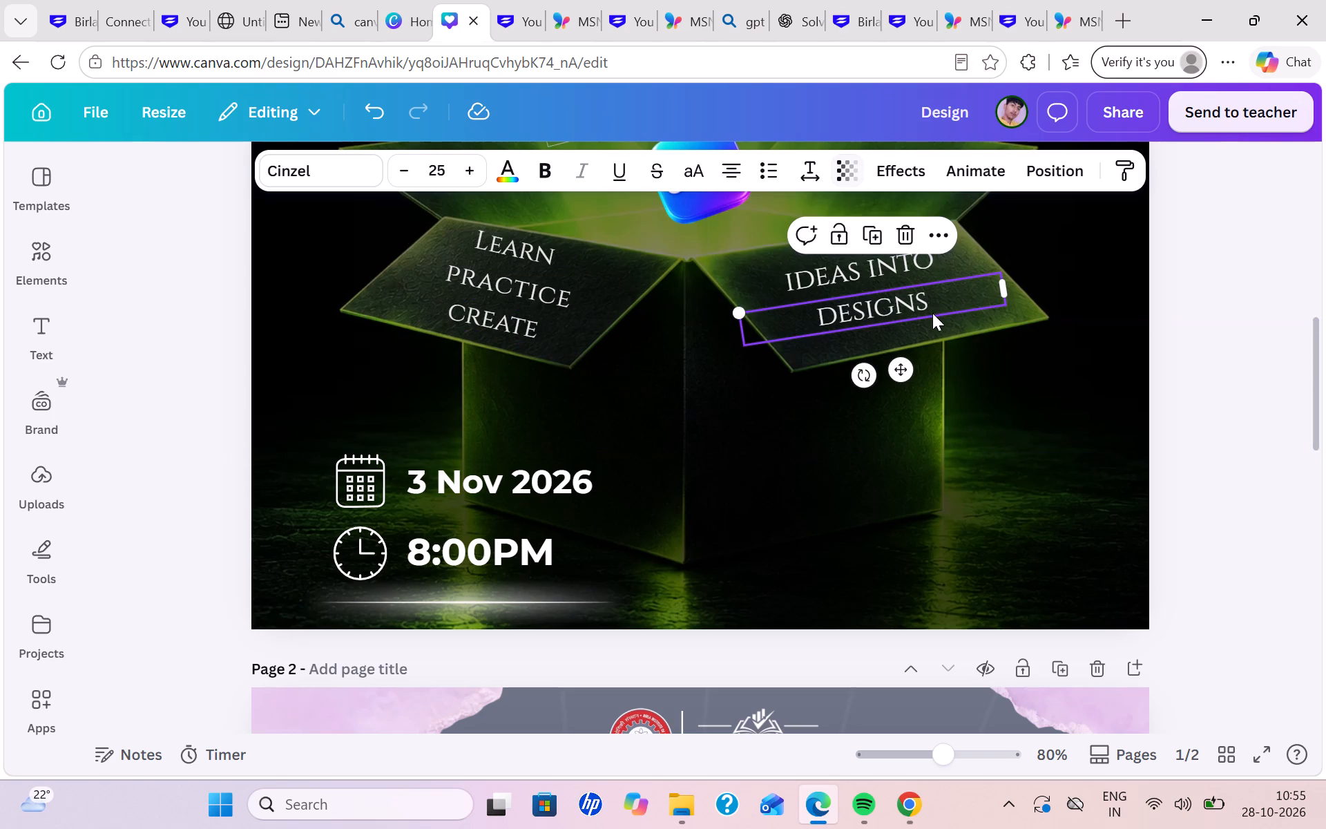
{"action": "left_click", "coordinate": [844, 173]}
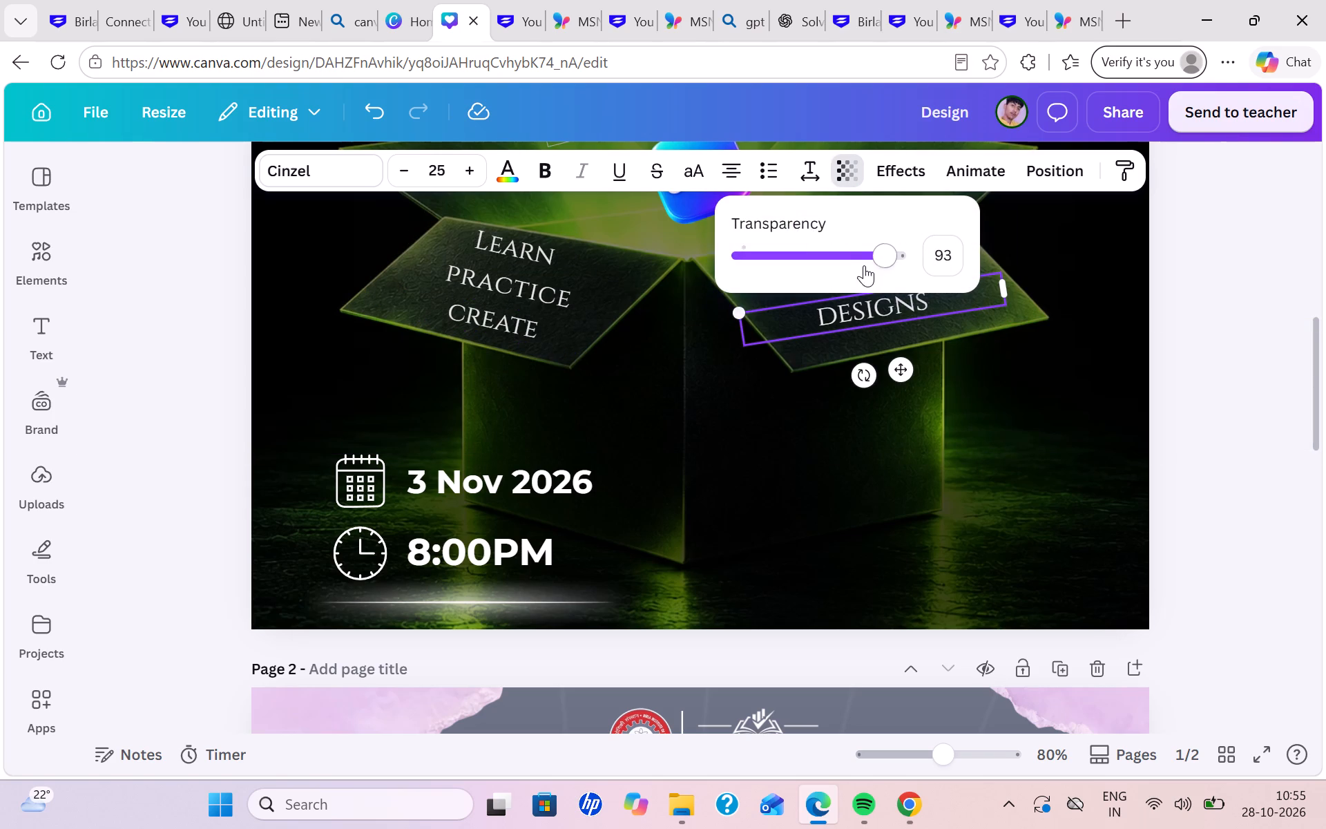
{"action": "left_click_drag", "start_coordinate": [885, 255], "coordinate": [878, 255]}
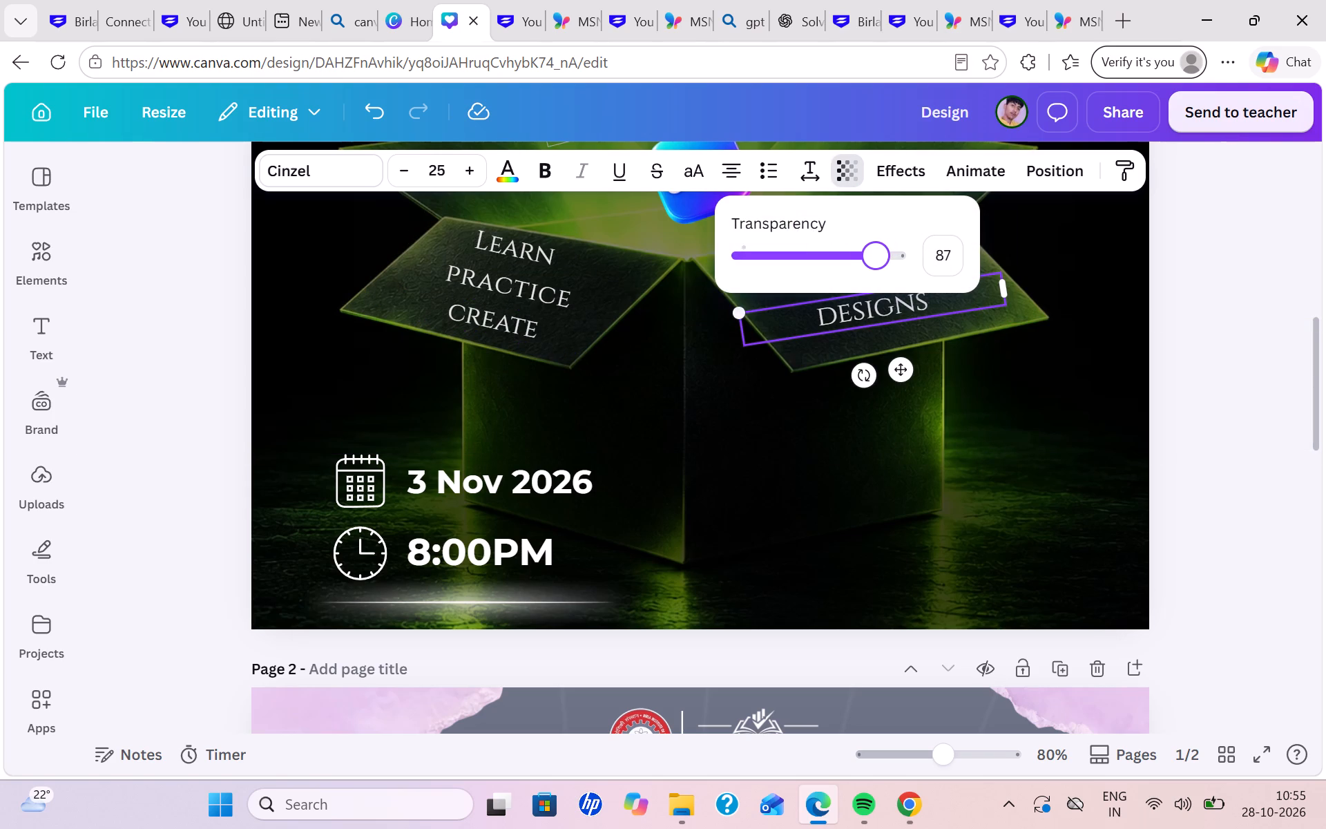
{"action": "left_click", "coordinate": [878, 255]}
{"action": "left_click", "coordinate": [882, 255]}
{"action": "left_click", "coordinate": [1160, 262]}
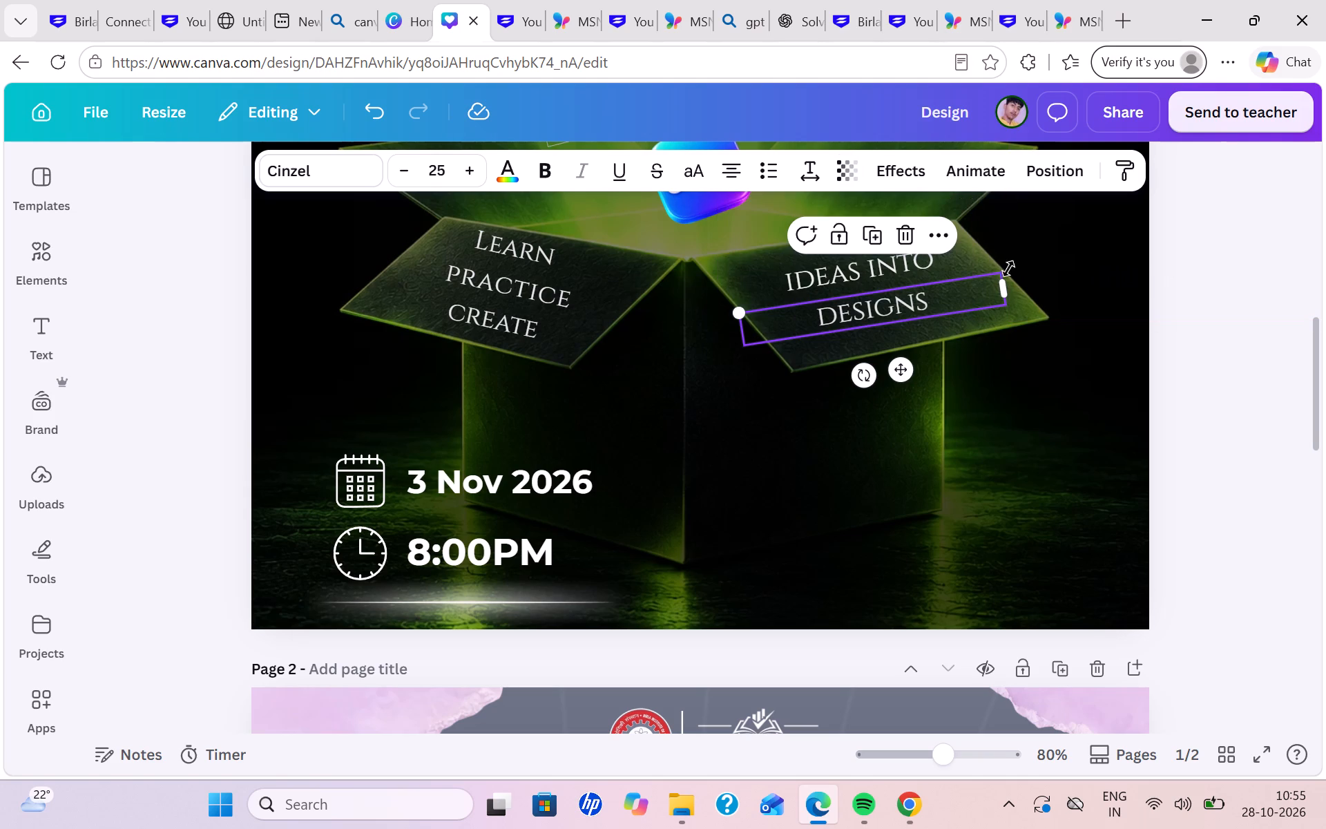
{"action": "left_click", "coordinate": [970, 269]}
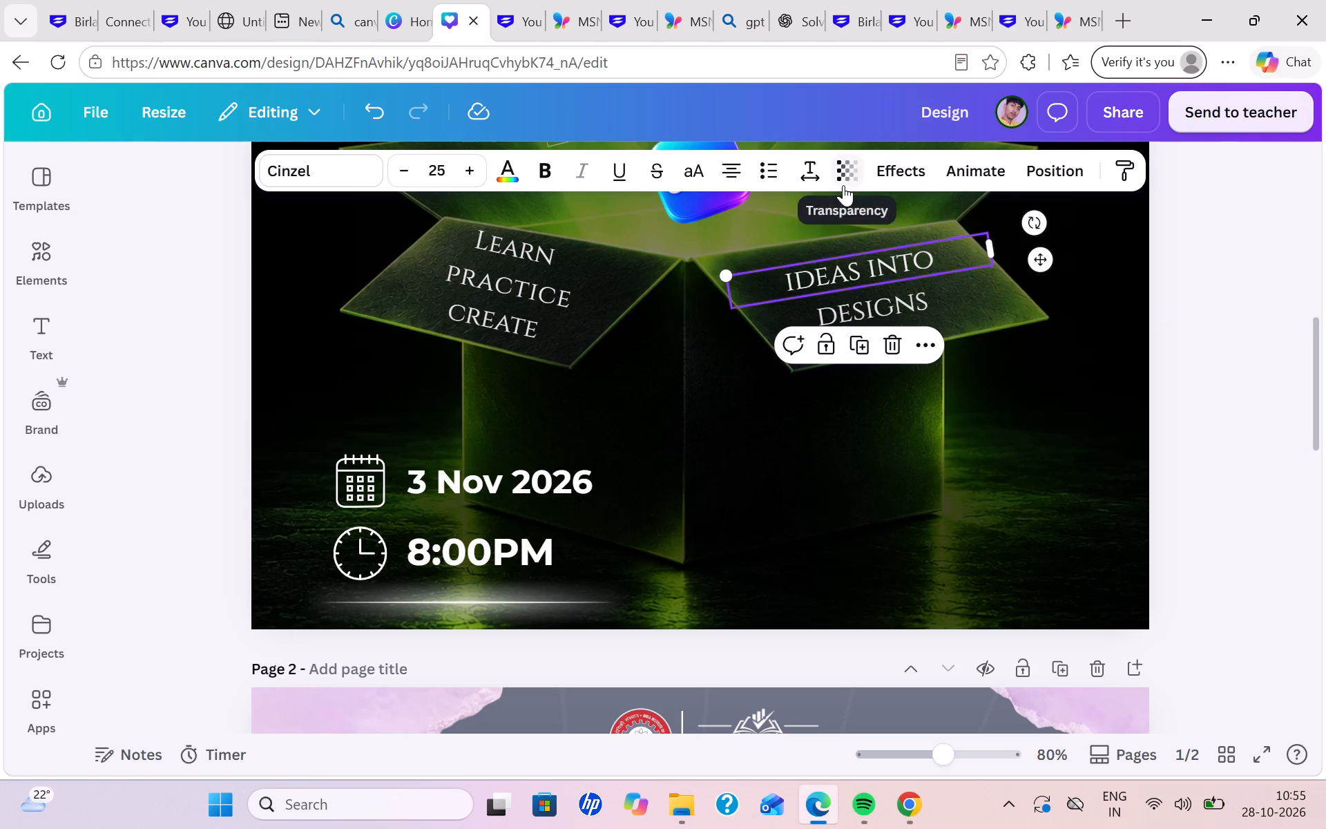
{"action": "left_click", "coordinate": [843, 185]}
{"action": "left_click", "coordinate": [878, 250]}
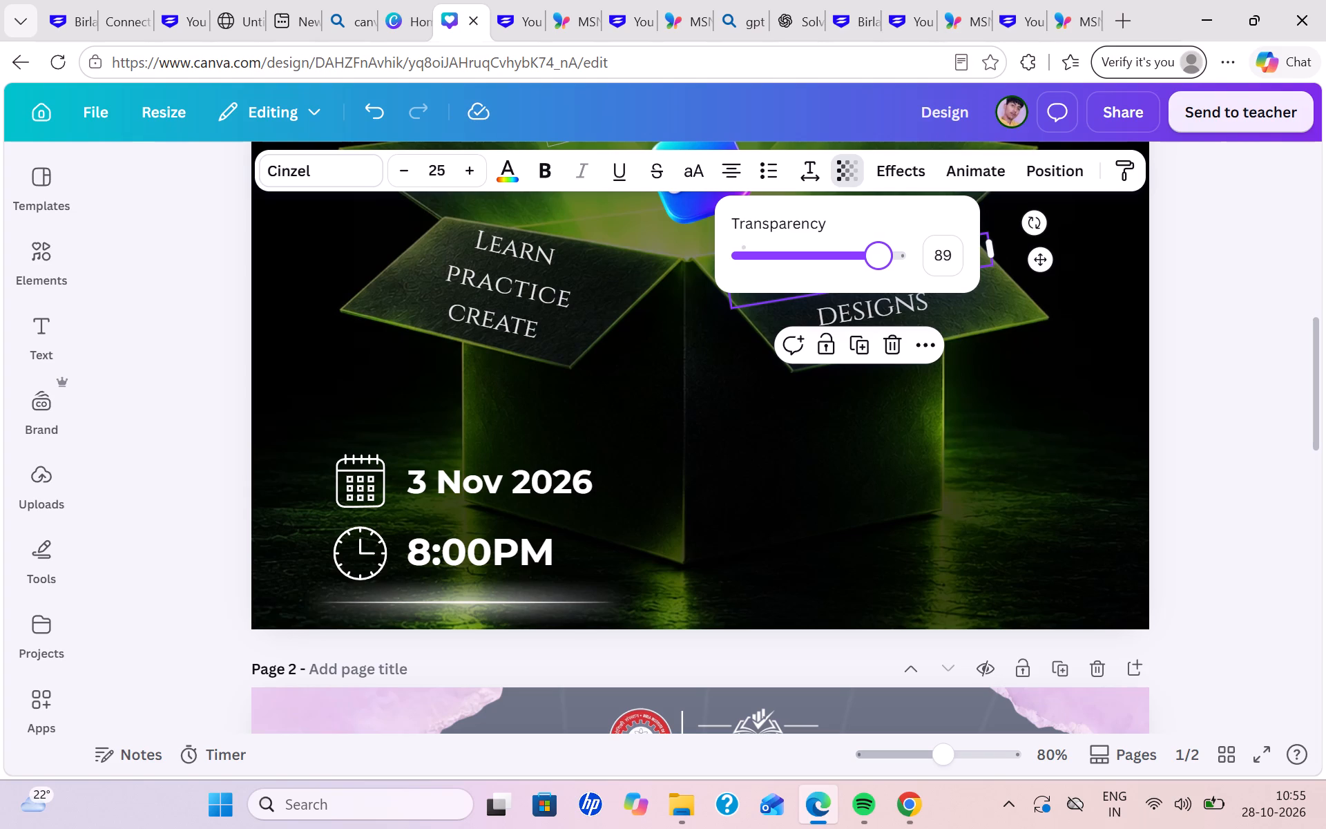
{"action": "left_click", "coordinate": [1238, 272]}
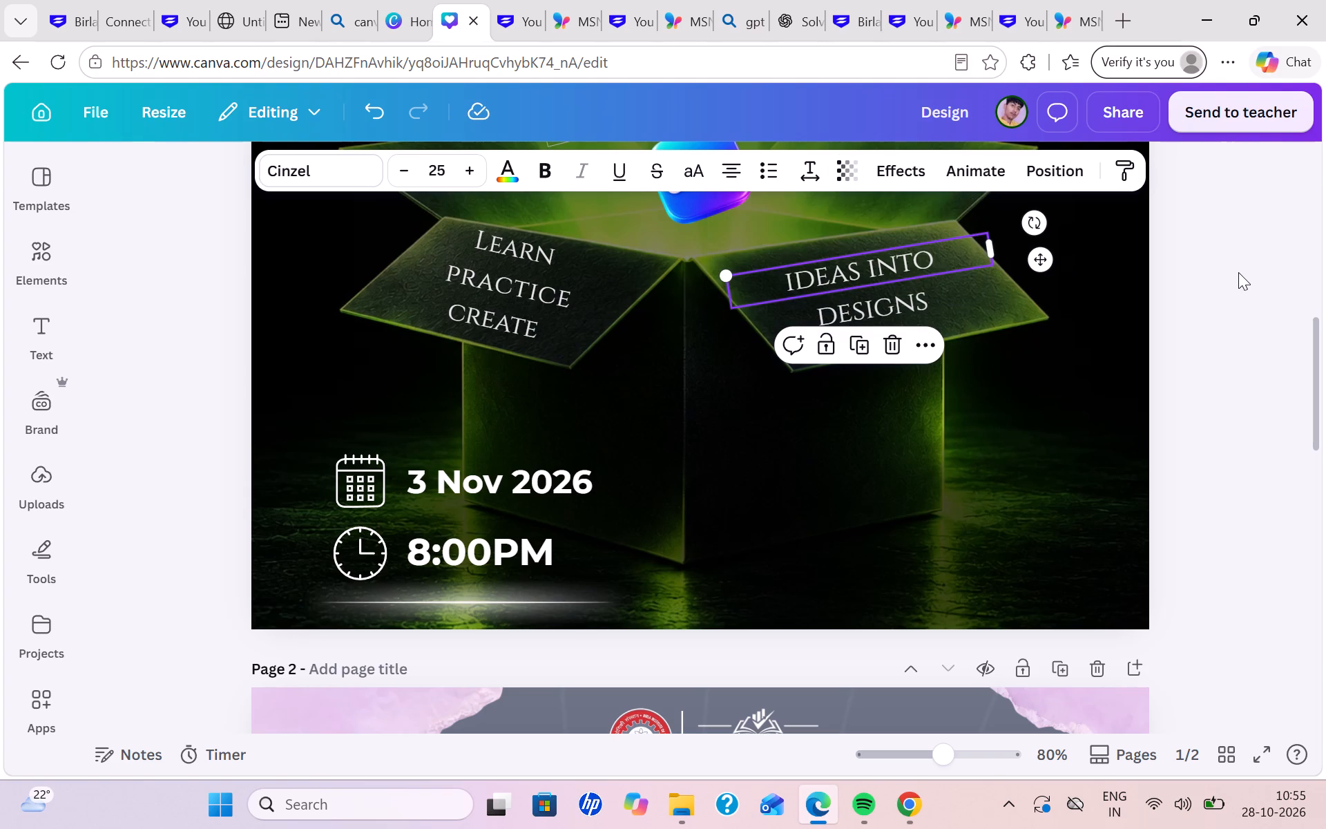
{"action": "left_click", "coordinate": [1238, 272]}
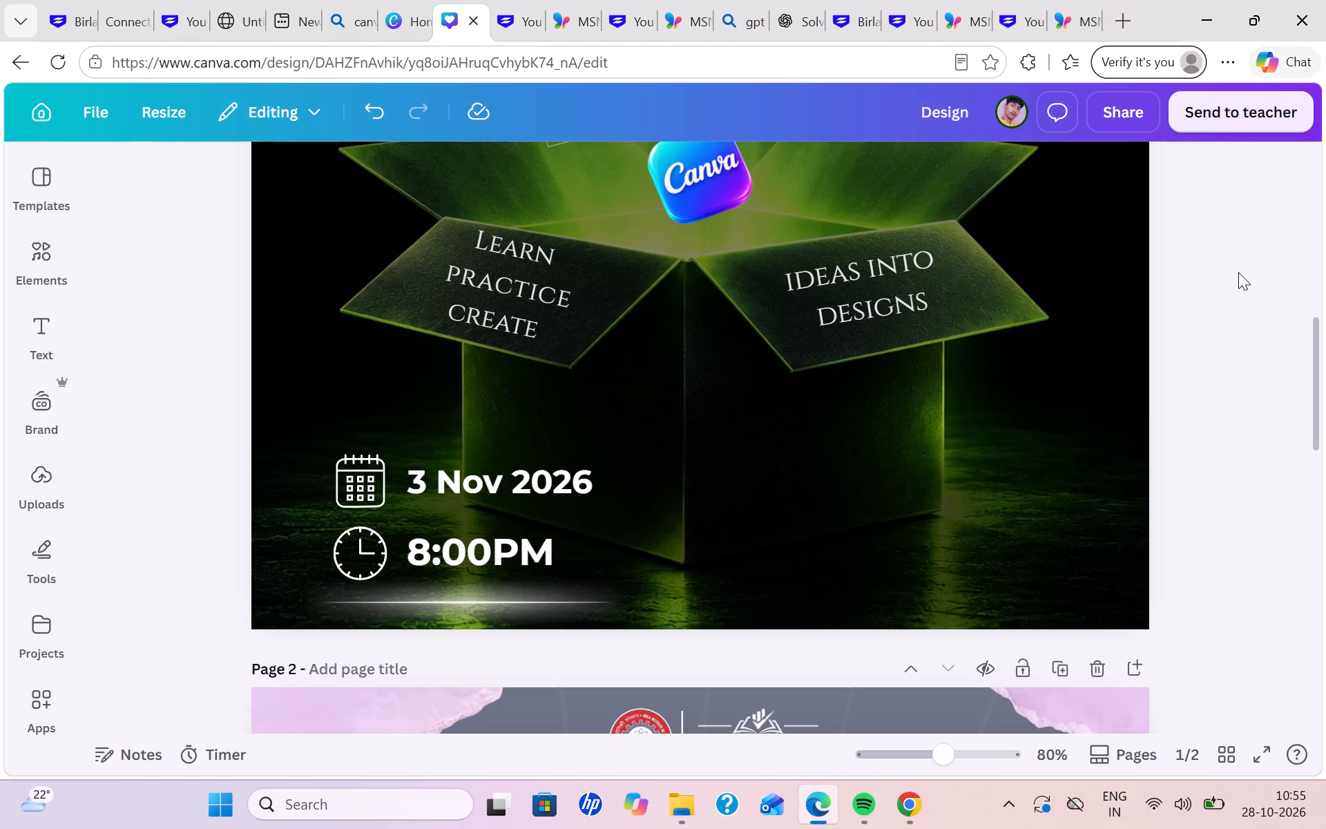
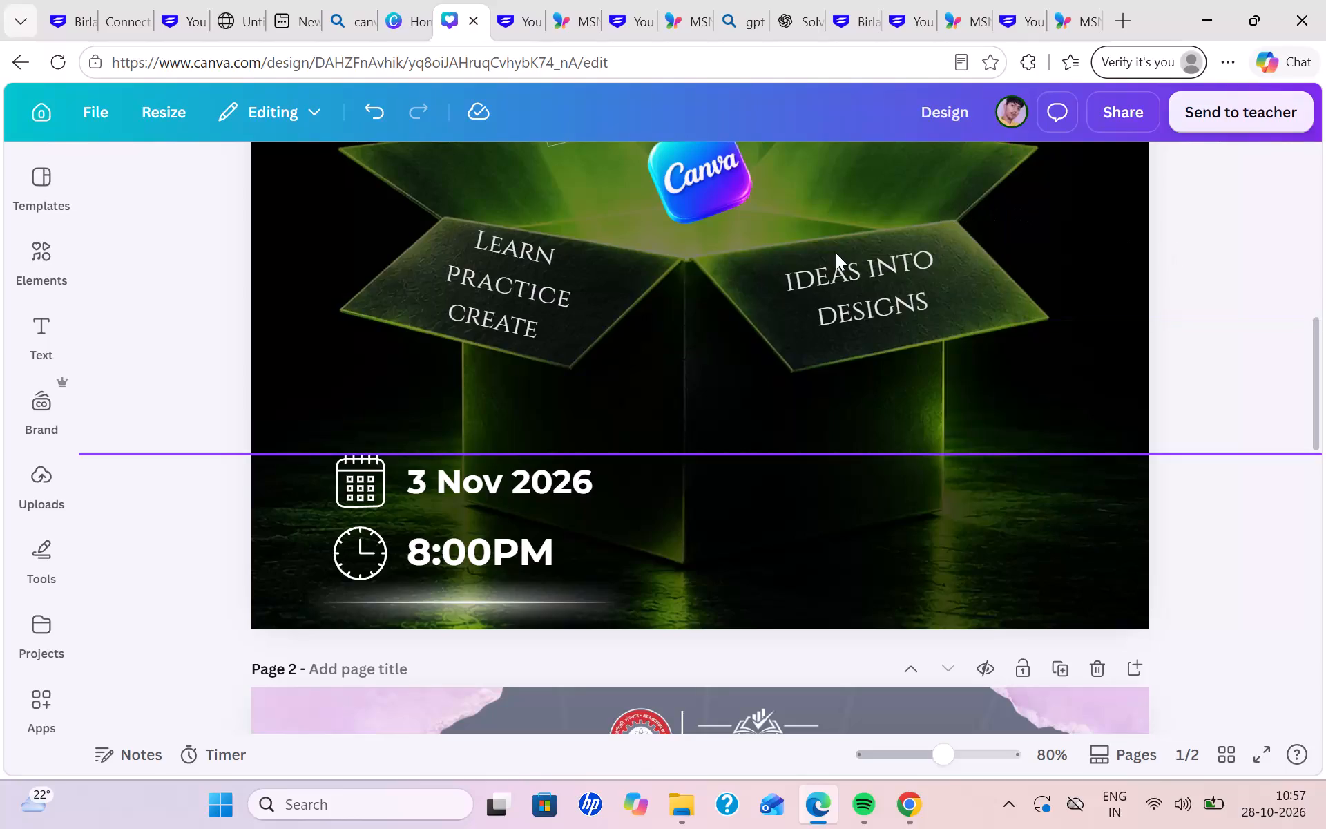
Browse the available text effects for the word "Learn" on the left flap, from the basic styles through the advanced ones.
{"action": "left_click", "coordinate": [588, 269]}
{"action": "left_click", "coordinate": [892, 177]}
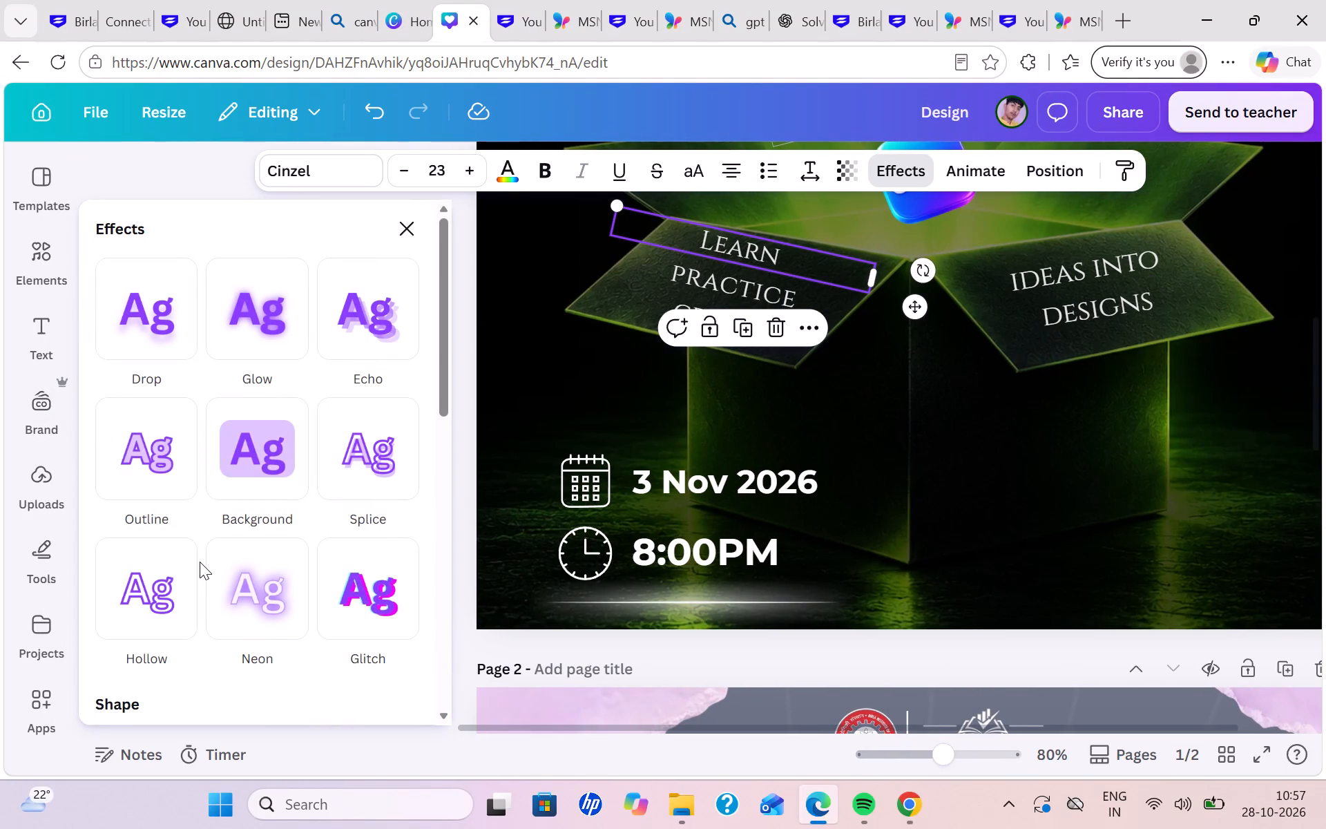
{"action": "scroll", "coordinate": [200, 562], "scroll_direction": "right", "scroll_amount": 1}
{"action": "scroll", "coordinate": [200, 562], "scroll_direction": "down", "scroll_amount": 5}
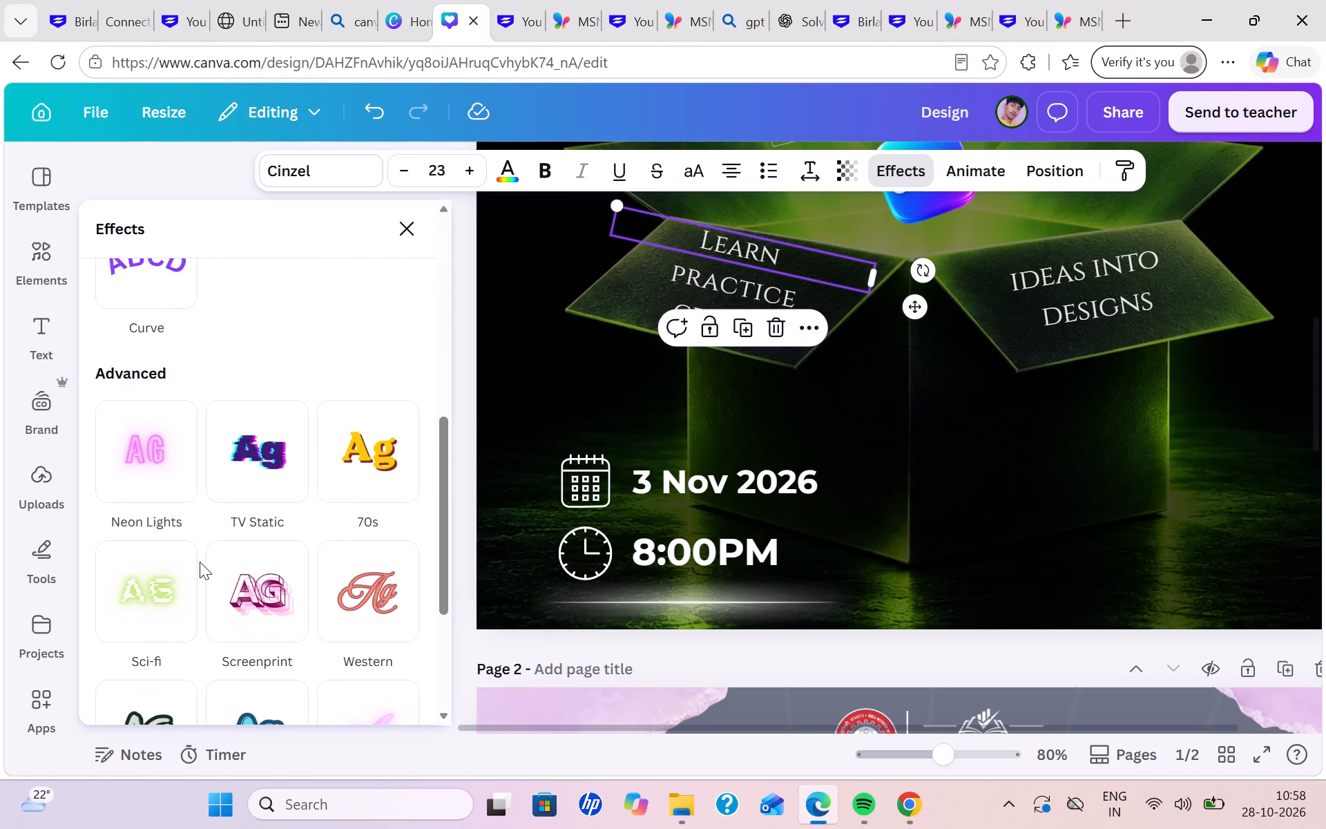
{"action": "scroll", "coordinate": [200, 562], "scroll_direction": "up", "scroll_amount": 4}
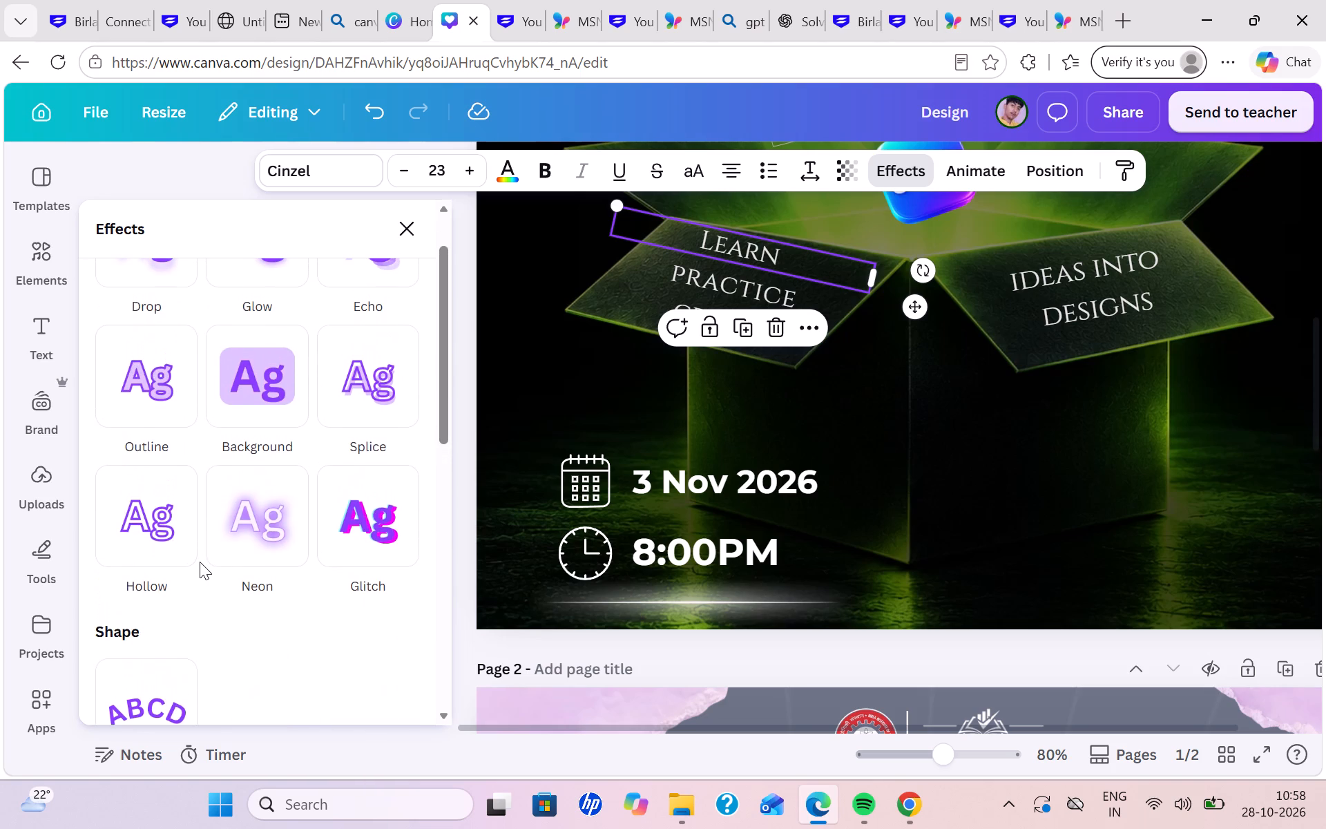
{"action": "scroll", "coordinate": [200, 562], "scroll_direction": "up", "scroll_amount": 1}
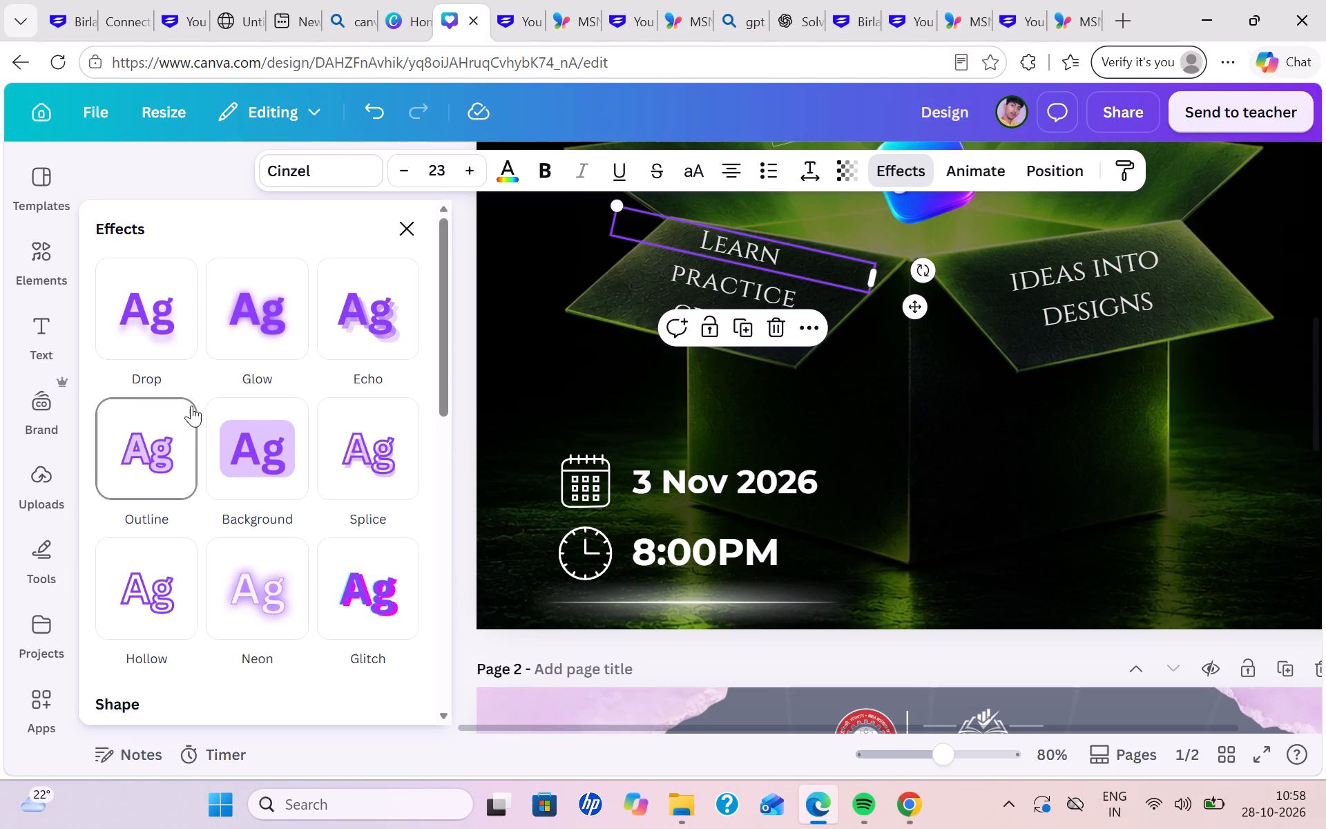
{"action": "scroll", "coordinate": [191, 406], "scroll_direction": "down", "scroll_amount": 6}
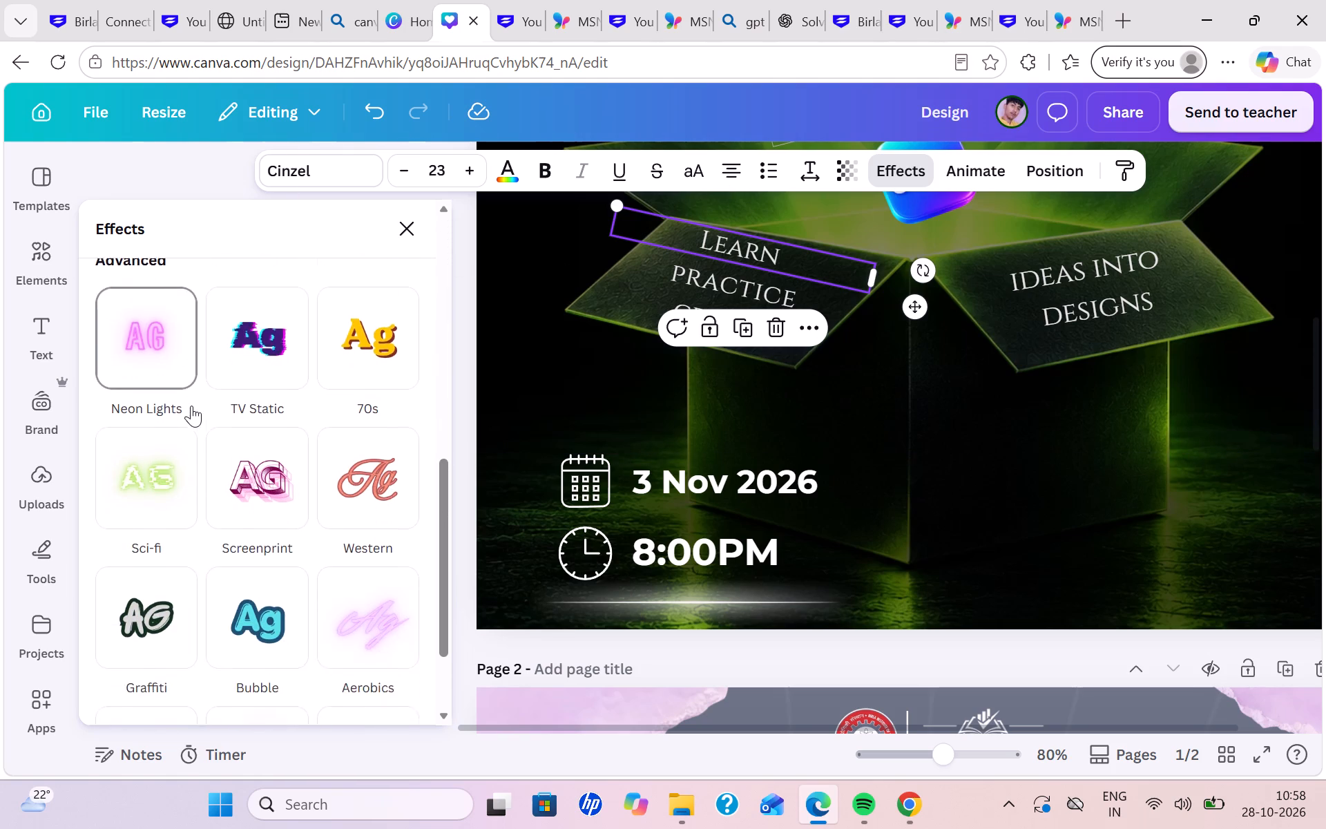
{"action": "scroll", "coordinate": [191, 406], "scroll_direction": "down", "scroll_amount": 4}
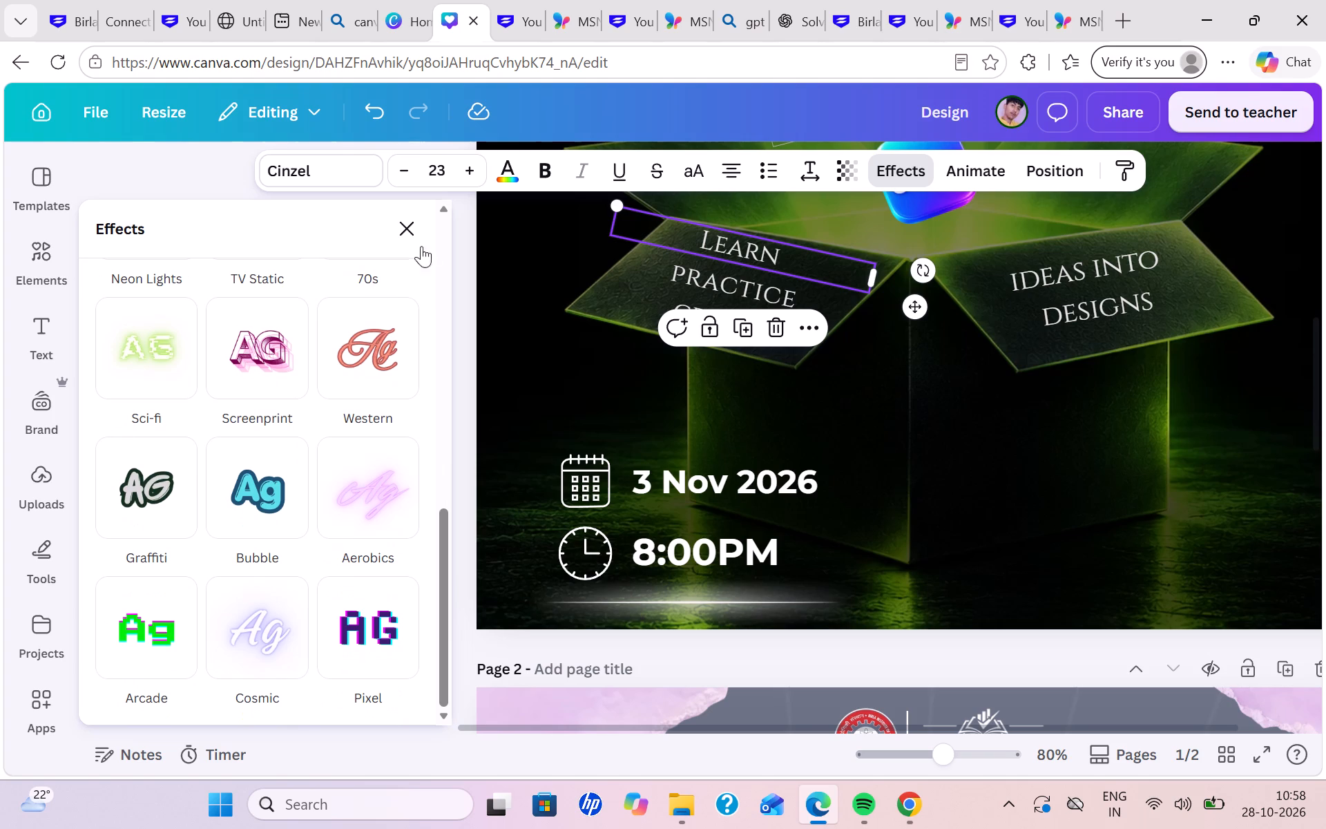
{"action": "left_click", "coordinate": [401, 227]}
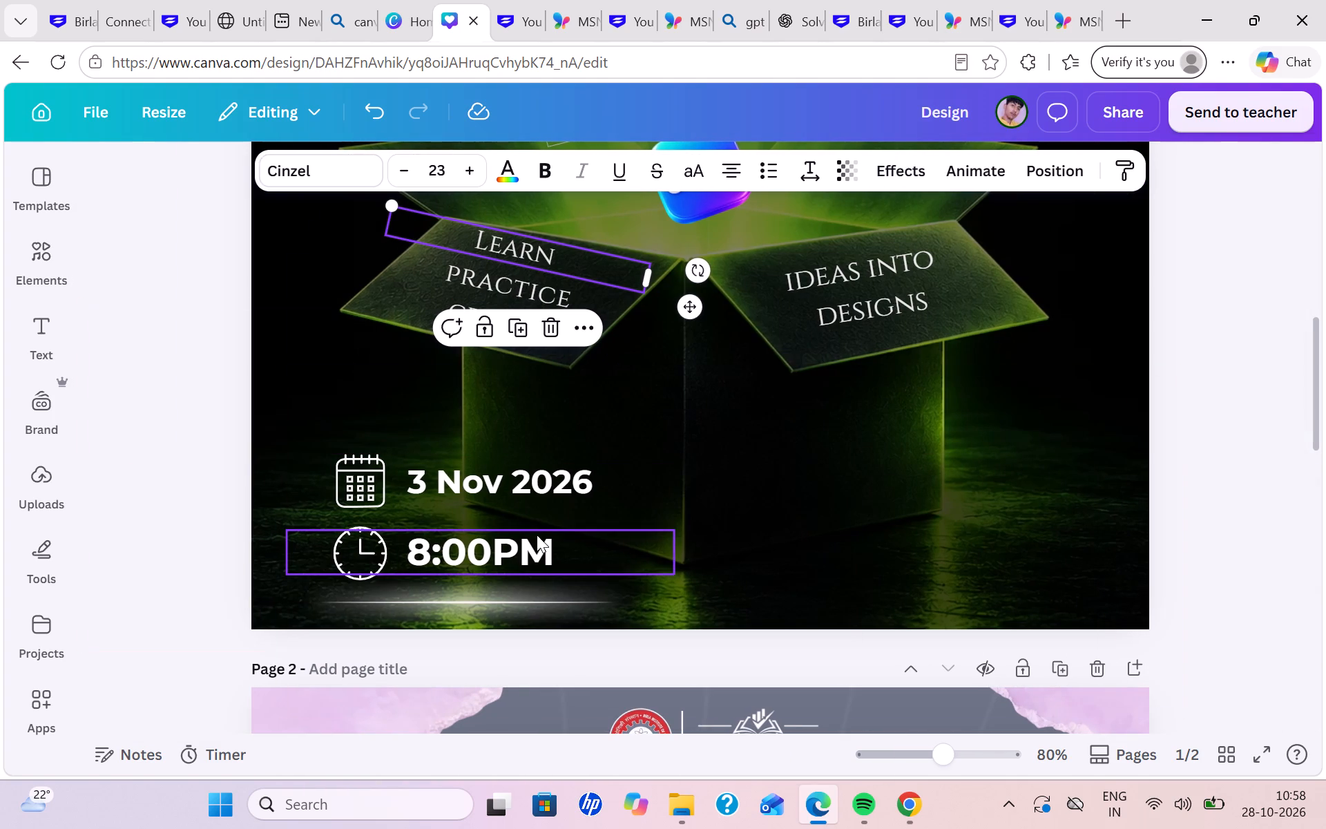
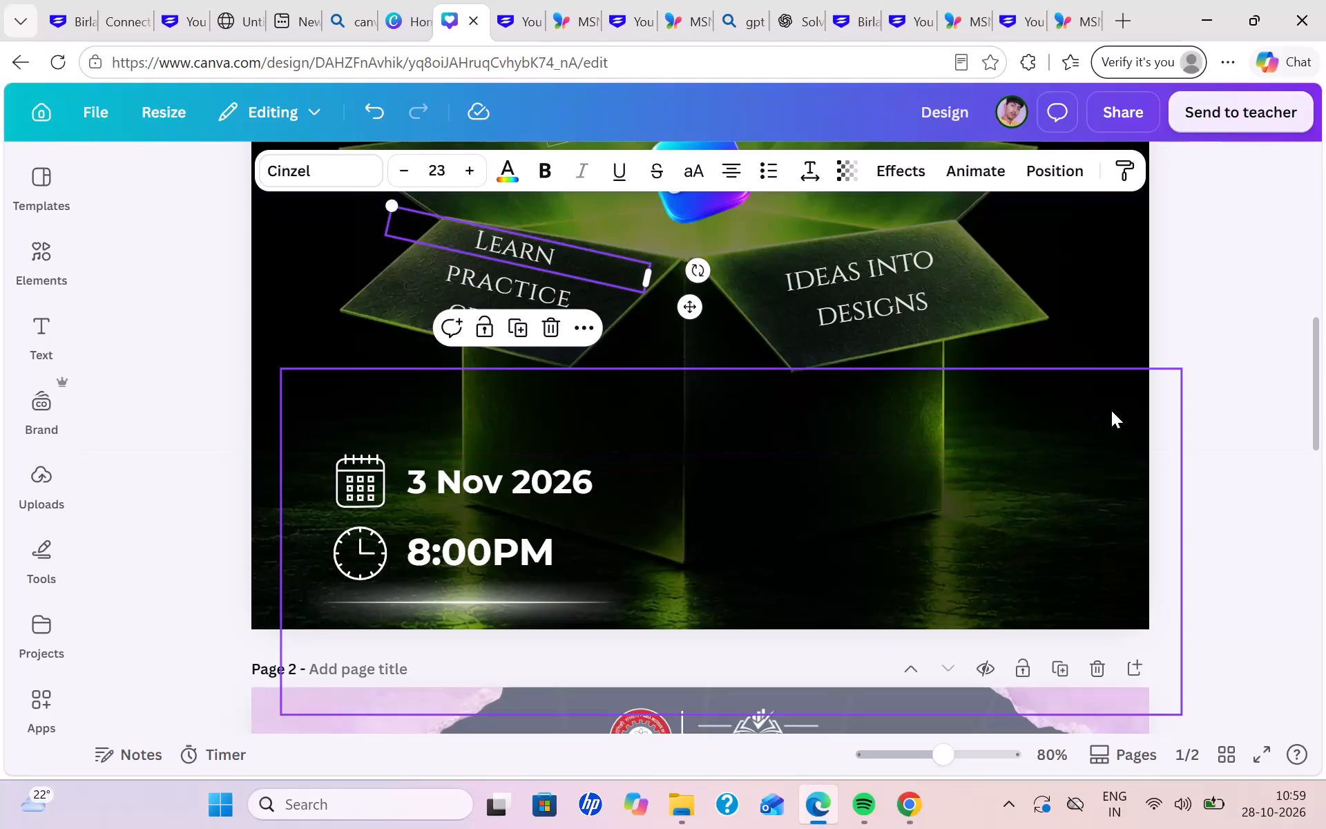
Deselect the word "Learn" on the box's left flap.
{"action": "left_click", "coordinate": [1244, 371]}
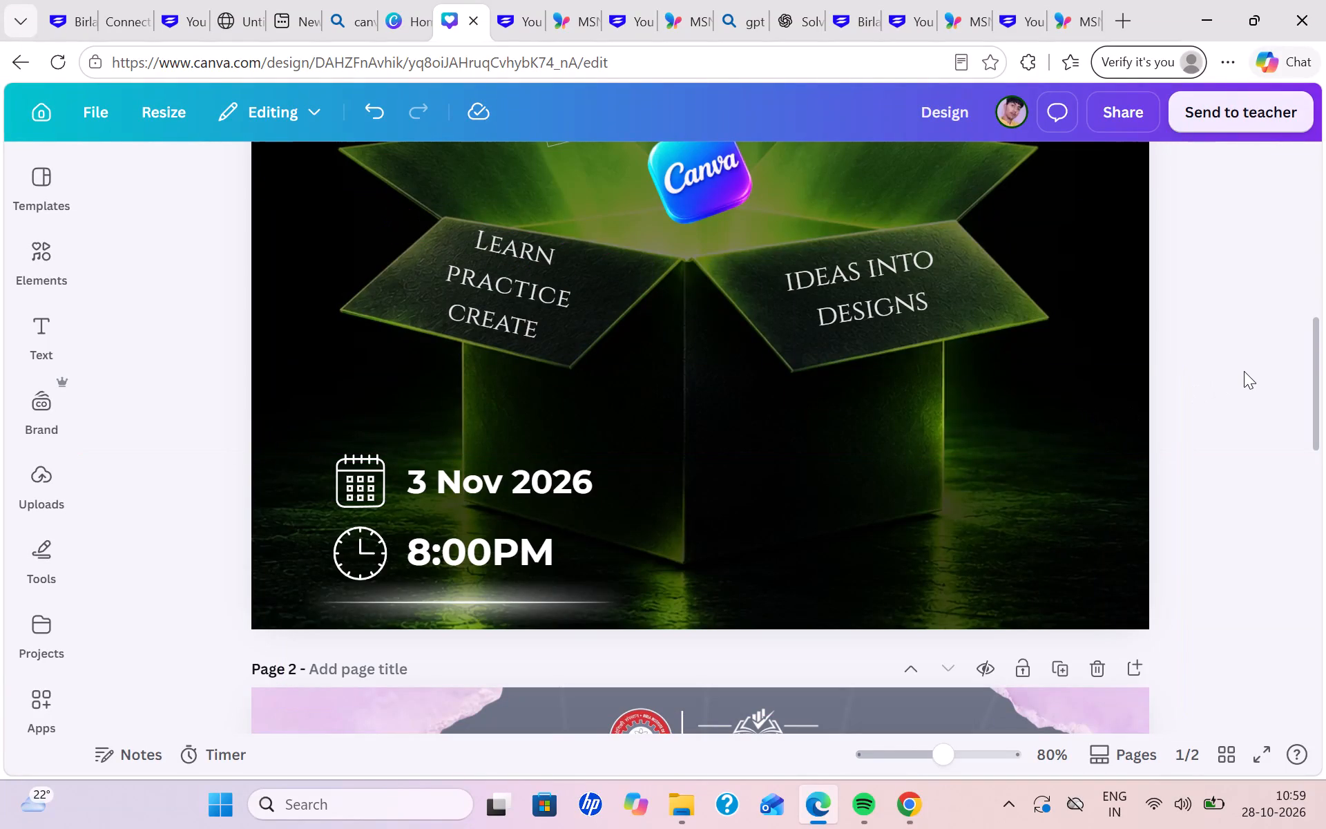
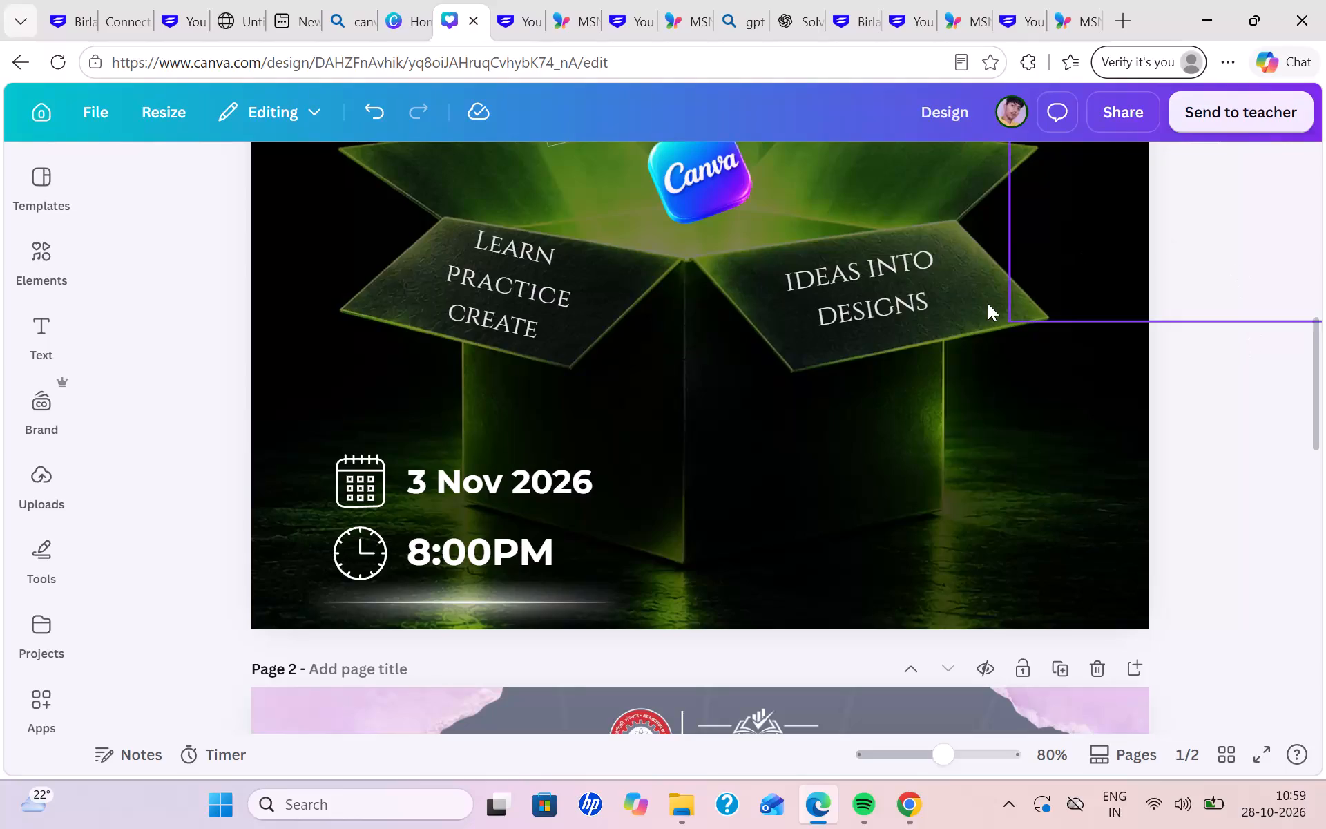
Change the word "Learn" on the box's left flap to the Bebas Neue font at size 29.
{"action": "left_click", "coordinate": [609, 264]}
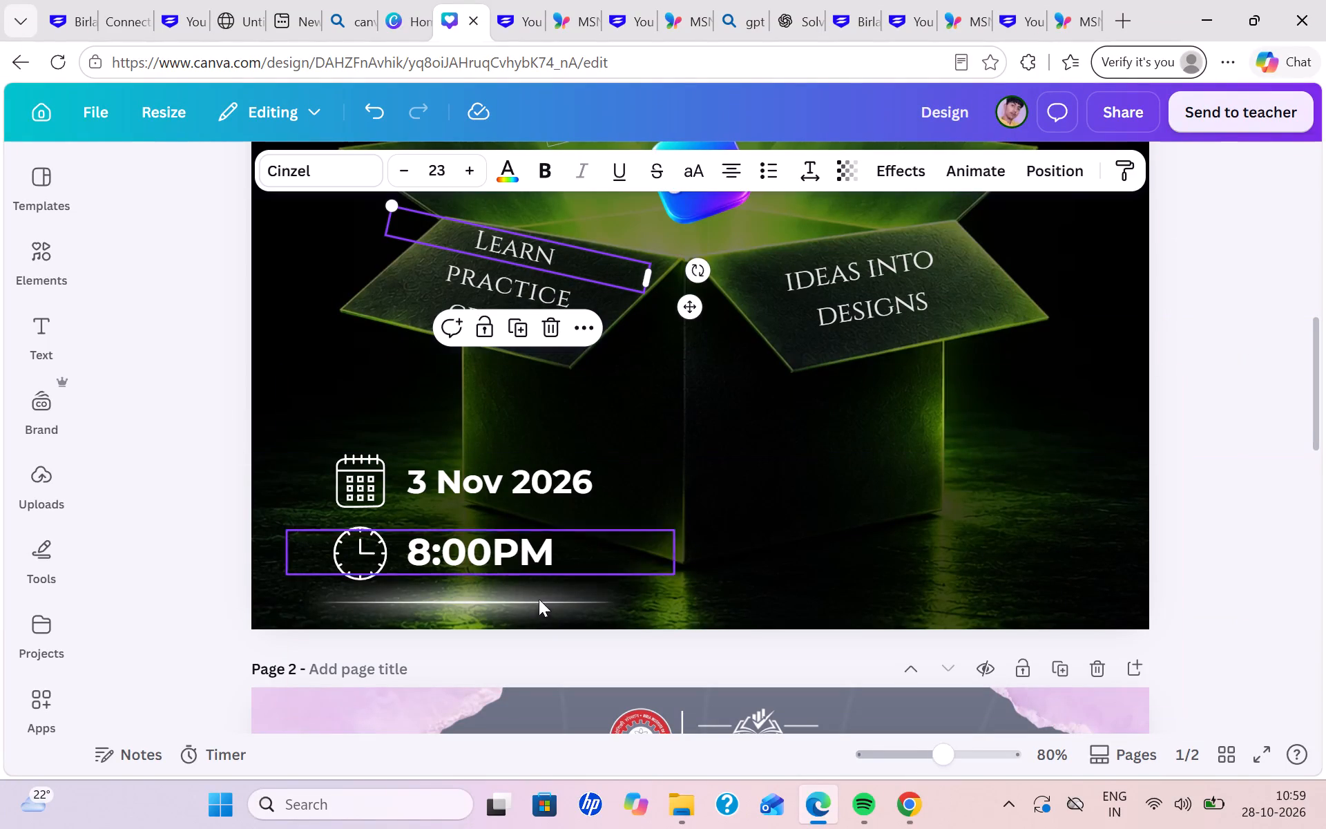
{"action": "left_click", "coordinate": [363, 166]}
{"action": "scroll", "coordinate": [320, 477], "scroll_direction": "down", "scroll_amount": 2}
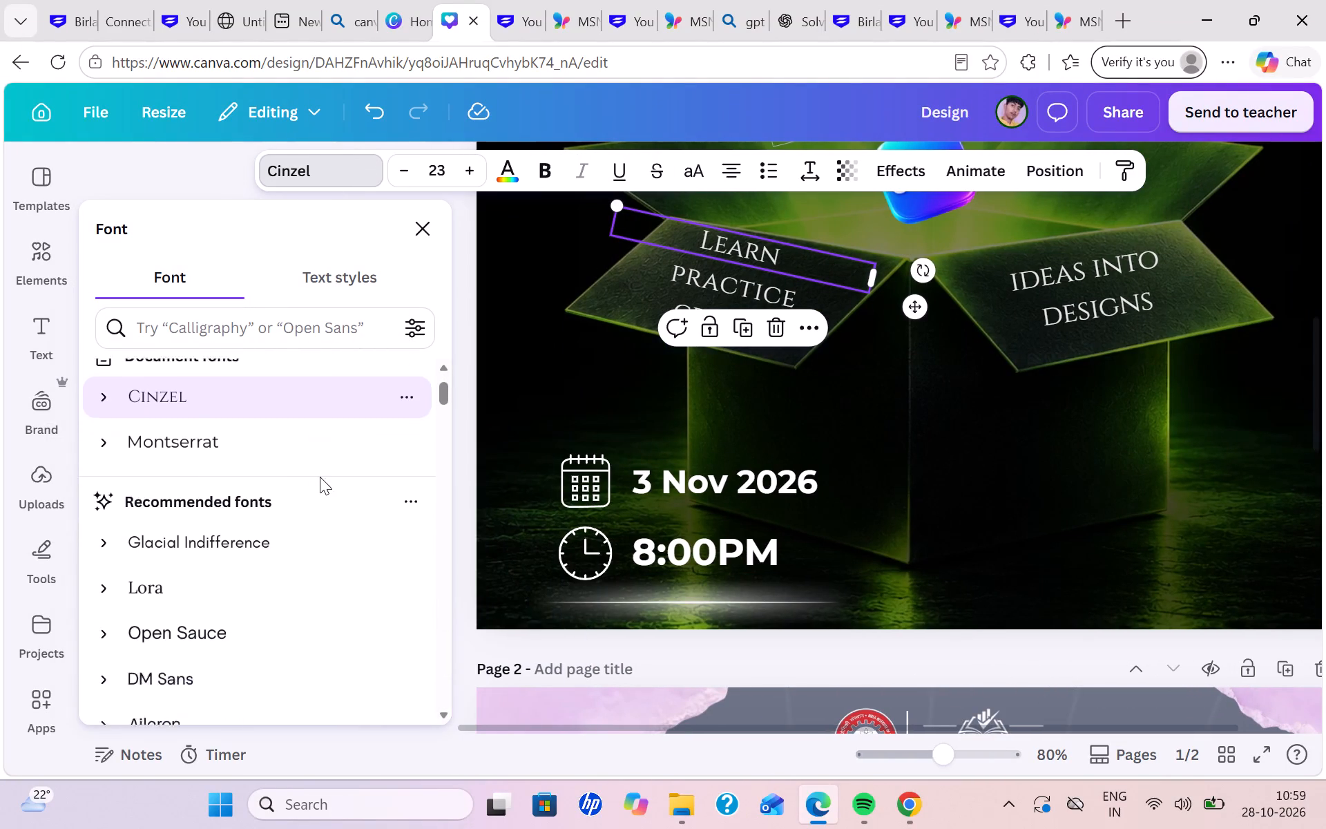
{"action": "scroll", "coordinate": [320, 477], "scroll_direction": "down", "scroll_amount": 5}
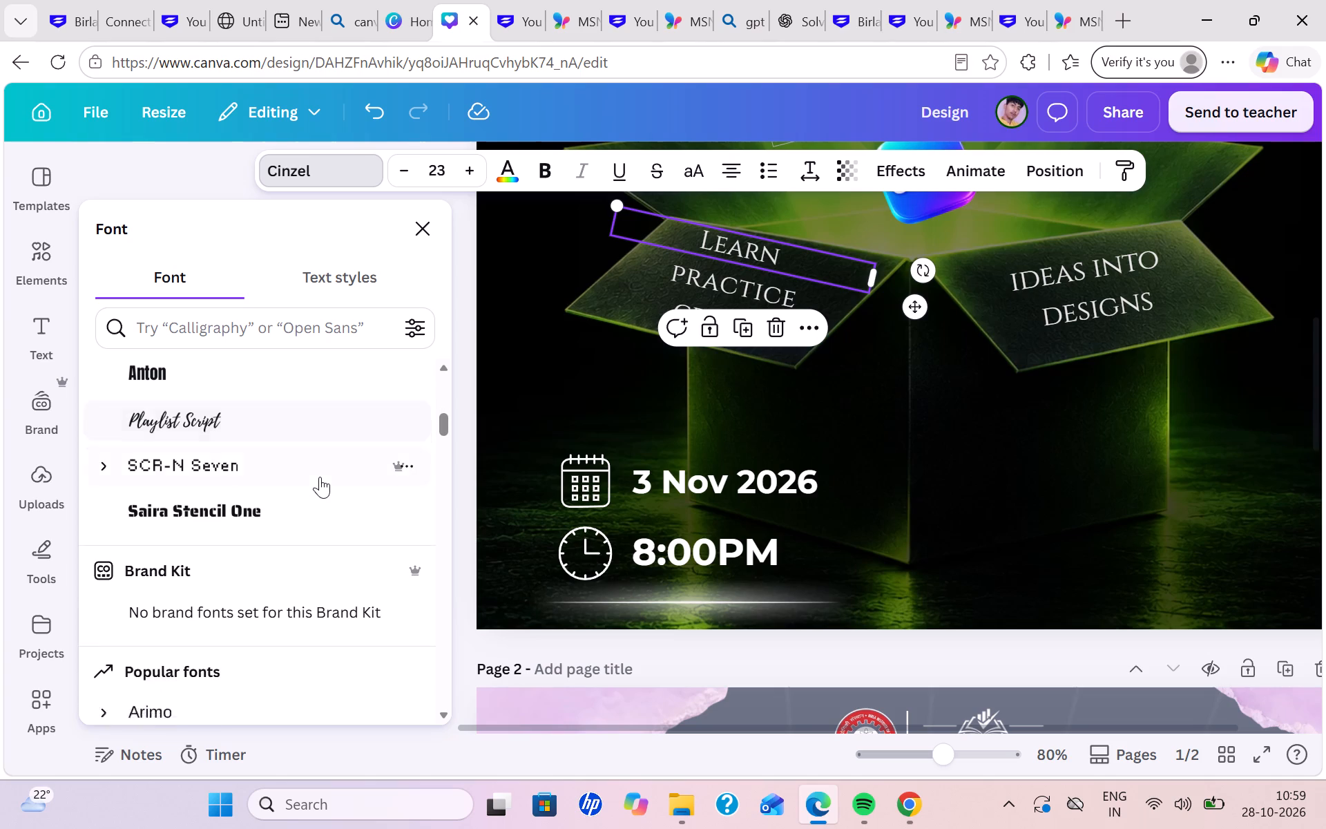
{"action": "scroll", "coordinate": [320, 477], "scroll_direction": "down", "scroll_amount": 8}
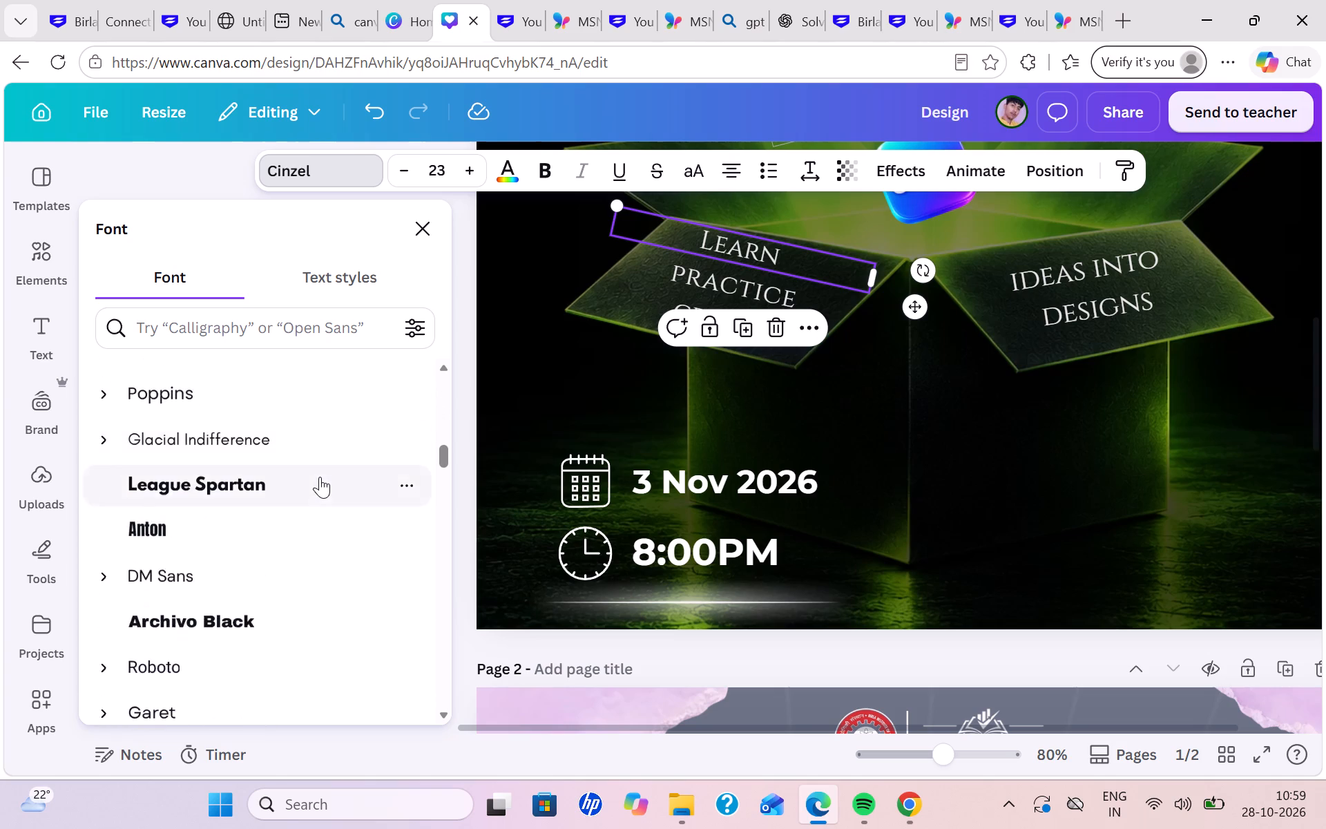
{"action": "scroll", "coordinate": [320, 477], "scroll_direction": "down", "scroll_amount": 2}
{"action": "scroll", "coordinate": [320, 477], "scroll_direction": "right", "scroll_amount": 2}
{"action": "scroll", "coordinate": [320, 477], "scroll_direction": "down", "scroll_amount": 2}
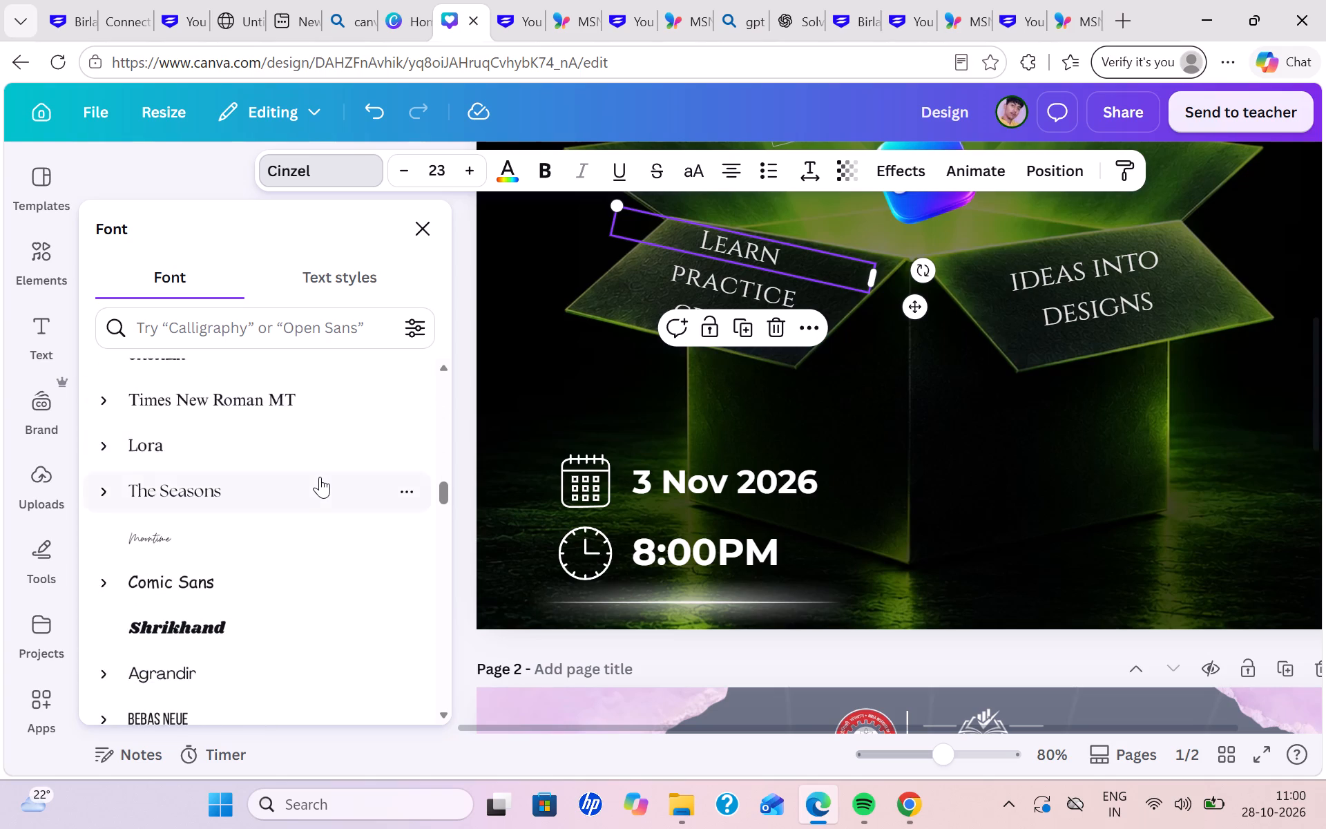
{"action": "scroll", "coordinate": [320, 477], "scroll_direction": "down", "scroll_amount": 3}
{"action": "left_click", "coordinate": [289, 504]}
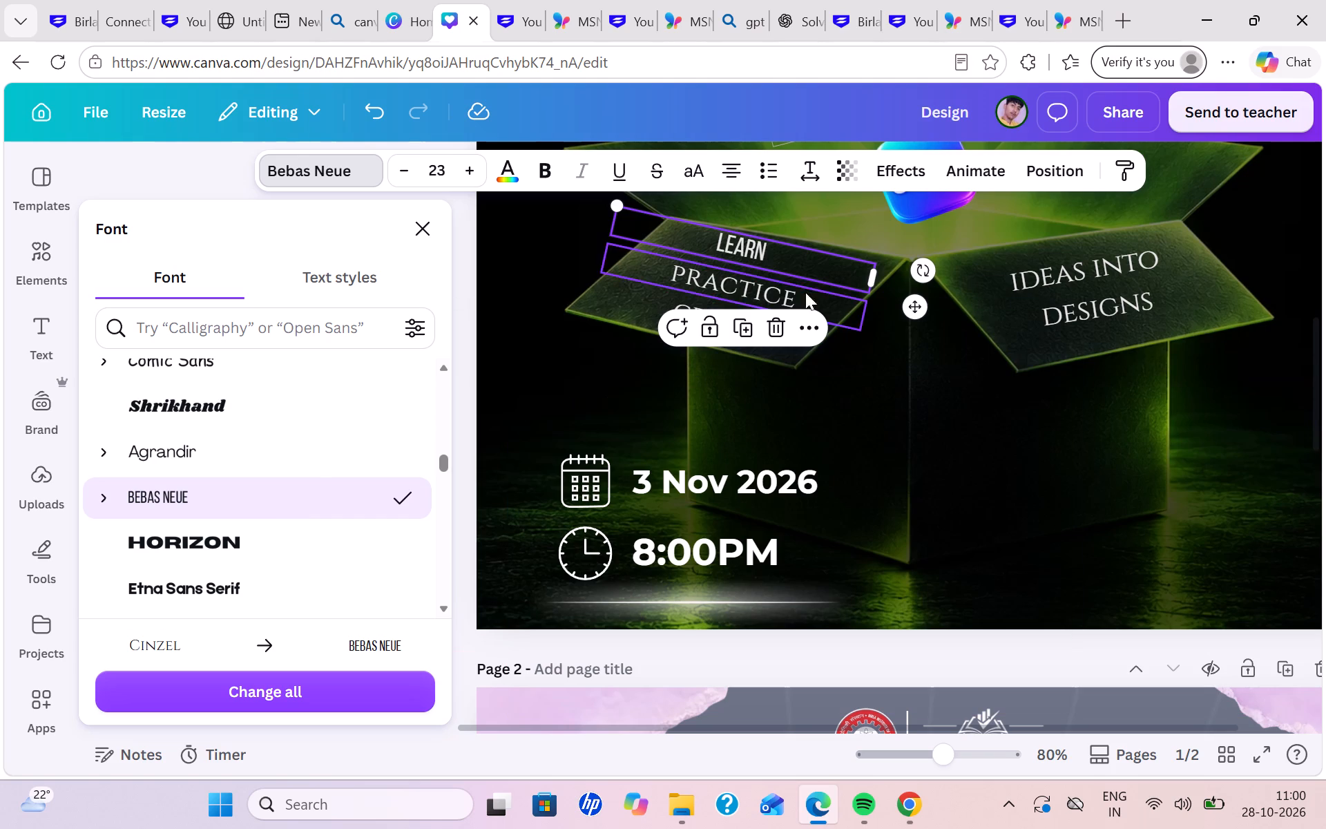
{"action": "triple_click", "coordinate": [472, 181]}
{"action": "triple_click", "coordinate": [472, 181]}
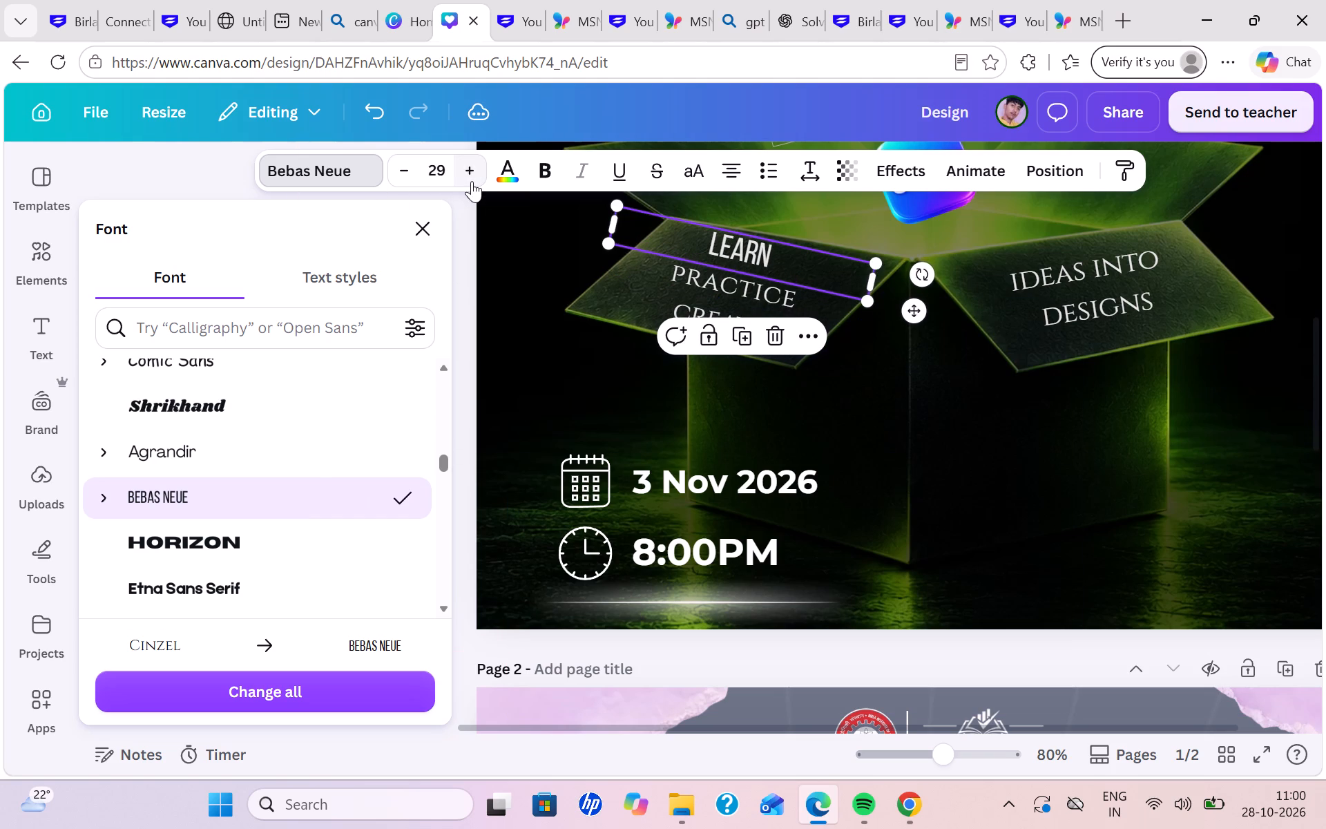
Change the words "Practice" and "Create" on the left flap to the Bebas Neue font, then deselect.
{"action": "left_click", "coordinate": [666, 272]}
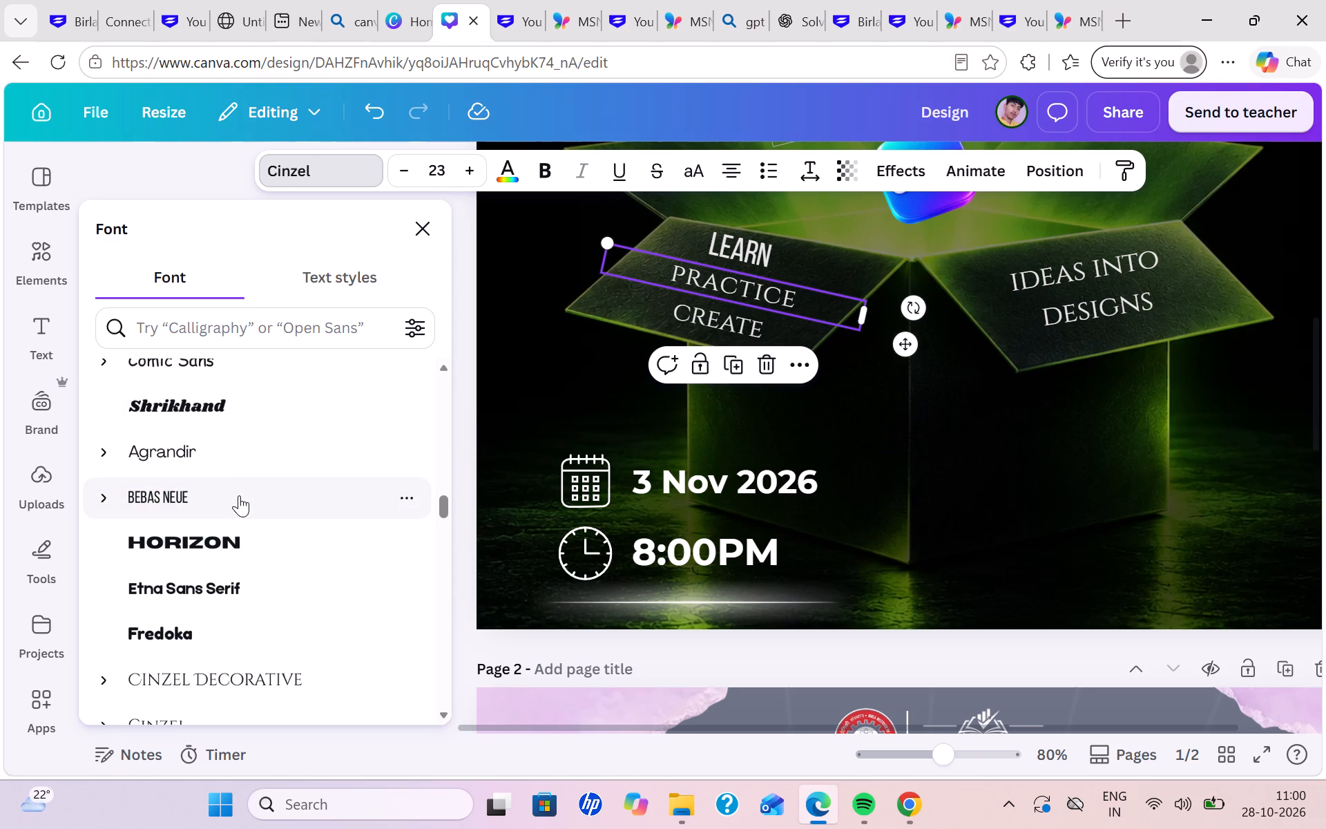
{"action": "left_click", "coordinate": [239, 499]}
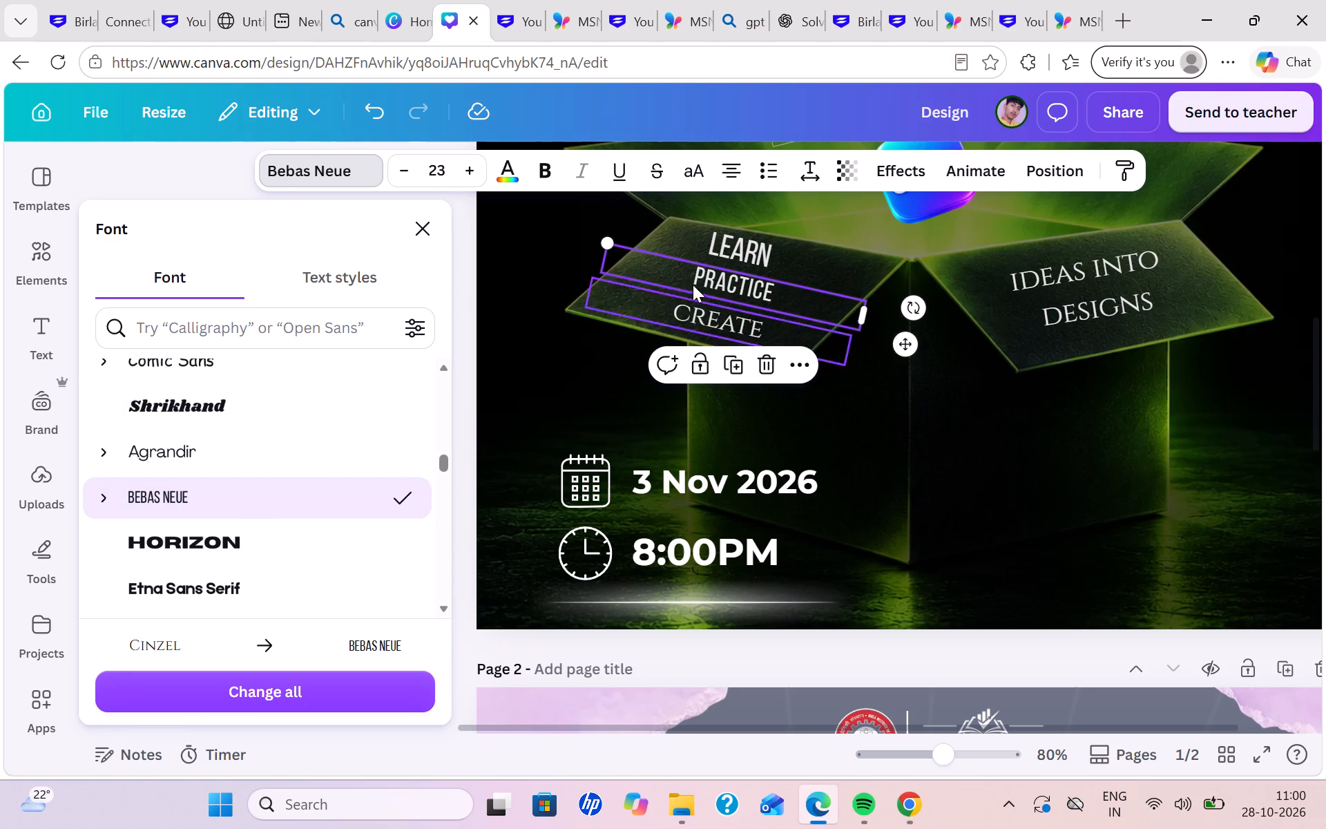
{"action": "left_click", "coordinate": [675, 319]}
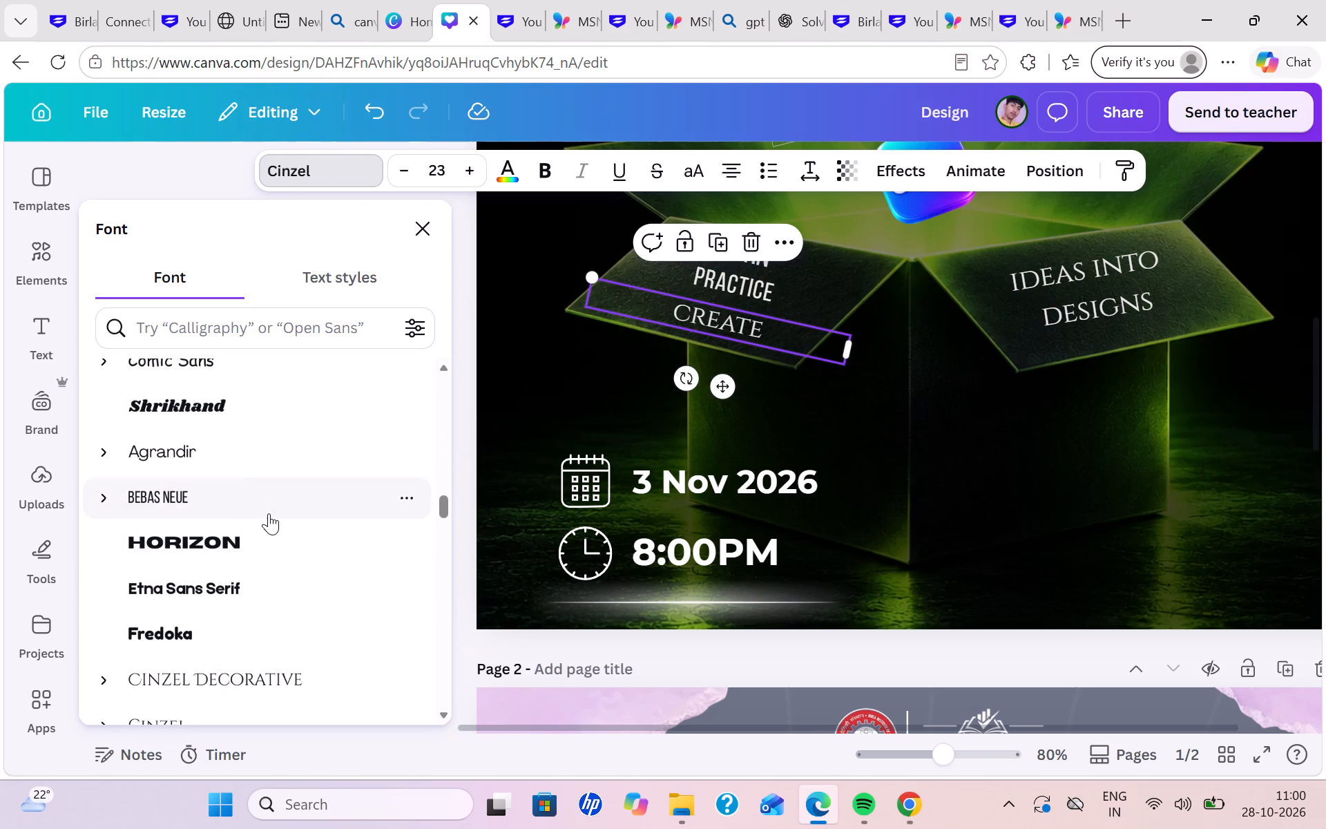
{"action": "left_click", "coordinate": [272, 504]}
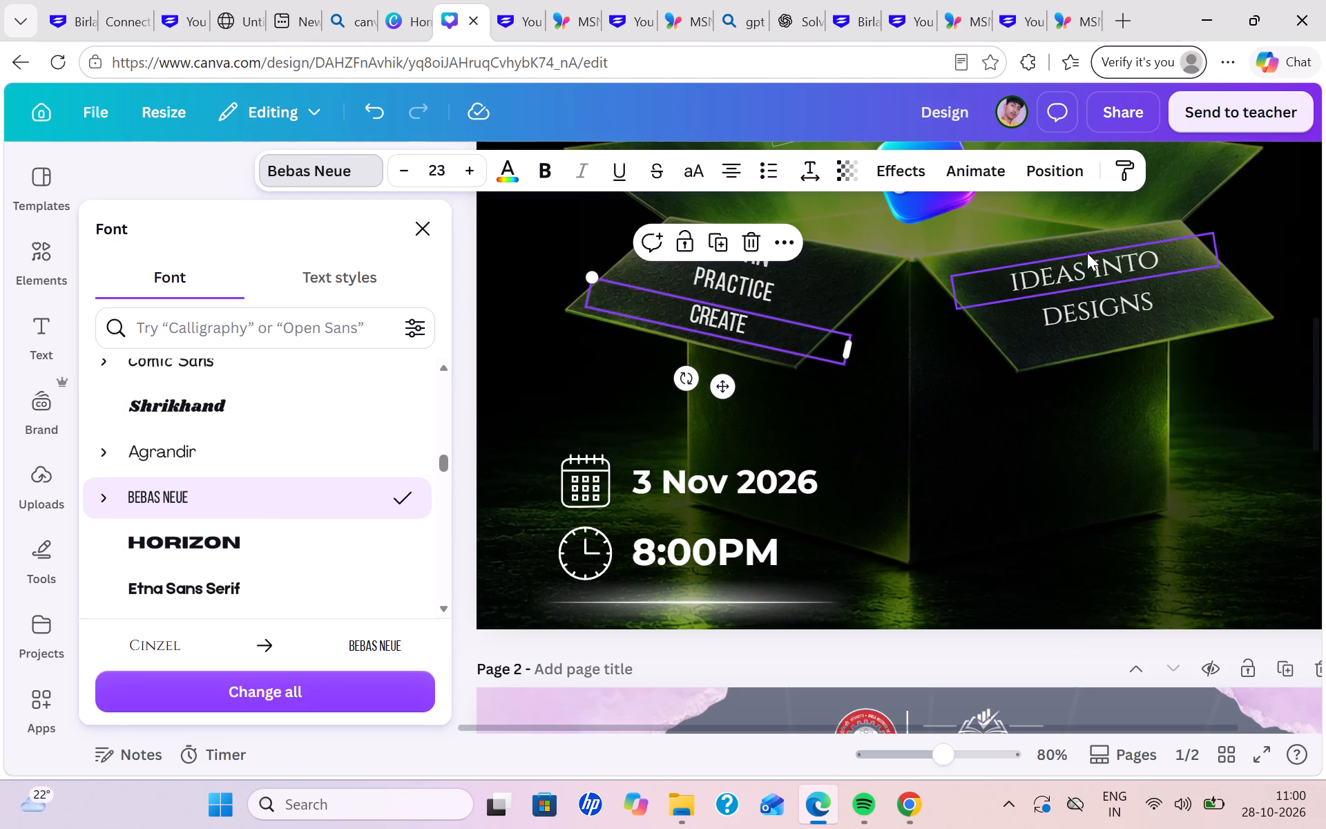
{"action": "left_click", "coordinate": [468, 595]}
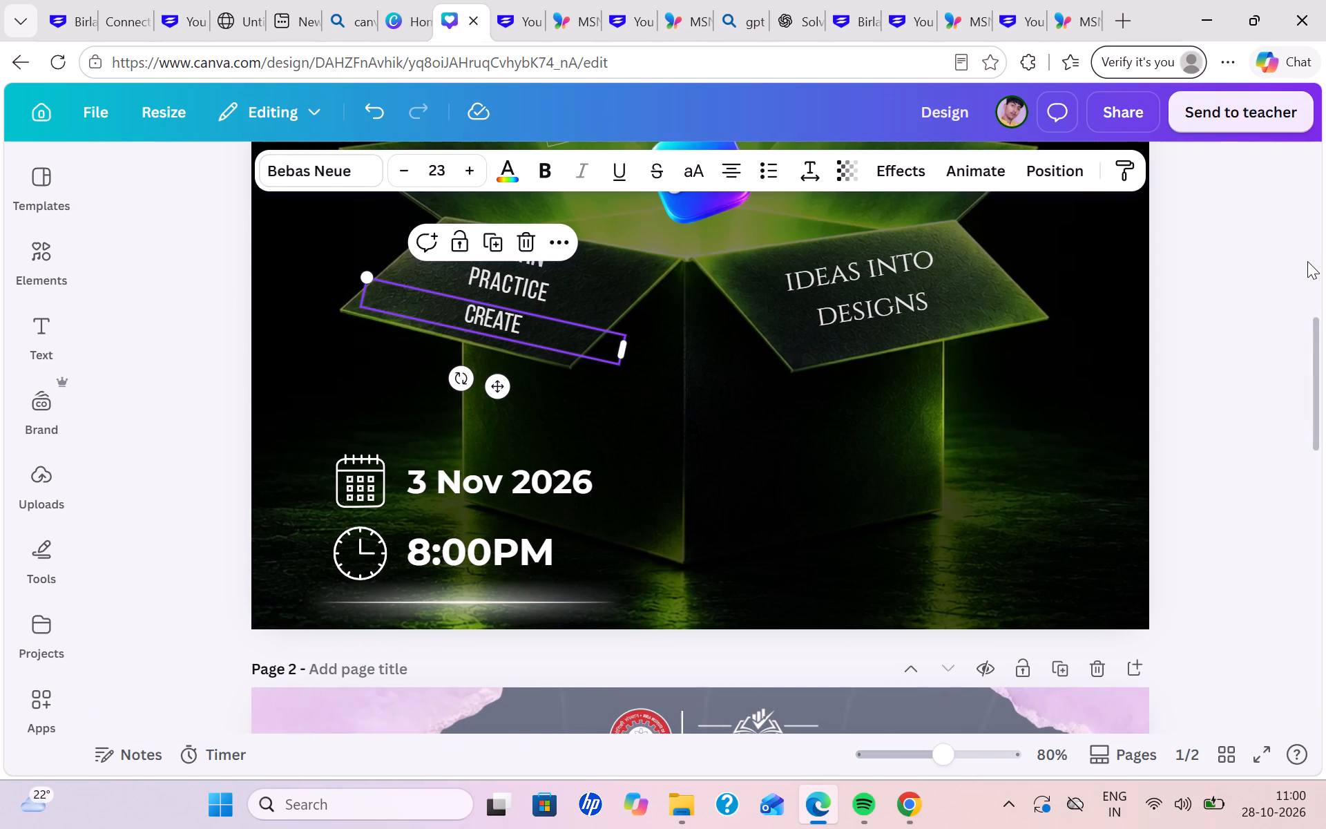
{"action": "left_click", "coordinate": [1307, 261]}
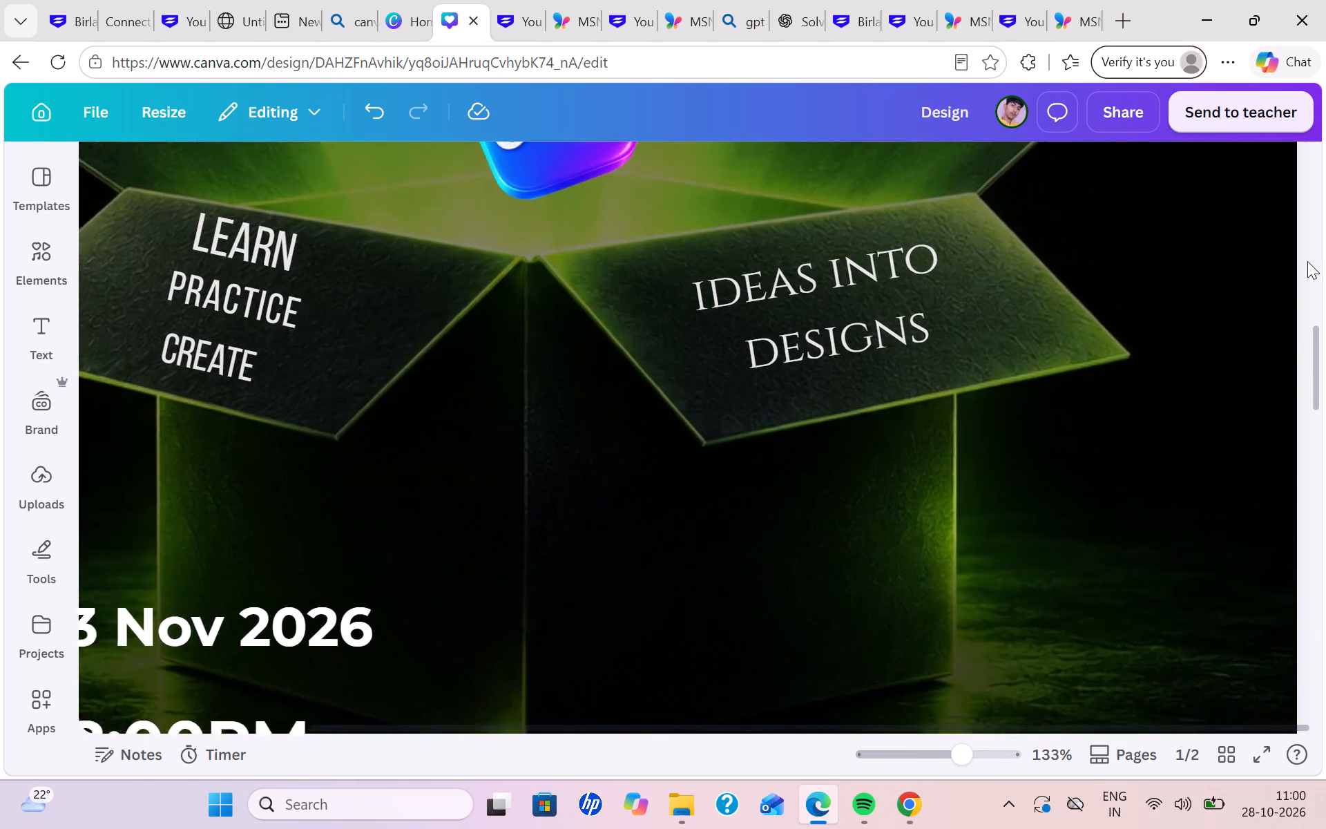
Set the font size of "Practice" on the left flap to 29 to match "Learn".
{"action": "scroll", "coordinate": [1307, 261], "scroll_direction": "right", "scroll_amount": 4}
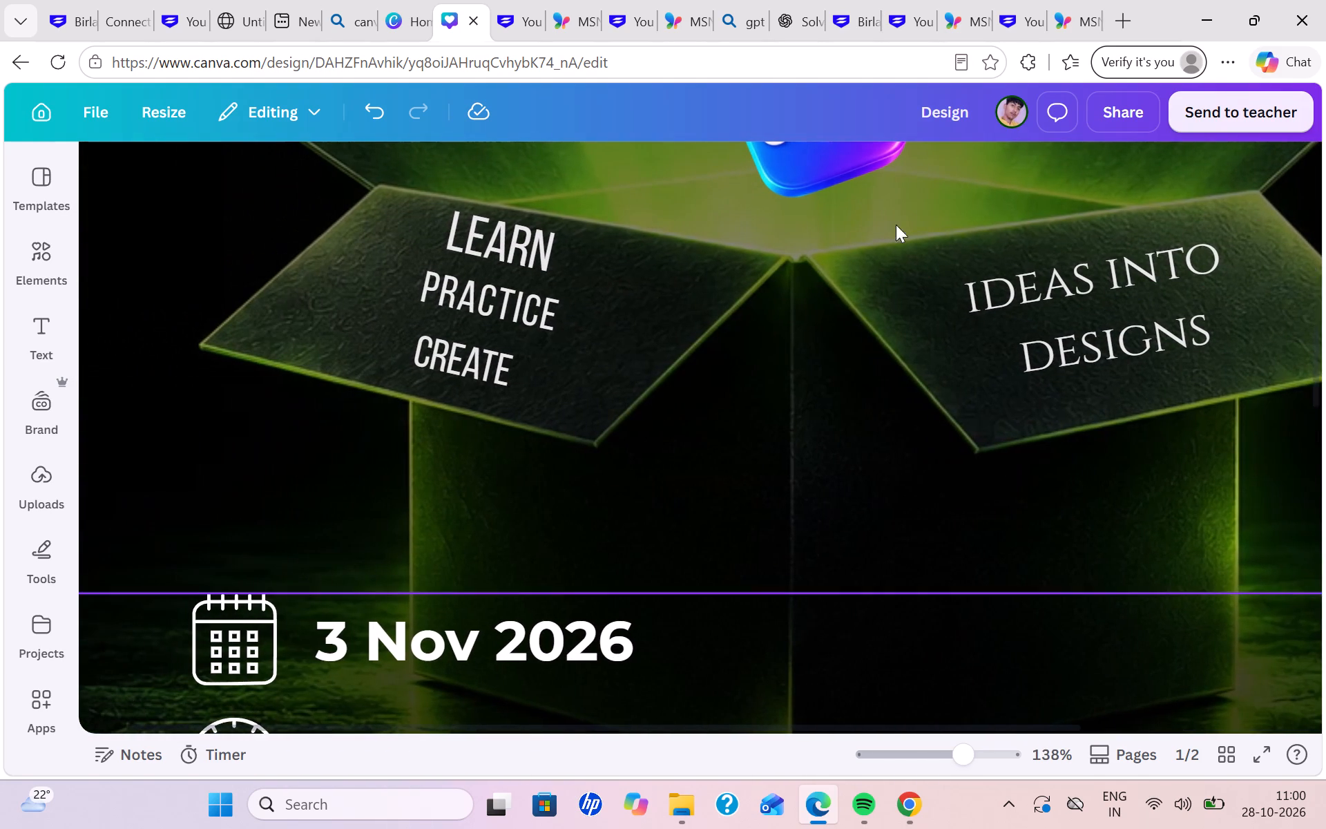
{"action": "left_click", "coordinate": [604, 231]}
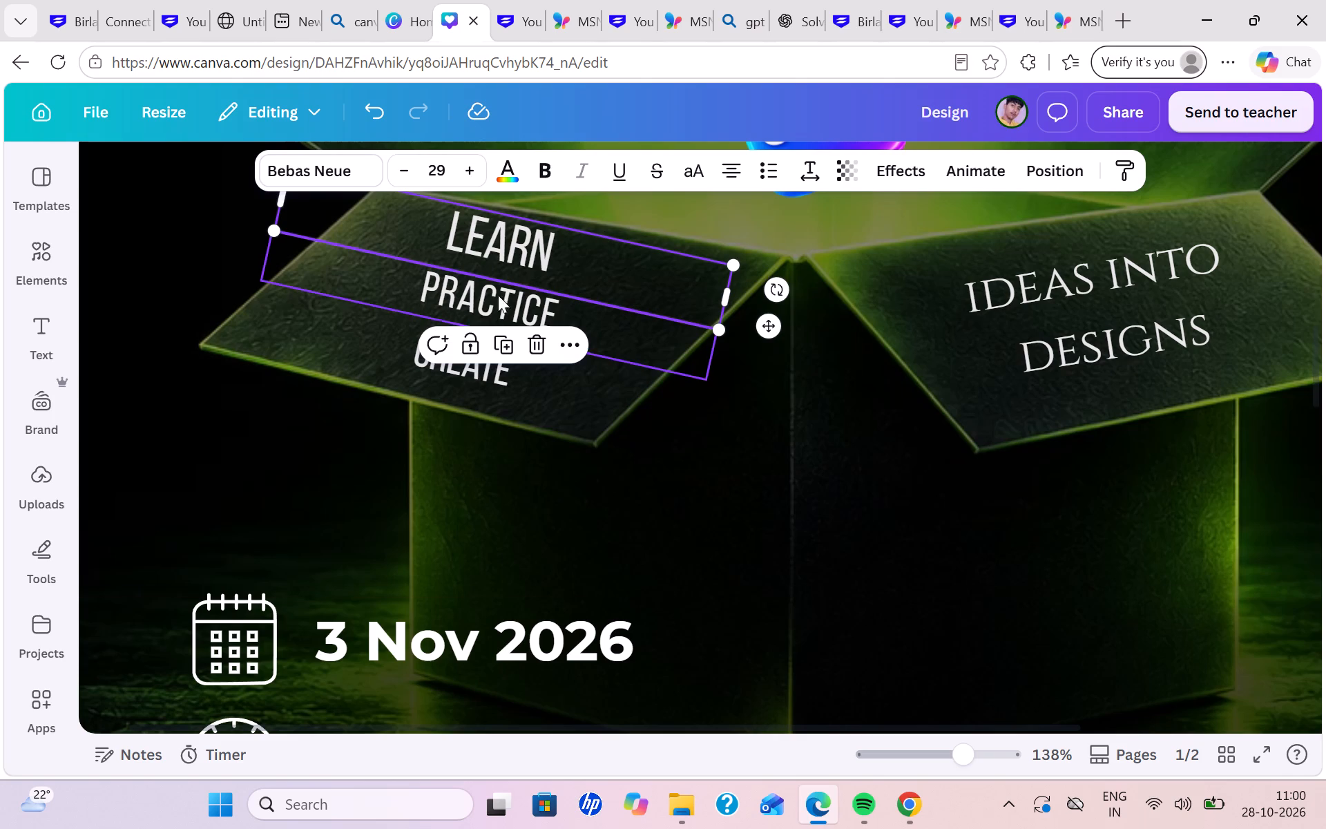
{"action": "left_click", "coordinate": [539, 307]}
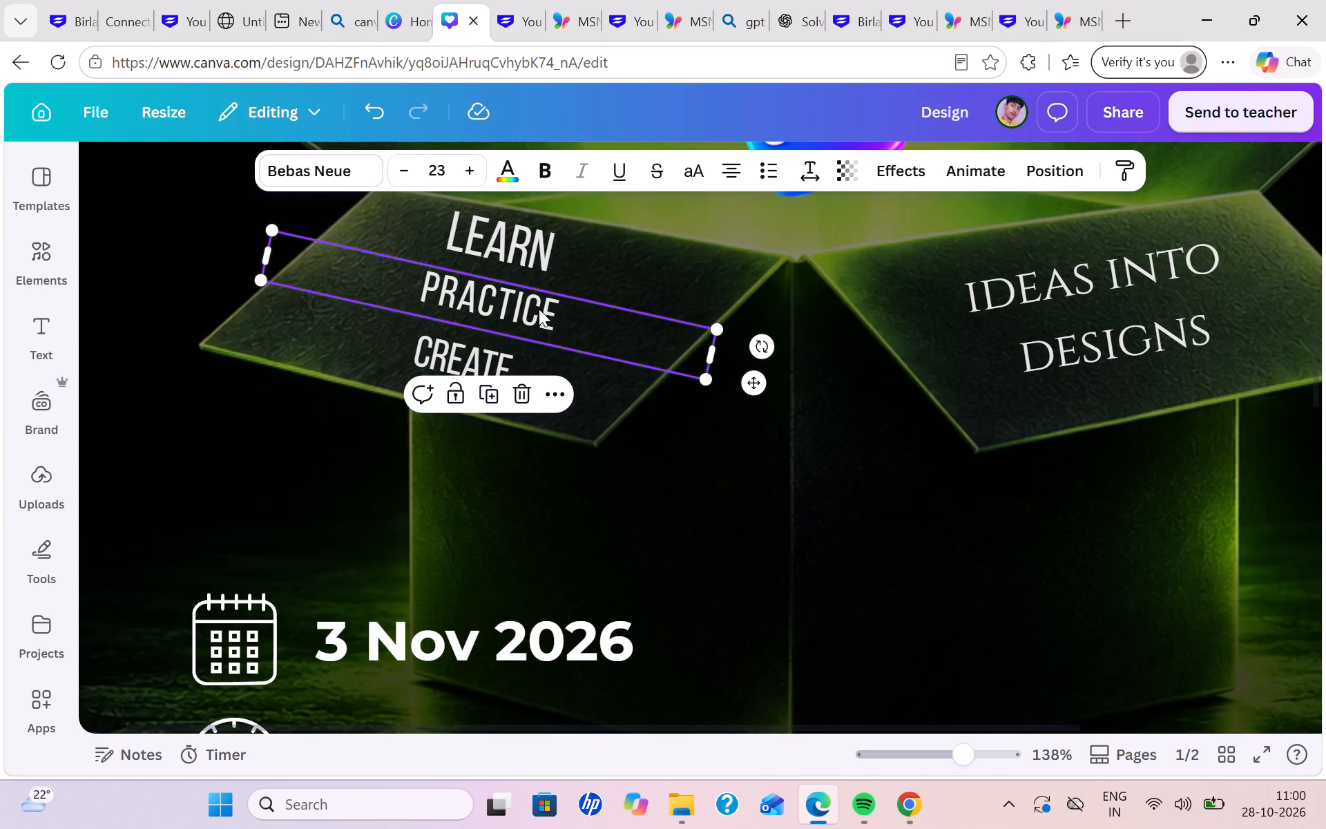
{"action": "triple_click", "coordinate": [471, 163]}
{"action": "left_click", "coordinate": [471, 163]}
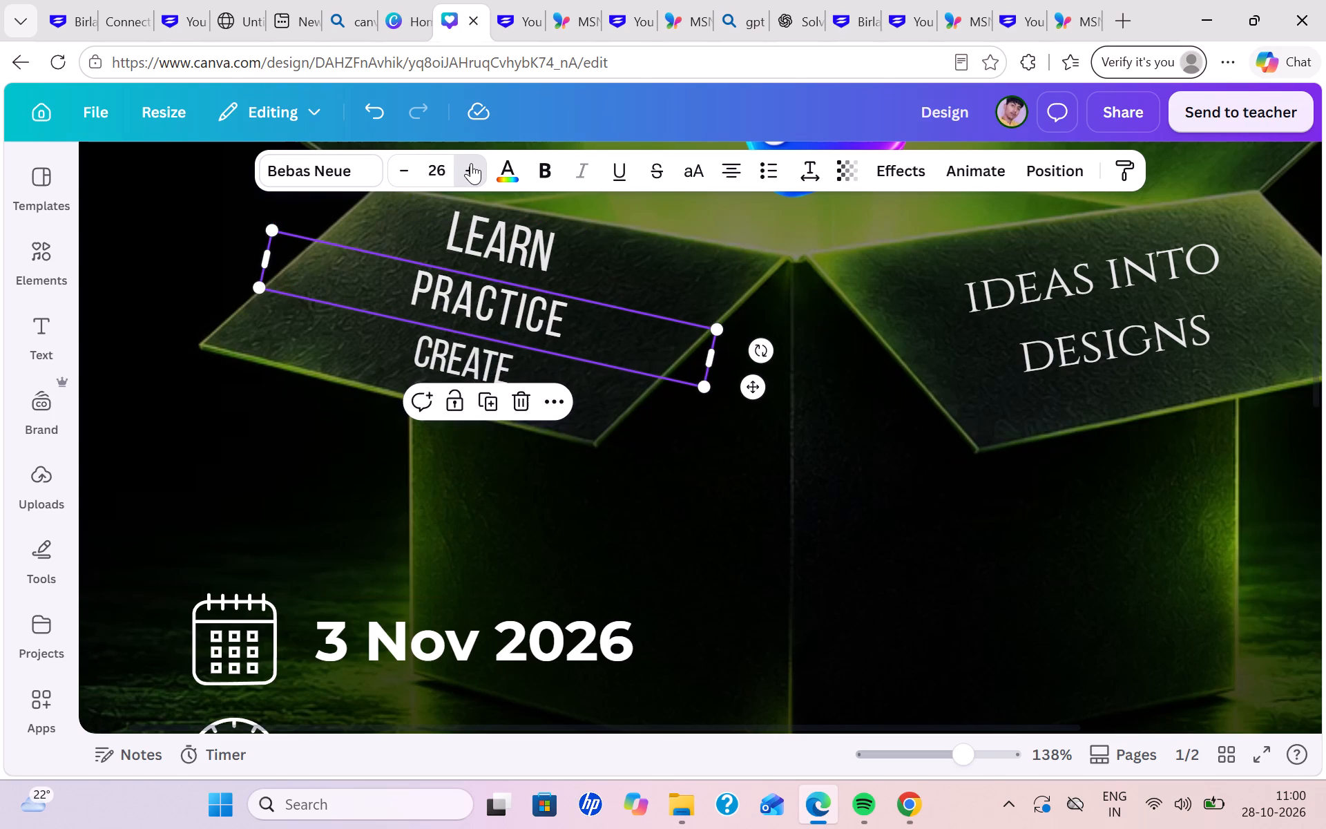
{"action": "left_click", "coordinate": [471, 163]}
{"action": "left_click", "coordinate": [471, 163]}
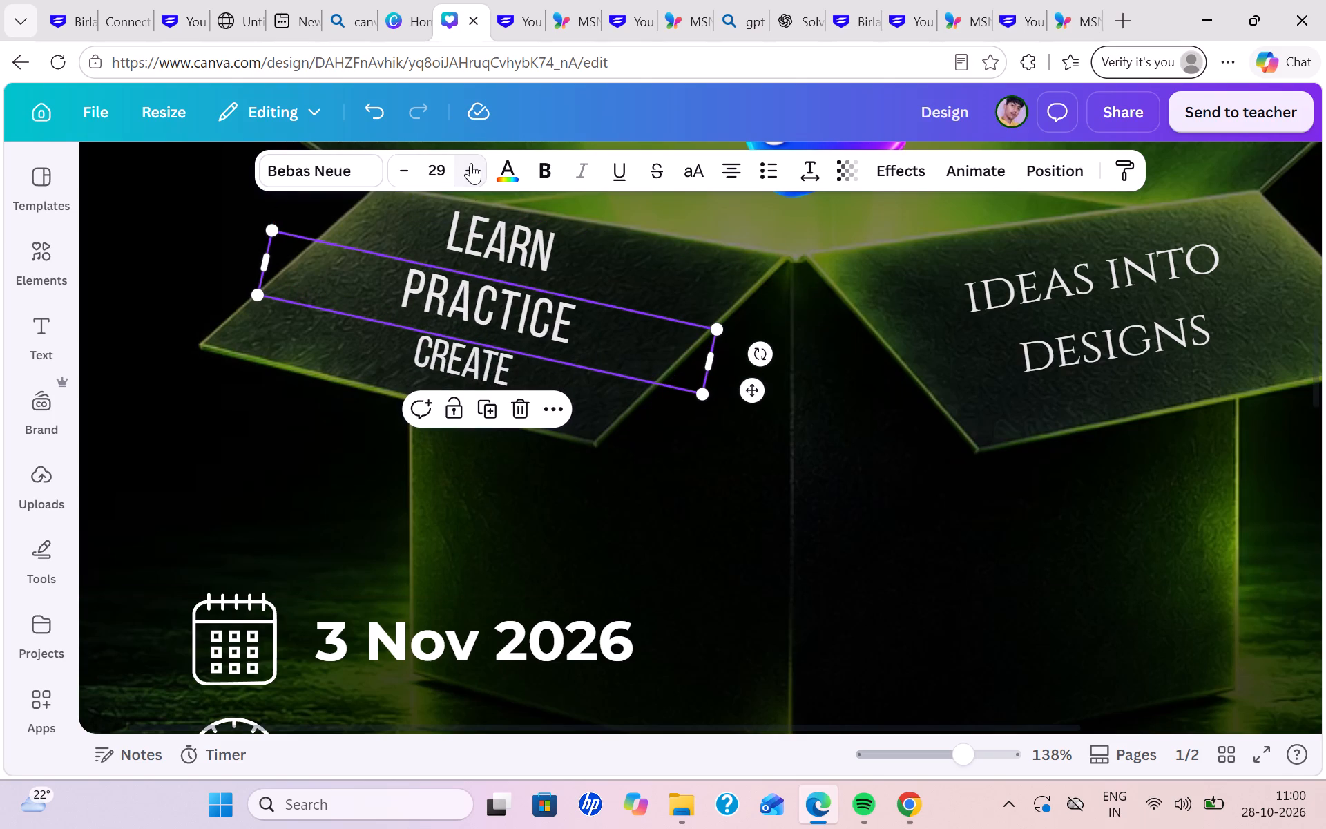
Move "Create" slightly lower on the left flap and set its font size to 29.
{"action": "left_click_drag", "start_coordinate": [480, 360], "coordinate": [479, 374]}
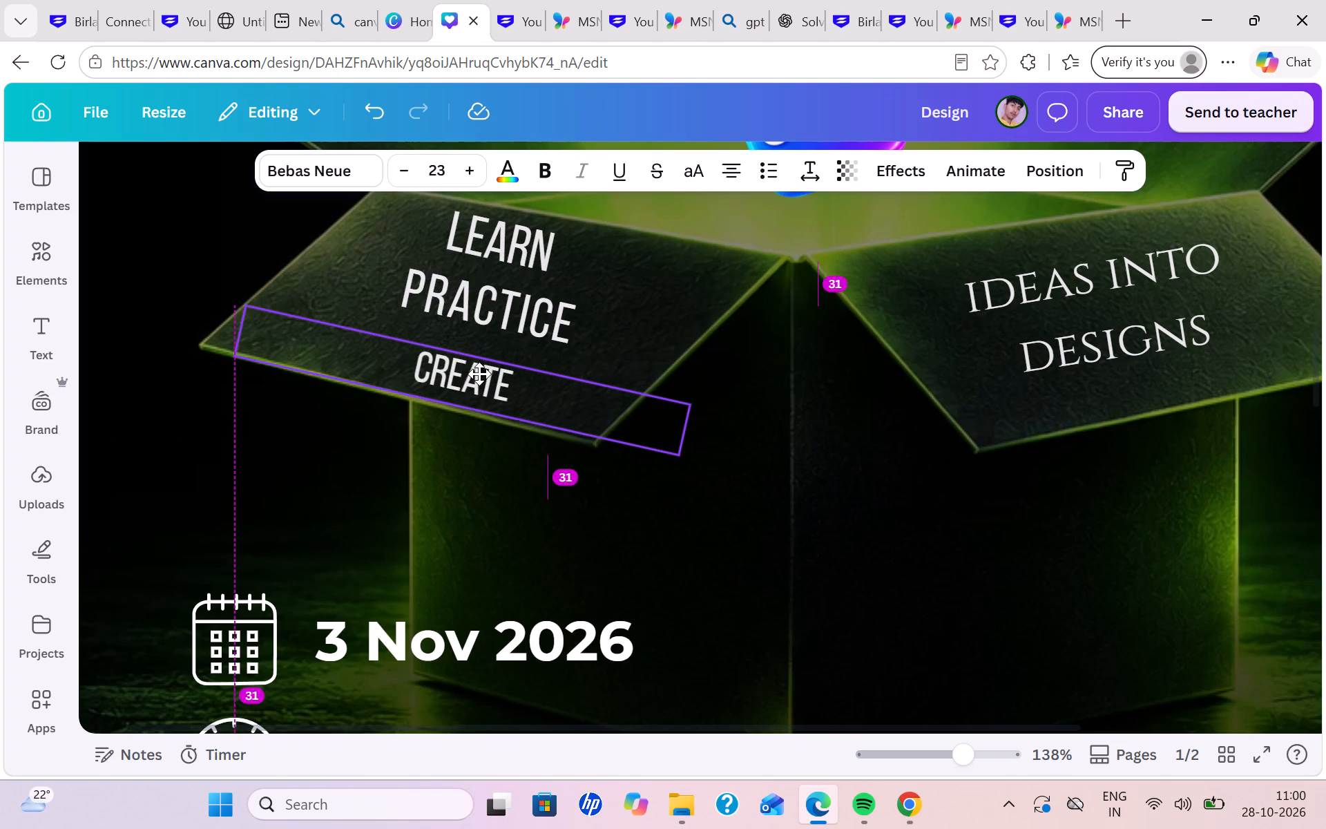
{"action": "left_click_drag", "start_coordinate": [479, 374], "coordinate": [477, 369]}
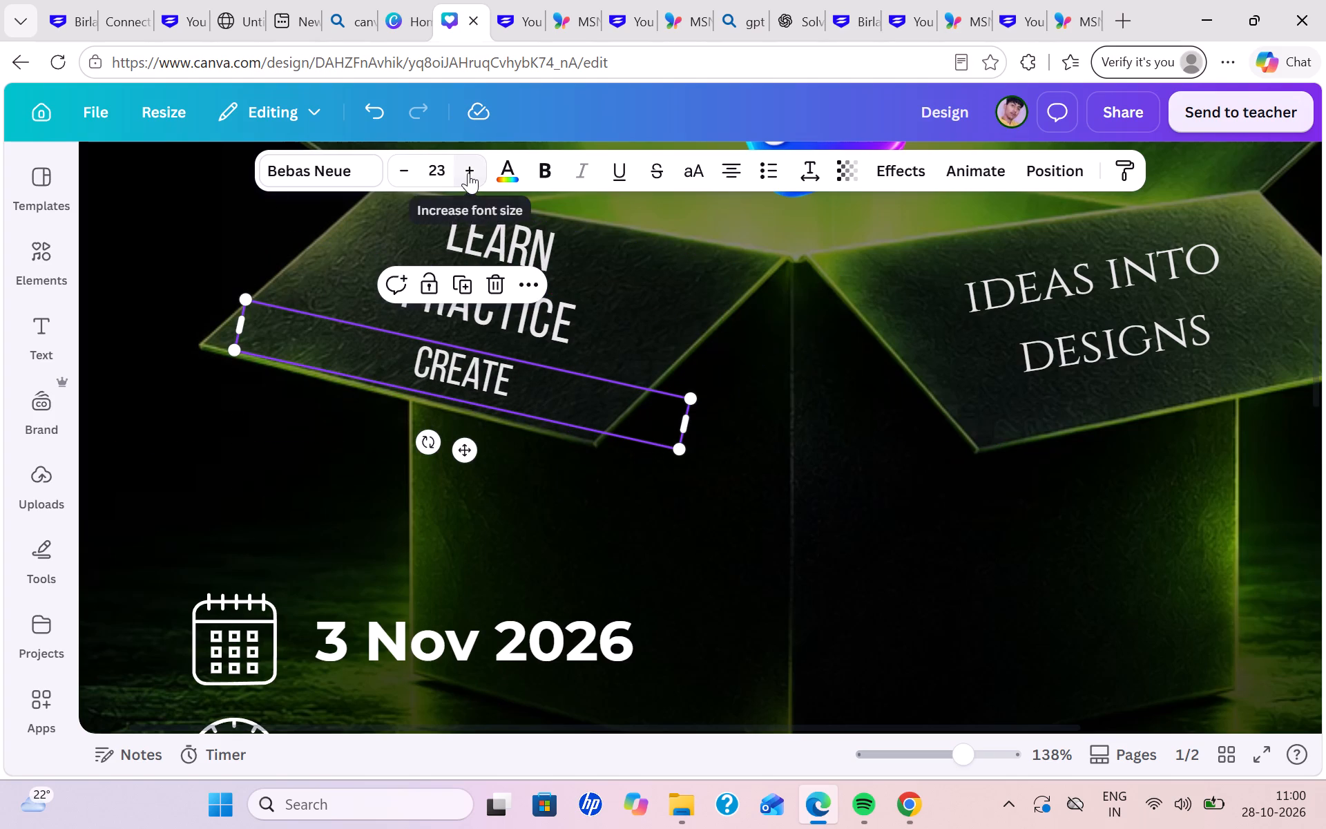
{"action": "triple_click", "coordinate": [468, 173]}
{"action": "left_click", "coordinate": [468, 173]}
{"action": "double_click", "coordinate": [468, 173]}
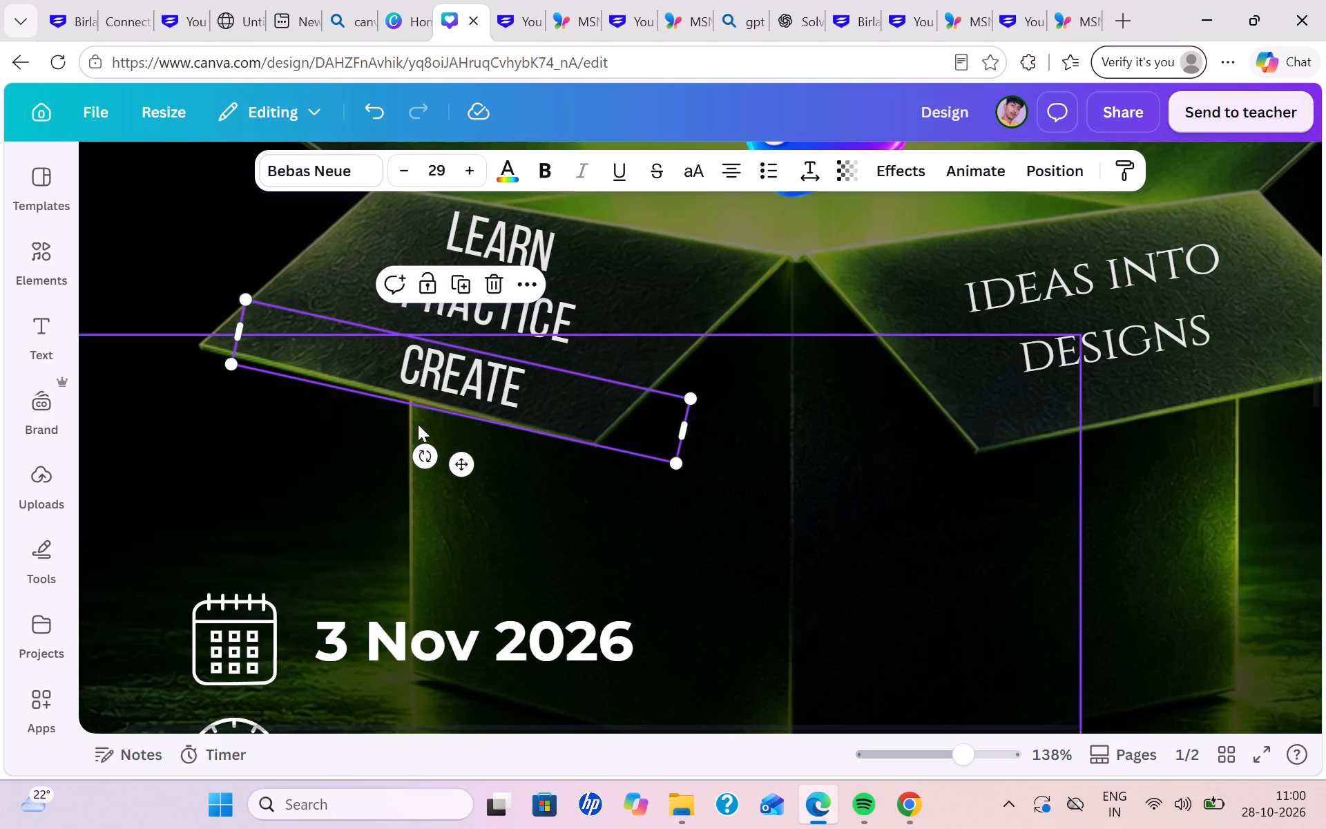
Shift "Create" slightly left and up so it sits inside the flap beneath "Practice".
{"action": "left_click_drag", "start_coordinate": [552, 417], "coordinate": [549, 416]}
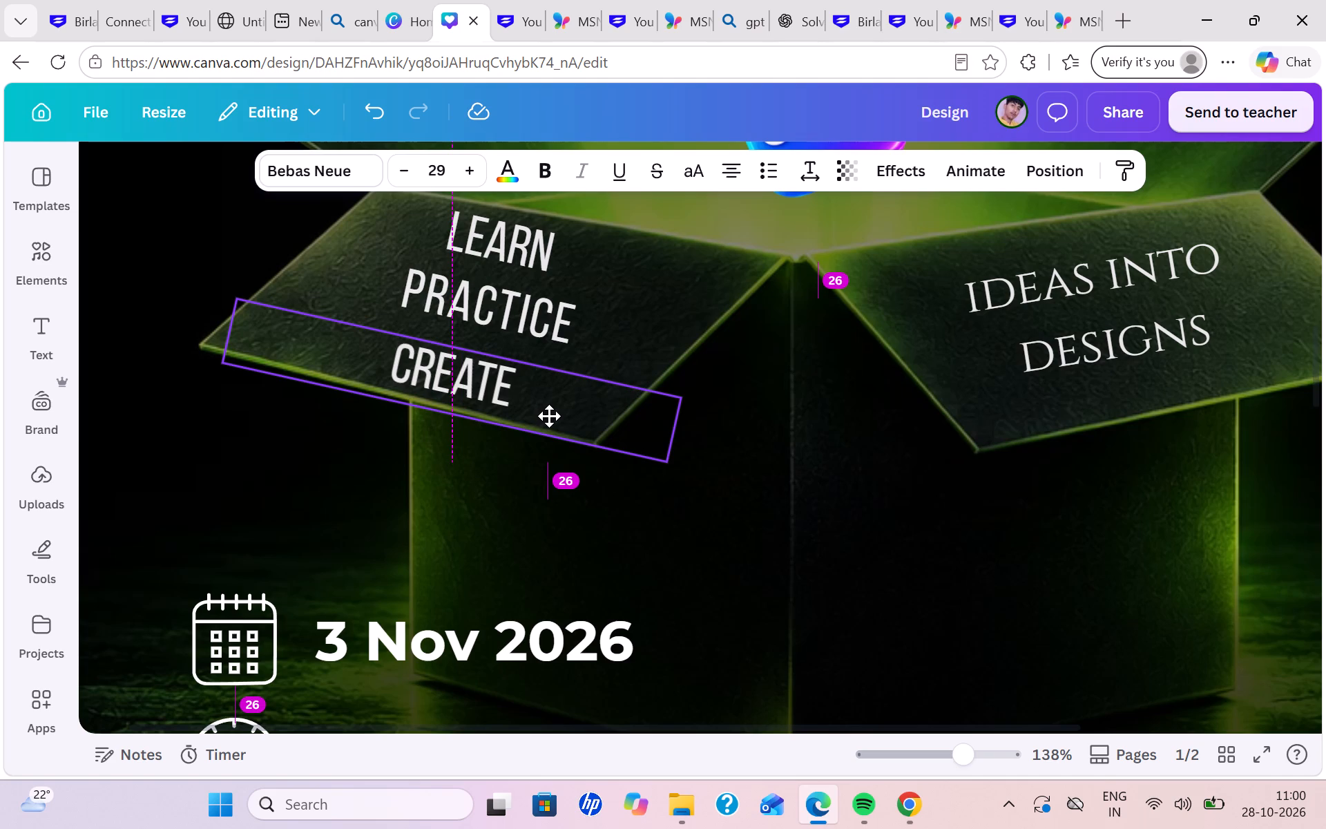
{"action": "left_click_drag", "start_coordinate": [549, 416], "coordinate": [546, 414]}
{"action": "left_click_drag", "start_coordinate": [546, 414], "coordinate": [548, 408]}
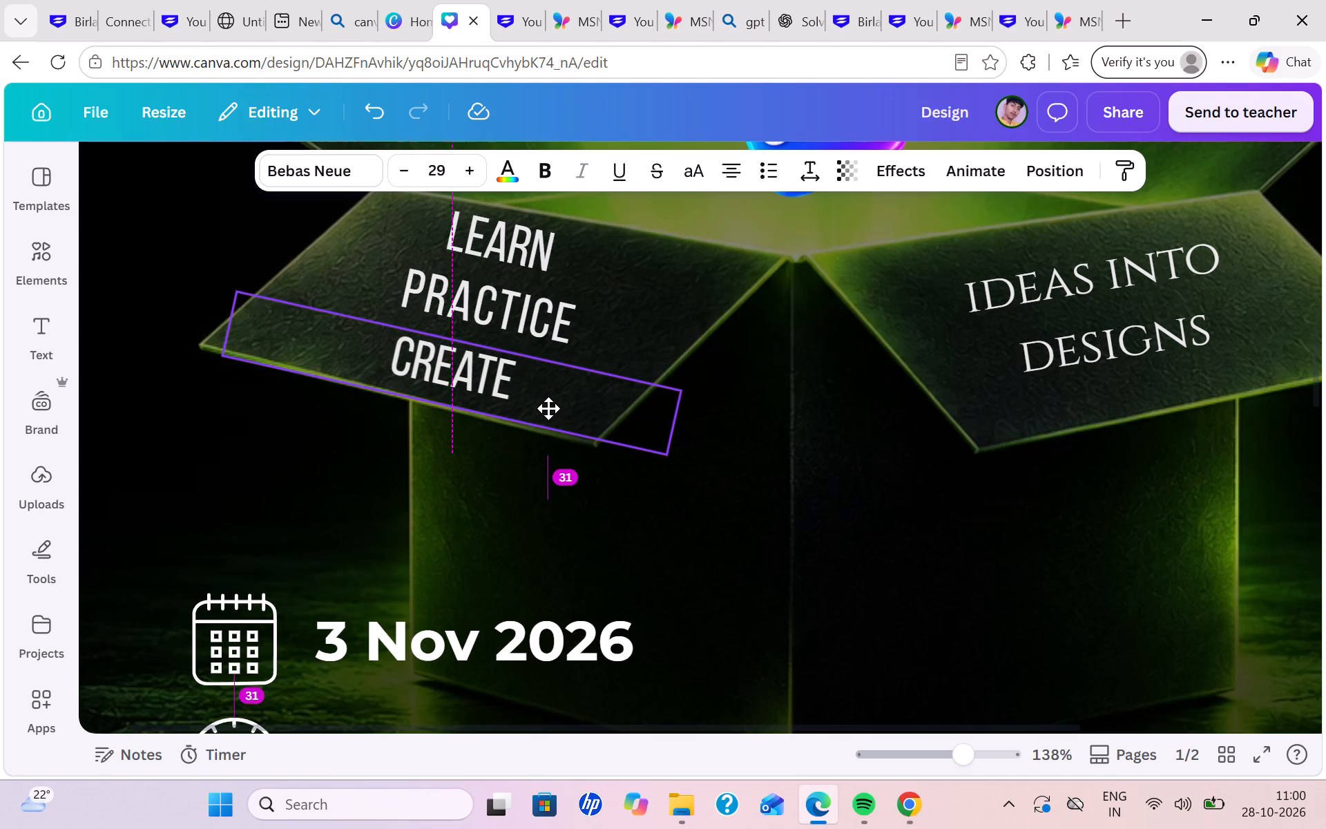
{"action": "left_click_drag", "start_coordinate": [548, 408], "coordinate": [545, 412]}
{"action": "left_click_drag", "start_coordinate": [545, 412], "coordinate": [544, 412]}
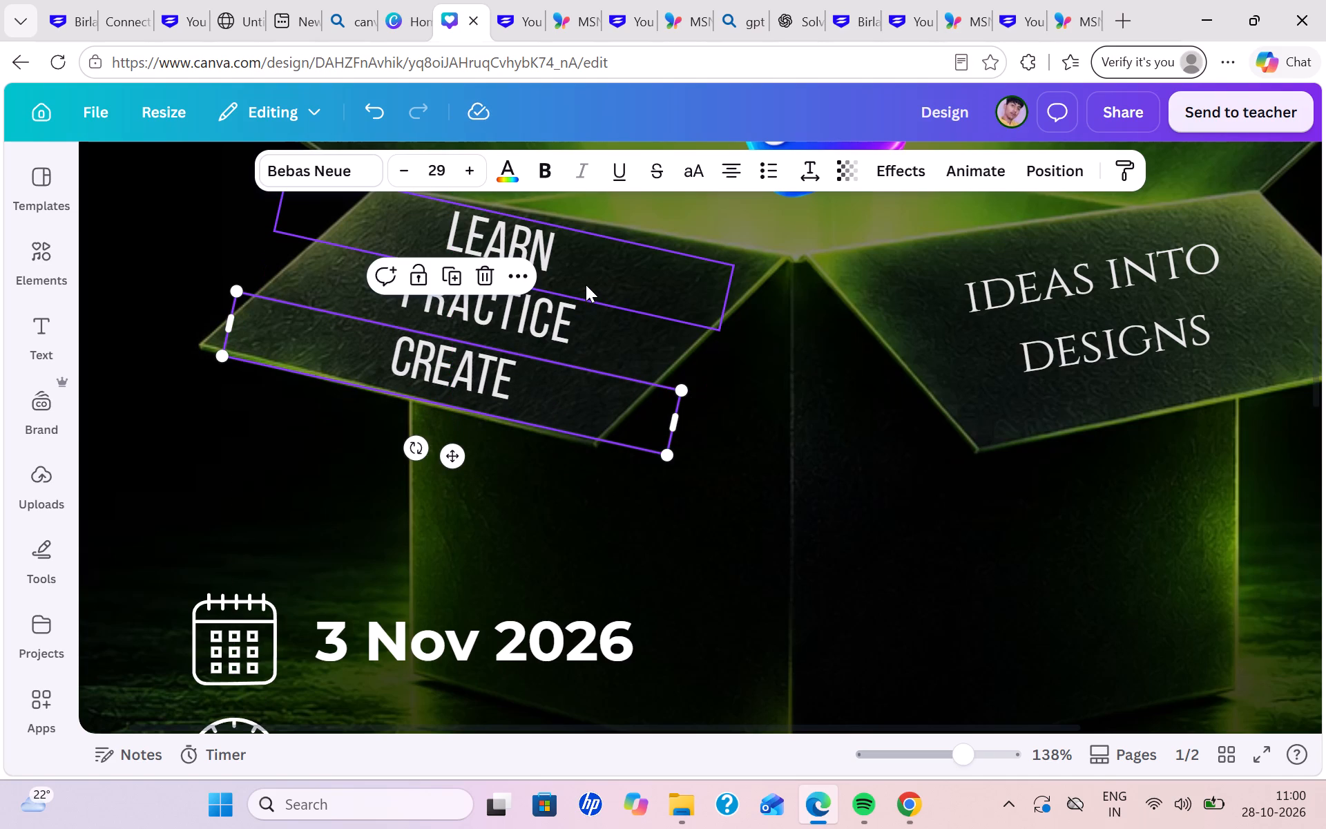
Nudge "Learn" and "Practice" slightly upward on the left flap to even out the line spacing.
{"action": "left_click", "coordinate": [586, 284]}
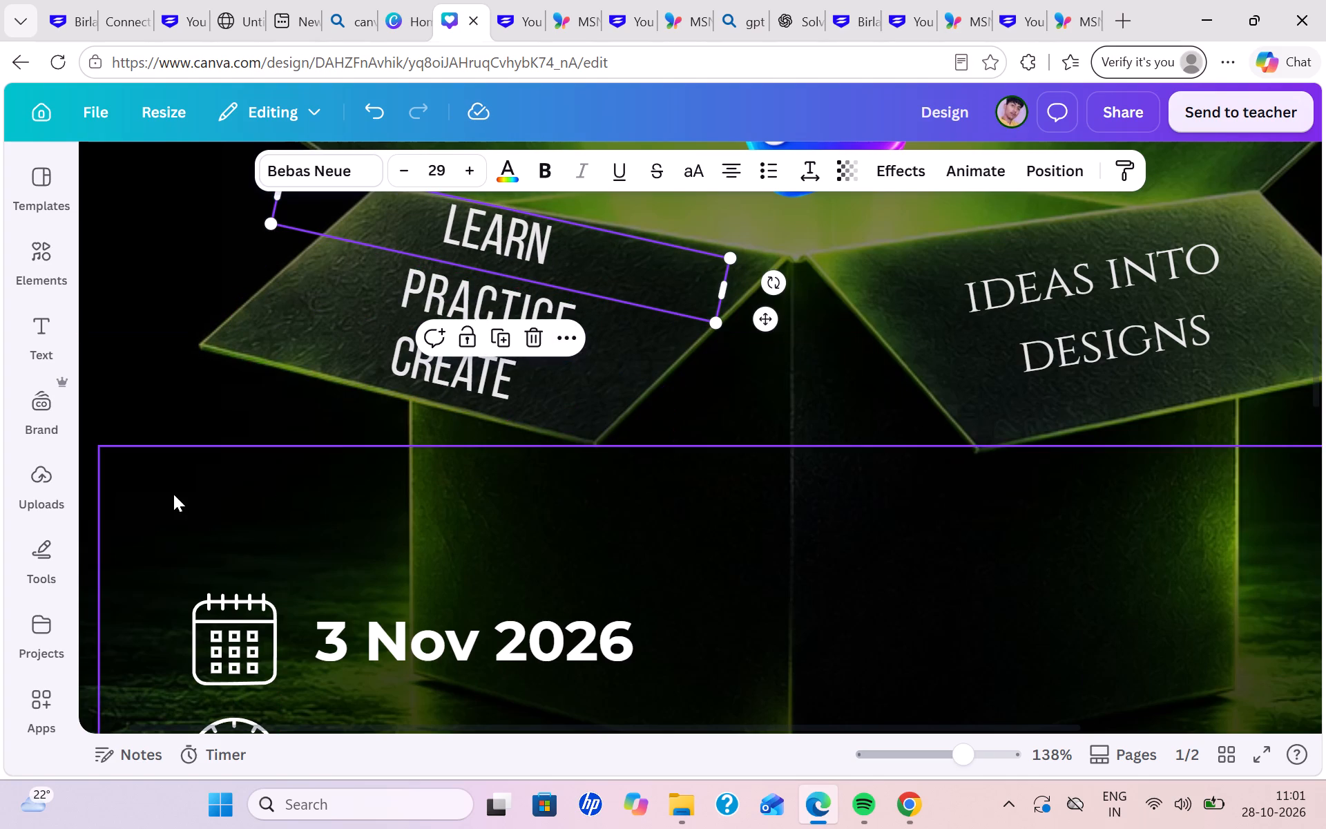
{"action": "left_click", "coordinate": [317, 490]}
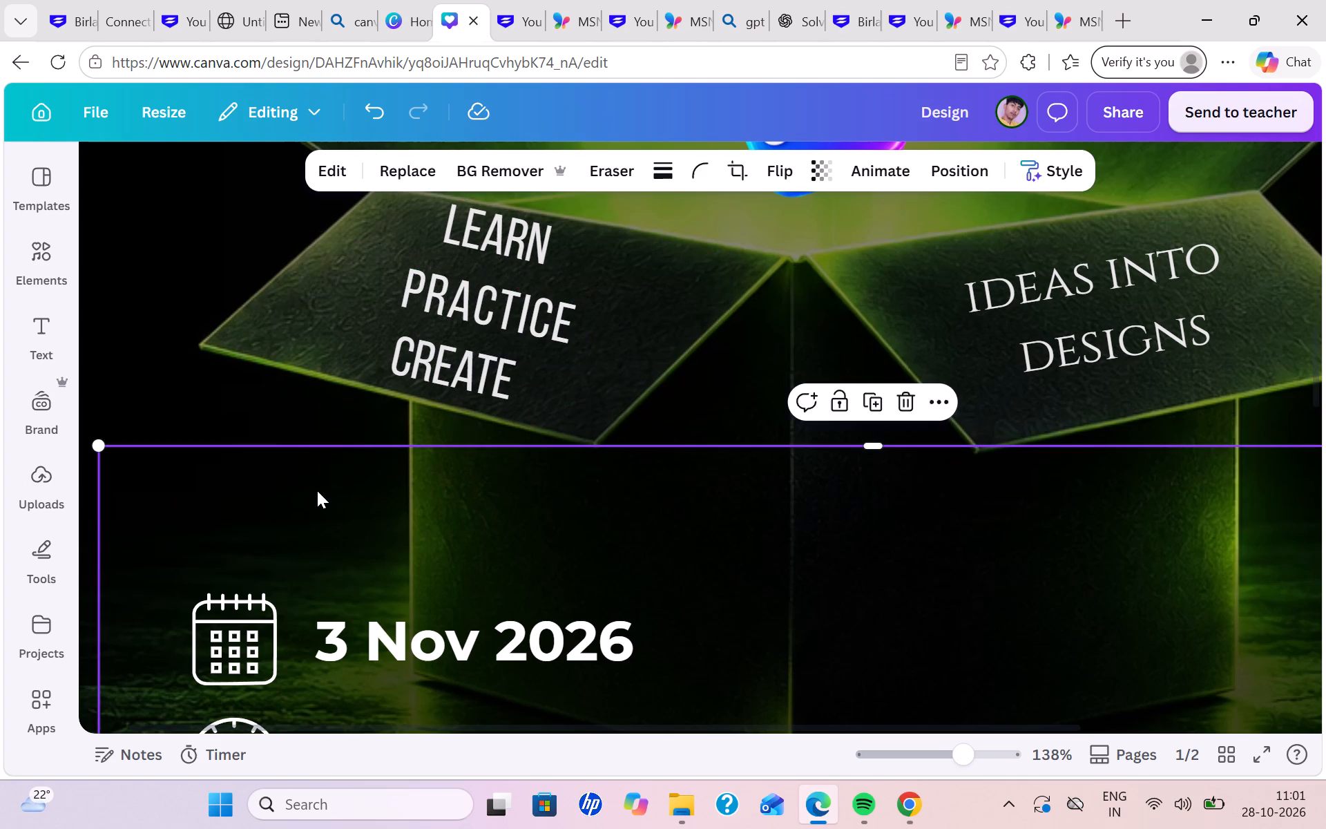
{"action": "scroll", "coordinate": [317, 490], "scroll_direction": "up", "scroll_amount": 2}
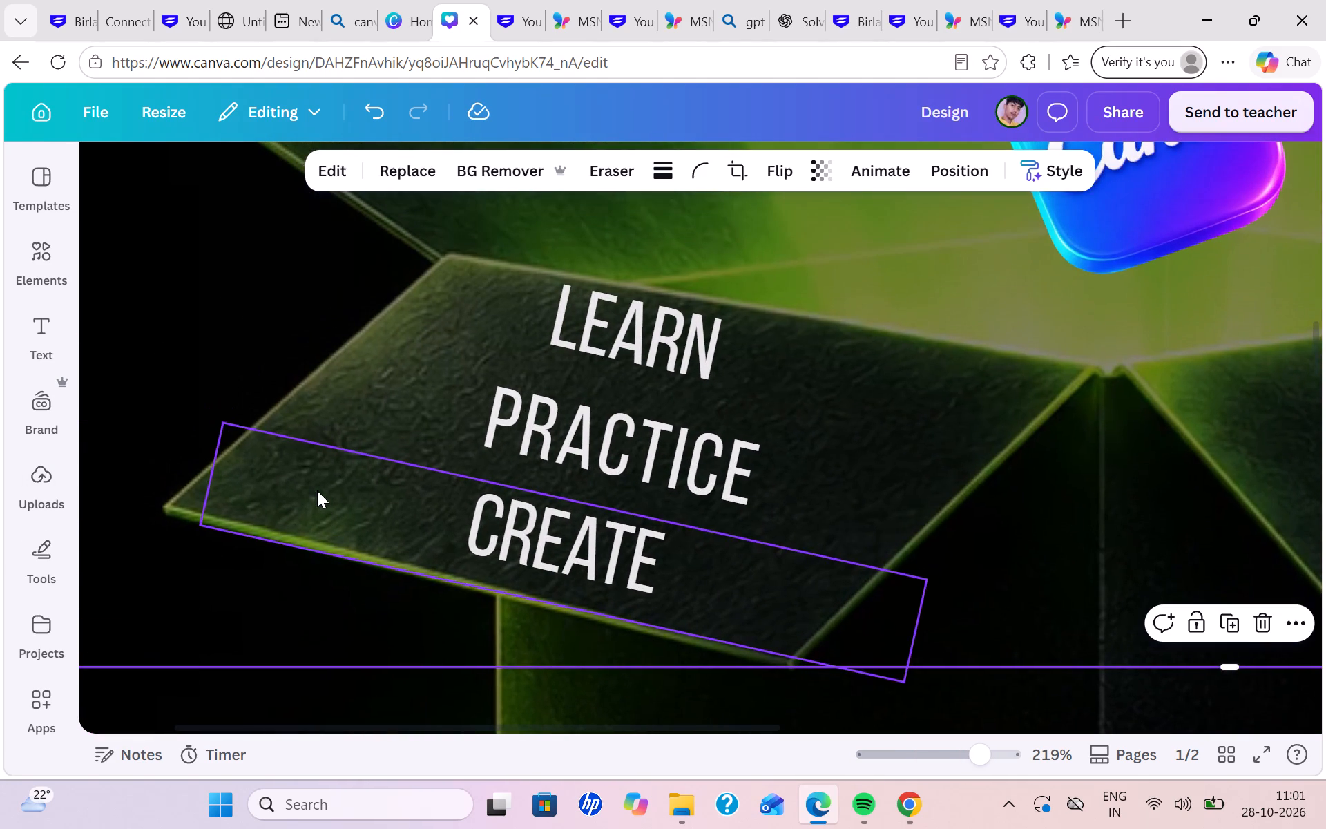
{"action": "left_click_drag", "start_coordinate": [753, 486], "coordinate": [753, 479]}
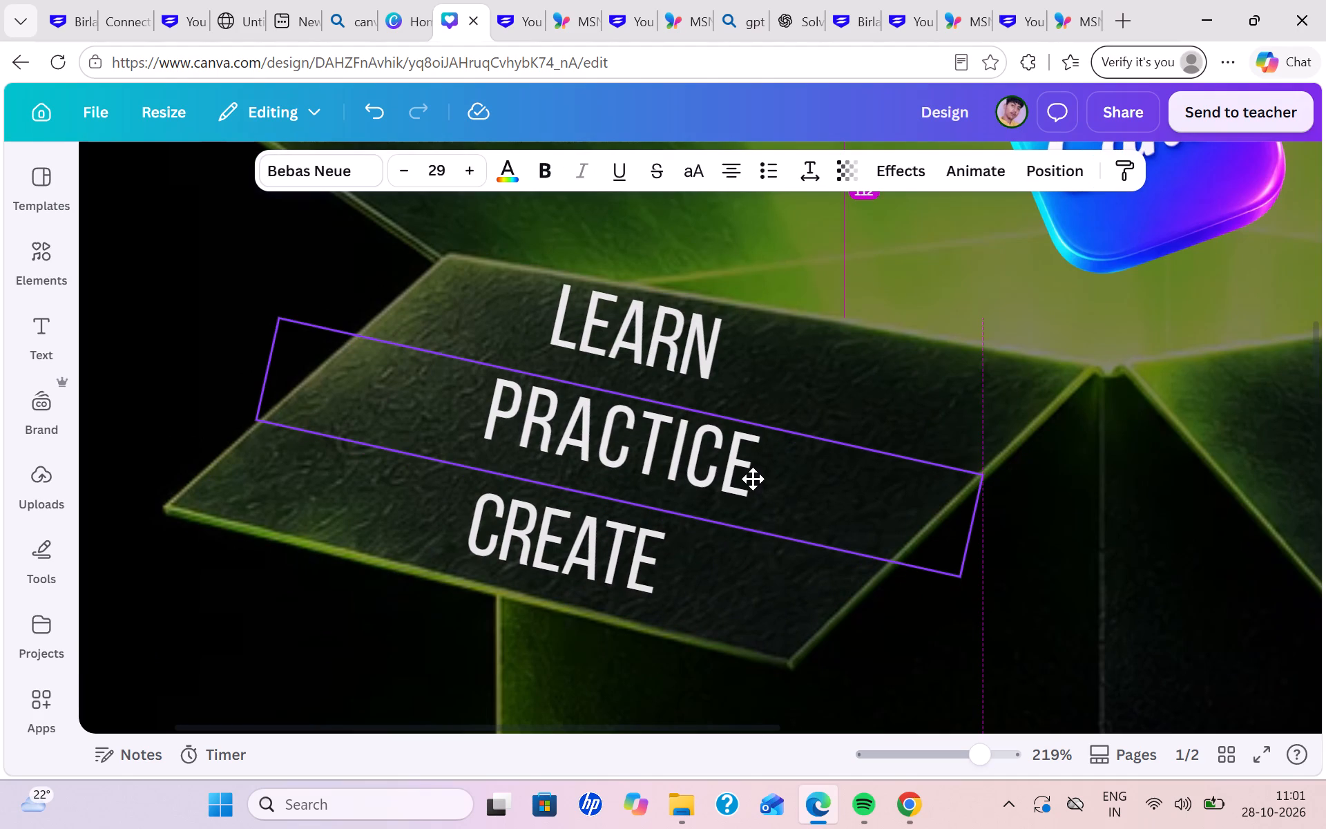
{"action": "left_click_drag", "start_coordinate": [753, 479], "coordinate": [753, 479]}
Shift "Create" slightly right along the left flap to align it beneath "Practice".
{"action": "left_click_drag", "start_coordinate": [720, 567], "coordinate": [719, 567]}
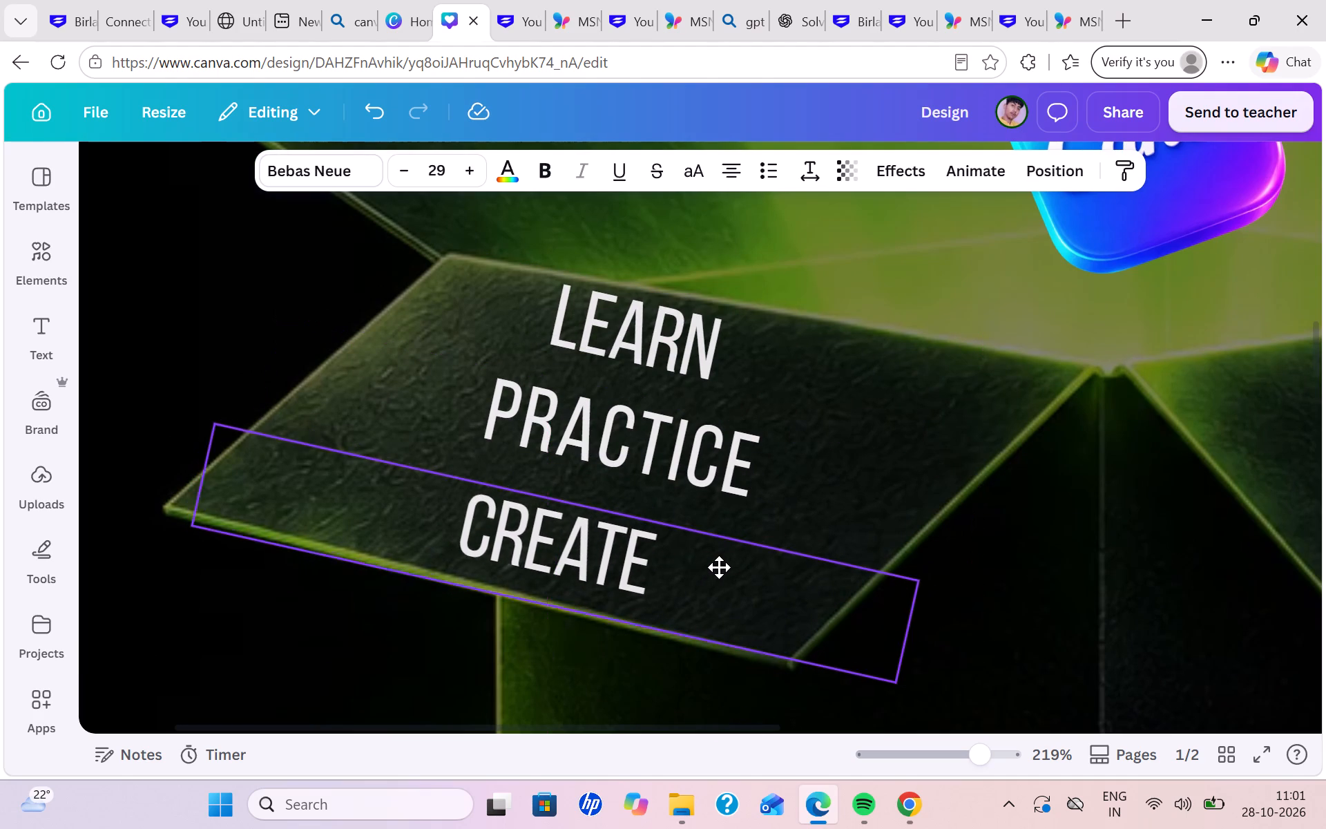
{"action": "left_click_drag", "start_coordinate": [719, 567], "coordinate": [733, 567]}
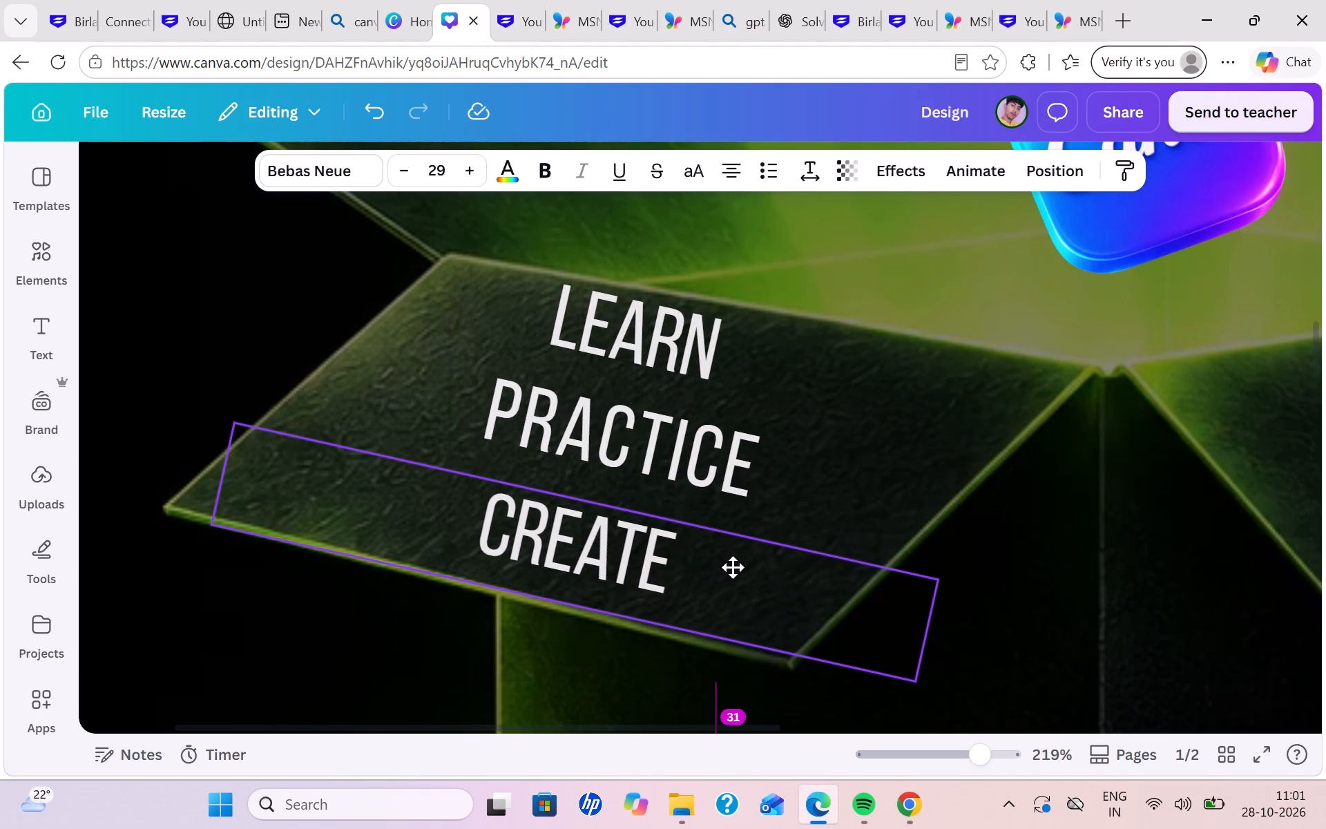
{"action": "left_click_drag", "start_coordinate": [733, 567], "coordinate": [733, 567]}
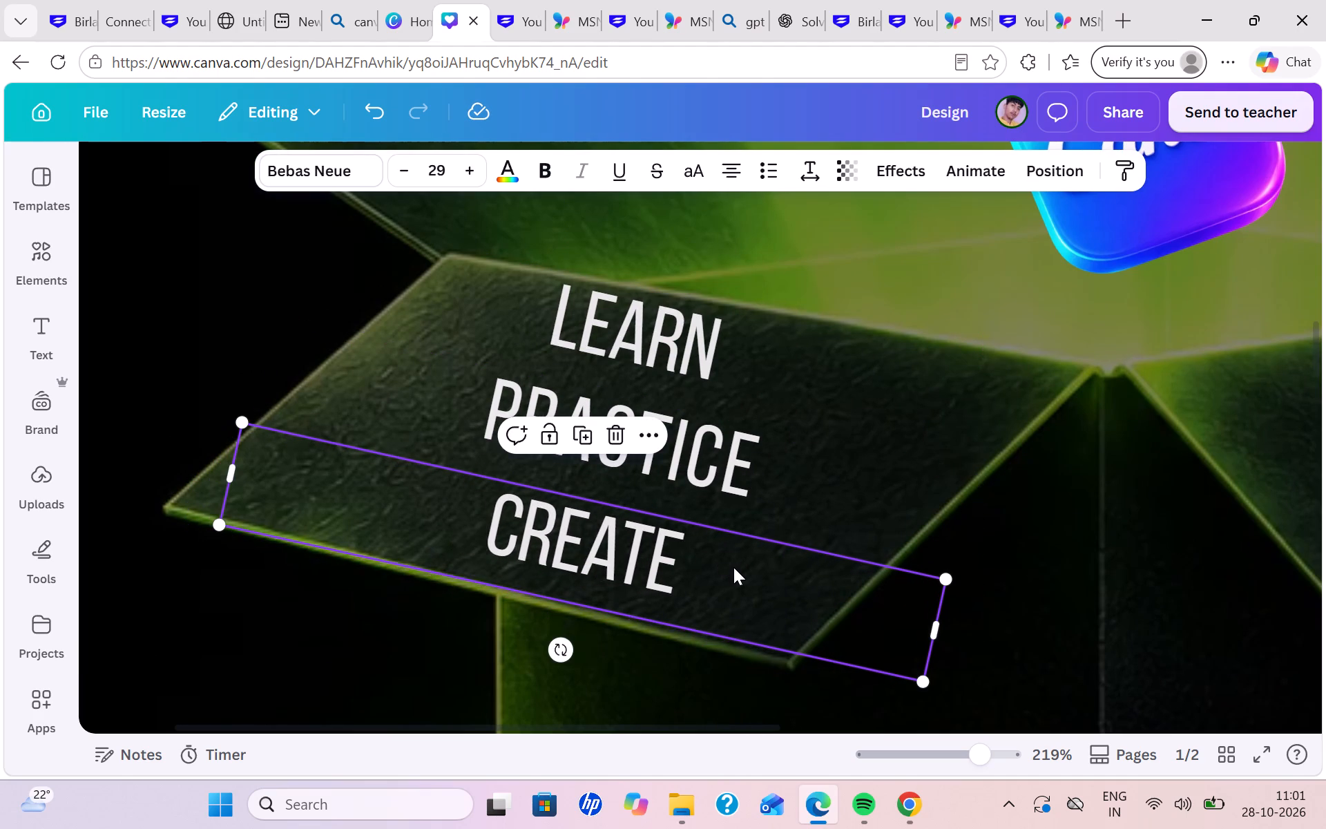
{"action": "left_click_drag", "start_coordinate": [733, 567], "coordinate": [709, 566]}
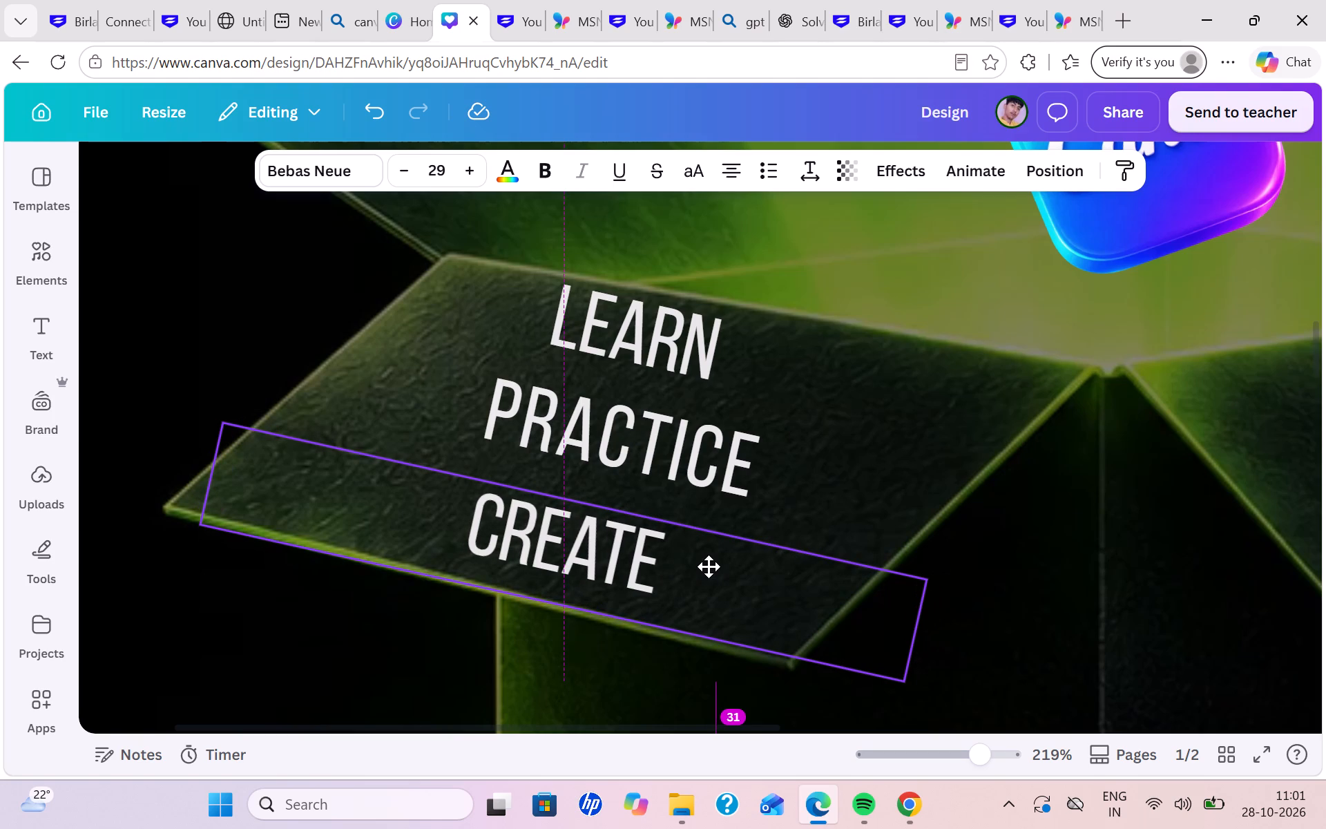
{"action": "left_click_drag", "start_coordinate": [709, 566], "coordinate": [709, 567]}
{"action": "left_click_drag", "start_coordinate": [709, 567], "coordinate": [711, 567]}
{"action": "left_click_drag", "start_coordinate": [711, 567], "coordinate": [727, 569]}
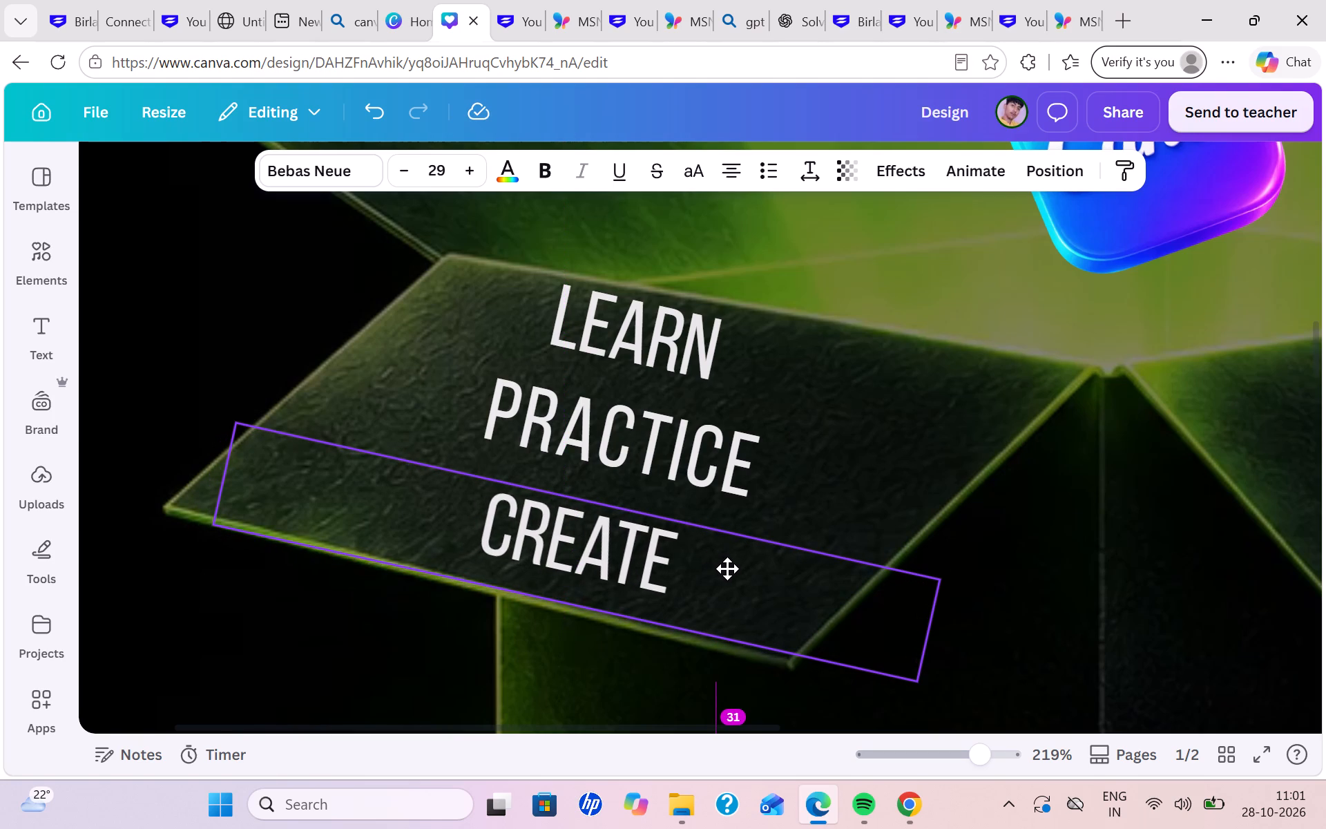
{"action": "left_click_drag", "start_coordinate": [727, 569], "coordinate": [725, 571]}
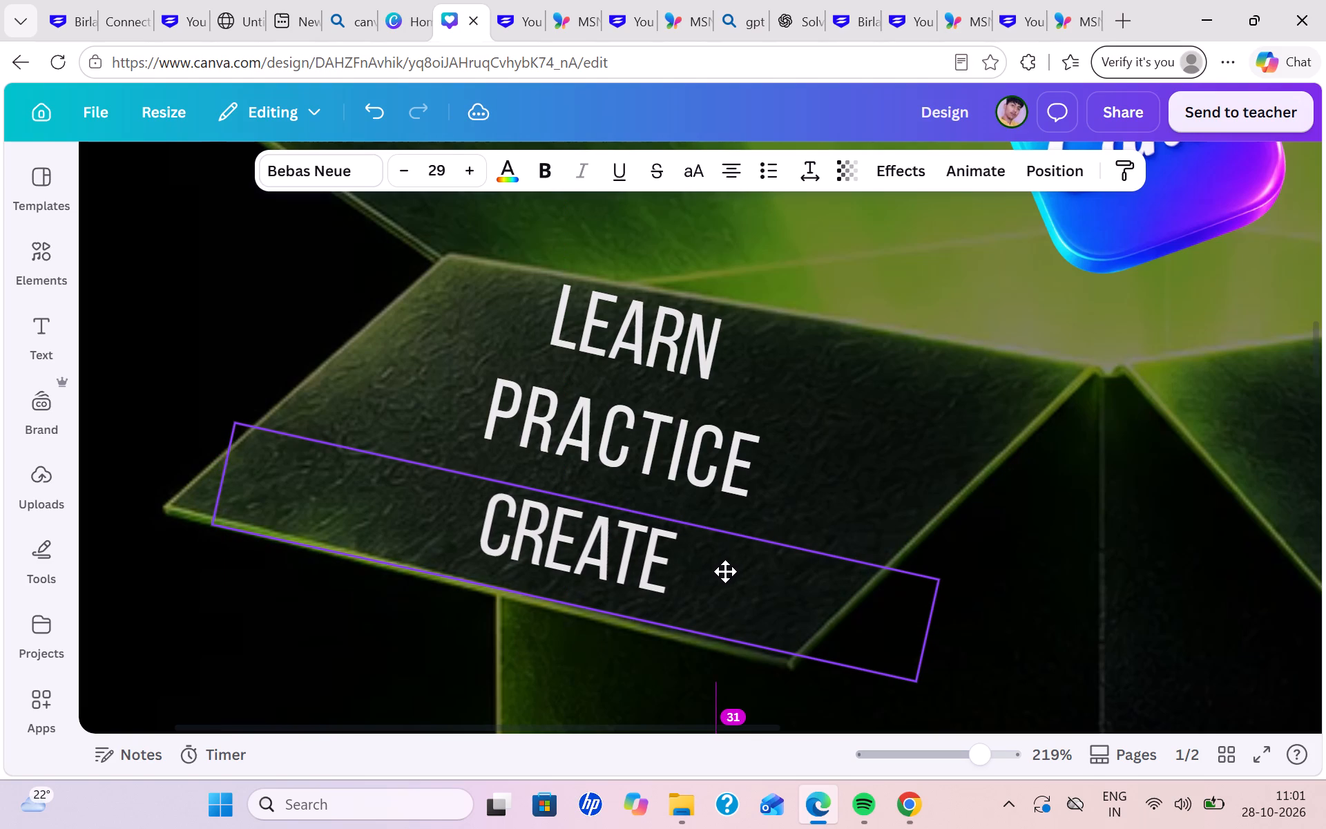
{"action": "left_click_drag", "start_coordinate": [725, 571], "coordinate": [724, 569]}
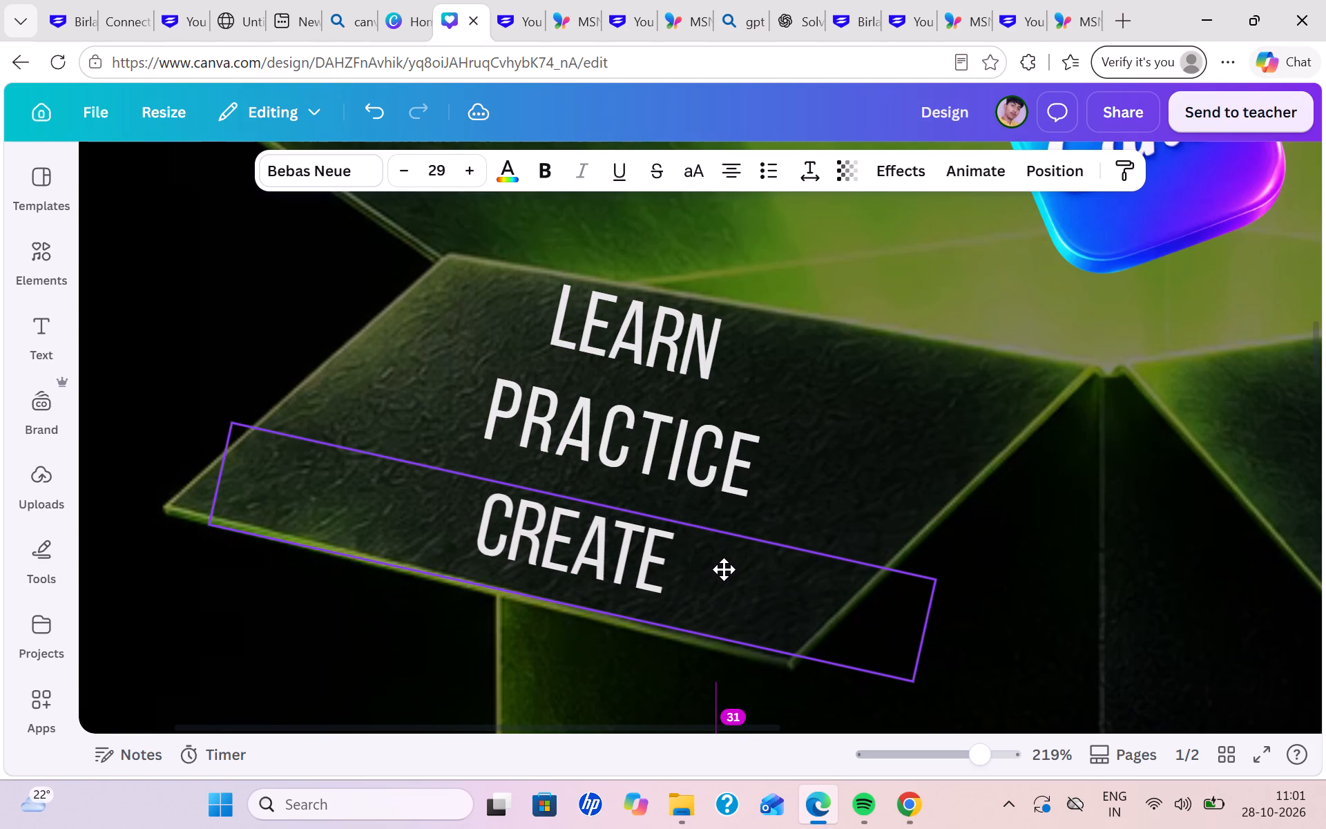
{"action": "left_click_drag", "start_coordinate": [724, 569], "coordinate": [727, 569]}
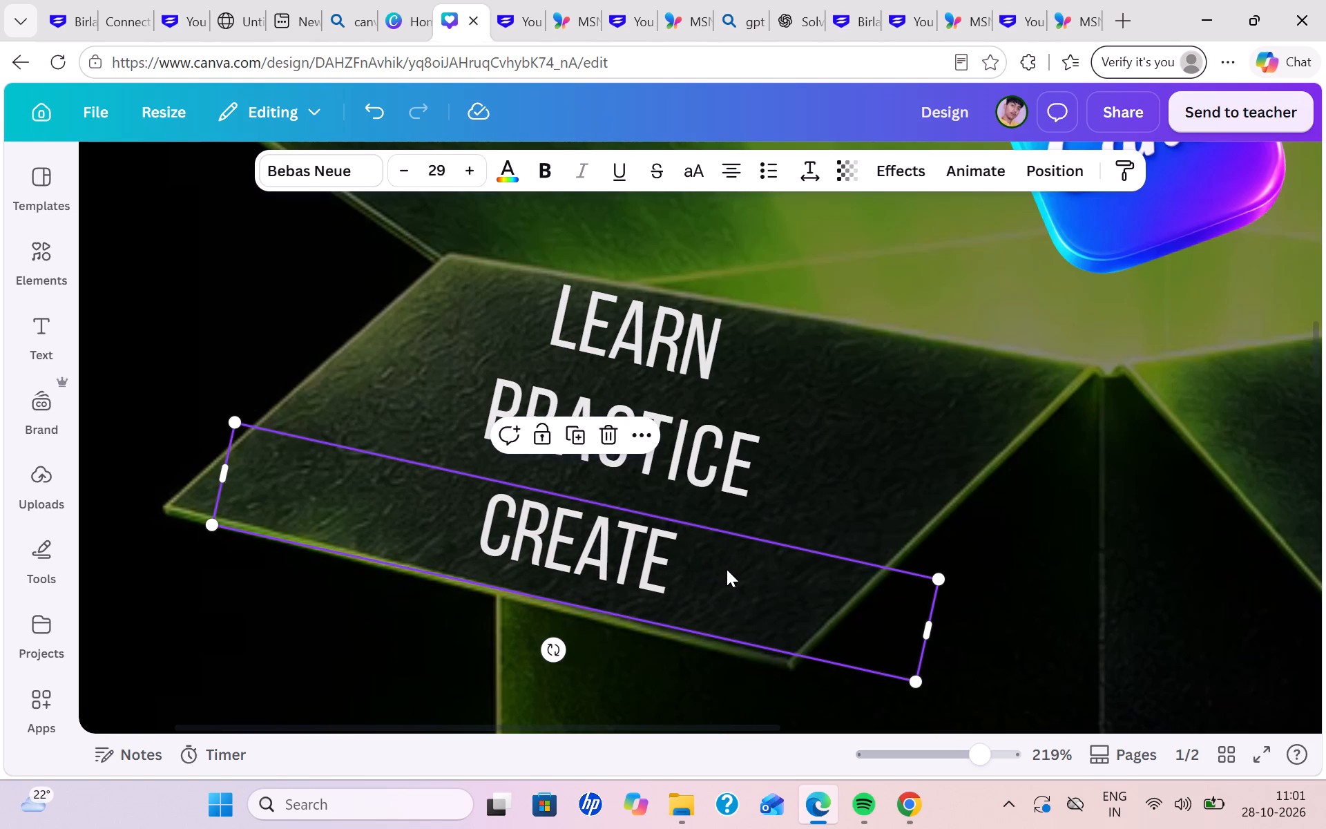
{"action": "left_click", "coordinate": [727, 569]}
{"action": "left_click", "coordinate": [1077, 642]}
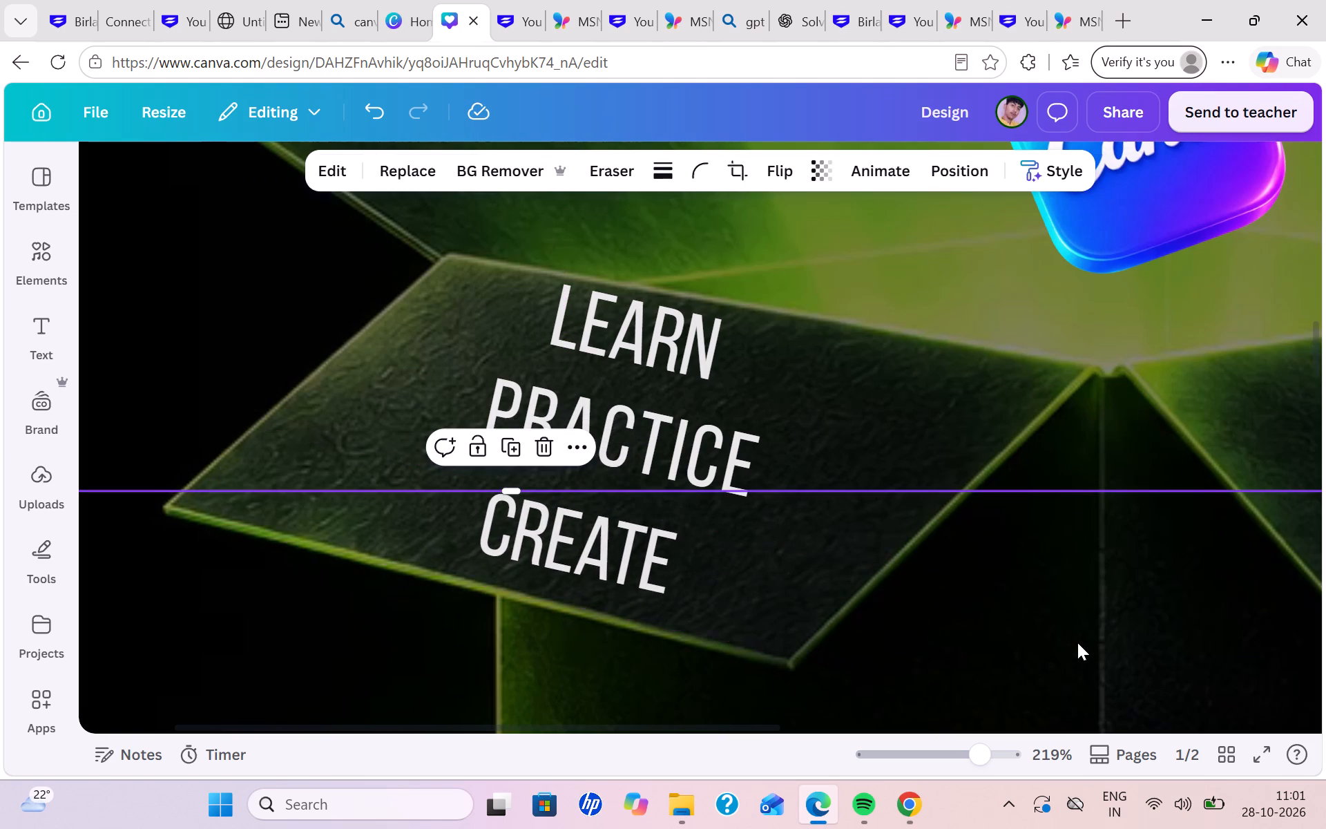
{"action": "left_click", "coordinate": [1077, 642]}
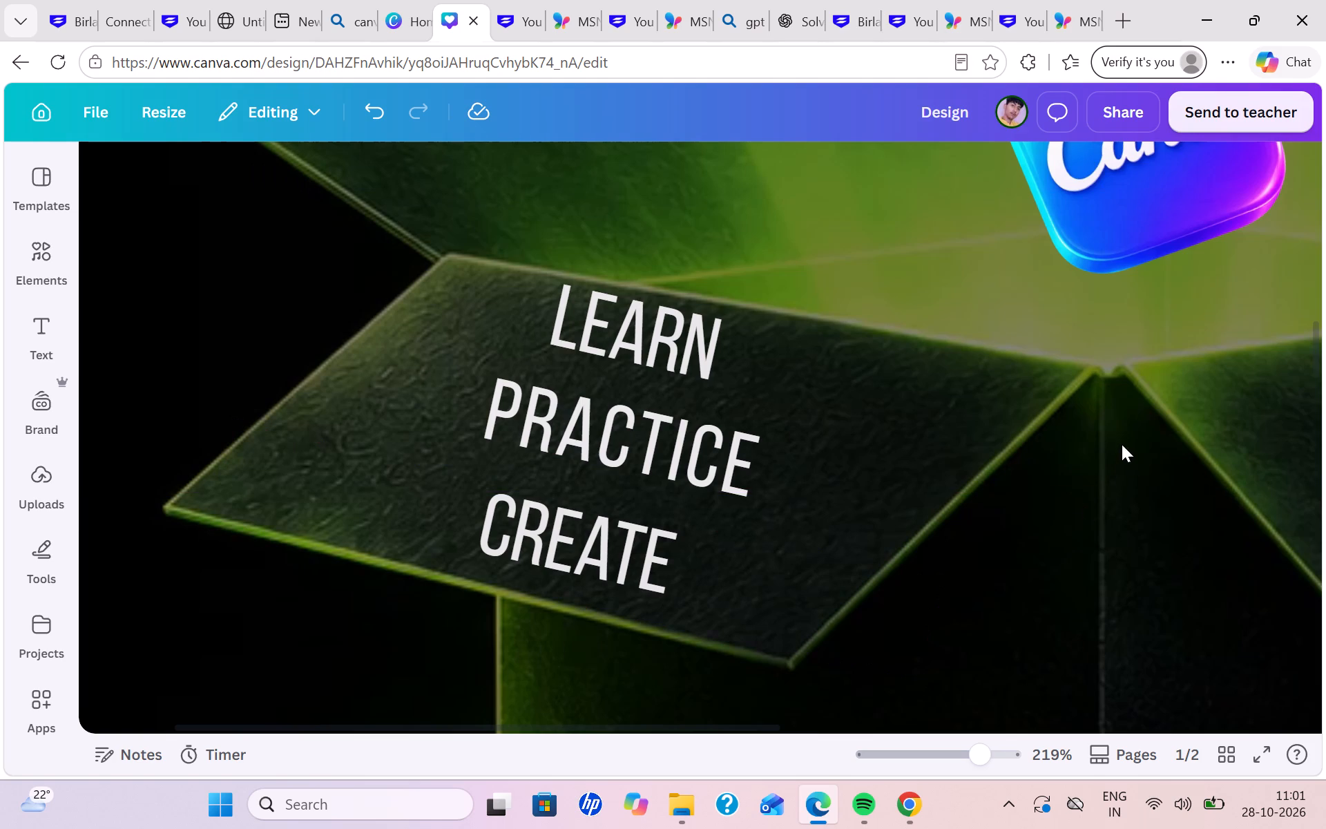
Nudge "Create" slightly lower on the left flap to widen the gap beneath "Practice".
{"action": "scroll", "coordinate": [1155, 356], "scroll_direction": "right", "scroll_amount": 1}
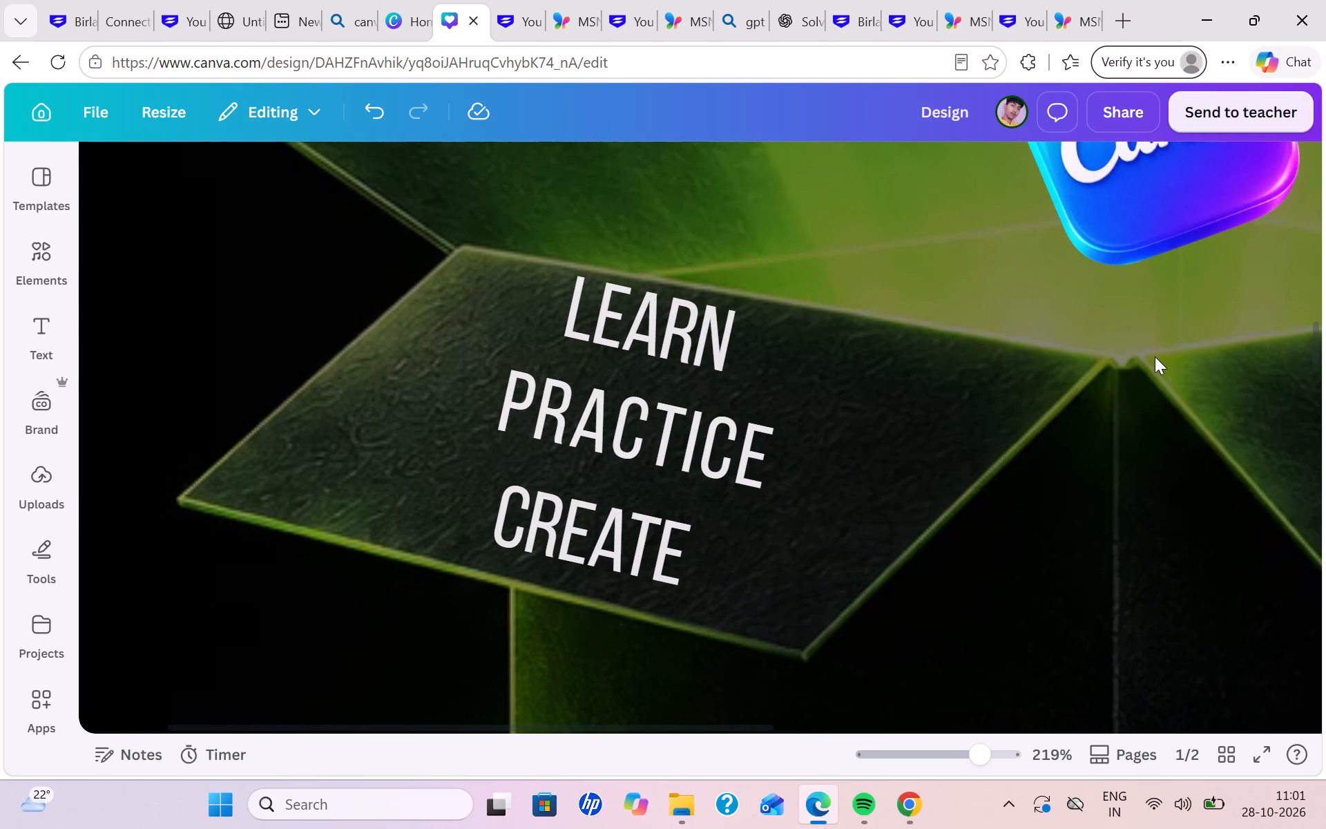
{"action": "left_click", "coordinate": [655, 573]}
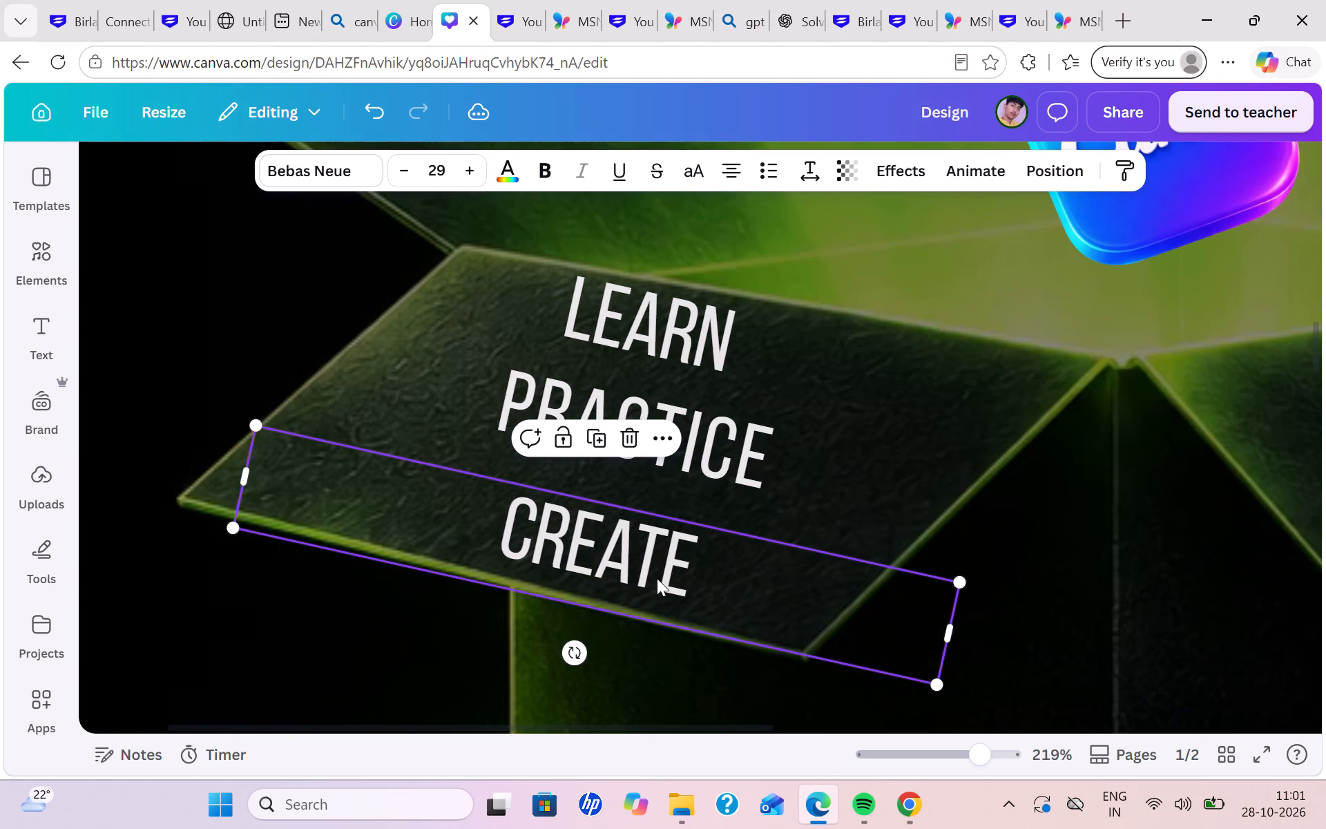
{"action": "left_click", "coordinate": [657, 578]}
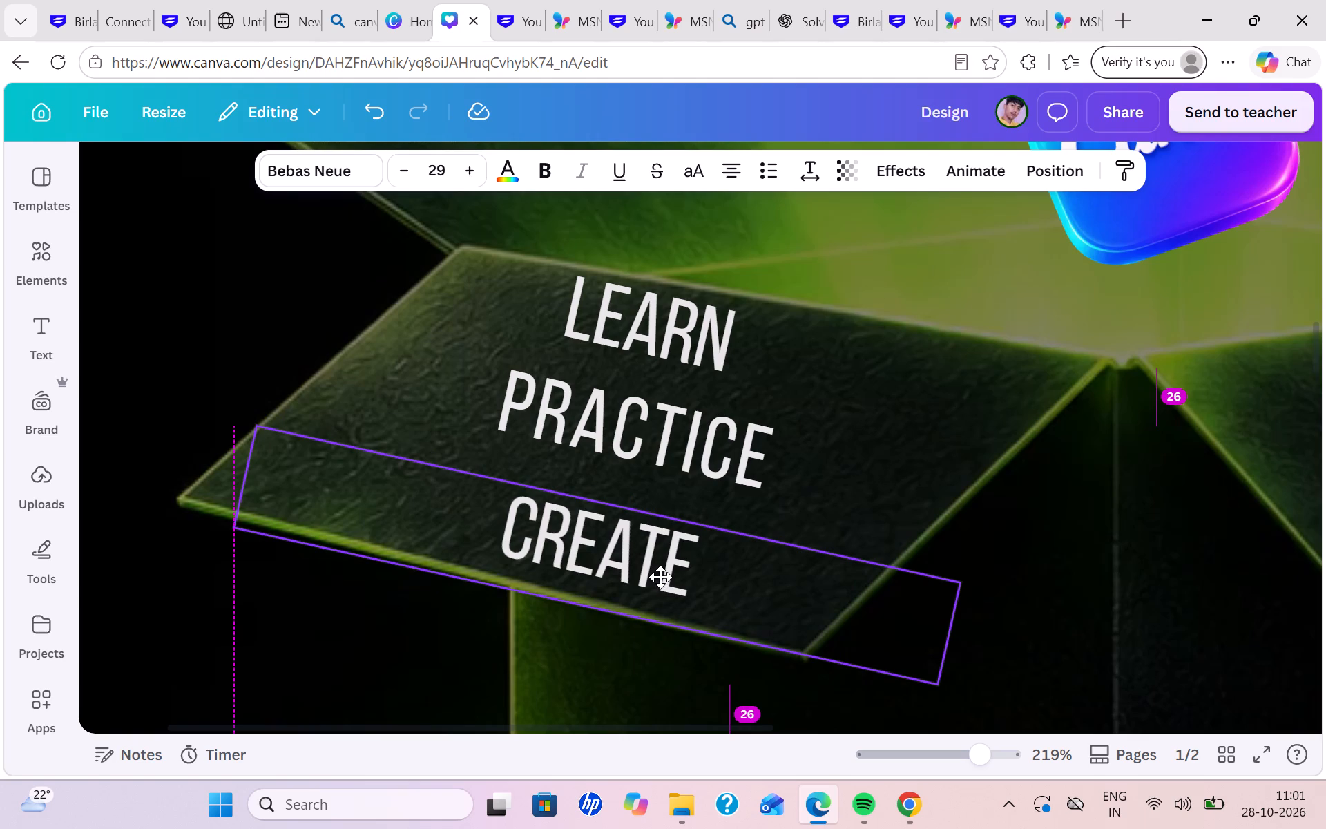
{"action": "left_click", "coordinate": [1087, 550]}
{"action": "left_click", "coordinate": [1087, 550]}
{"action": "left_click", "coordinate": [1087, 550]}
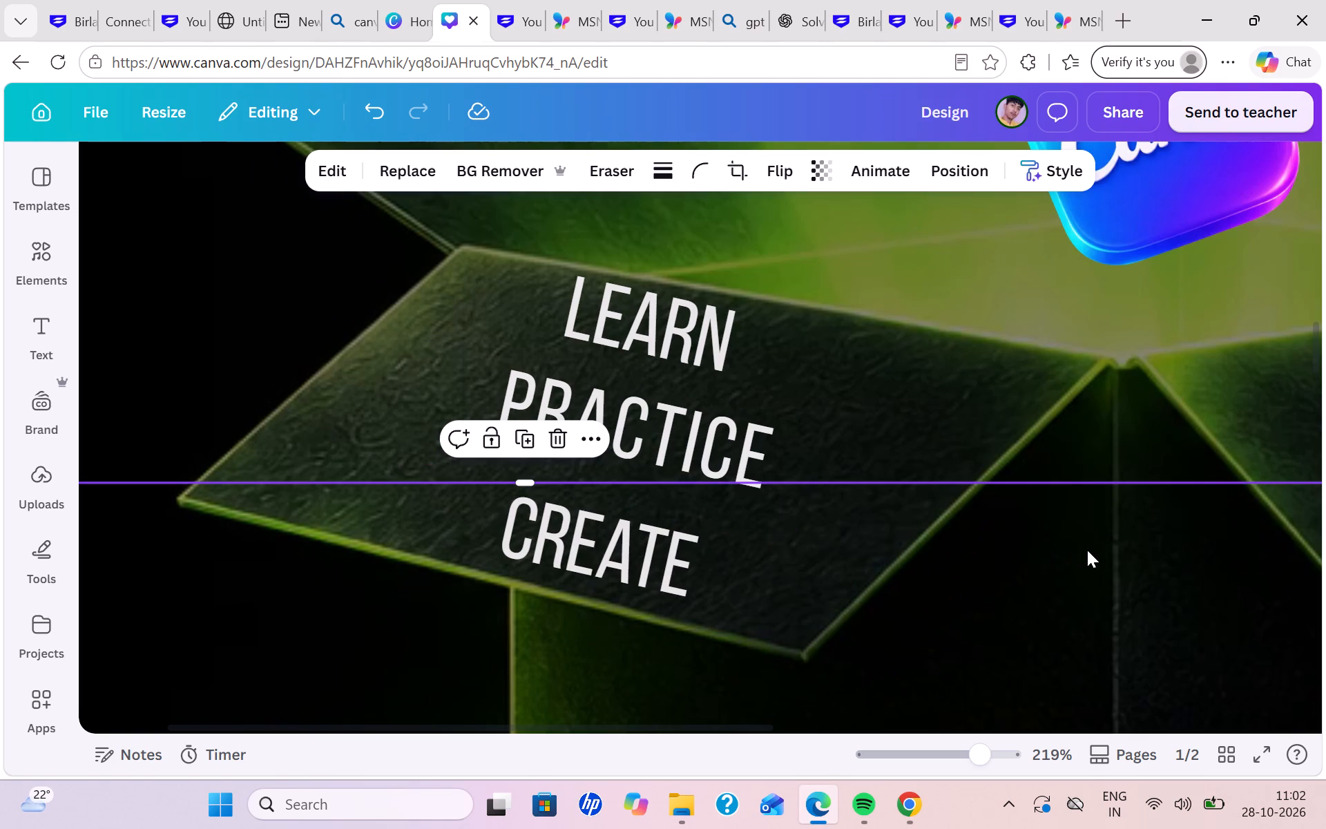
Readjust "Create" on the left flap so its left edge lines up with the start of "Practice".
{"action": "left_click", "coordinate": [1078, 408]}
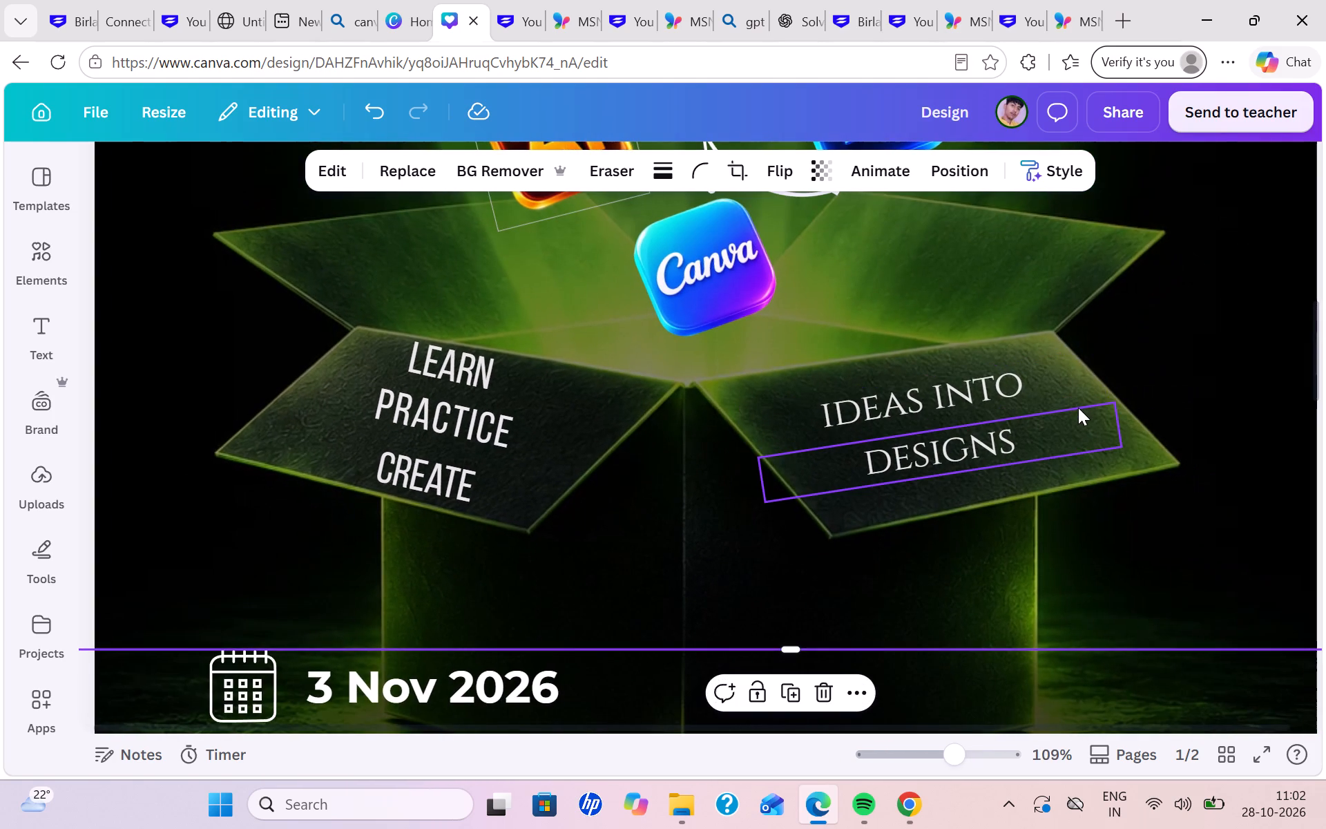
{"action": "left_click", "coordinate": [1040, 365]}
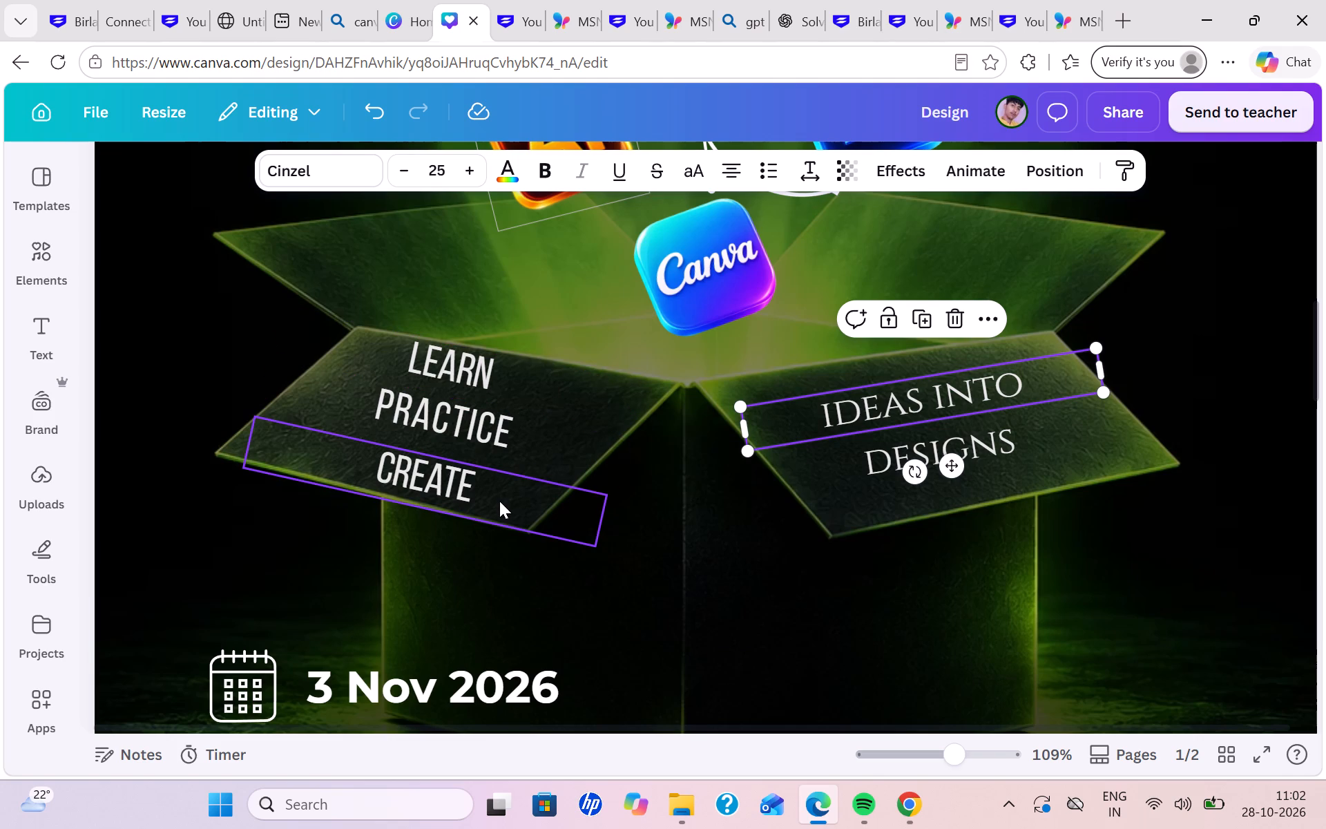
{"action": "left_click_drag", "start_coordinate": [499, 501], "coordinate": [492, 501]}
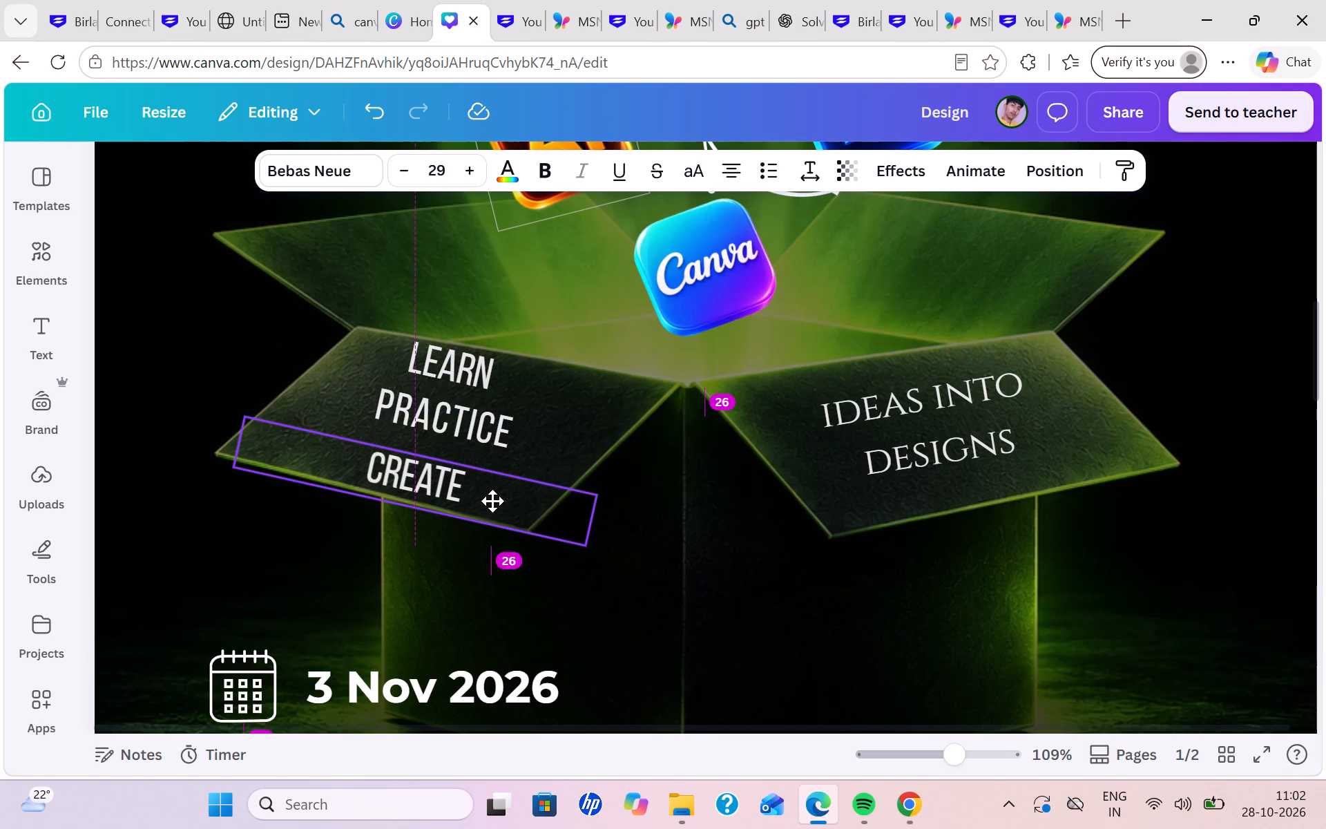
{"action": "left_click_drag", "start_coordinate": [492, 501], "coordinate": [492, 500]}
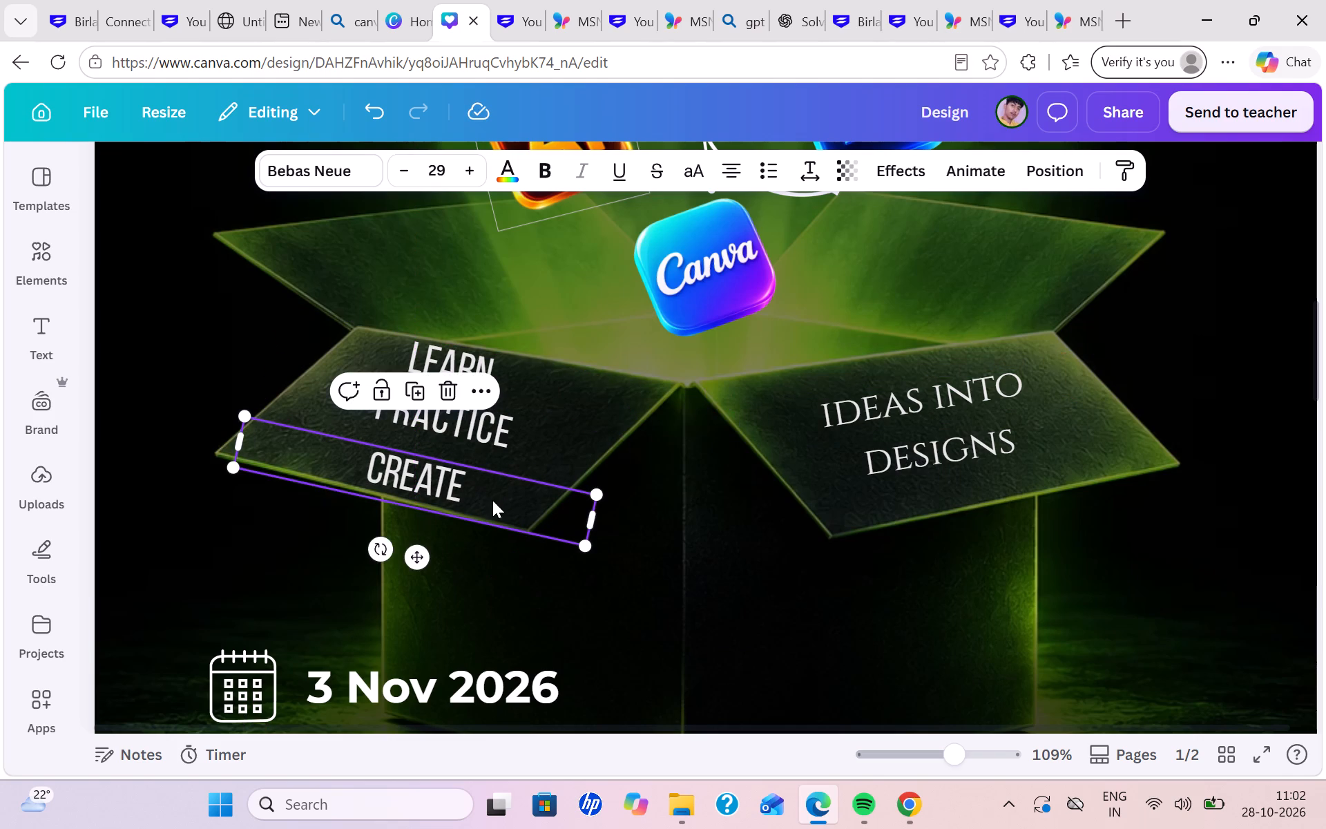
{"action": "left_click", "coordinate": [481, 595]}
{"action": "left_click", "coordinate": [492, 517]}
{"action": "left_click", "coordinate": [490, 608]}
{"action": "left_click_drag", "start_coordinate": [470, 506], "coordinate": [477, 508]}
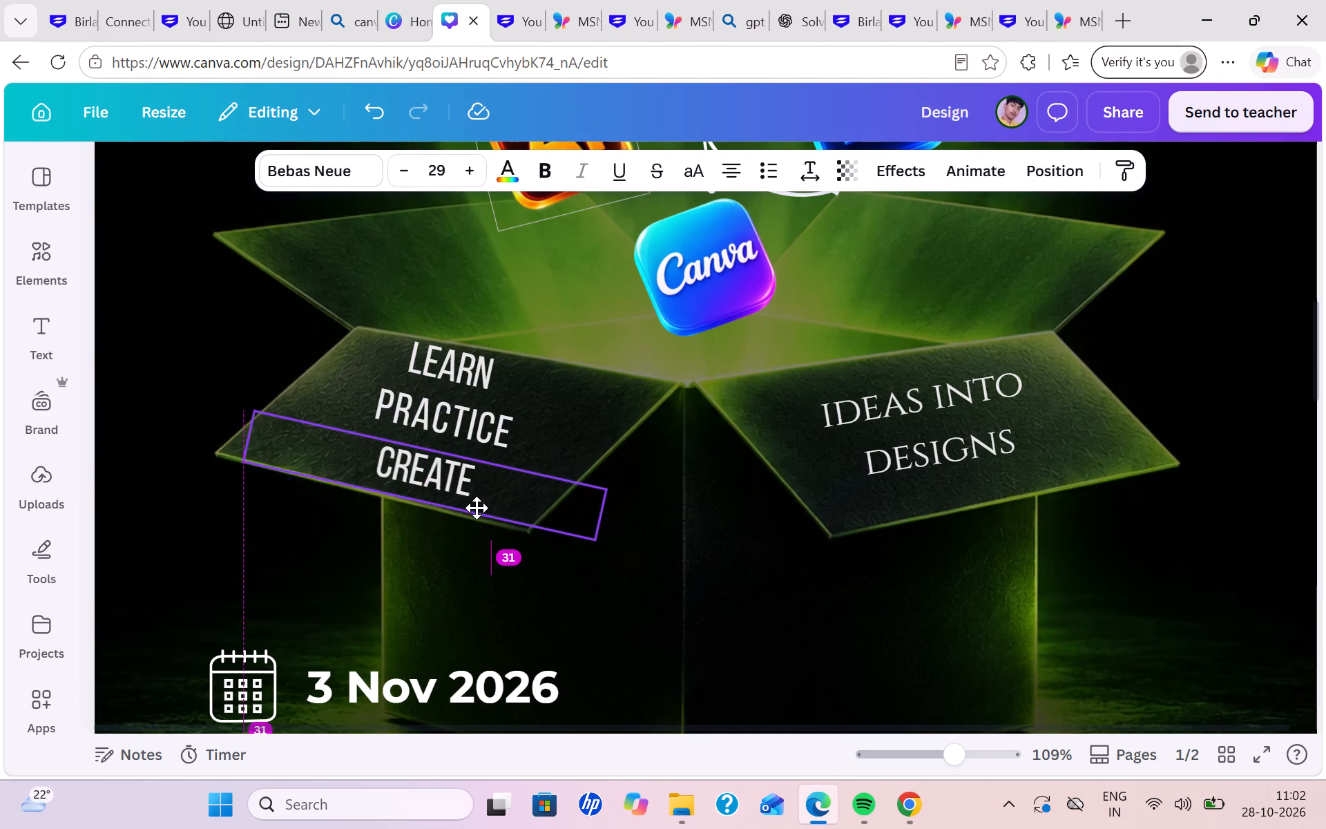
{"action": "left_click_drag", "start_coordinate": [477, 508], "coordinate": [477, 508]}
{"action": "left_click_drag", "start_coordinate": [477, 508], "coordinate": [477, 509]}
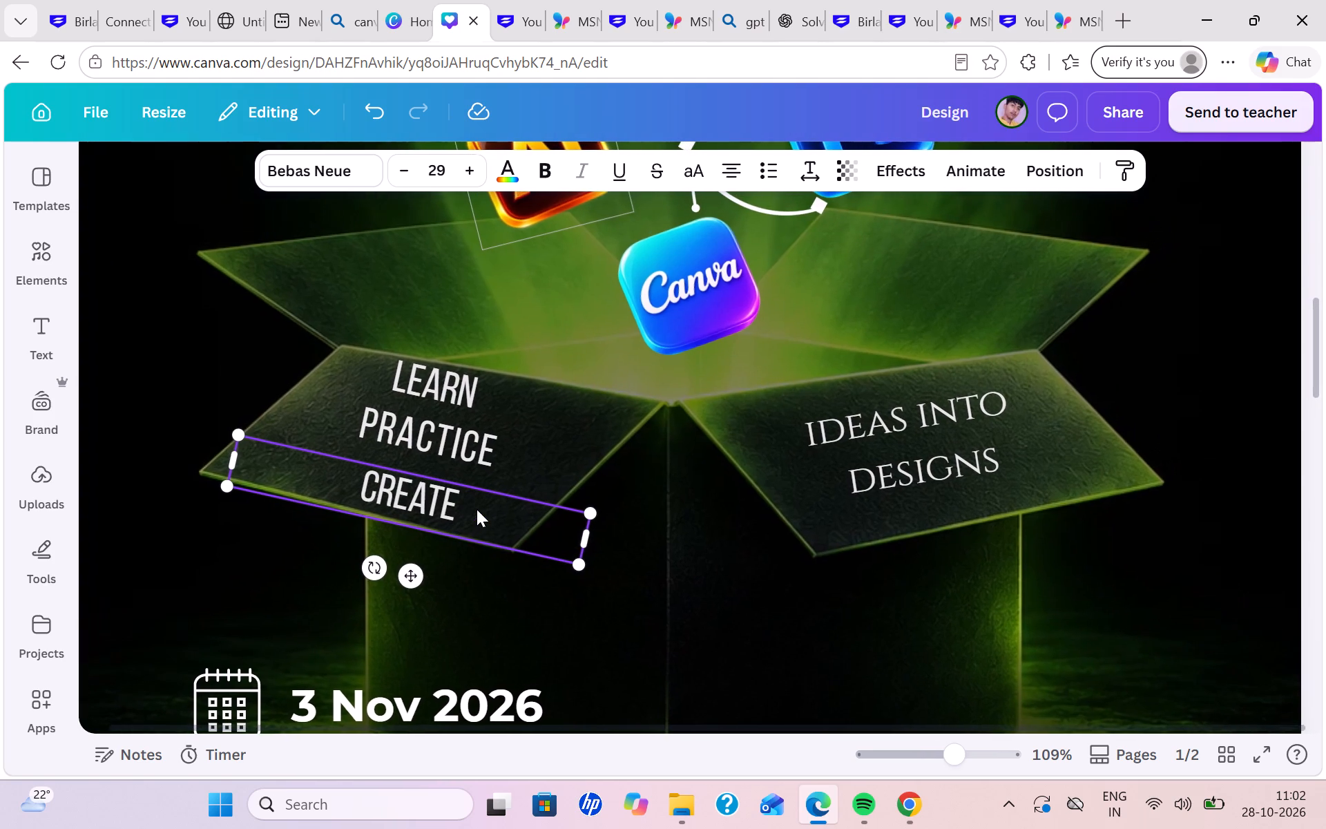
{"action": "left_click", "coordinate": [601, 455]}
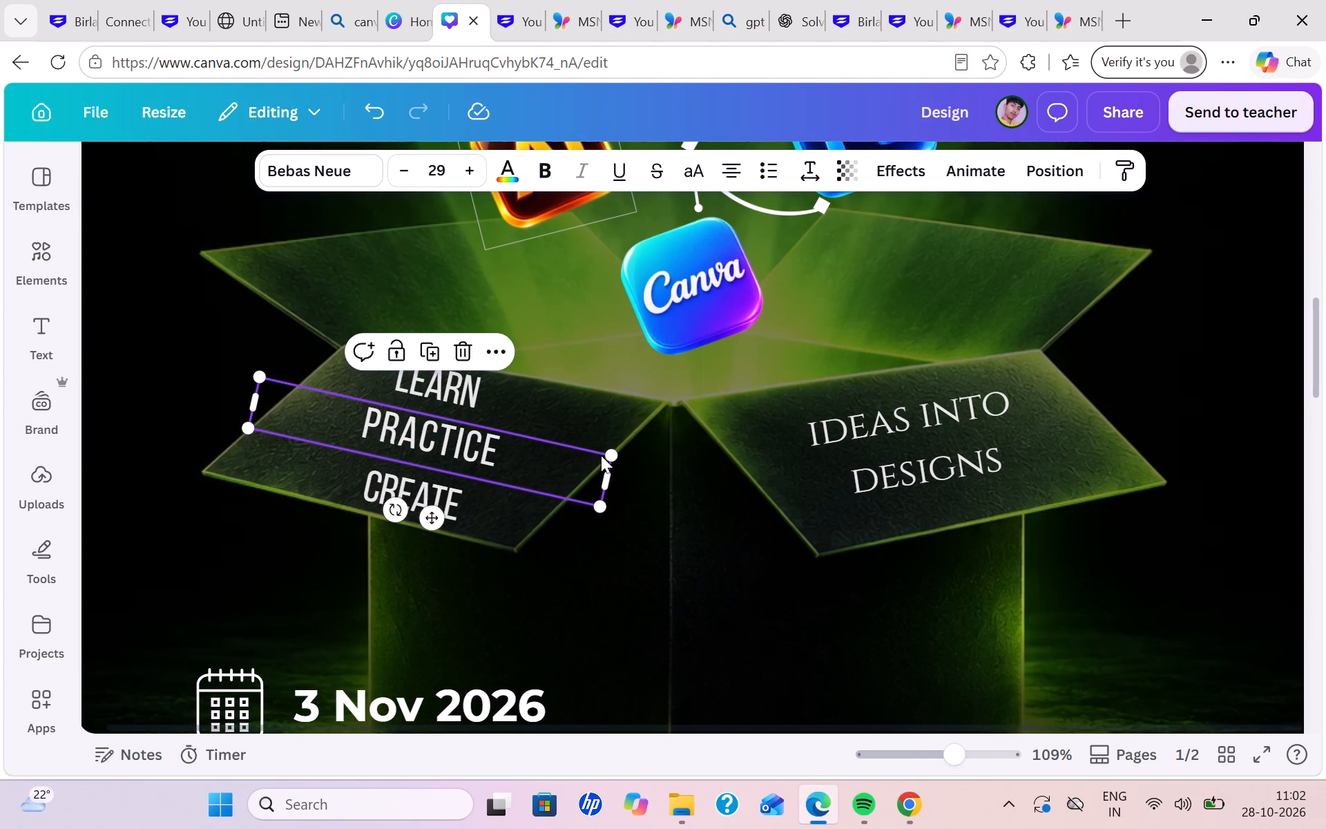
{"action": "left_click", "coordinate": [618, 598]}
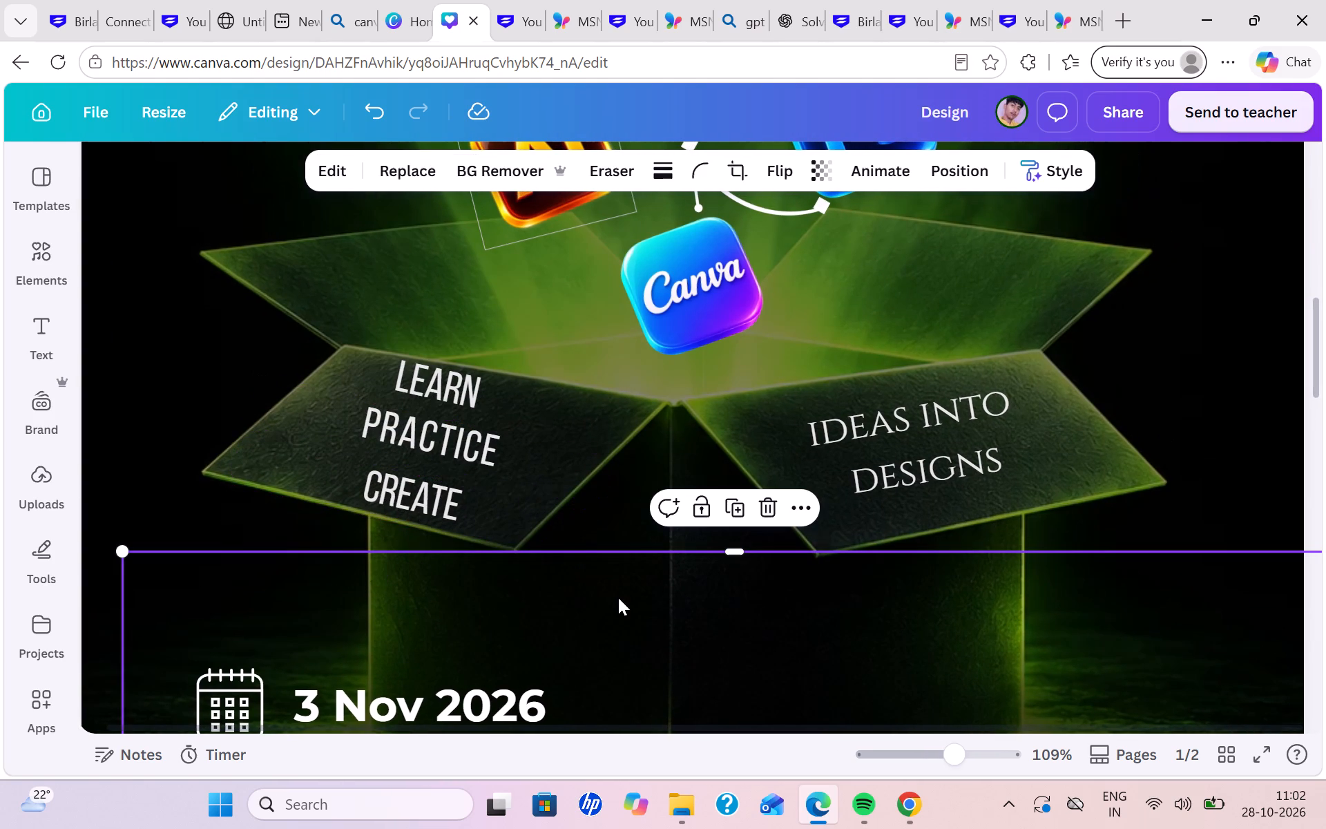
Nudge "Create" slightly upward on the left flap to tighten the spacing beneath "Practice".
{"action": "left_click", "coordinate": [510, 515]}
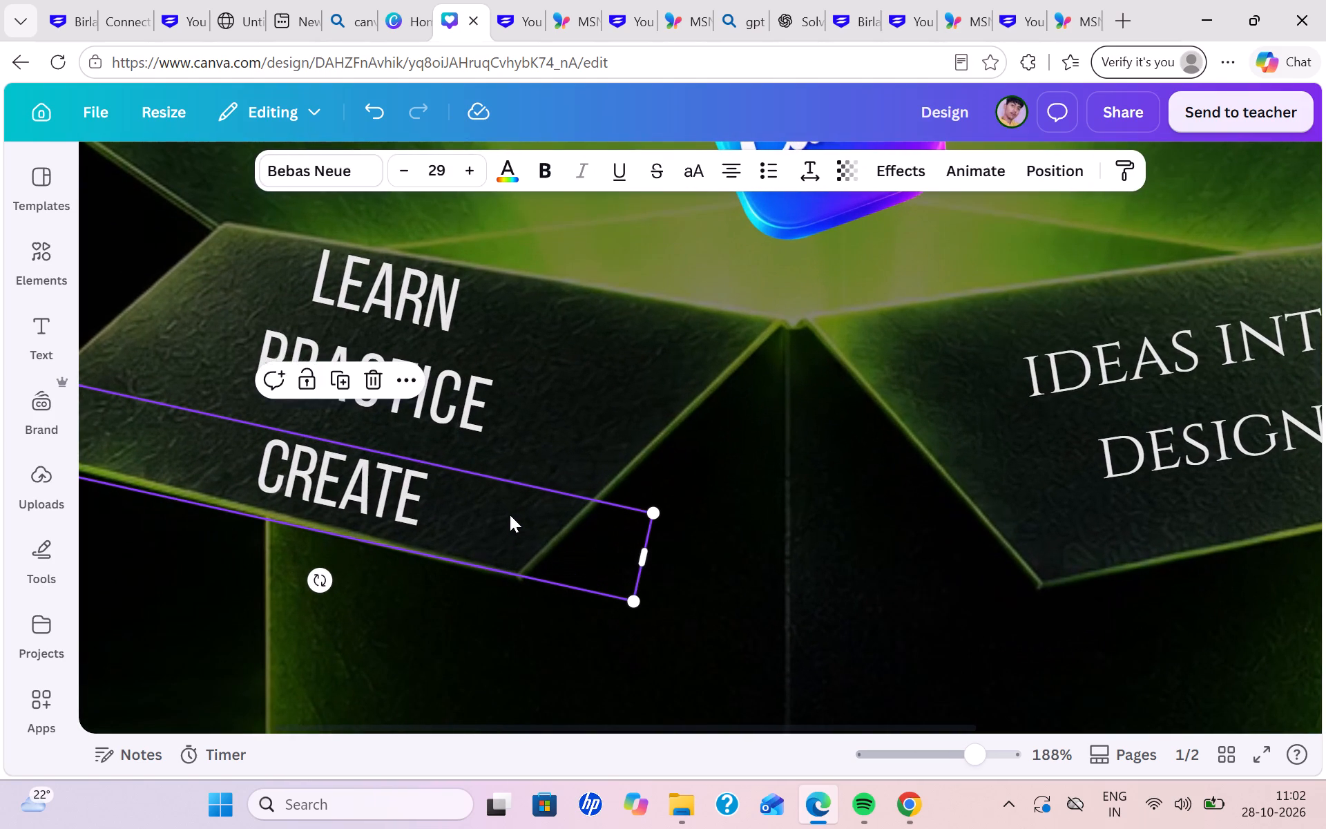
{"action": "left_click_drag", "start_coordinate": [510, 515], "coordinate": [510, 508]}
{"action": "left_click", "coordinate": [526, 524]}
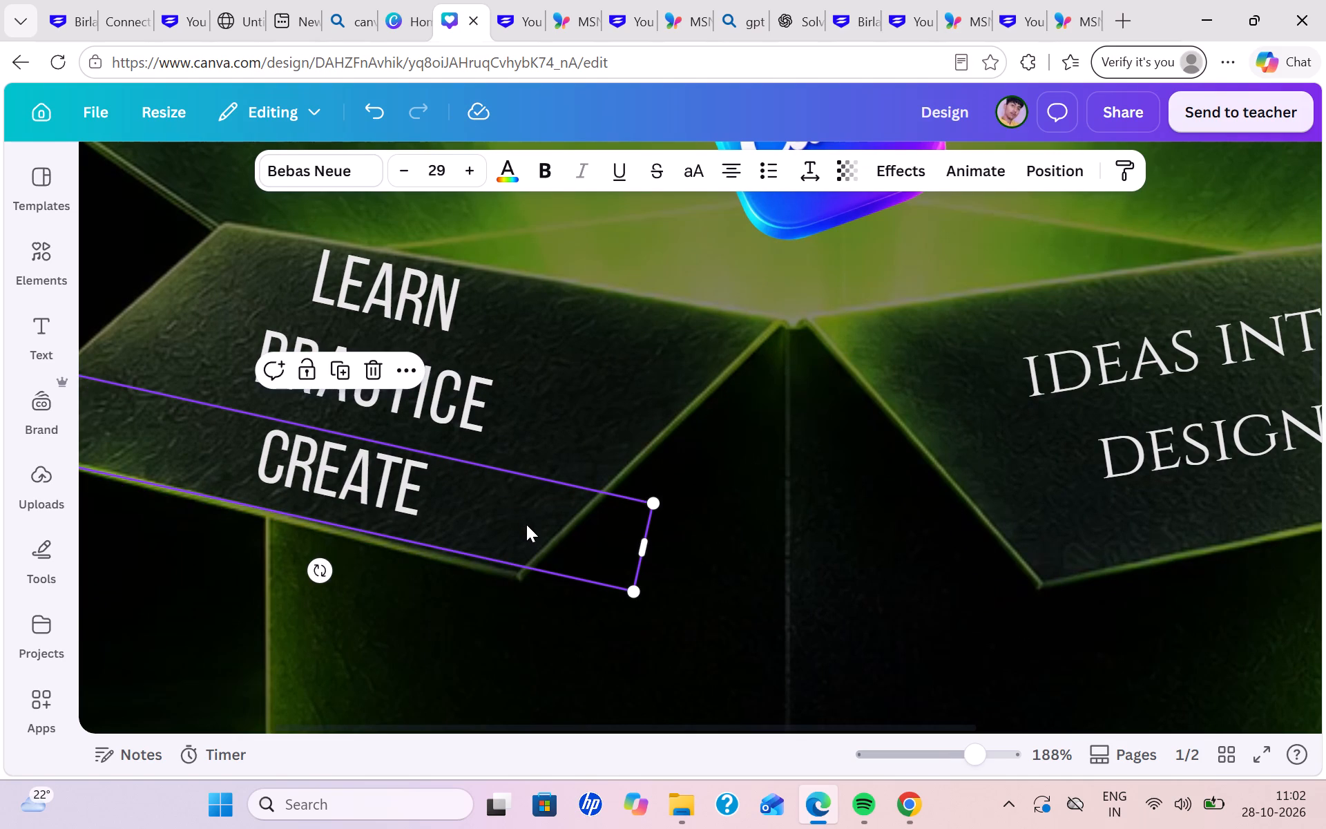
{"action": "left_click", "coordinate": [490, 658]}
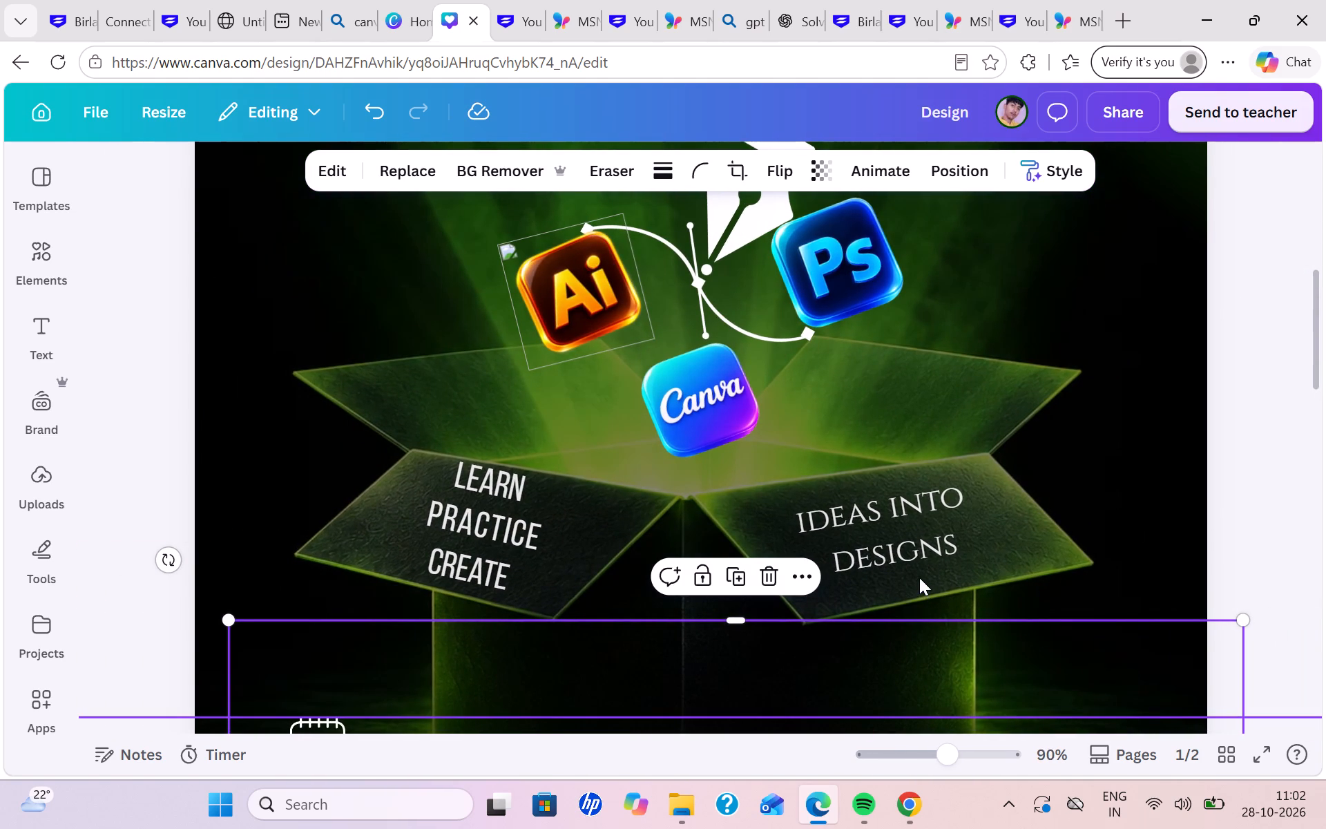
Nudge "Learn" slightly right and set the font size of "Learn", "Practice" and "Create" on the left flap to 28.
{"action": "left_click", "coordinate": [526, 498]}
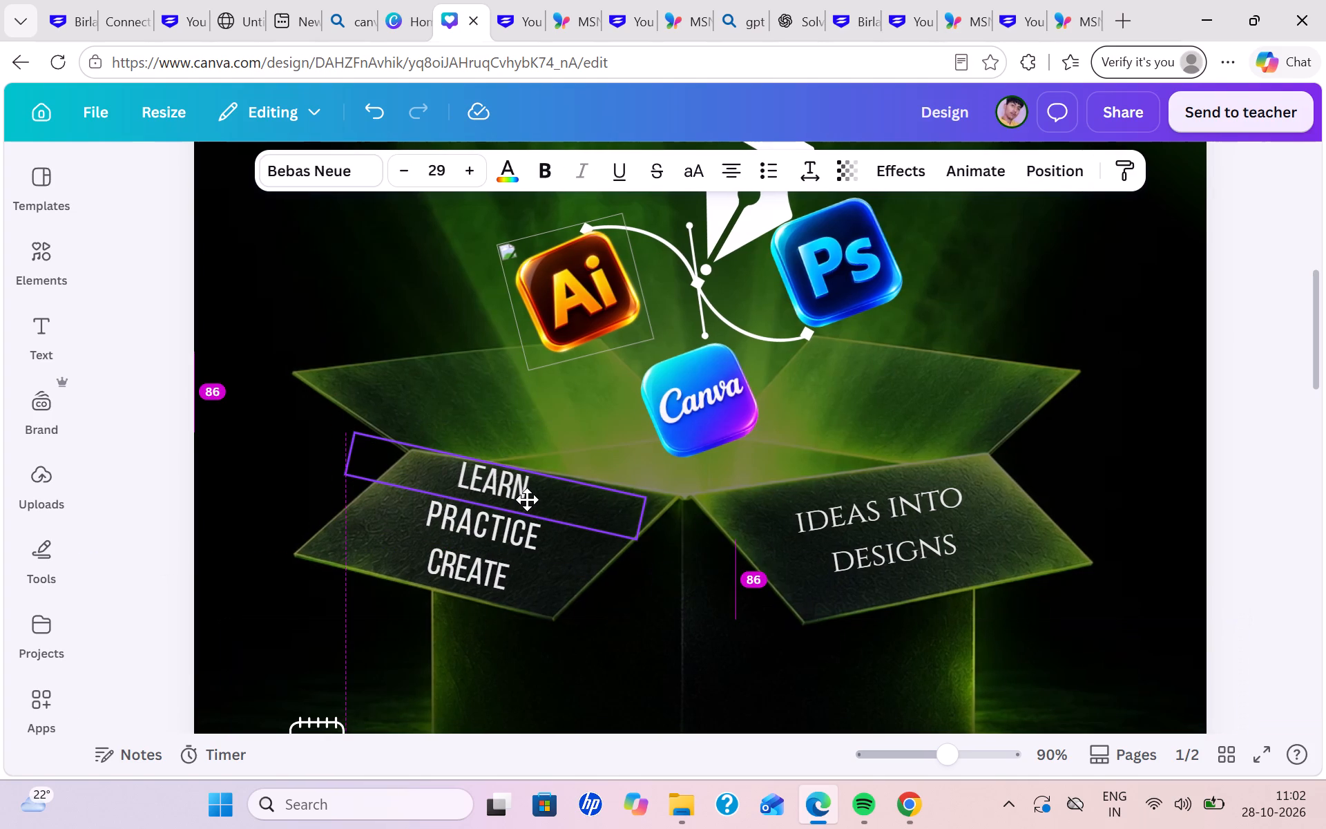
{"action": "left_click", "coordinate": [410, 167]}
{"action": "left_click", "coordinate": [549, 551]}
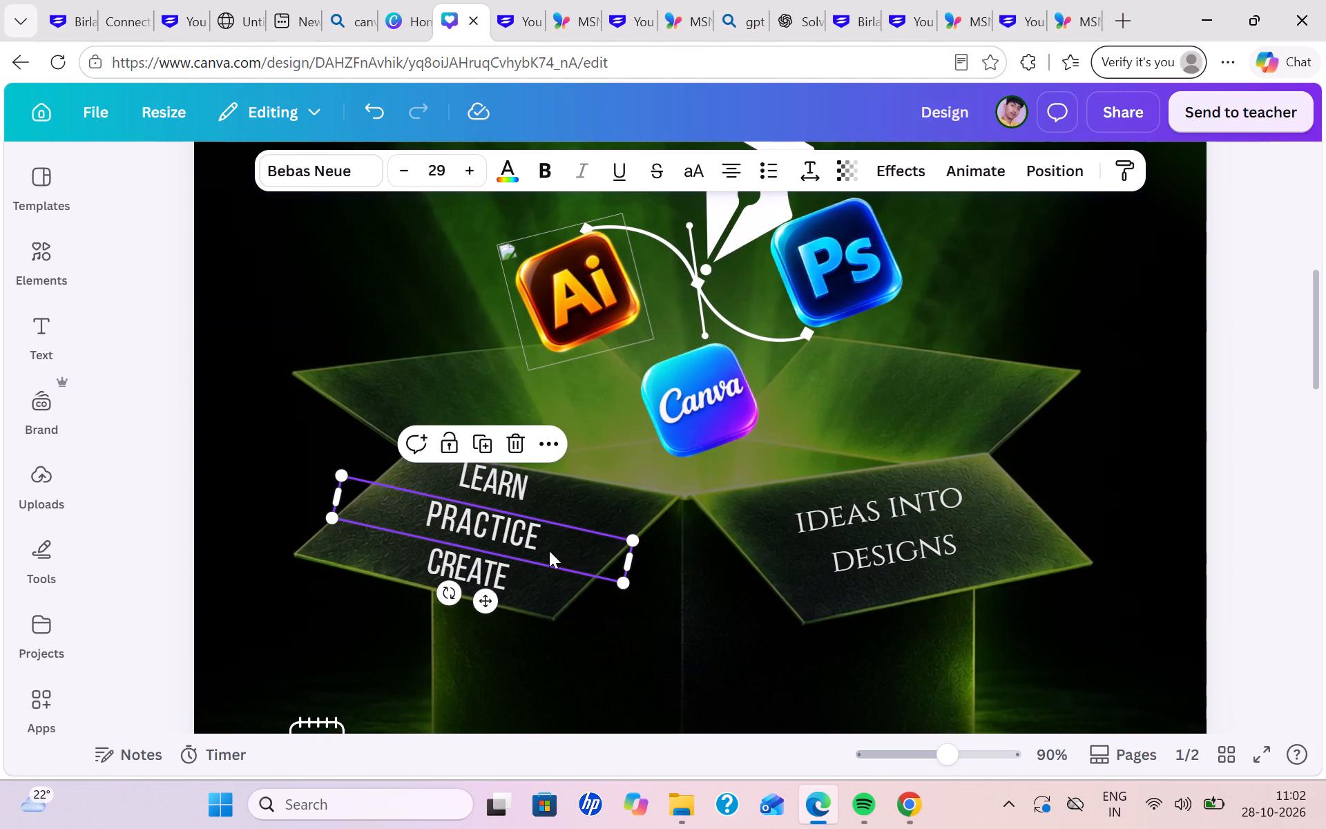
{"action": "left_click", "coordinate": [409, 164]}
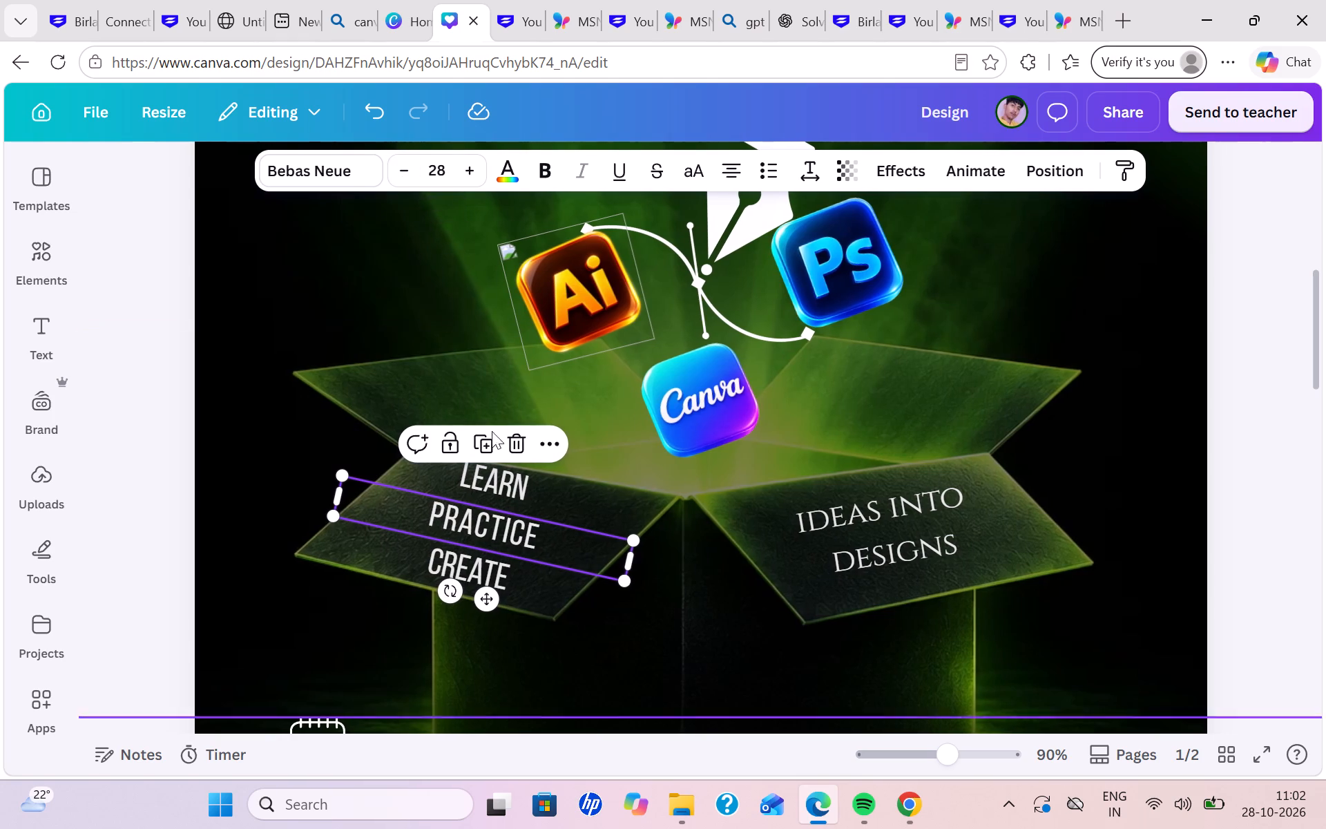
{"action": "left_click", "coordinate": [512, 581]}
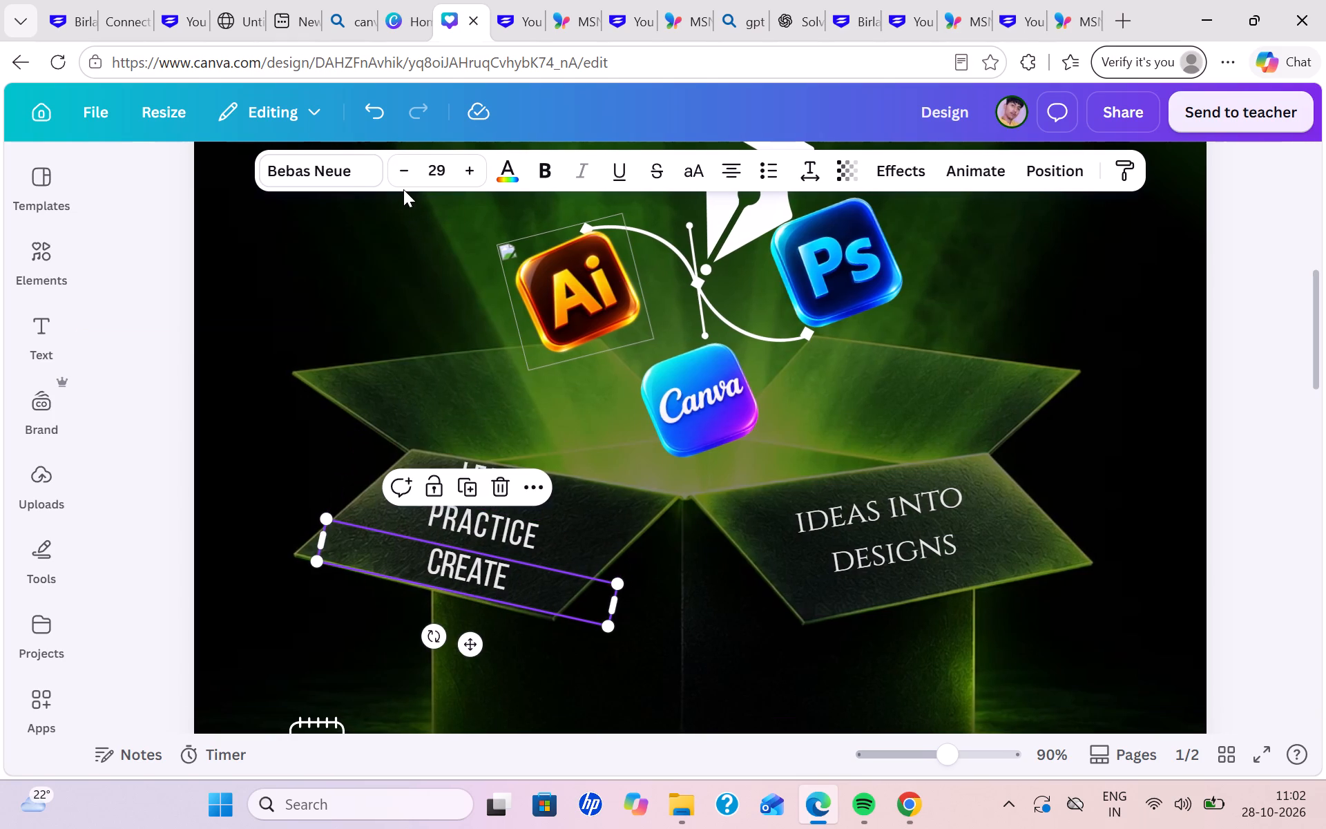
{"action": "left_click", "coordinate": [405, 185]}
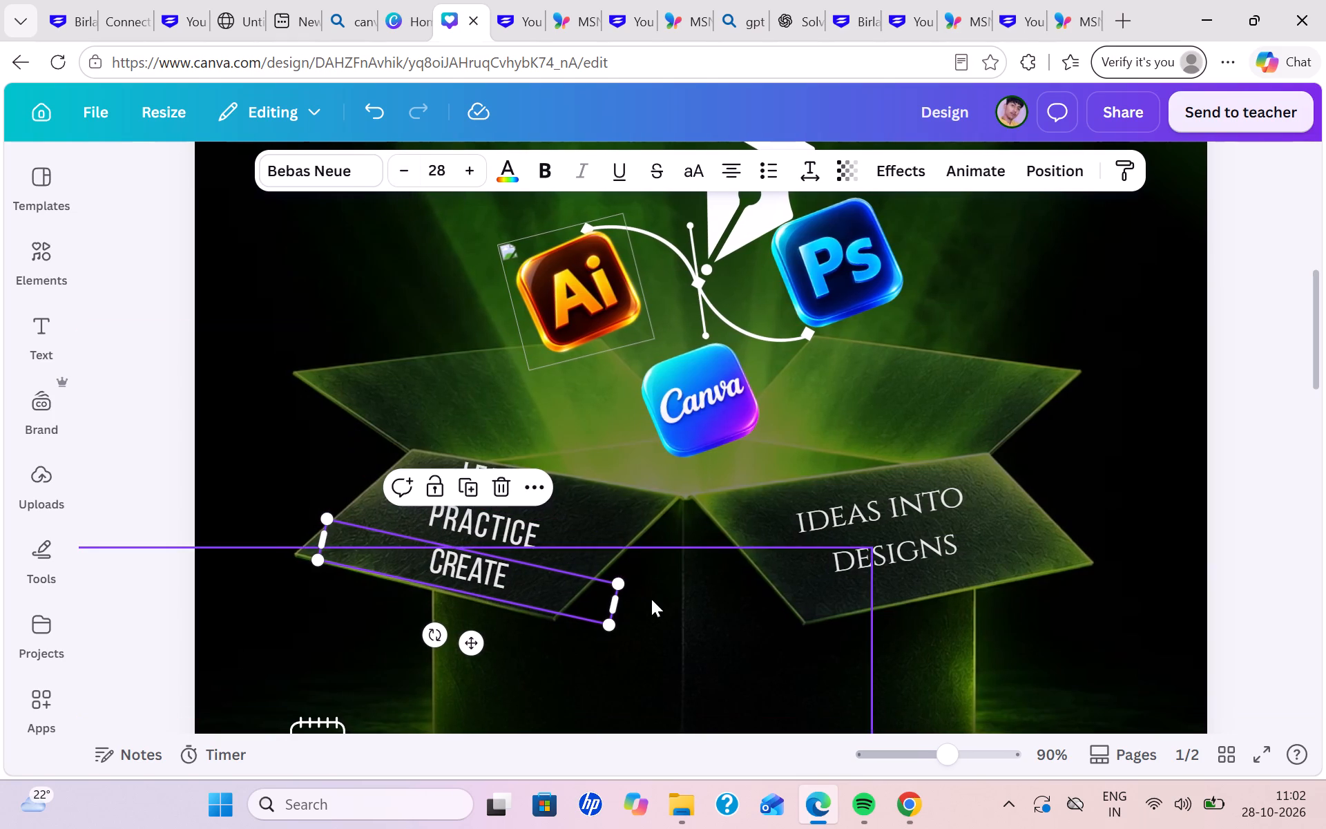
{"action": "left_click", "coordinate": [652, 645]}
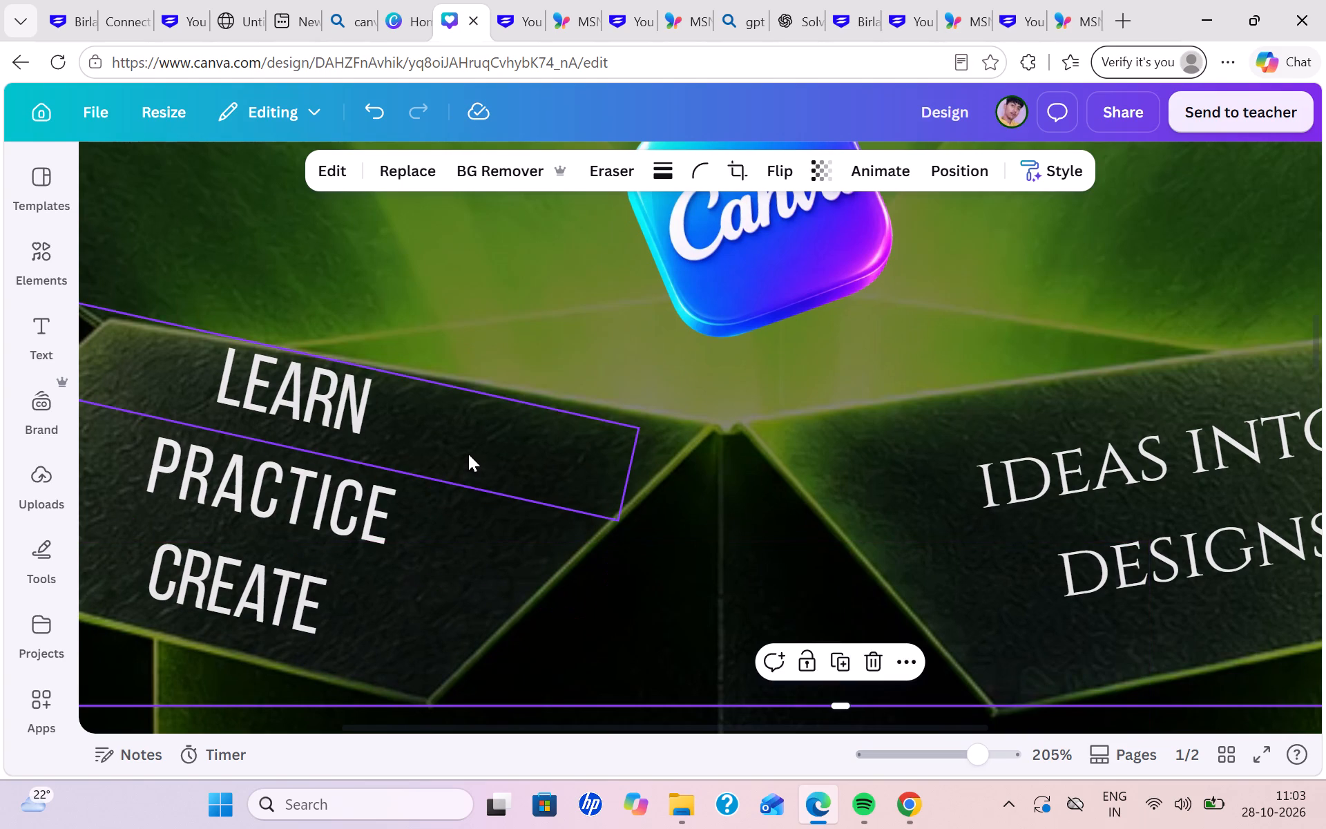
Nudge "Learn" on the left flap slightly left to refine its position above "Practice".
{"action": "left_click_drag", "start_coordinate": [468, 454], "coordinate": [461, 464]}
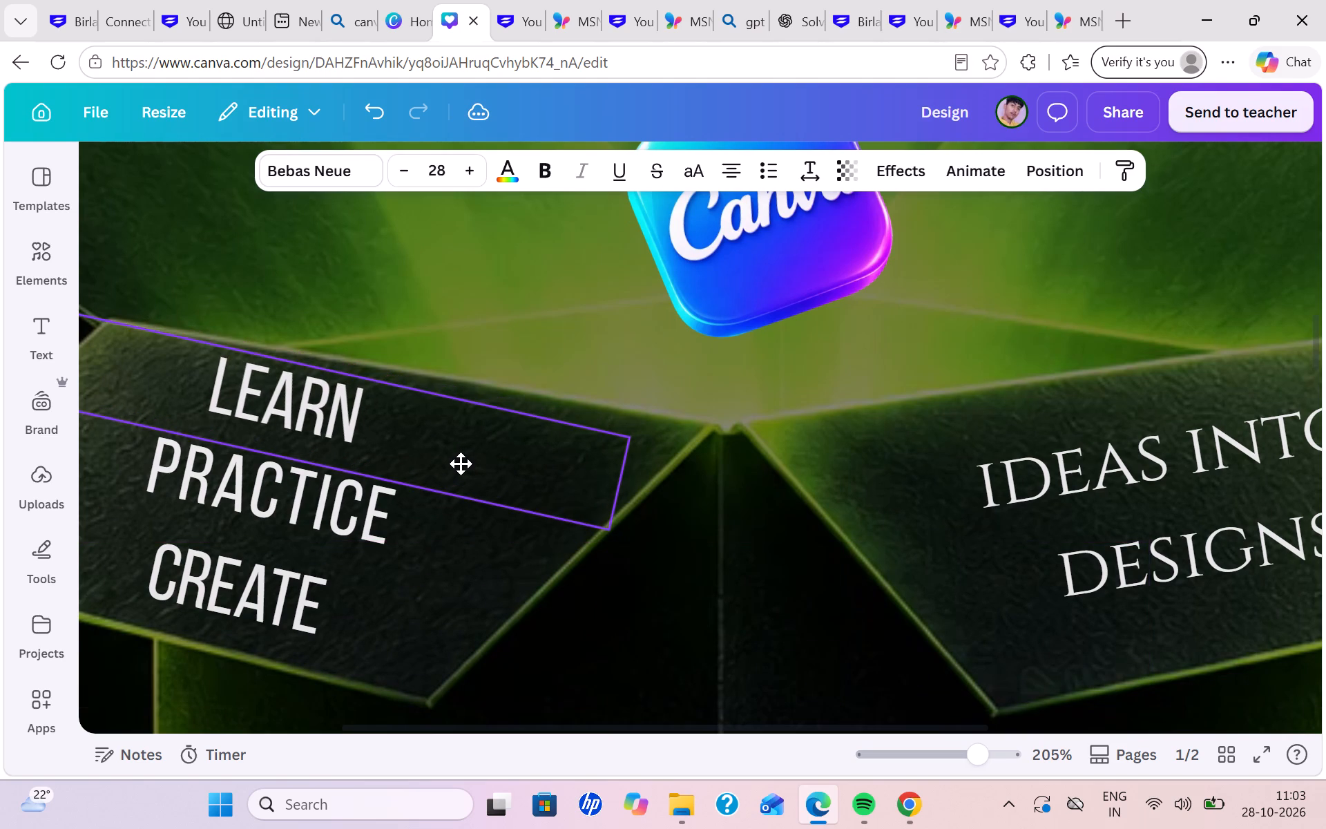
{"action": "left_click_drag", "start_coordinate": [461, 464], "coordinate": [463, 462]}
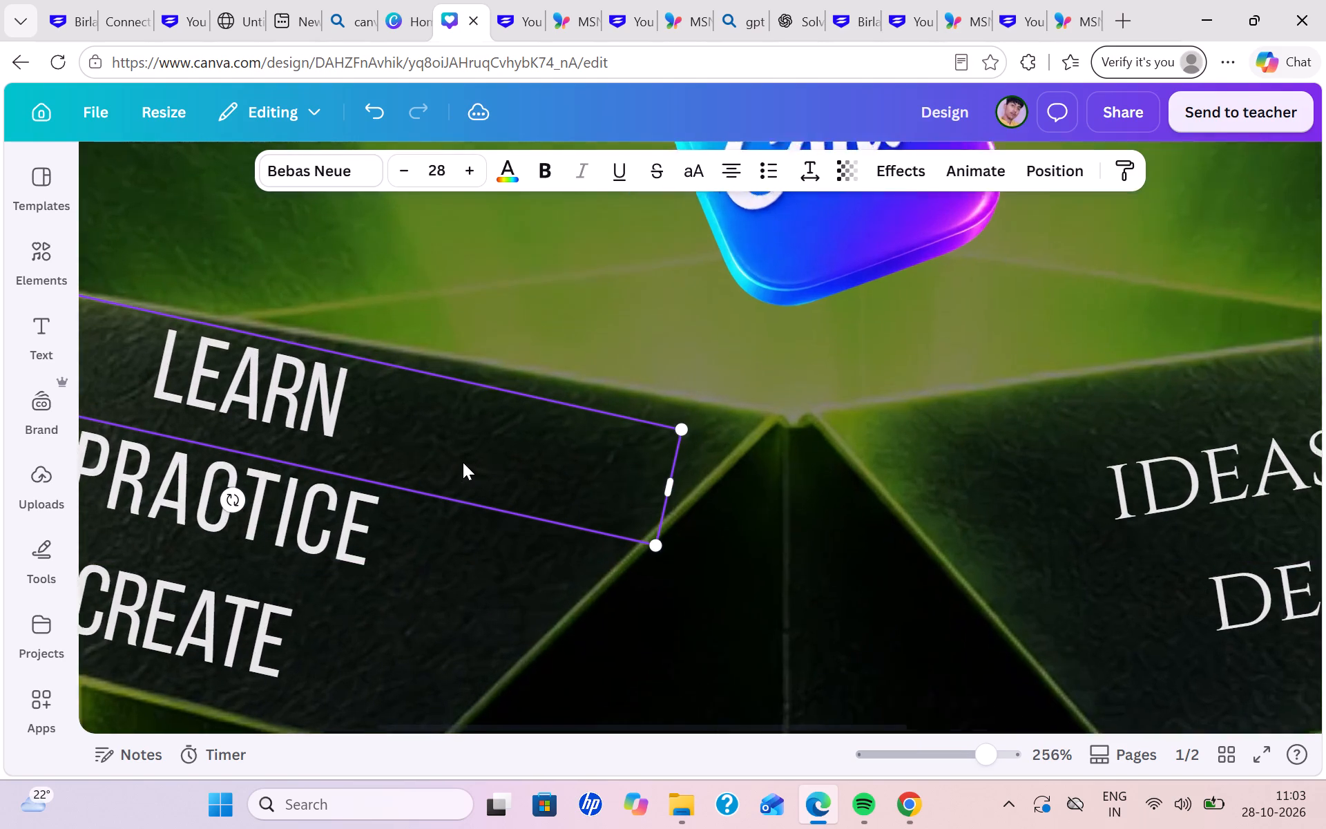
{"action": "left_click_drag", "start_coordinate": [463, 462], "coordinate": [453, 456]}
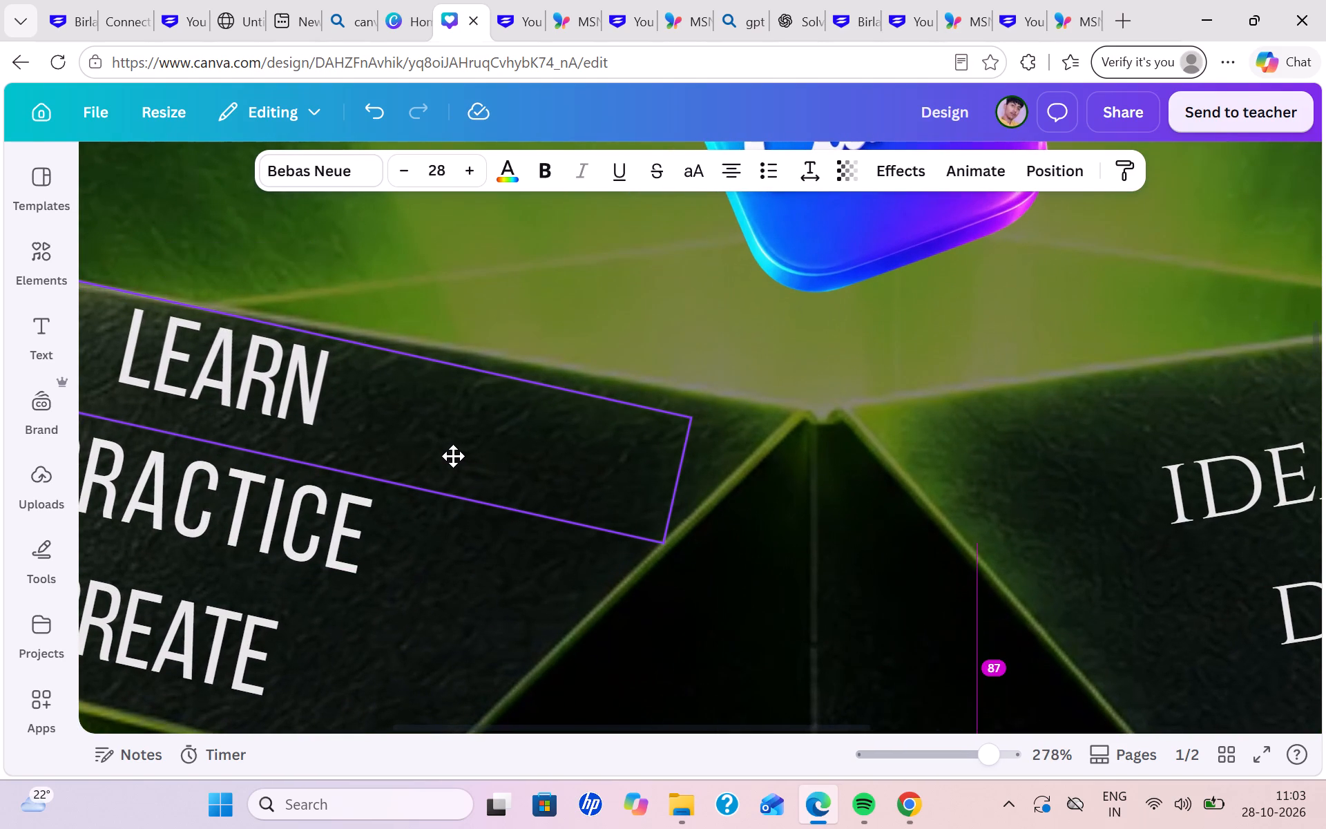
{"action": "left_click_drag", "start_coordinate": [453, 456], "coordinate": [455, 457]}
Nudge "Create" on the left flap slightly upward to tighten the gap beneath "Practice".
{"action": "scroll", "coordinate": [455, 457], "scroll_direction": "right", "scroll_amount": 2}
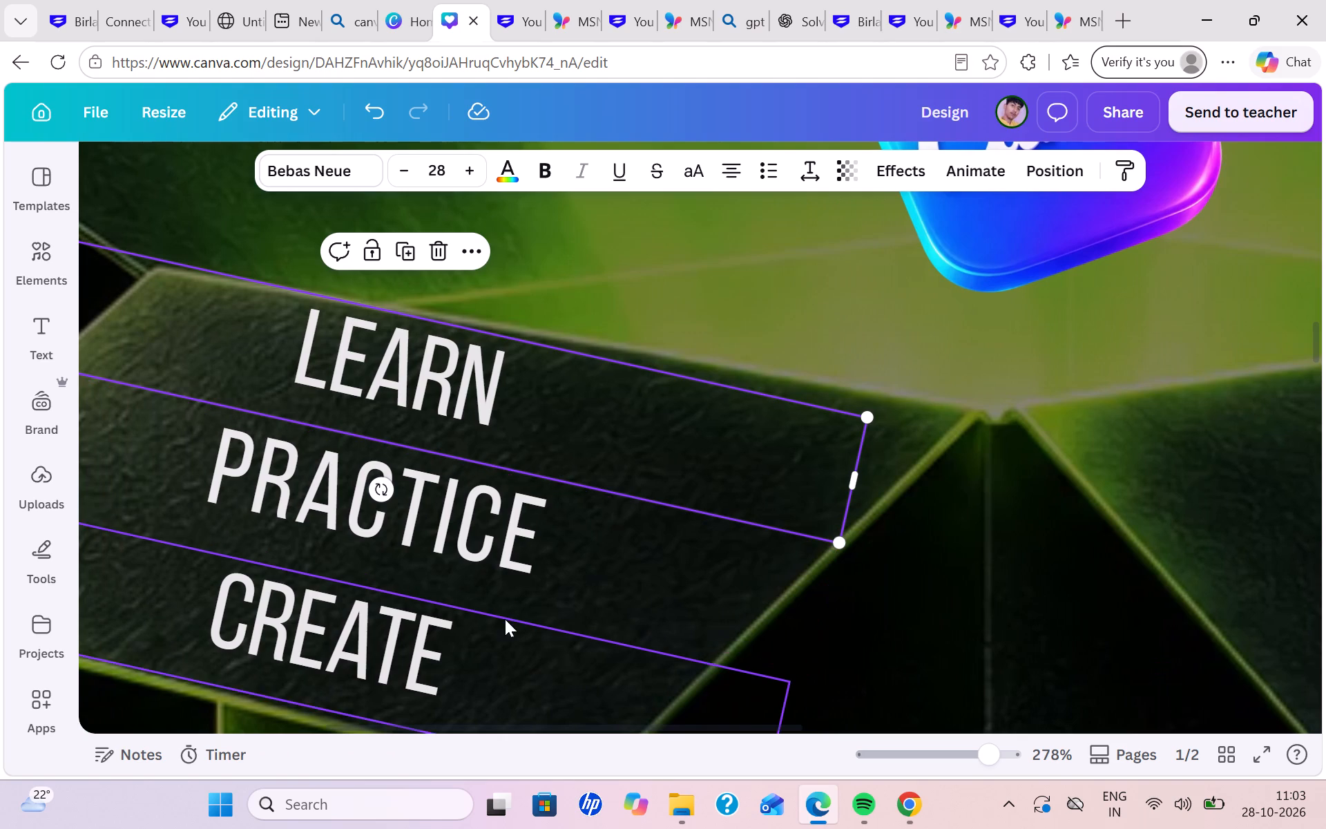
{"action": "left_click", "coordinate": [575, 580]}
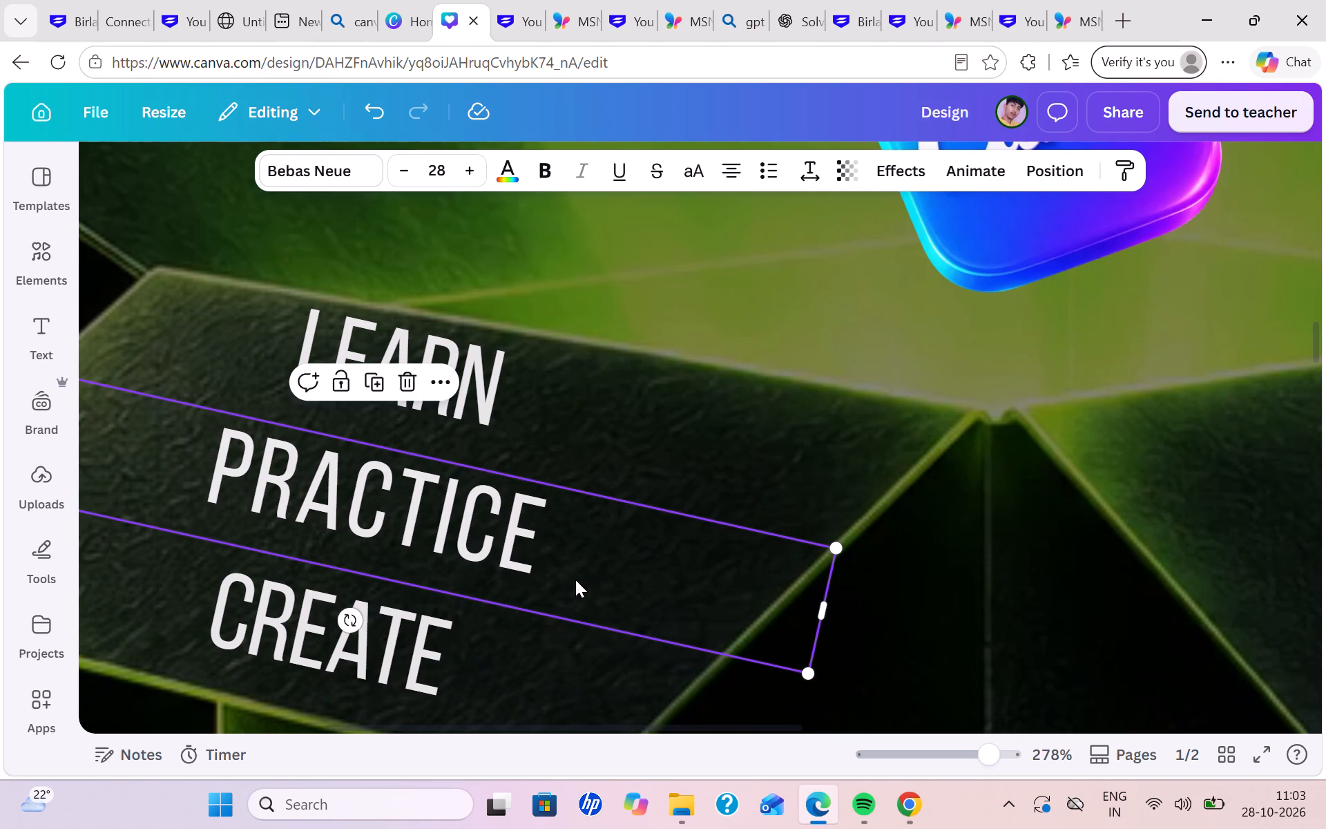
{"action": "left_click", "coordinate": [563, 639]}
{"action": "left_click", "coordinate": [563, 639]}
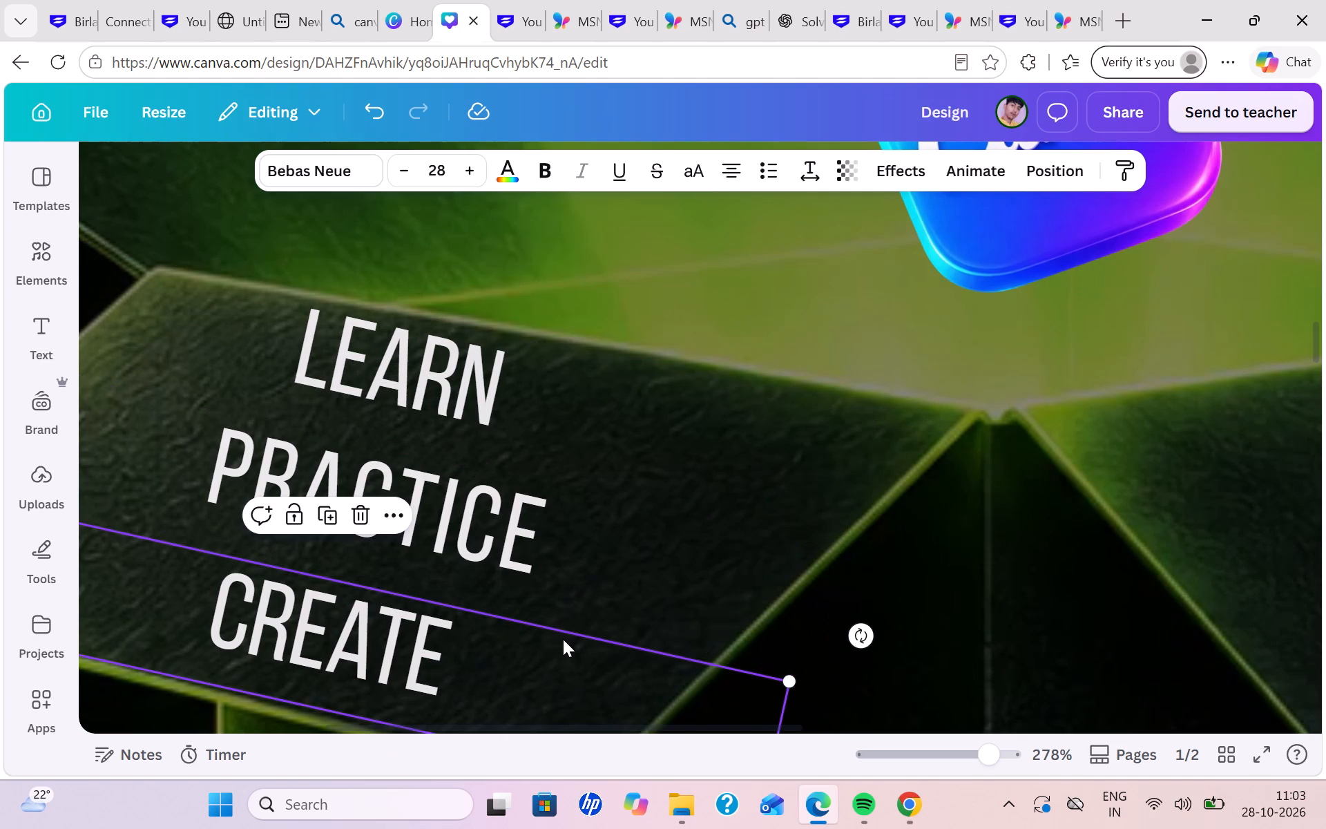
Examine the spacing of "Learn", "Practice" and "Create" up close and against the whole poster.
{"action": "left_click", "coordinate": [724, 599]}
{"action": "left_click", "coordinate": [724, 599]}
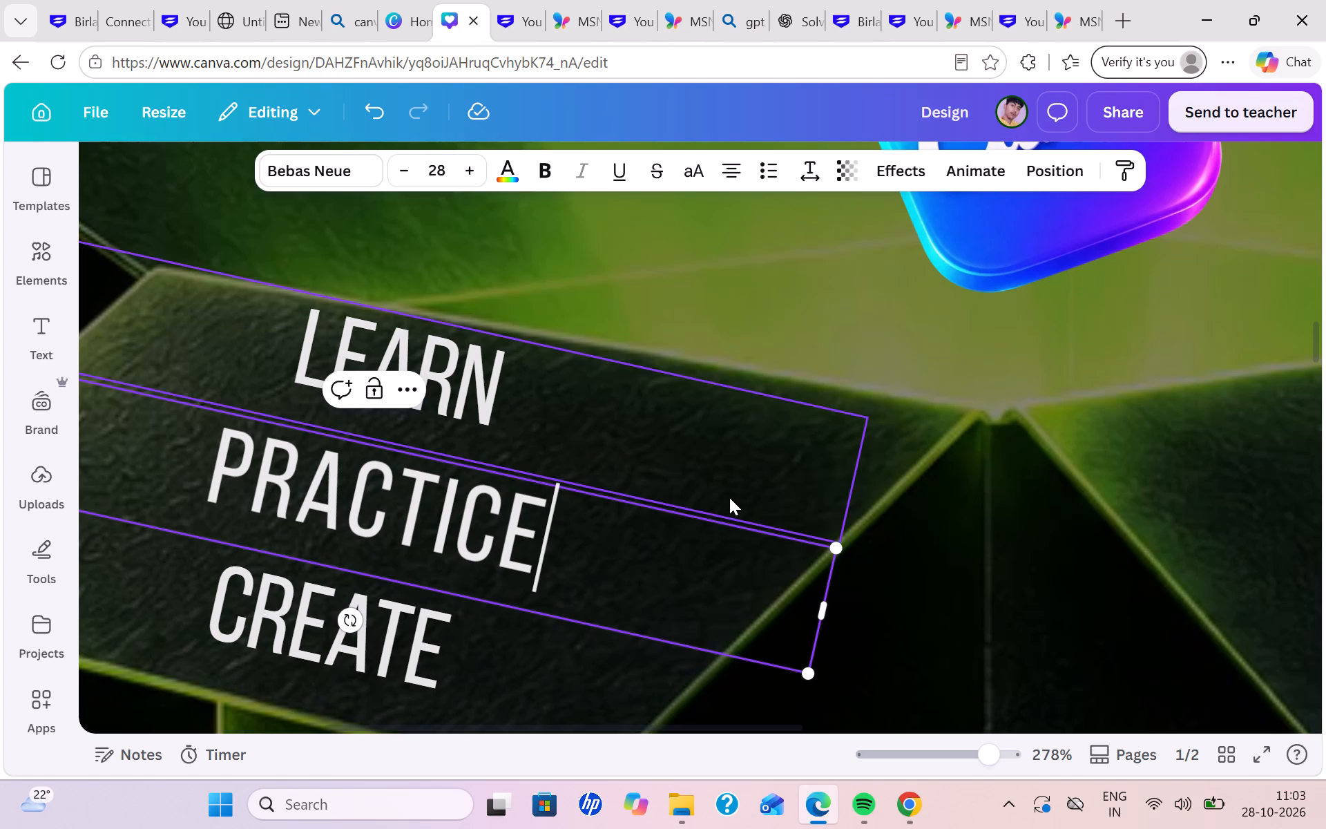
{"action": "left_click", "coordinate": [729, 497]}
{"action": "left_click", "coordinate": [617, 660]}
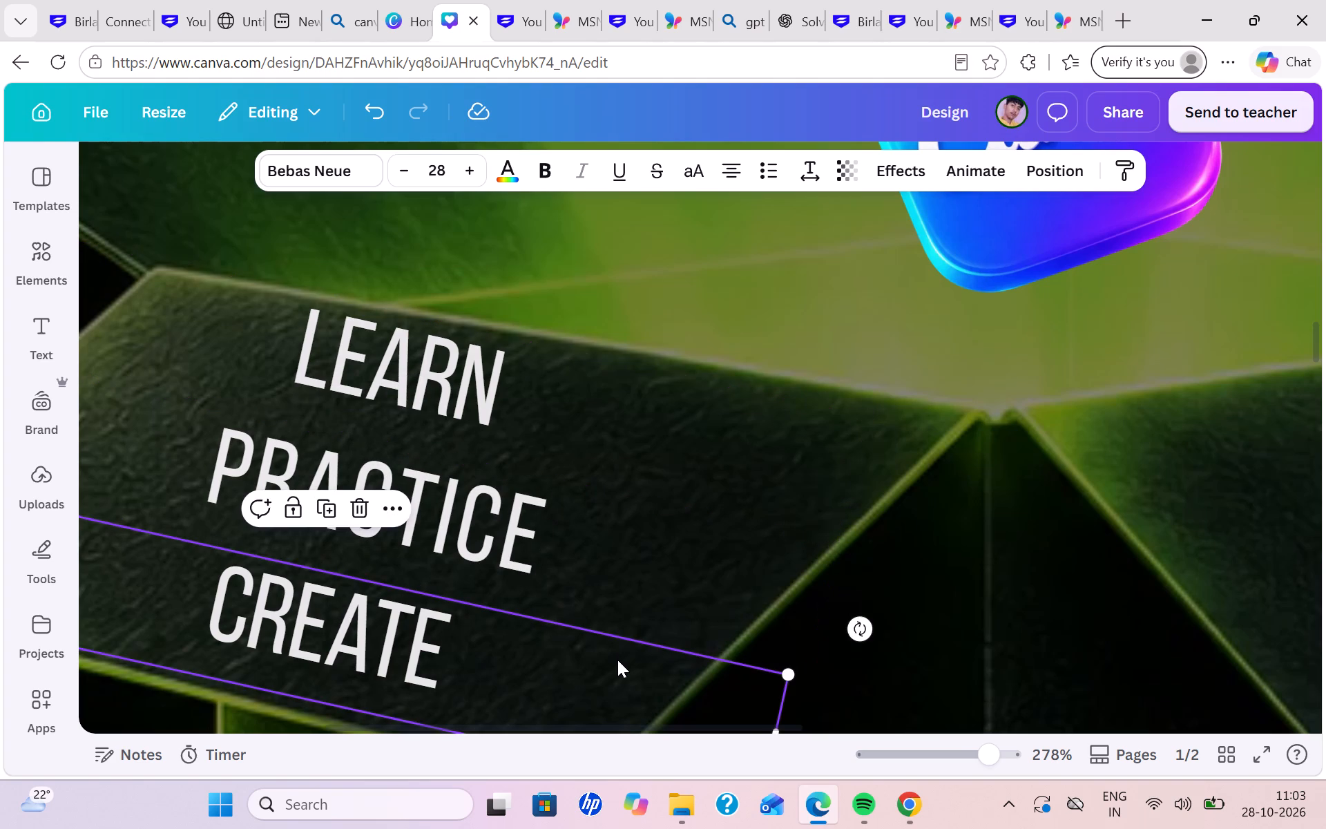
{"action": "left_click", "coordinate": [827, 690]}
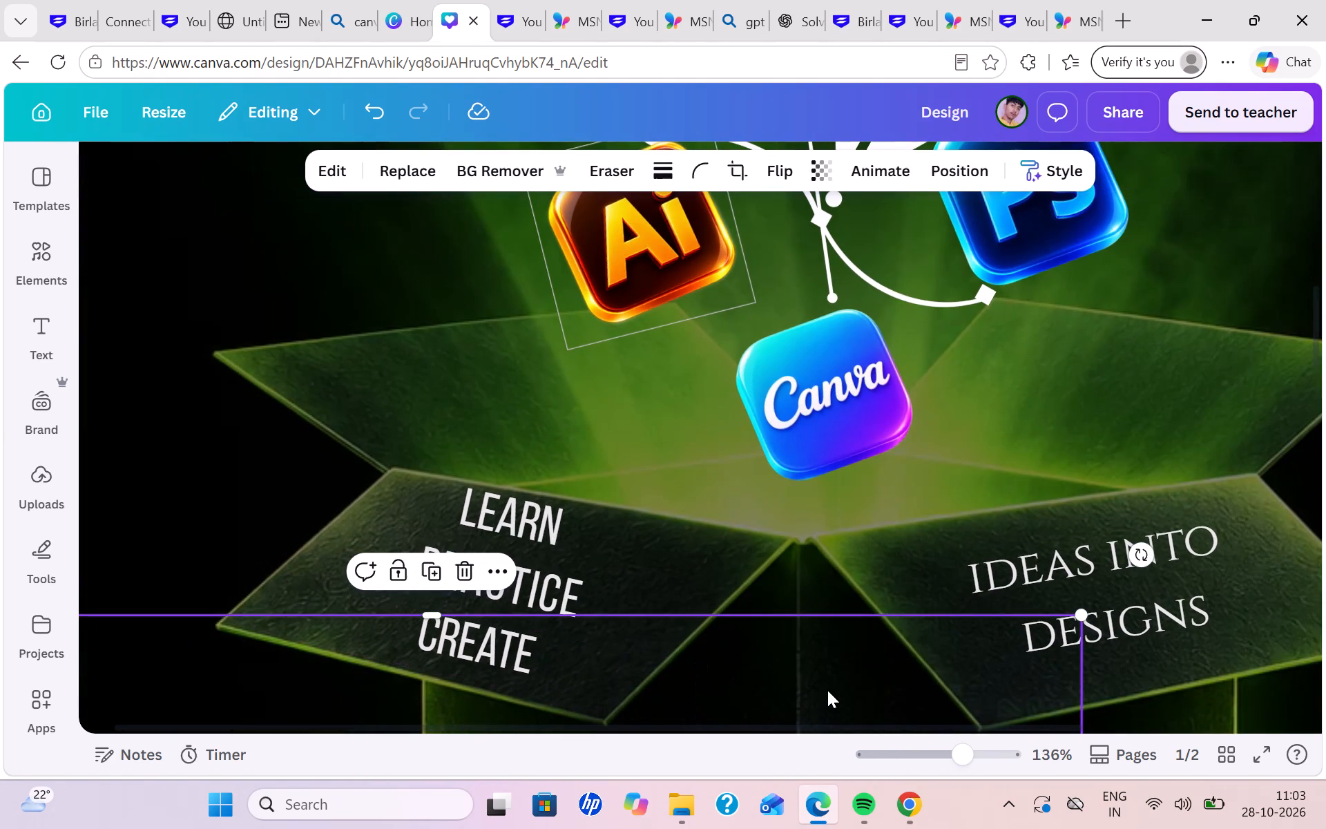
{"action": "left_click", "coordinate": [827, 690]}
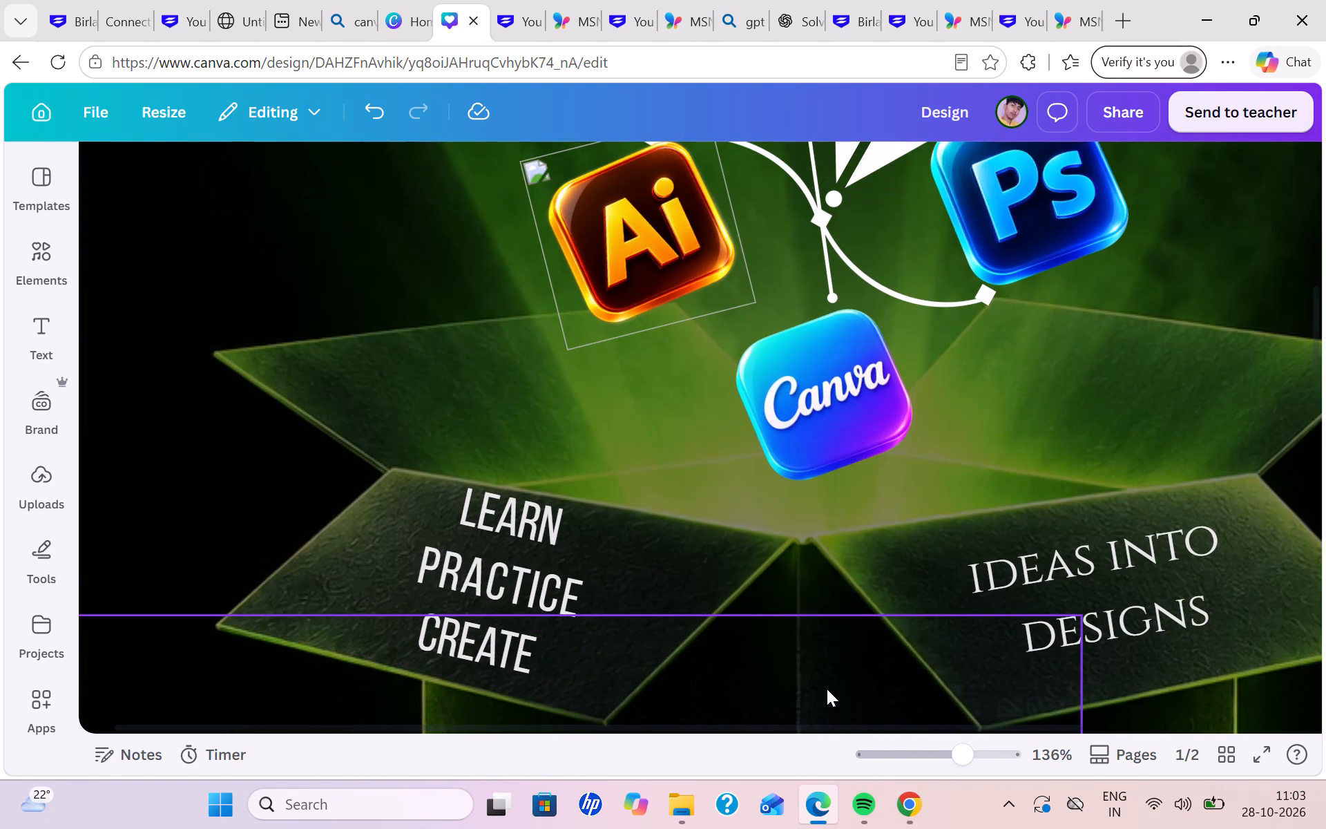
{"action": "left_click", "coordinate": [1167, 627]}
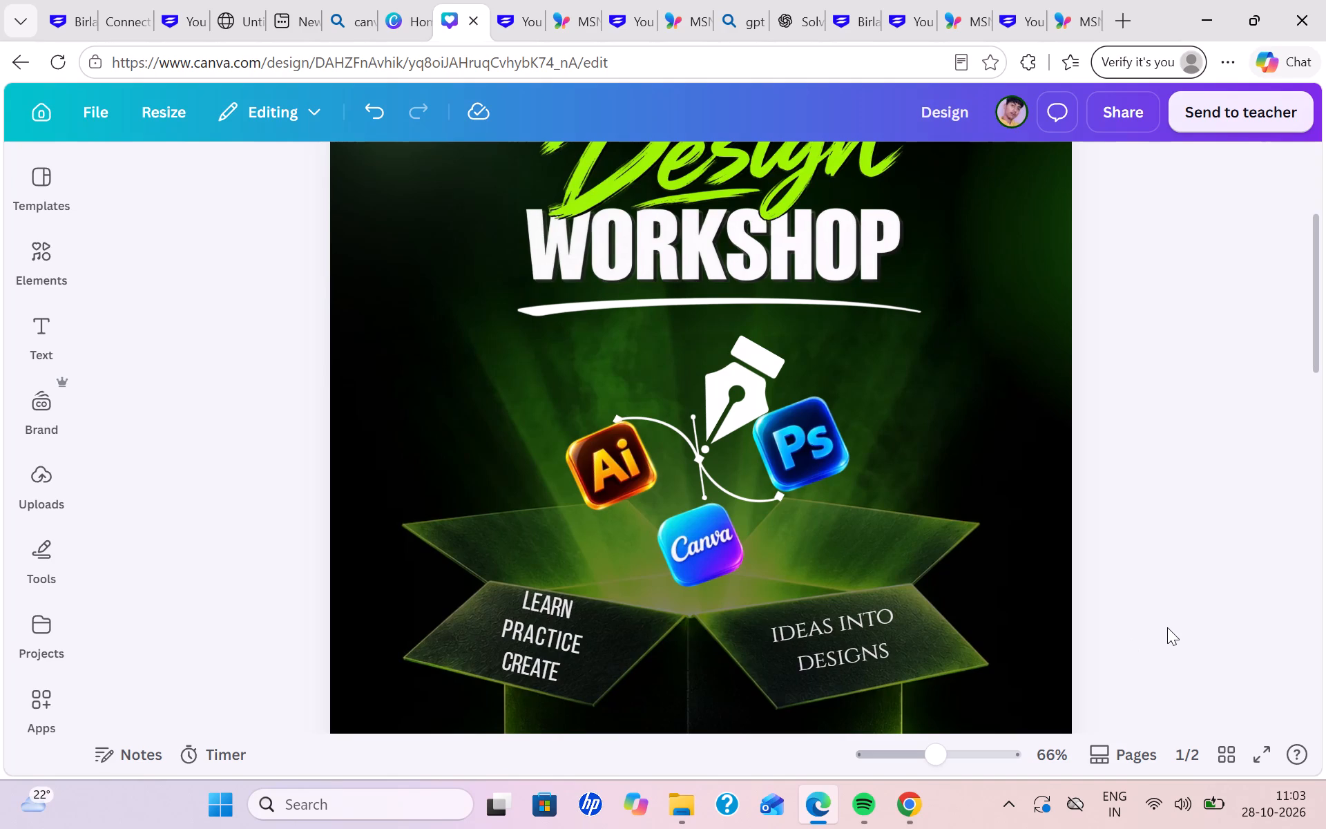
{"action": "scroll", "coordinate": [1167, 627], "scroll_direction": "right", "scroll_amount": 4}
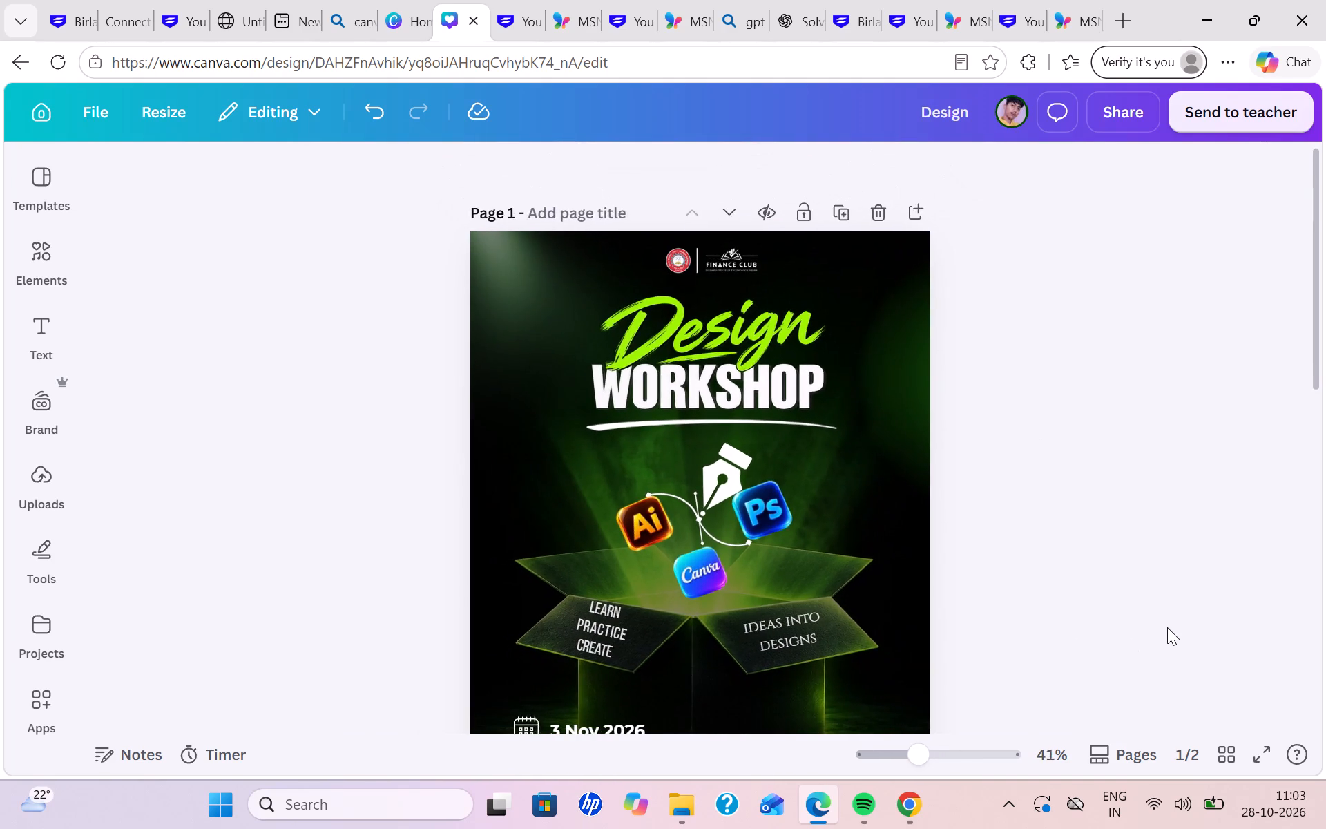
{"action": "scroll", "coordinate": [1167, 627], "scroll_direction": "right", "scroll_amount": 1}
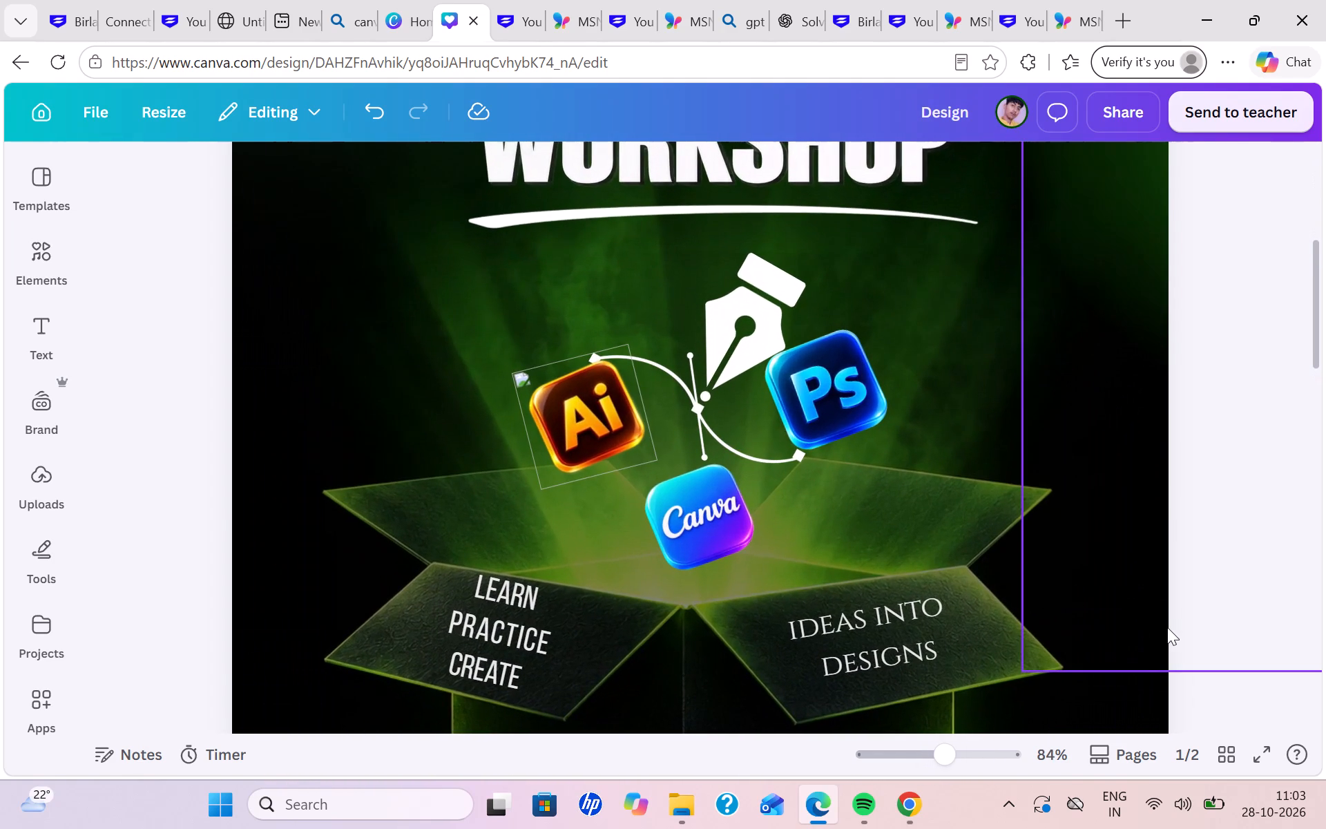
{"action": "scroll", "coordinate": [1167, 627], "scroll_direction": "right", "scroll_amount": 1}
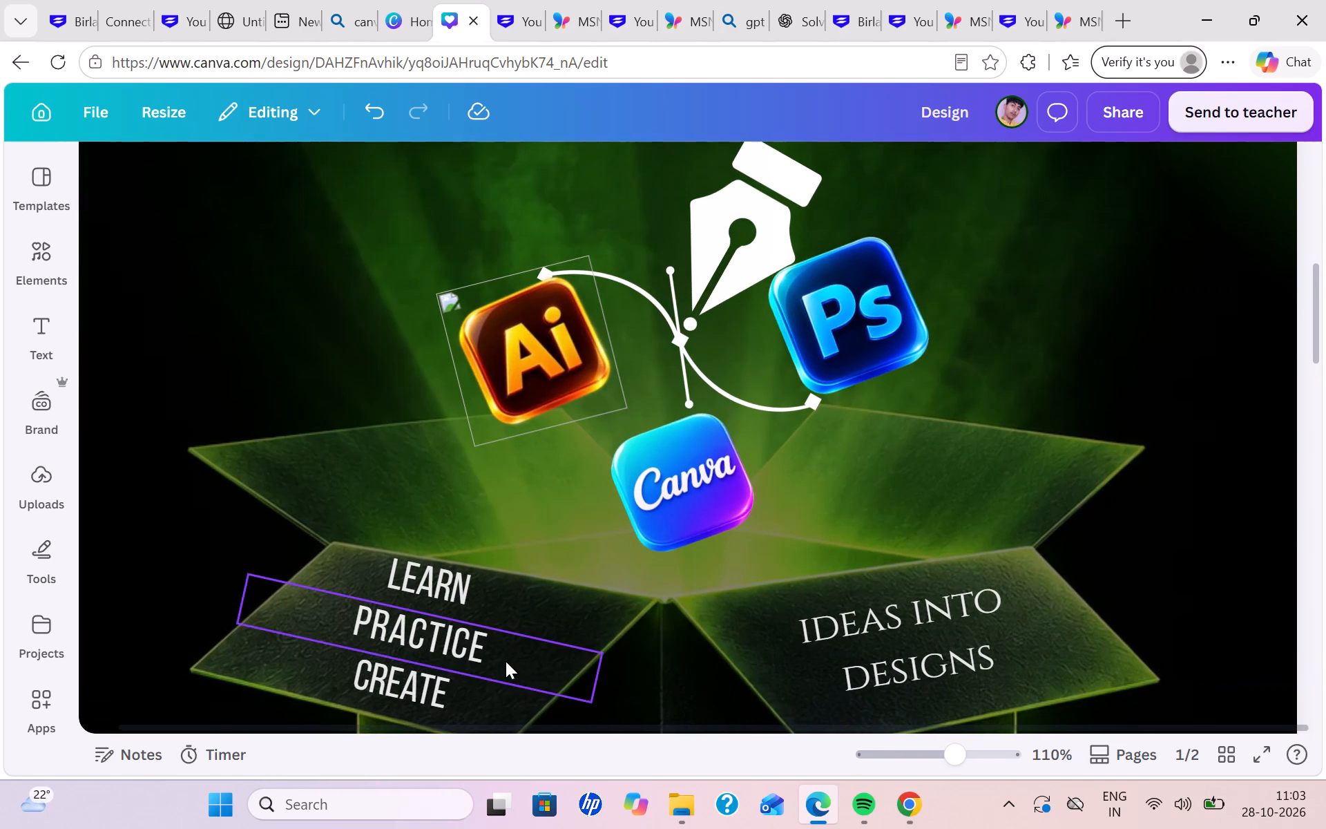
{"action": "left_click", "coordinate": [546, 616]}
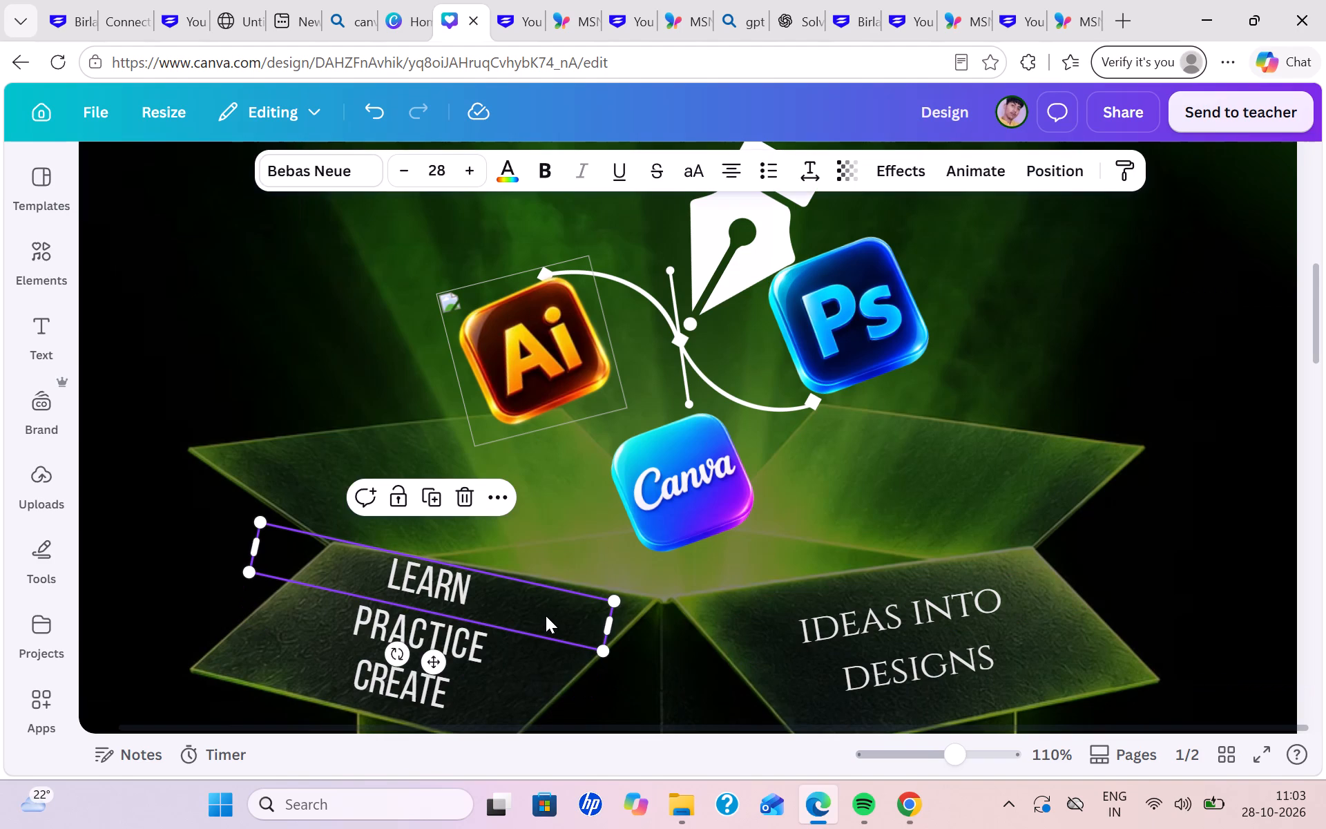
Change the font of "Ideas into" and "Designs" on the right flap to Bebas Neue.
{"action": "left_click", "coordinate": [904, 639]}
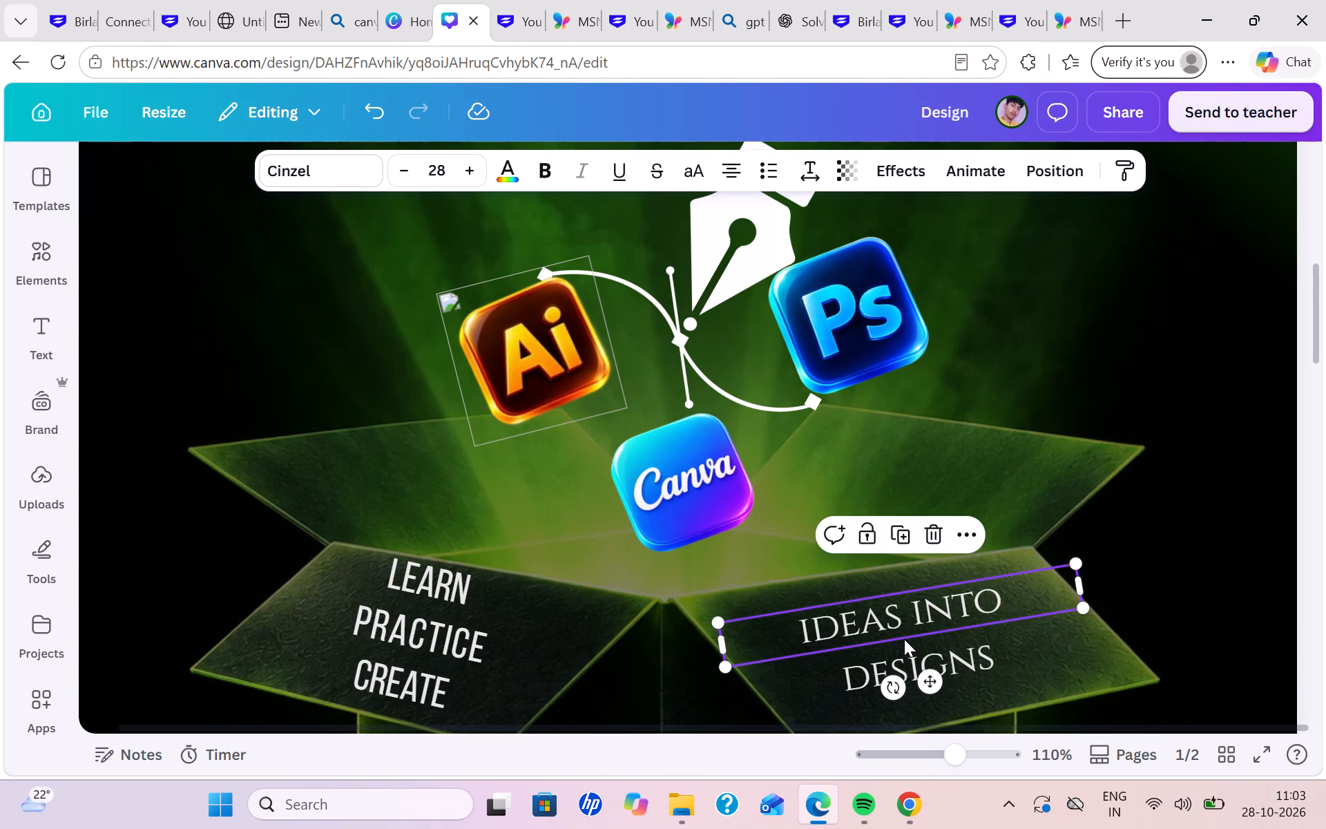
{"action": "left_click", "coordinate": [363, 185]}
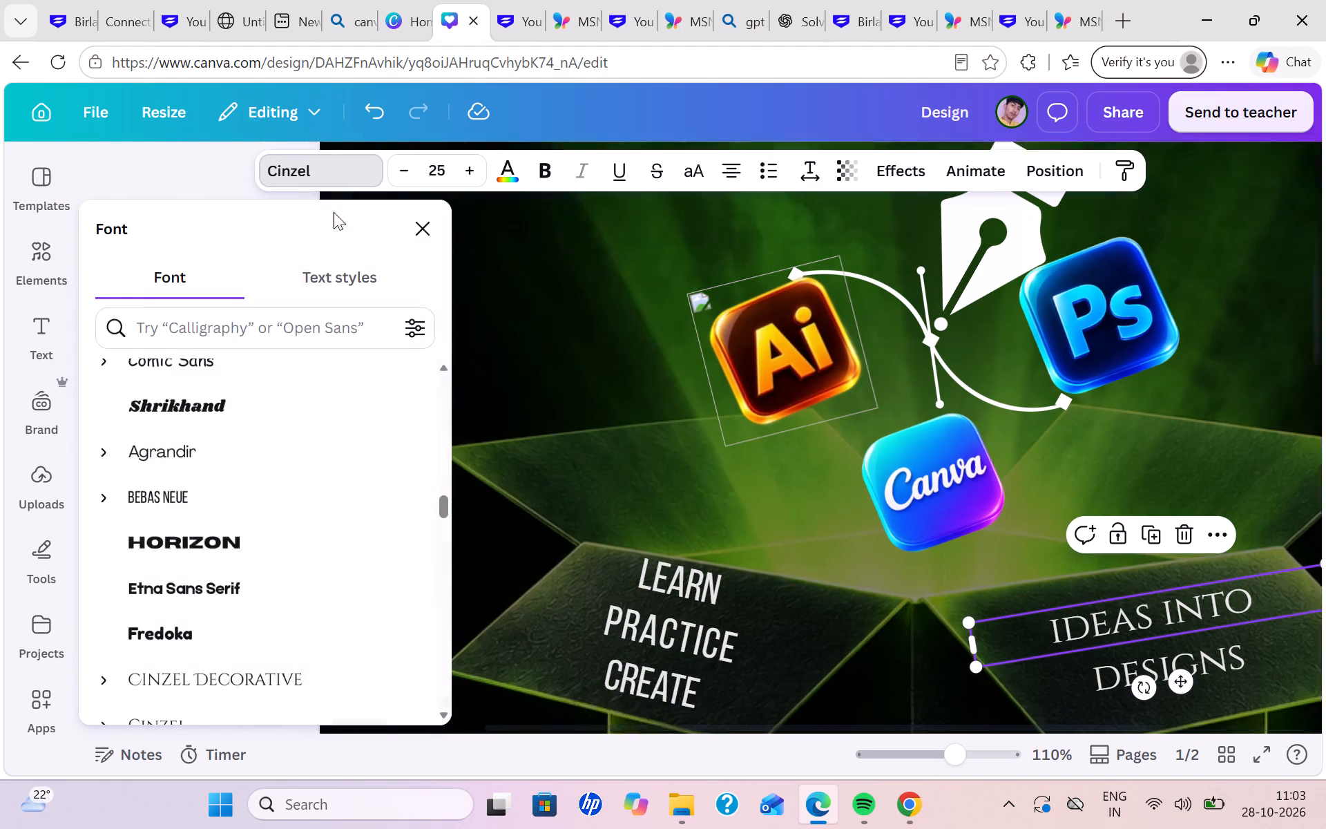
{"action": "scroll", "coordinate": [243, 458], "scroll_direction": "up", "scroll_amount": 2}
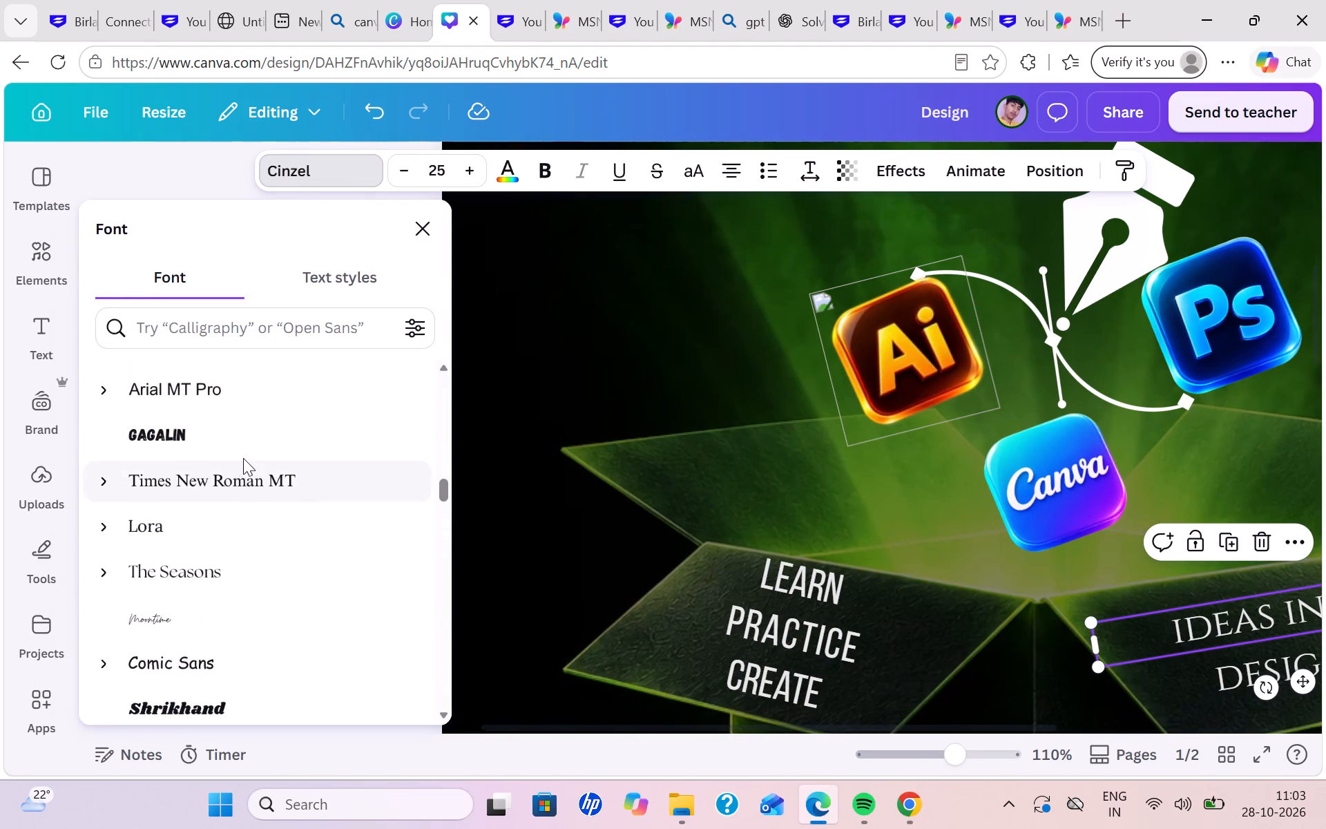
{"action": "scroll", "coordinate": [243, 458], "scroll_direction": "up", "scroll_amount": 8}
{"action": "left_click", "coordinate": [227, 479]}
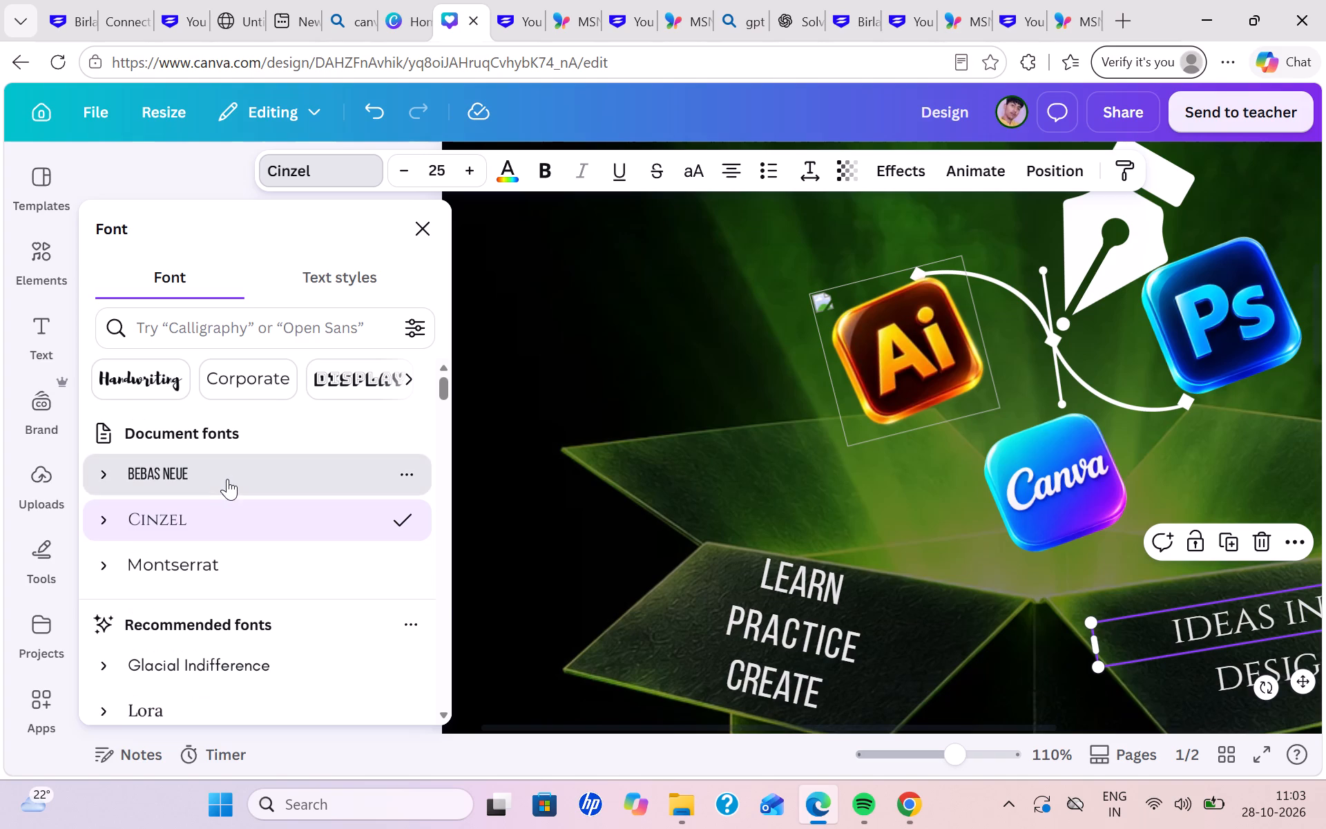
{"action": "scroll", "coordinate": [227, 479], "scroll_direction": "left", "scroll_amount": 3}
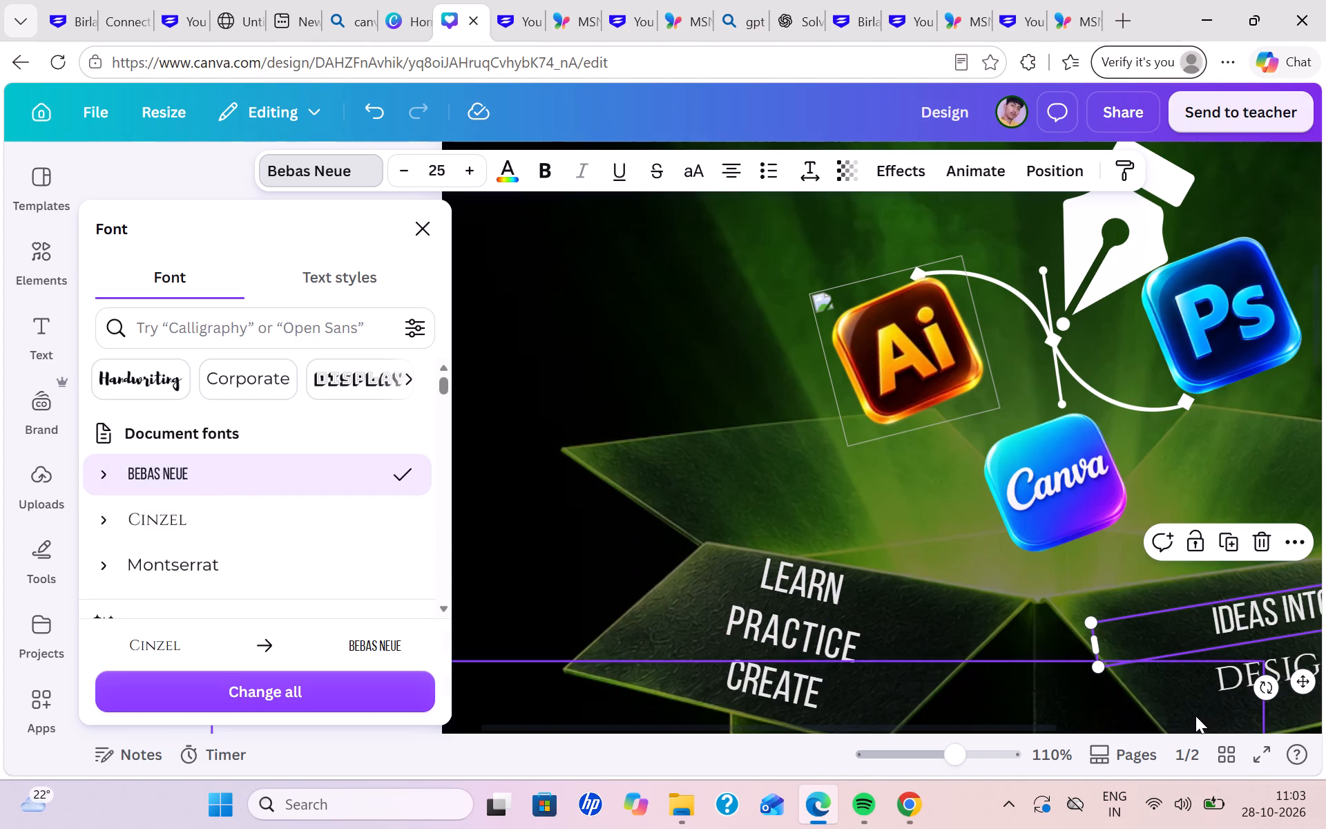
{"action": "left_click", "coordinate": [1208, 681]}
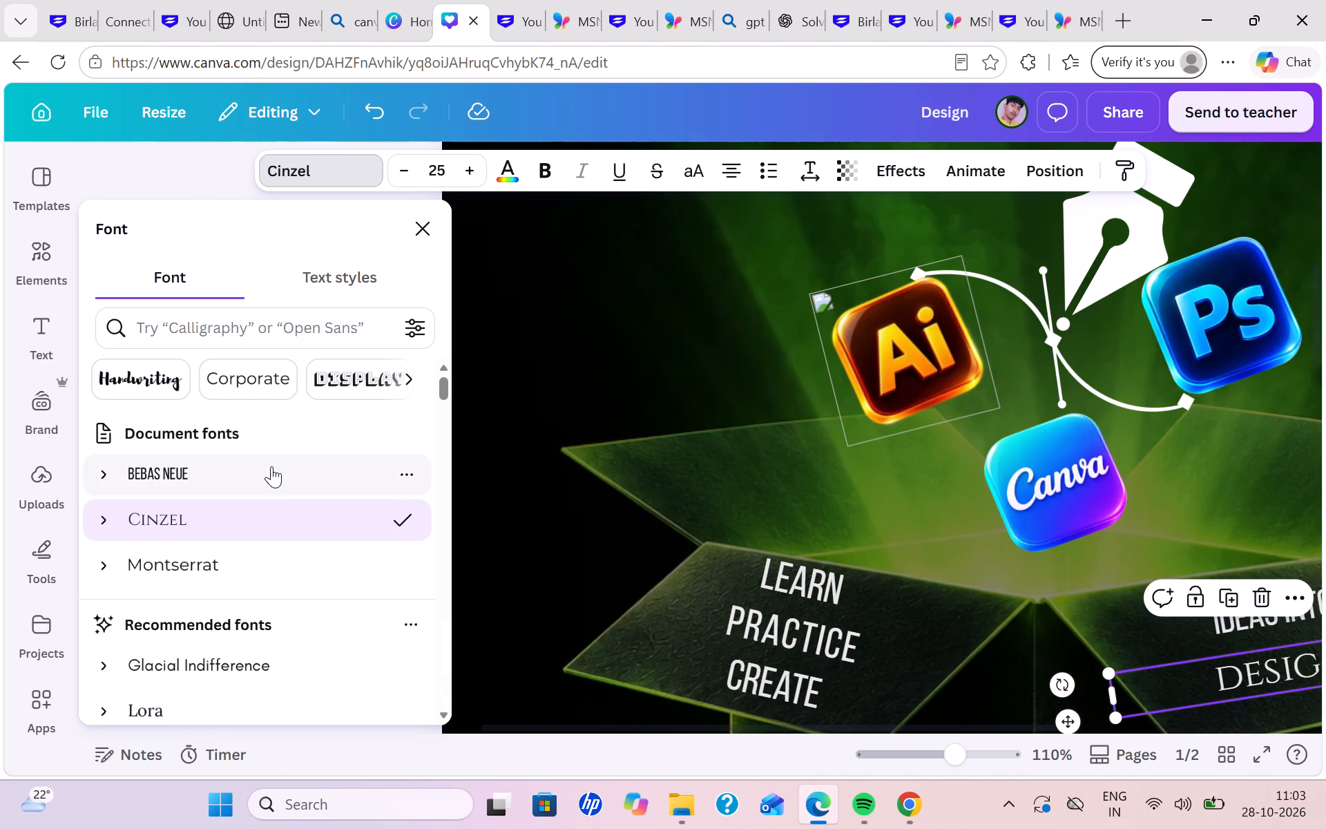
{"action": "left_click", "coordinate": [270, 466]}
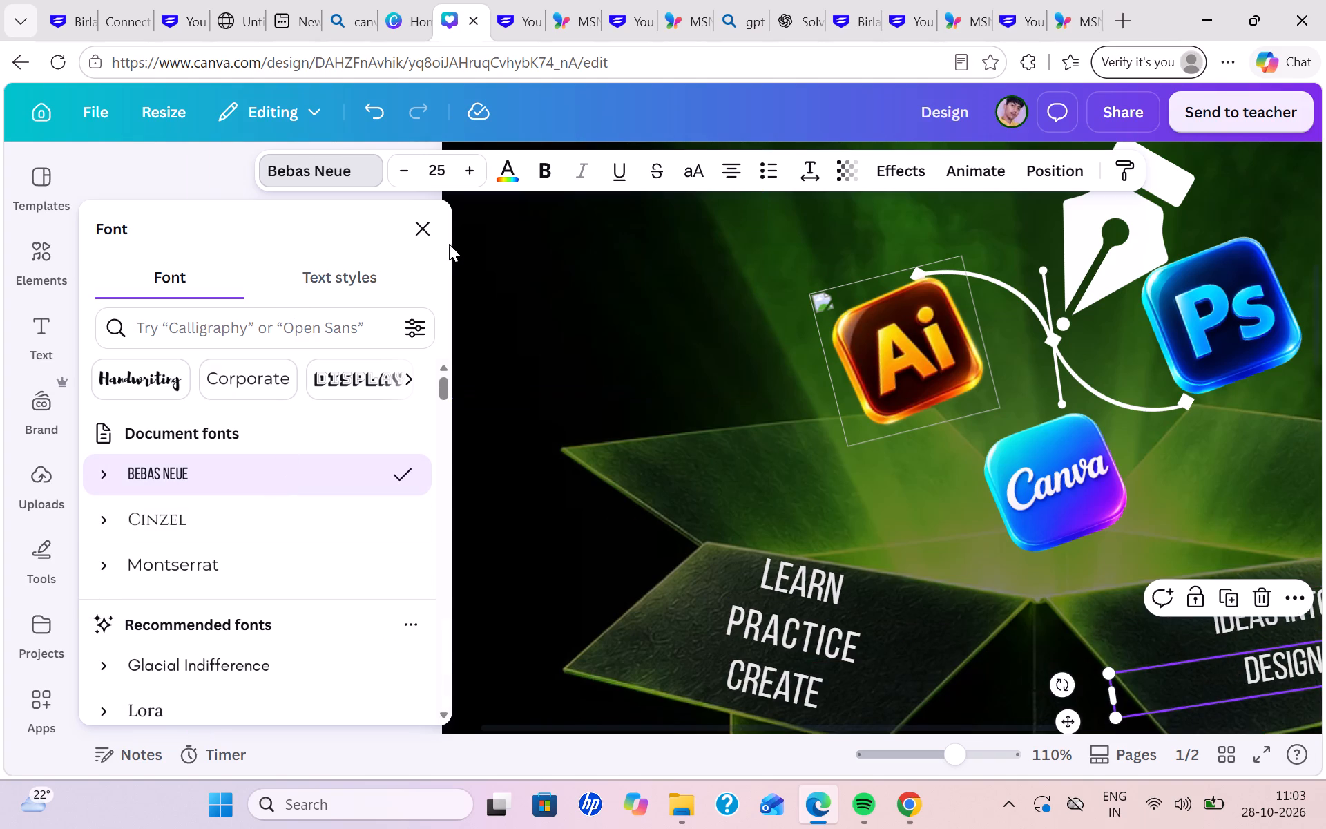
{"action": "left_click", "coordinate": [425, 225]}
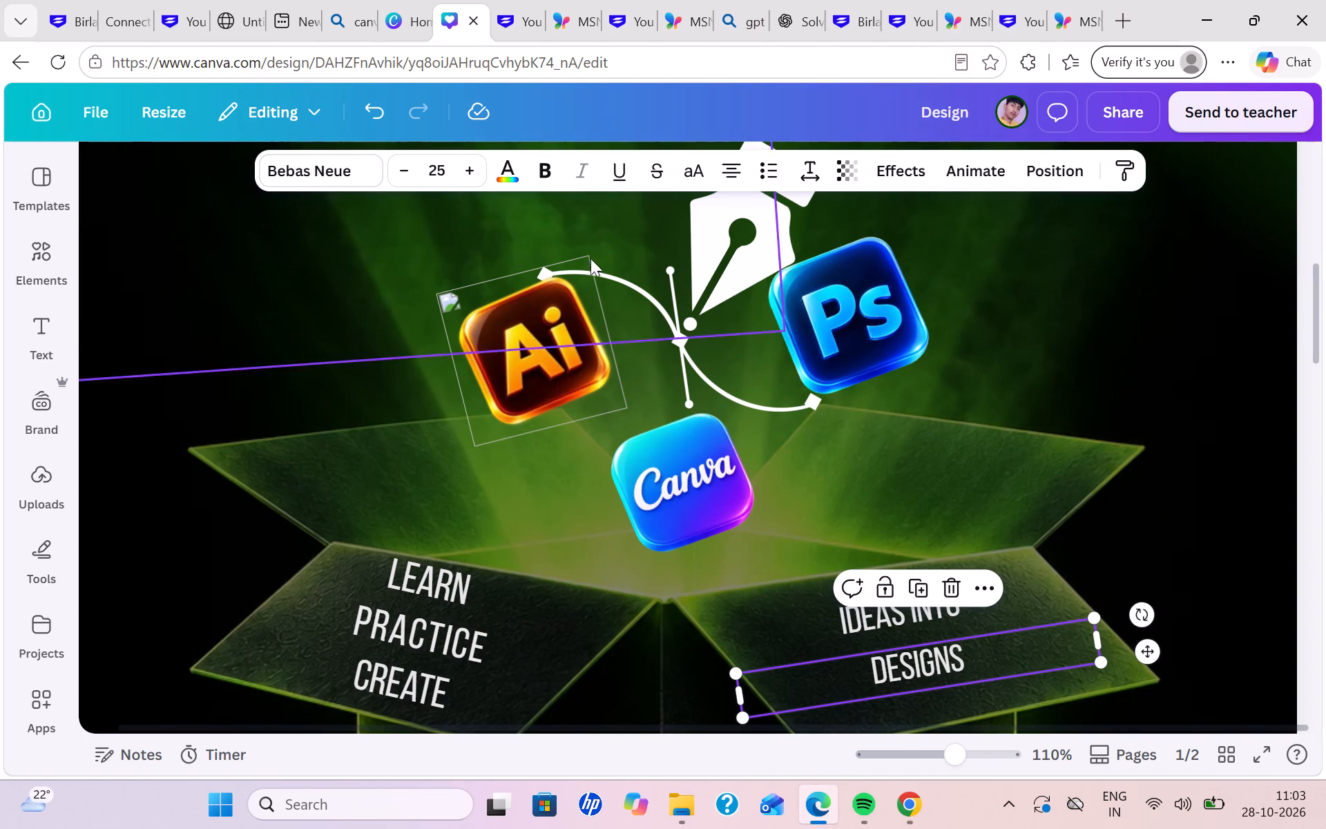
Set the font size of "Ideas into" and "Designs" on the right flap to 28, shifting "Designs" slightly lower and left.
{"action": "left_click", "coordinate": [801, 615]}
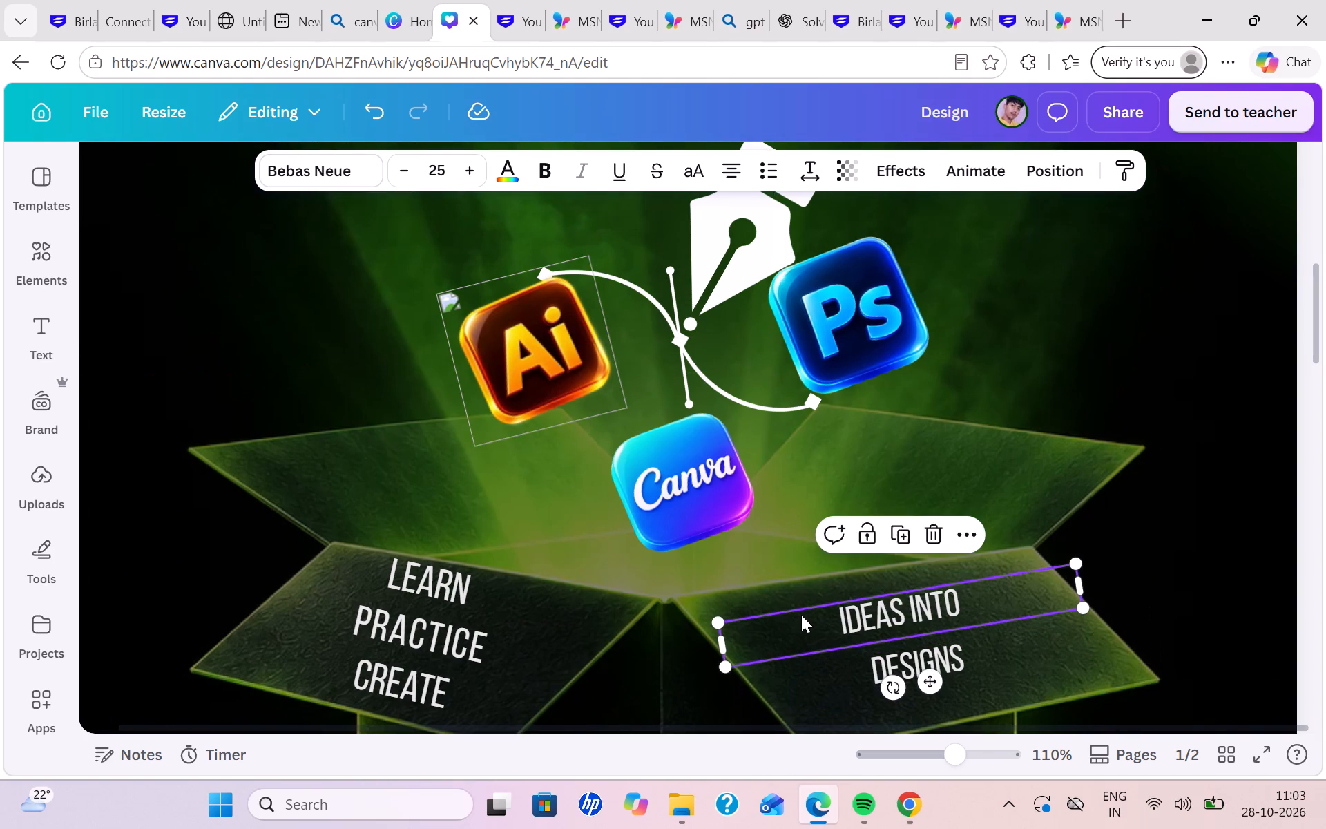
{"action": "triple_click", "coordinate": [466, 166]}
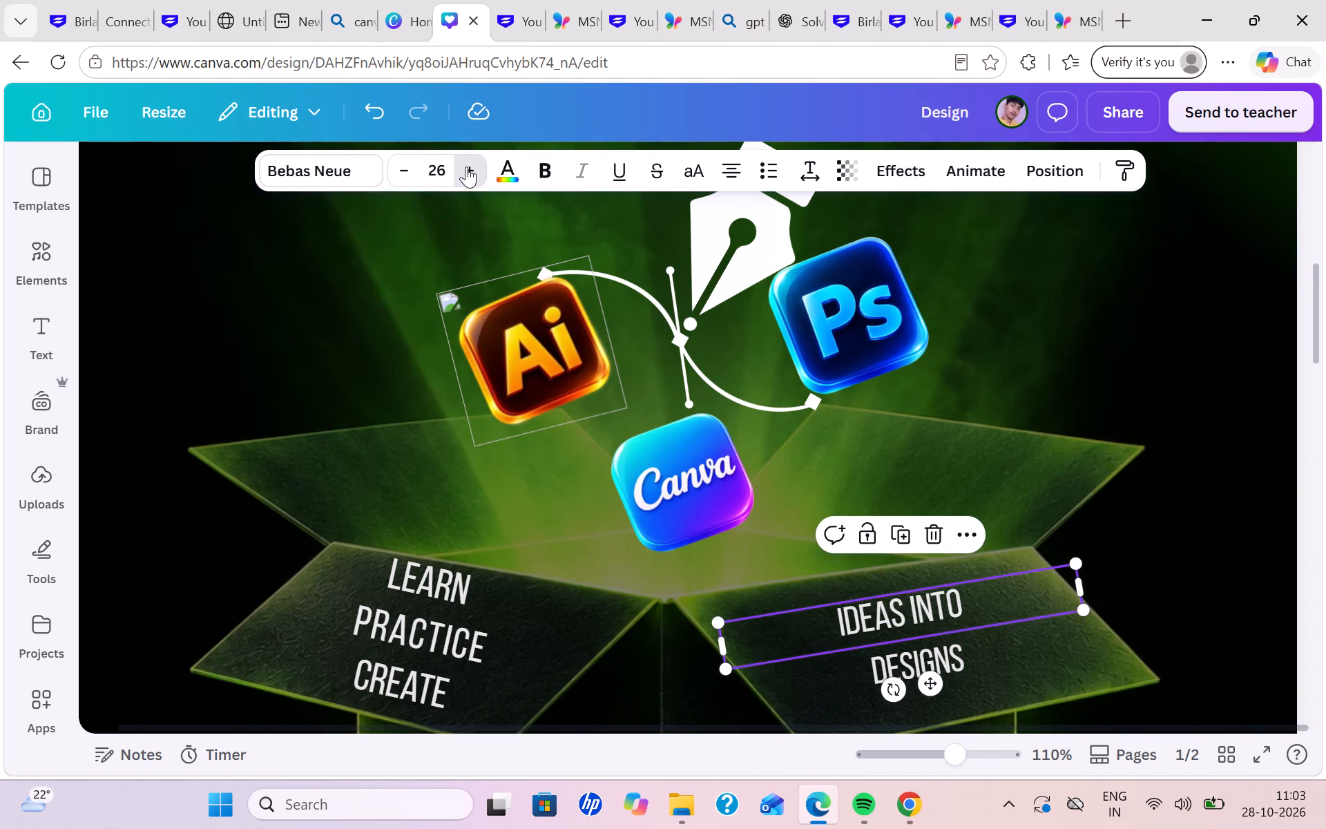
{"action": "left_click", "coordinate": [466, 166]}
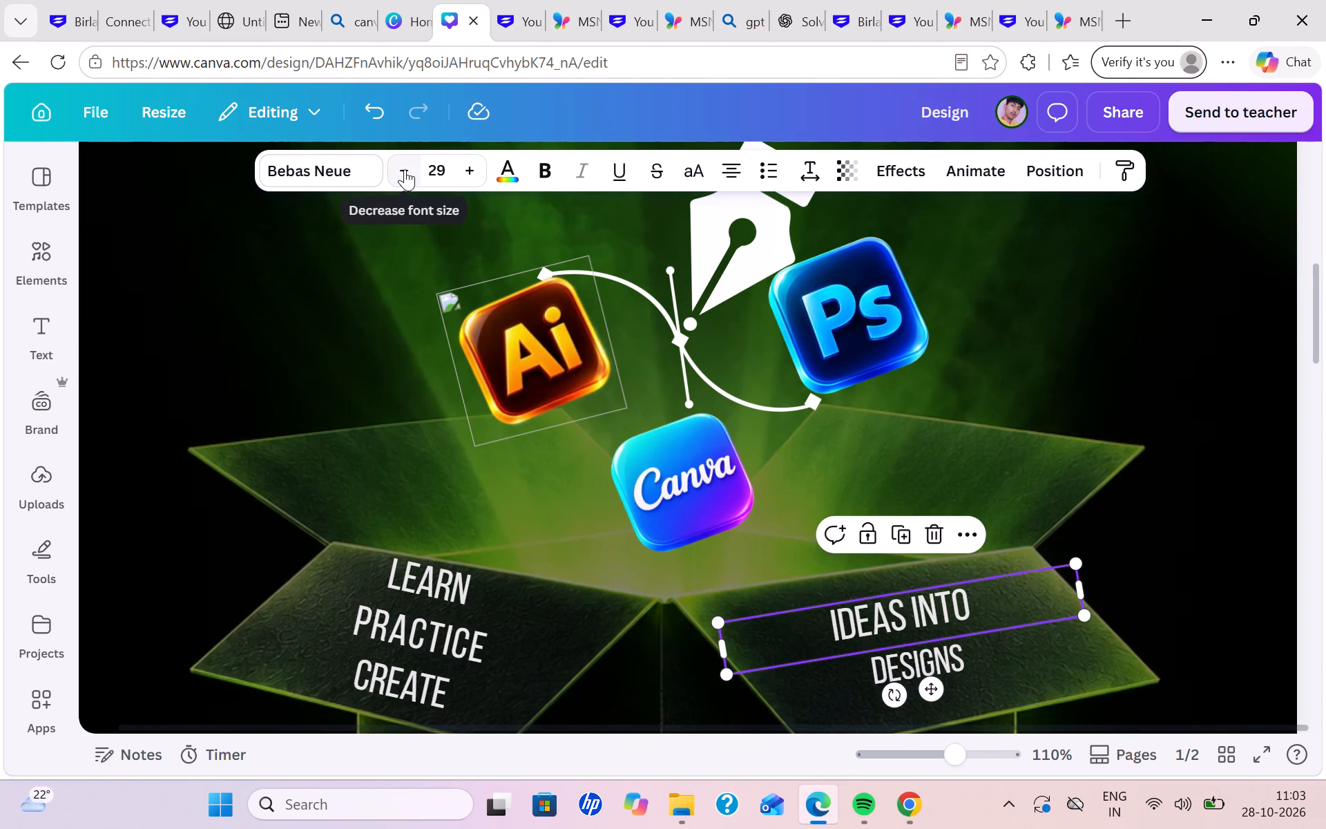
{"action": "left_click", "coordinate": [405, 169]}
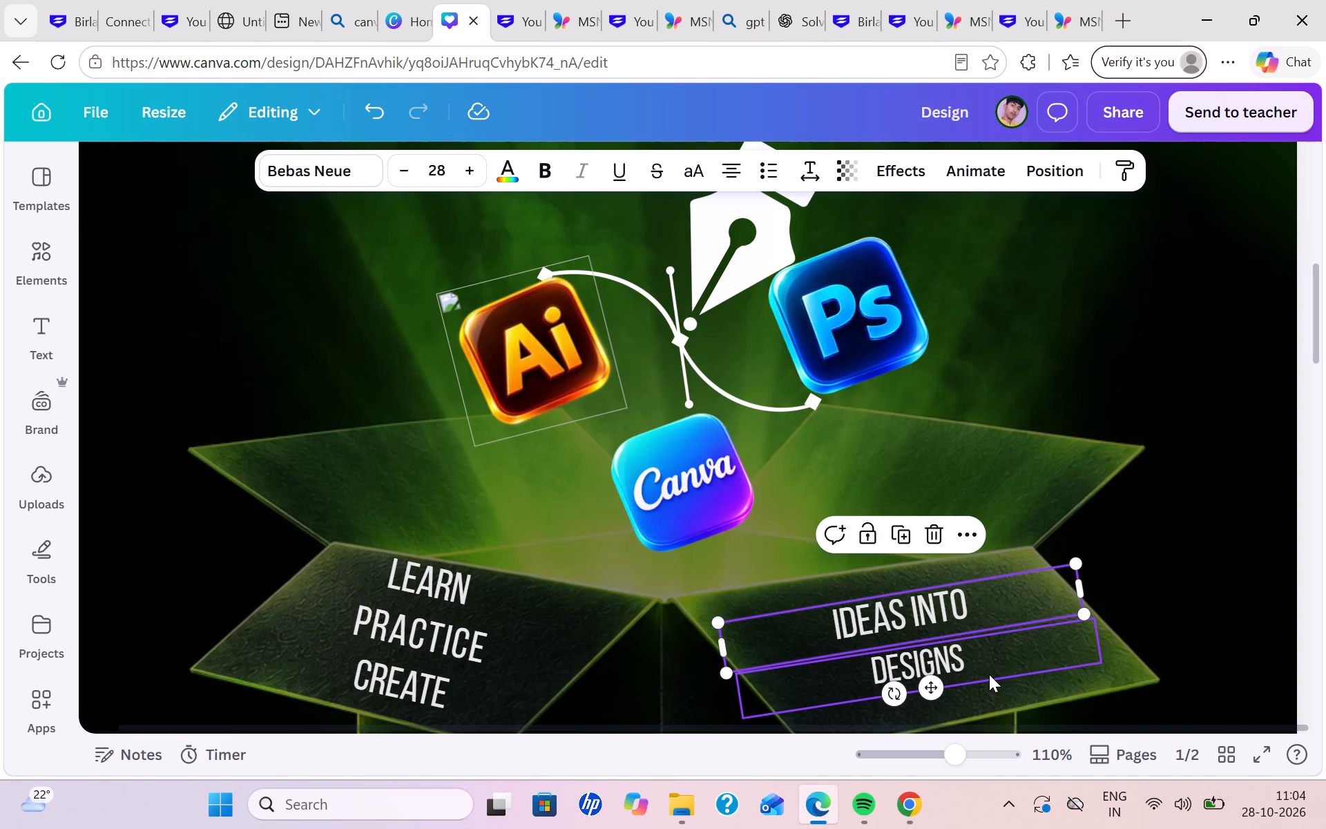
{"action": "left_click_drag", "start_coordinate": [989, 674], "coordinate": [983, 682]}
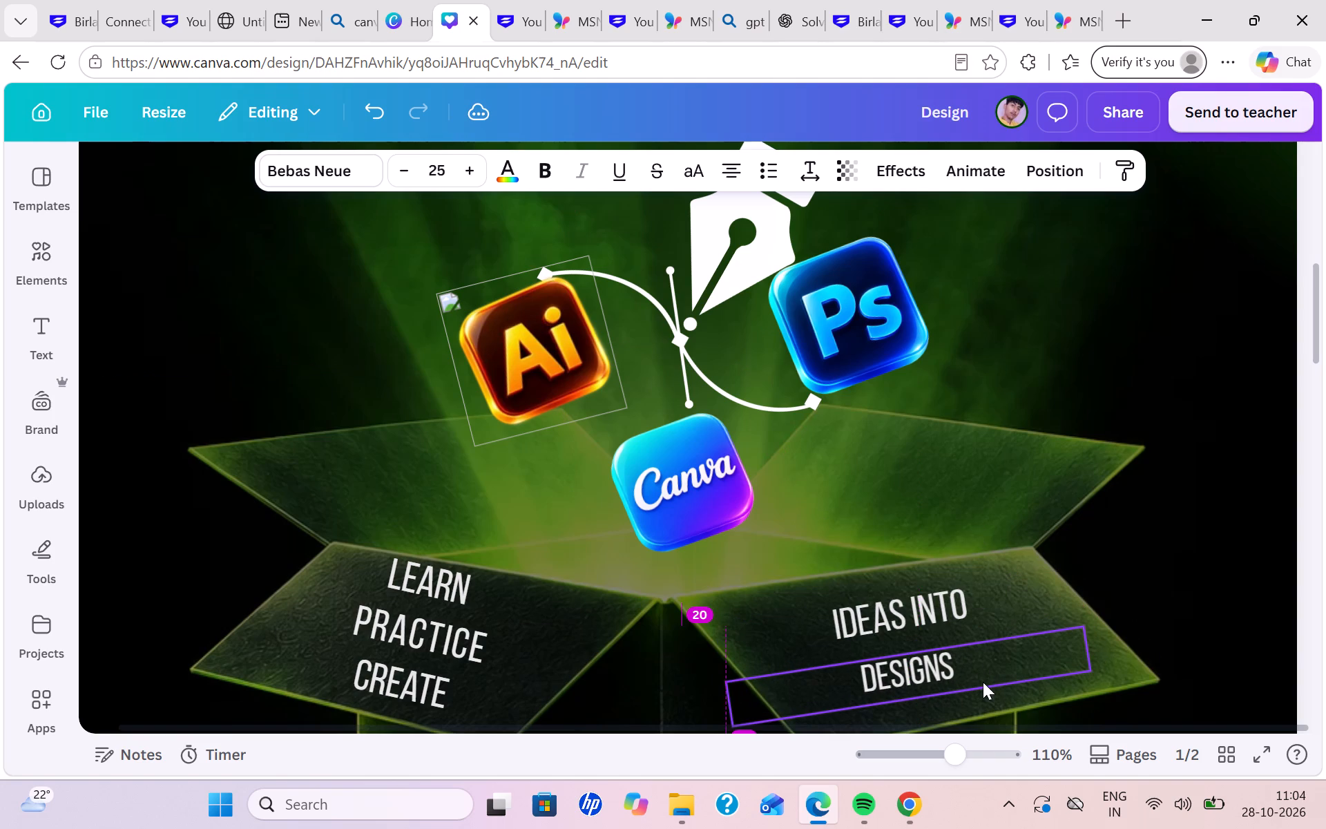
{"action": "triple_click", "coordinate": [466, 164]}
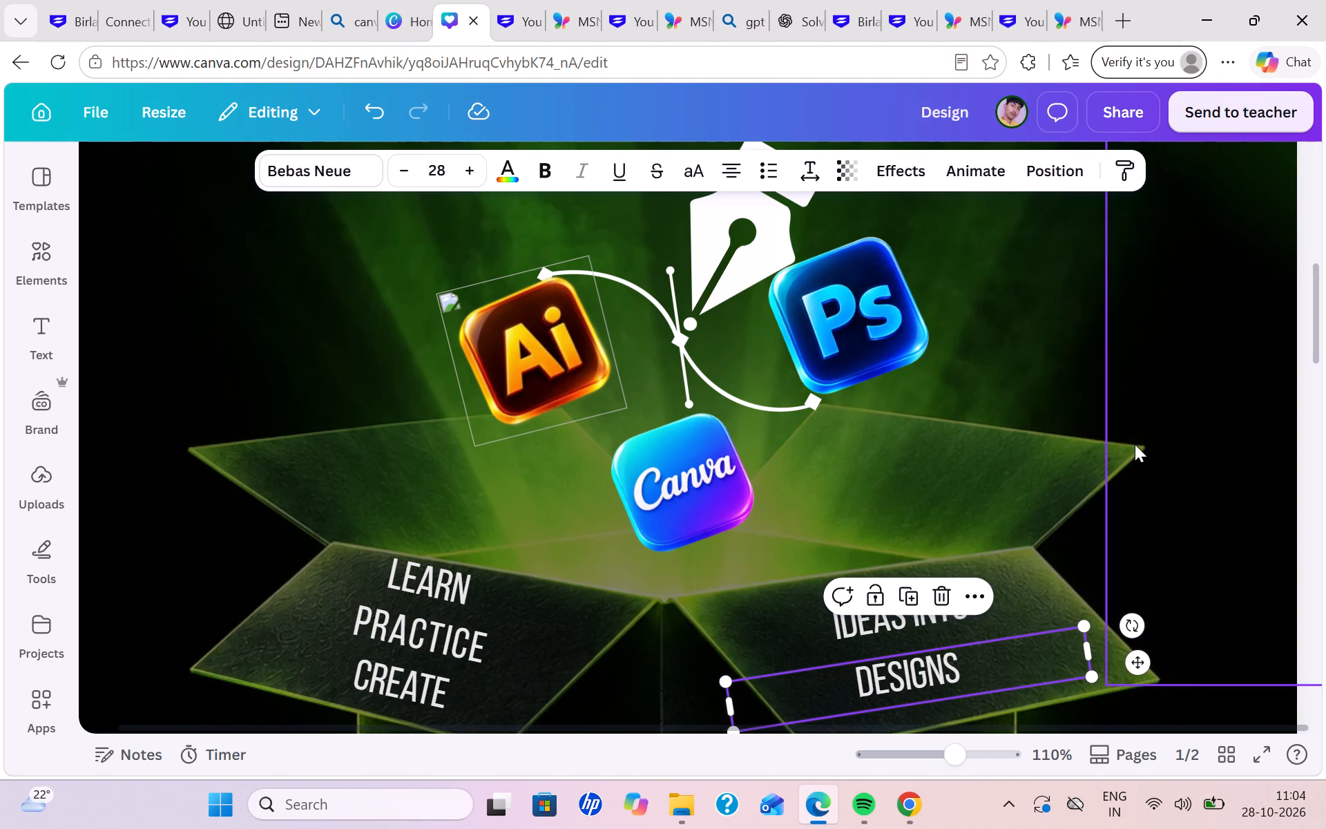
Nudge "Designs" slightly up and right so it sits closer beneath "Ideas into" on the right flap.
{"action": "scroll", "coordinate": [1135, 444], "scroll_direction": "down", "scroll_amount": 4}
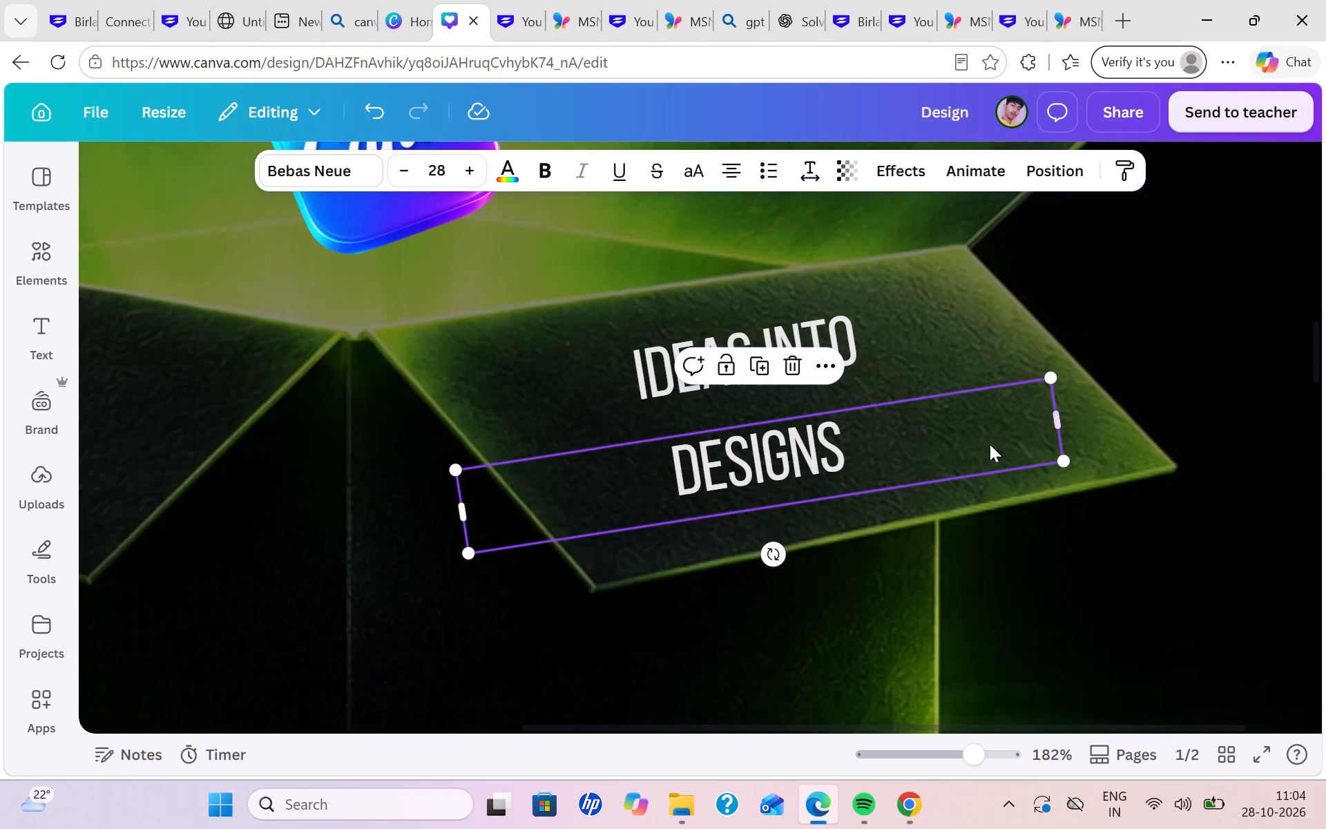
{"action": "left_click_drag", "start_coordinate": [910, 466], "coordinate": [927, 452]}
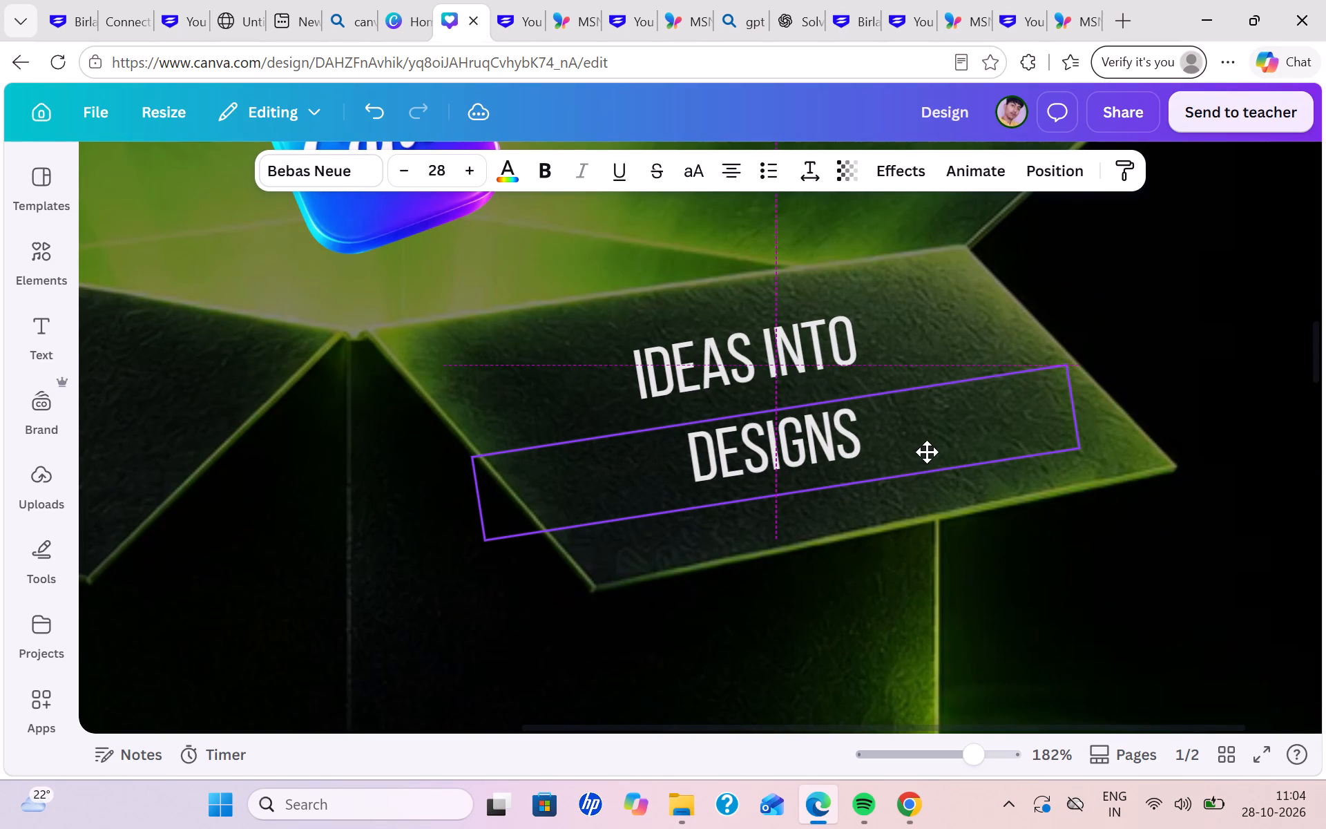
{"action": "left_click_drag", "start_coordinate": [927, 452], "coordinate": [926, 455]}
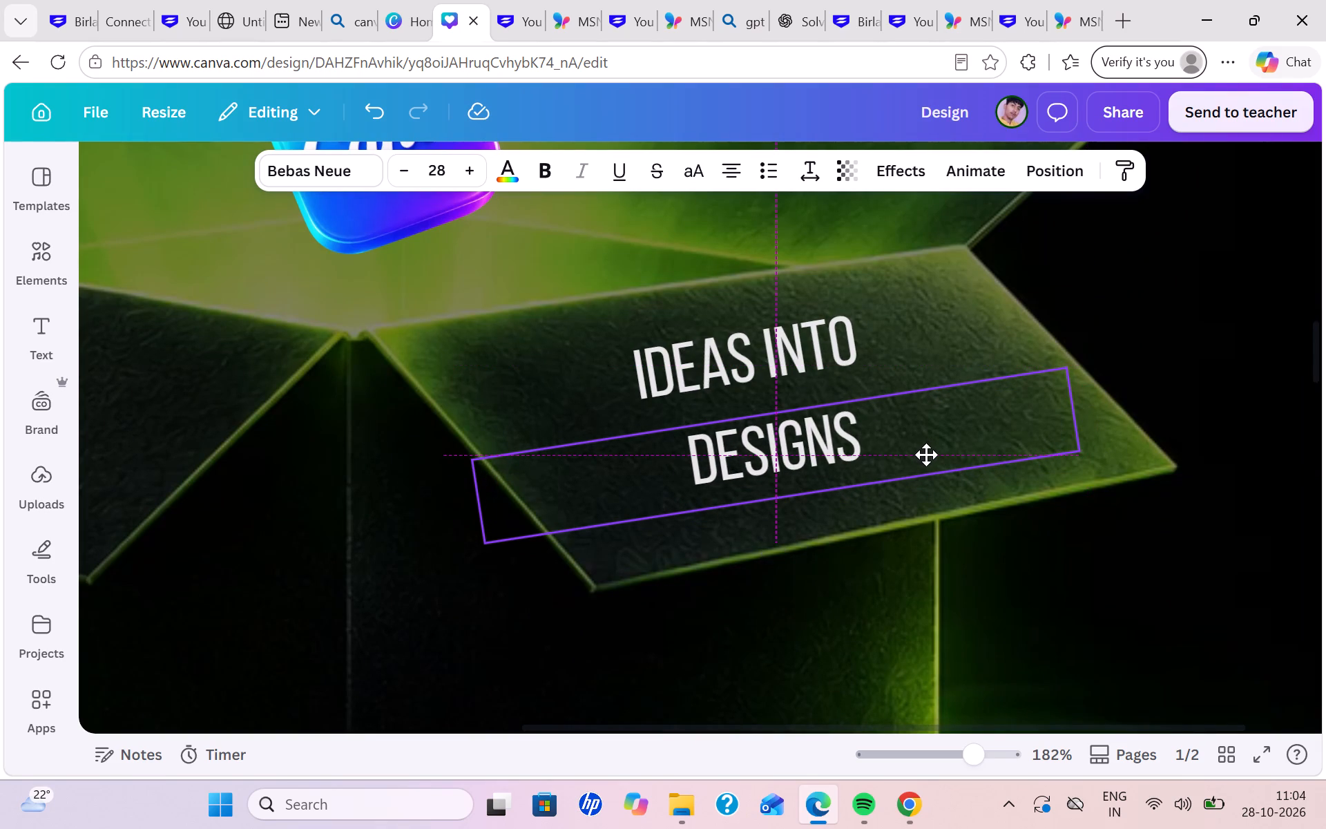
{"action": "left_click_drag", "start_coordinate": [926, 455], "coordinate": [923, 456]}
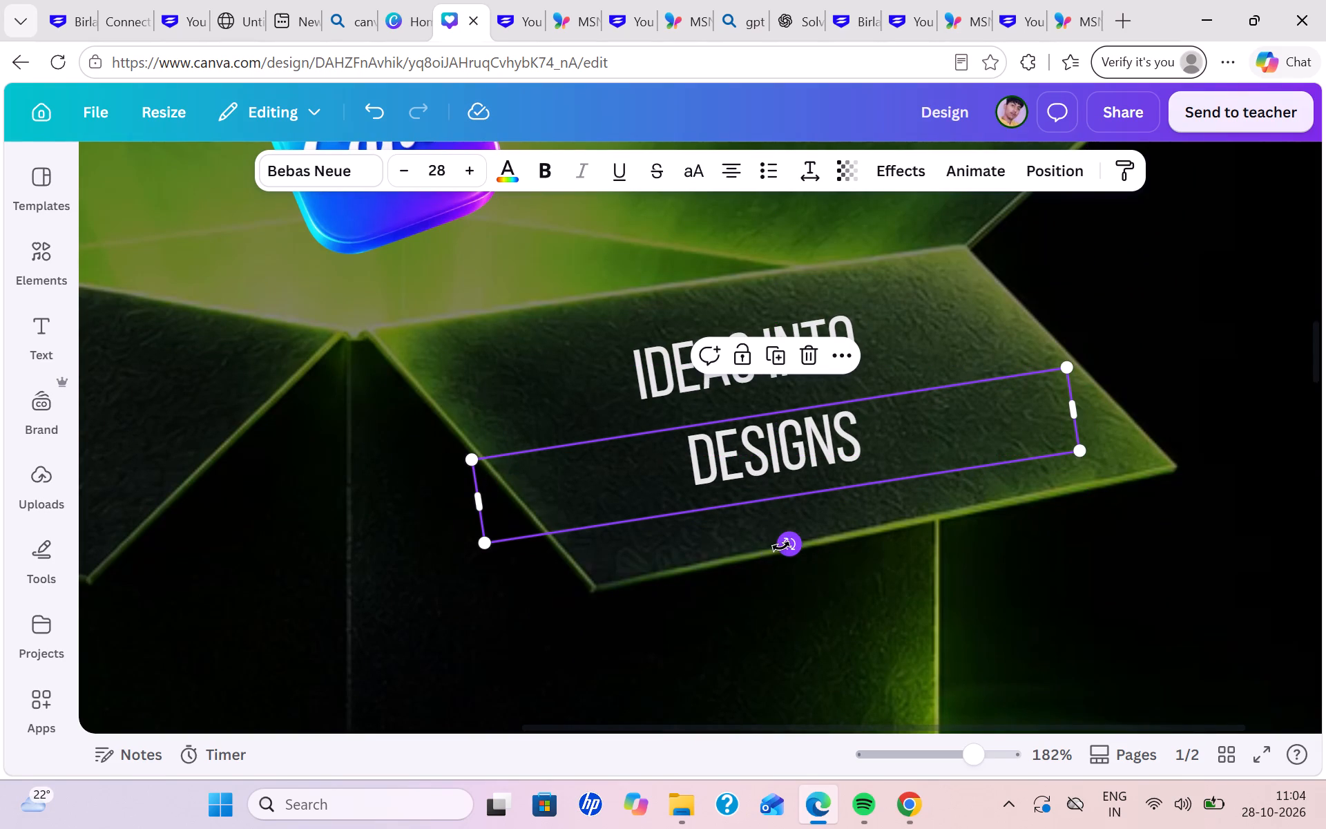
Rotate "Designs" on the right flap to about -13° to follow the flap's lower edge.
{"action": "left_click_drag", "start_coordinate": [781, 546], "coordinate": [789, 549]}
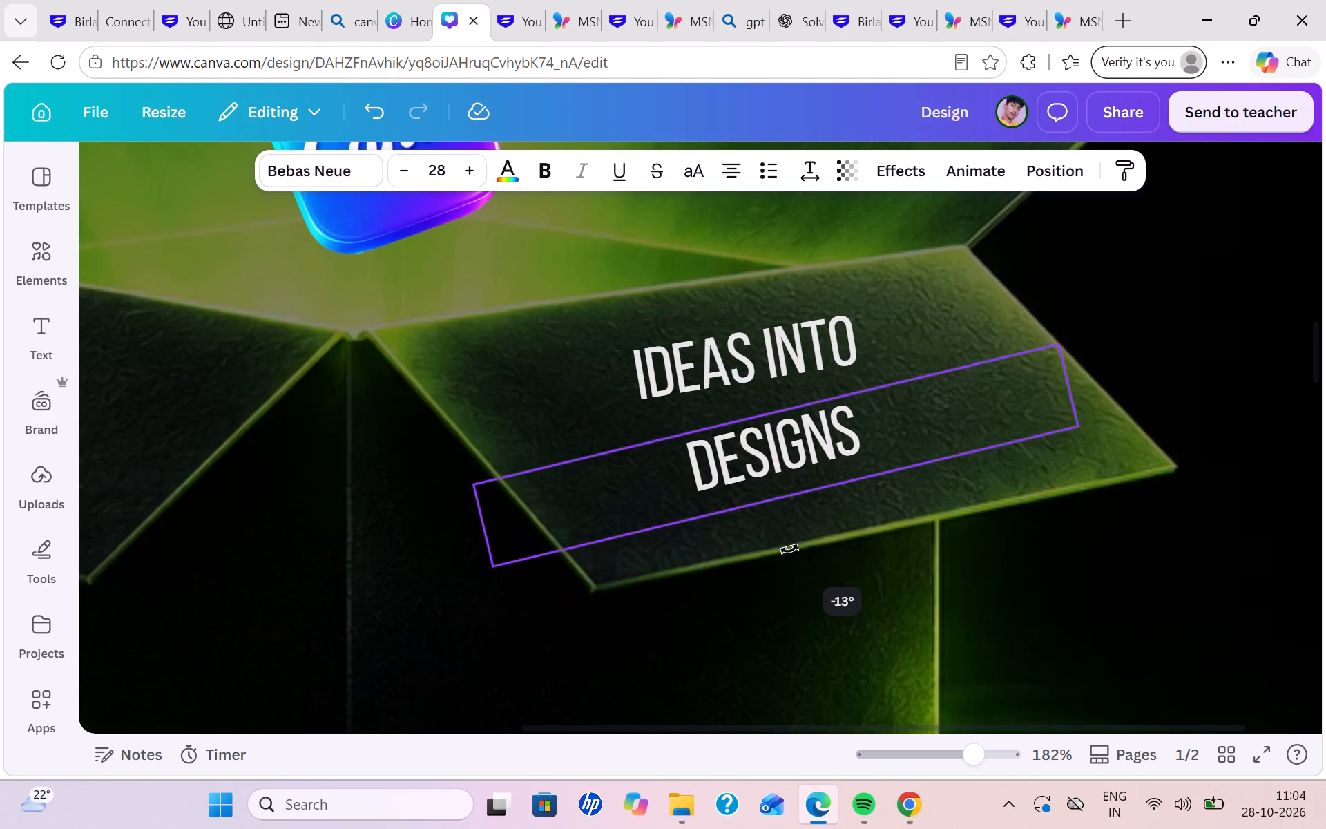
{"action": "left_click_drag", "start_coordinate": [789, 549], "coordinate": [789, 546]}
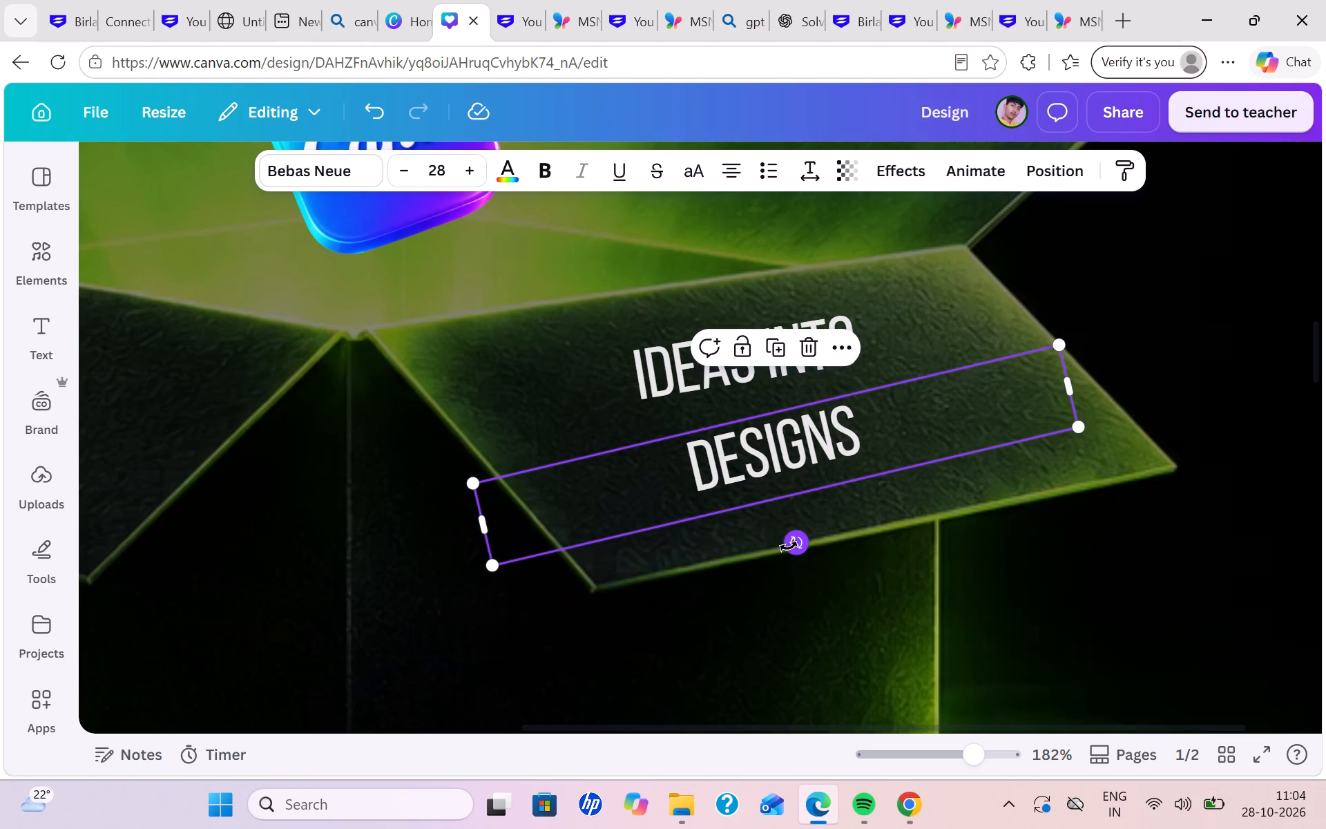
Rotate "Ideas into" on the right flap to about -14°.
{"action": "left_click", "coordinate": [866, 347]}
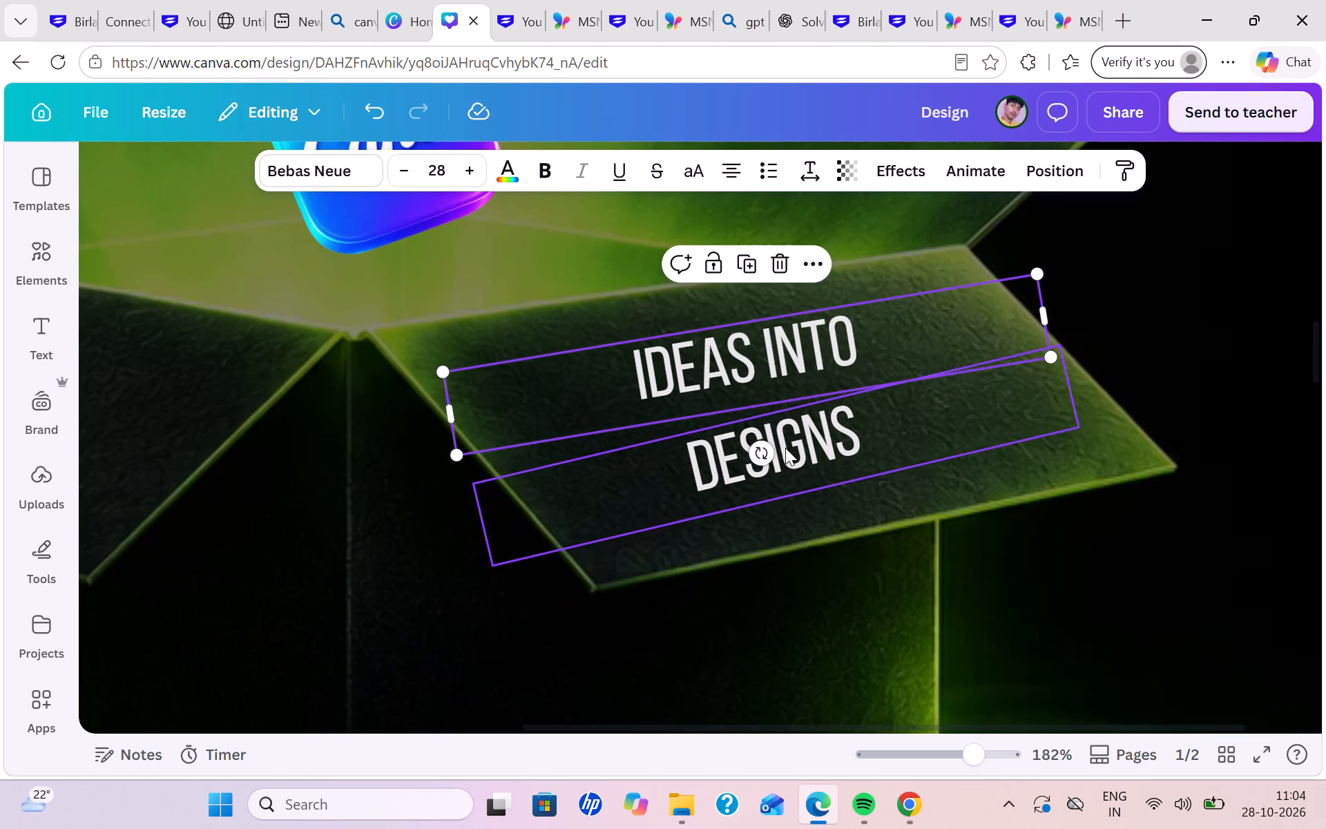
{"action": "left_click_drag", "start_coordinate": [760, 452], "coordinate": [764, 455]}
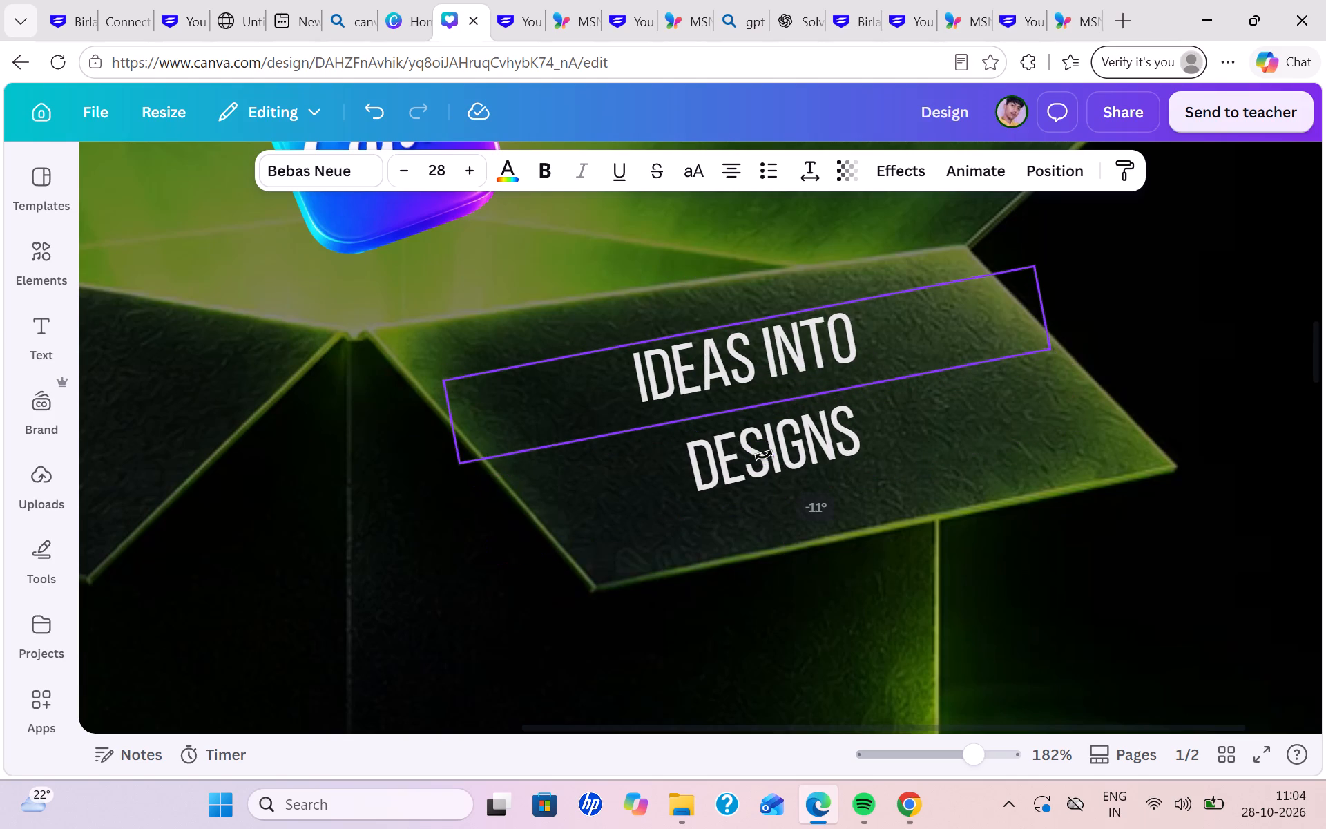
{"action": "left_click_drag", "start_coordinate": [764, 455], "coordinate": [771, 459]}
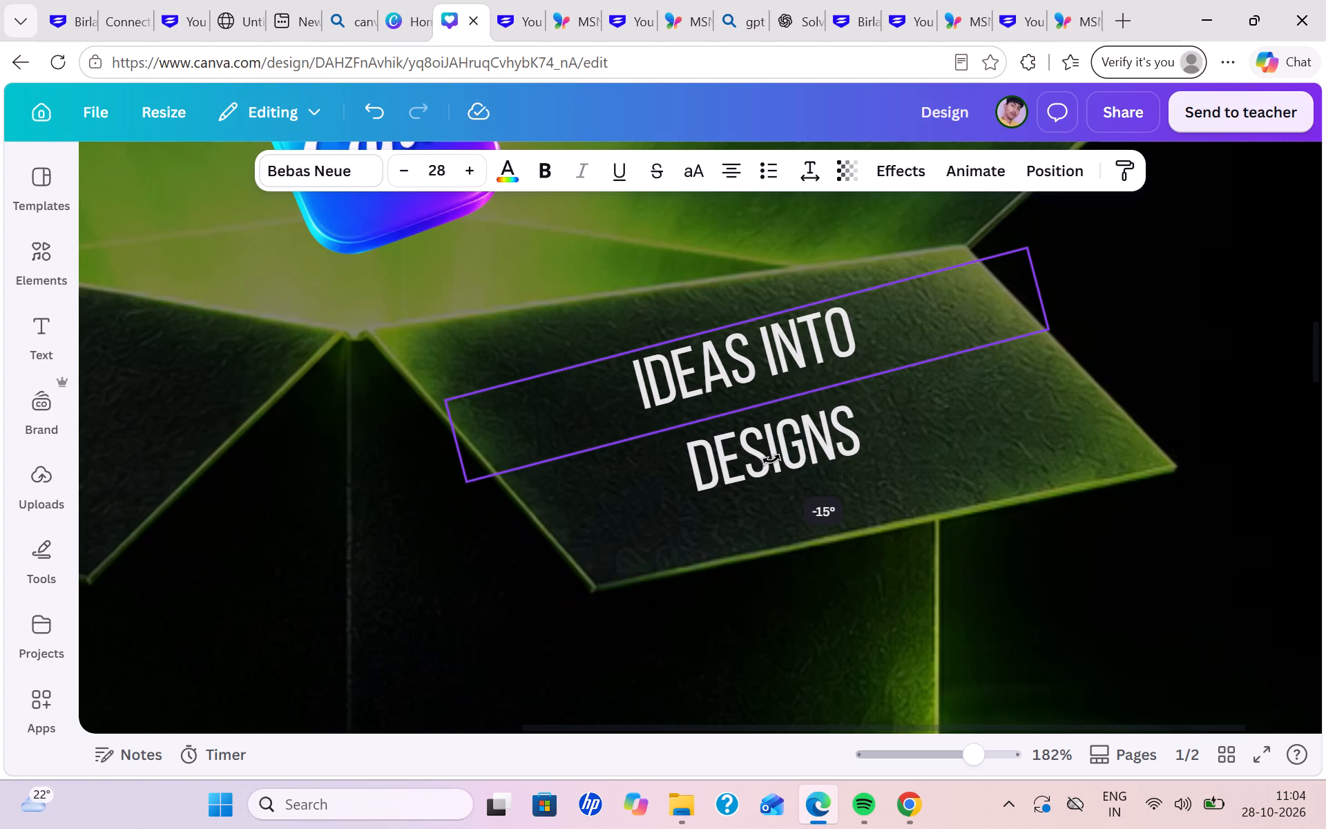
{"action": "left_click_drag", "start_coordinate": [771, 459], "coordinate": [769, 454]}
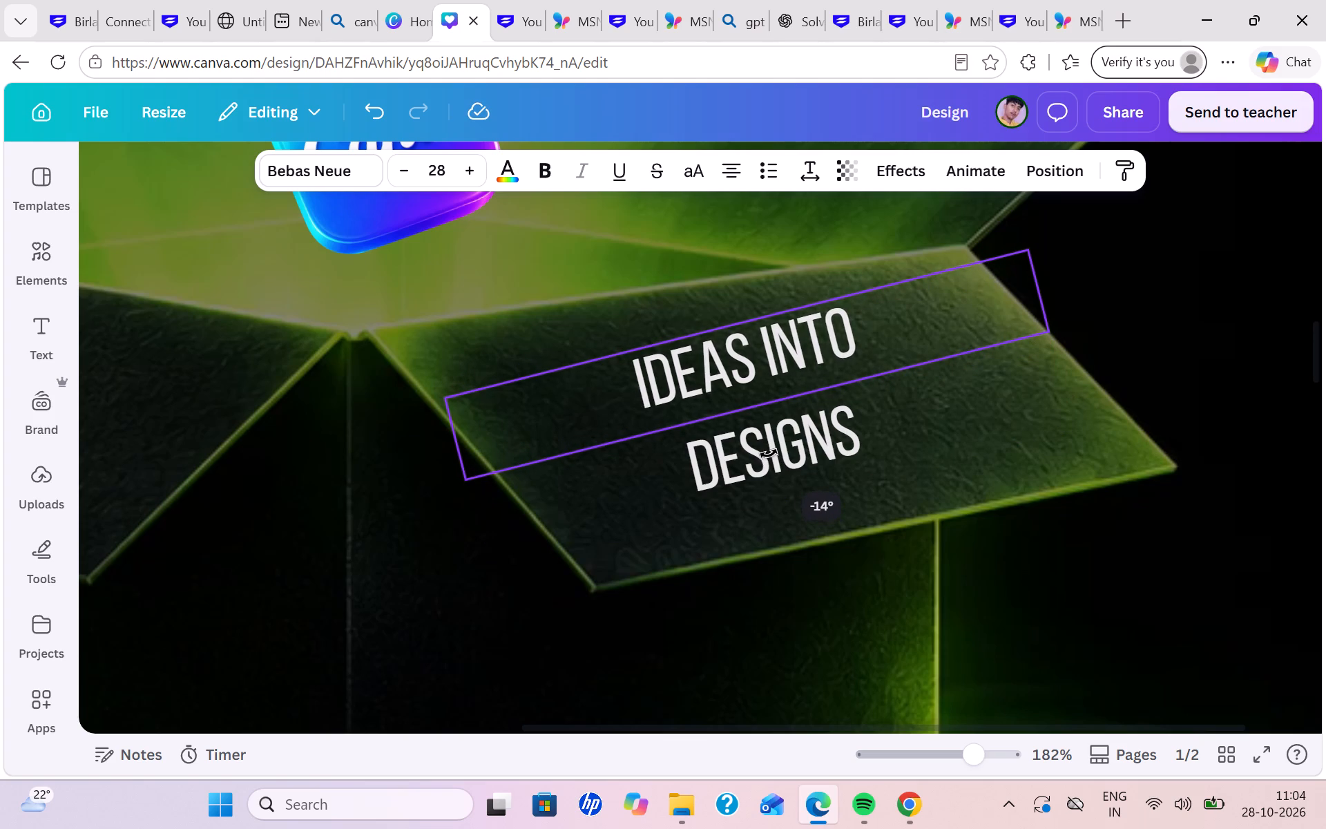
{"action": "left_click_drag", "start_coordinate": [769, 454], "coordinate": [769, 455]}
Rotate "Designs" on the right flap to about -11° and shift it slightly right and up.
{"action": "left_click", "coordinate": [816, 482]}
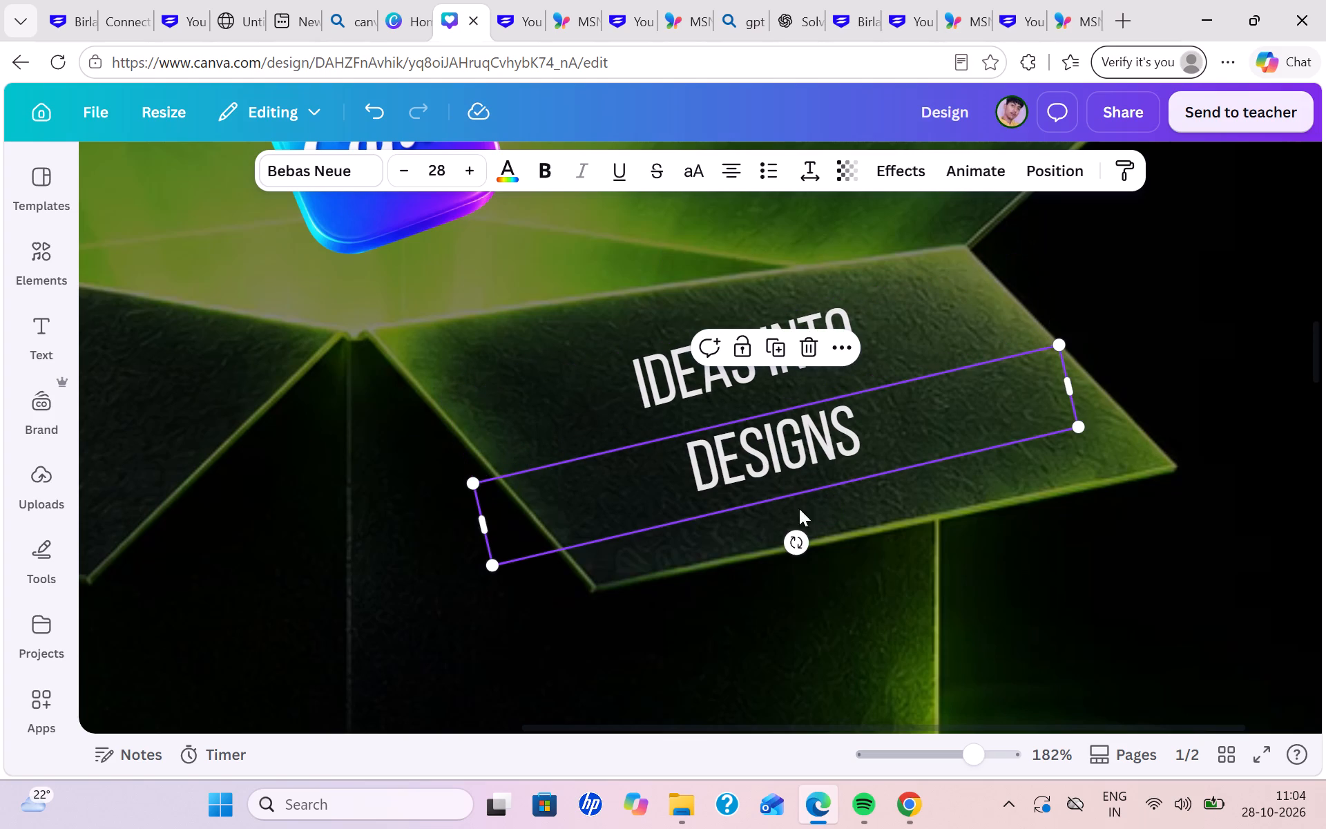
{"action": "left_click_drag", "start_coordinate": [795, 541], "coordinate": [790, 533]}
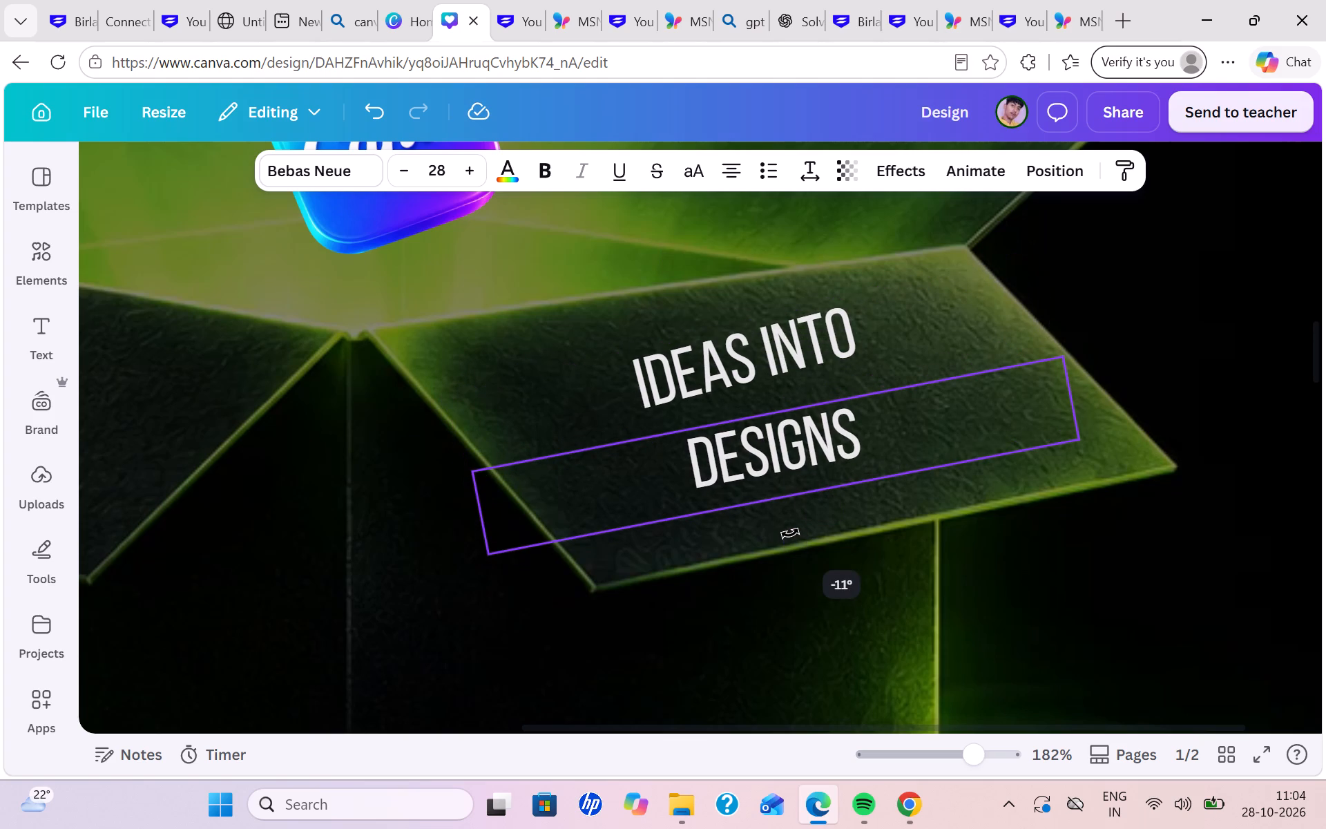
{"action": "left_click_drag", "start_coordinate": [790, 533], "coordinate": [794, 536]}
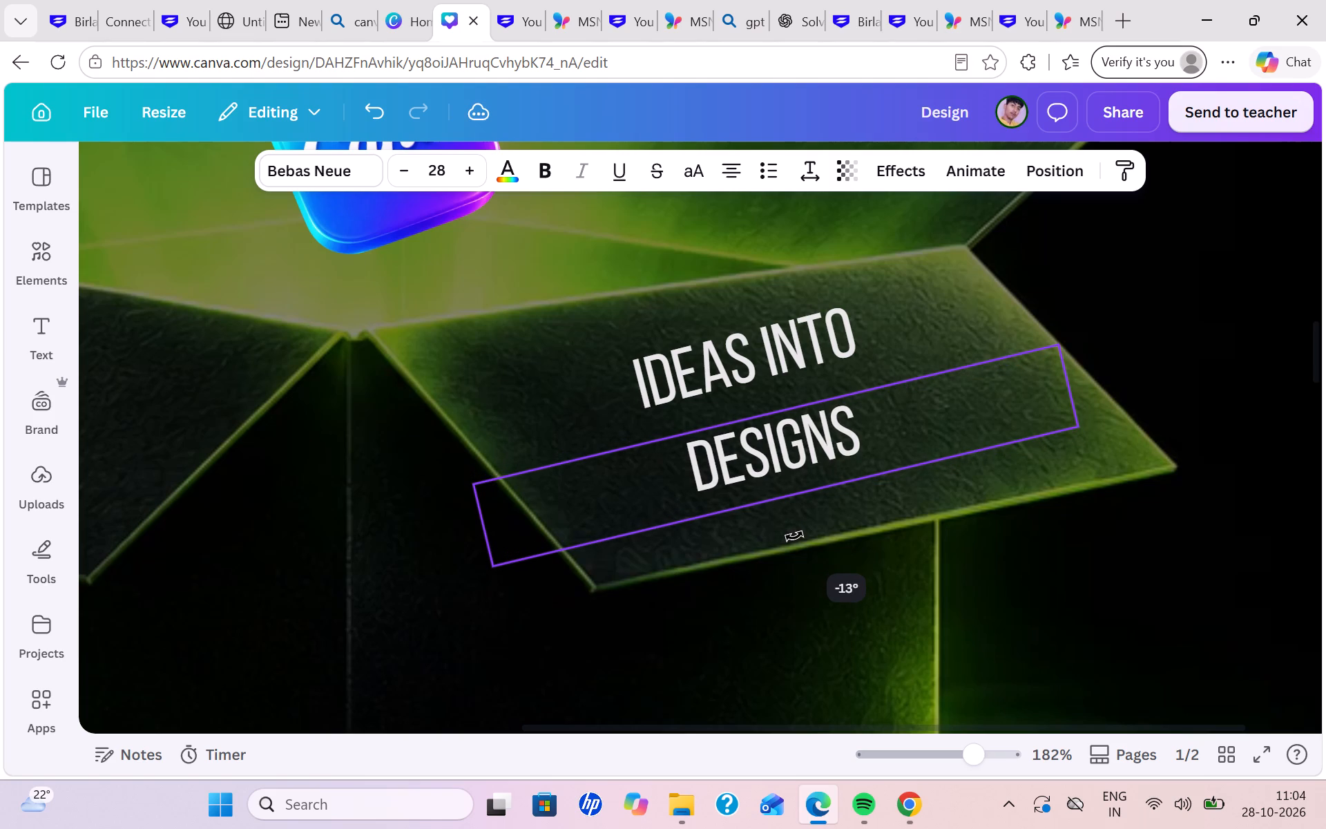
{"action": "left_click_drag", "start_coordinate": [794, 536], "coordinate": [792, 534]}
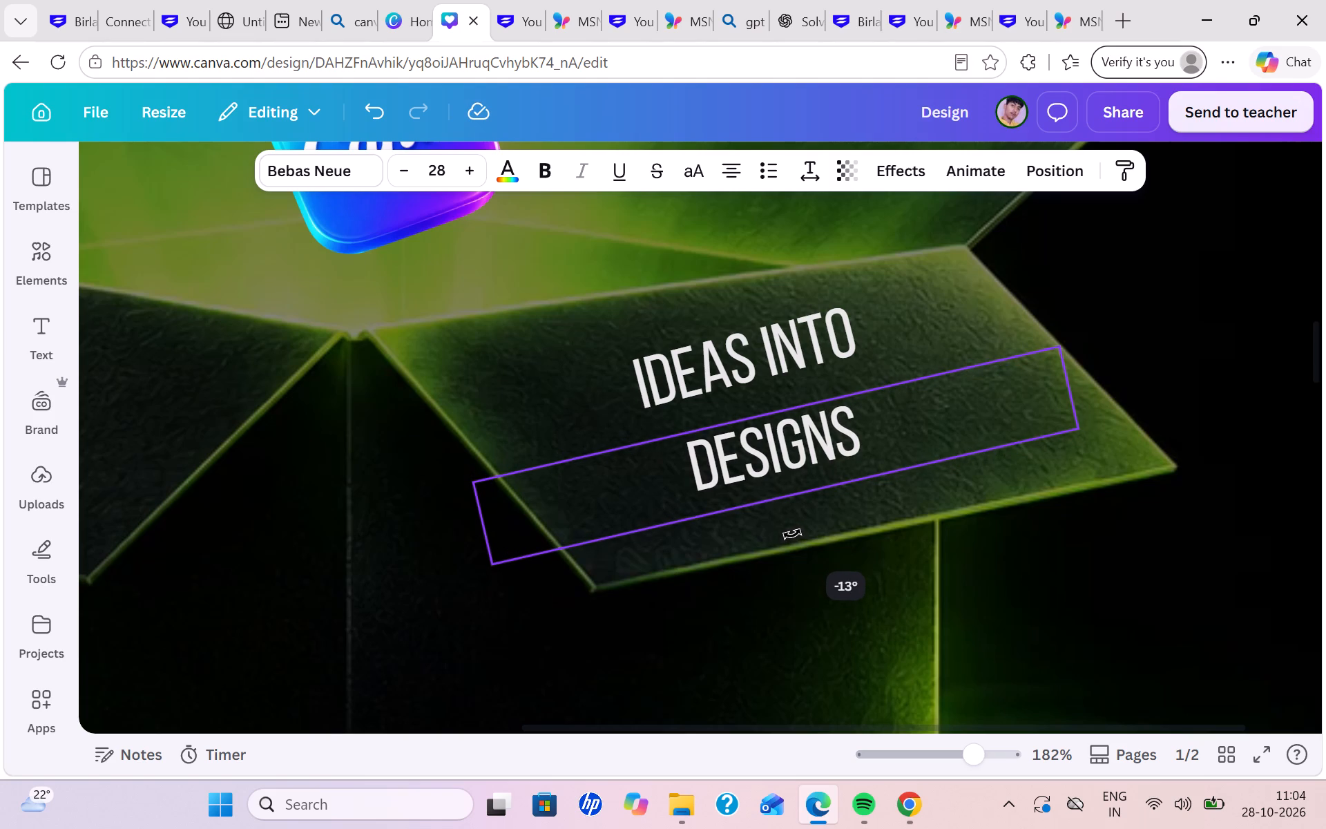
{"action": "left_click_drag", "start_coordinate": [792, 534], "coordinate": [790, 533]}
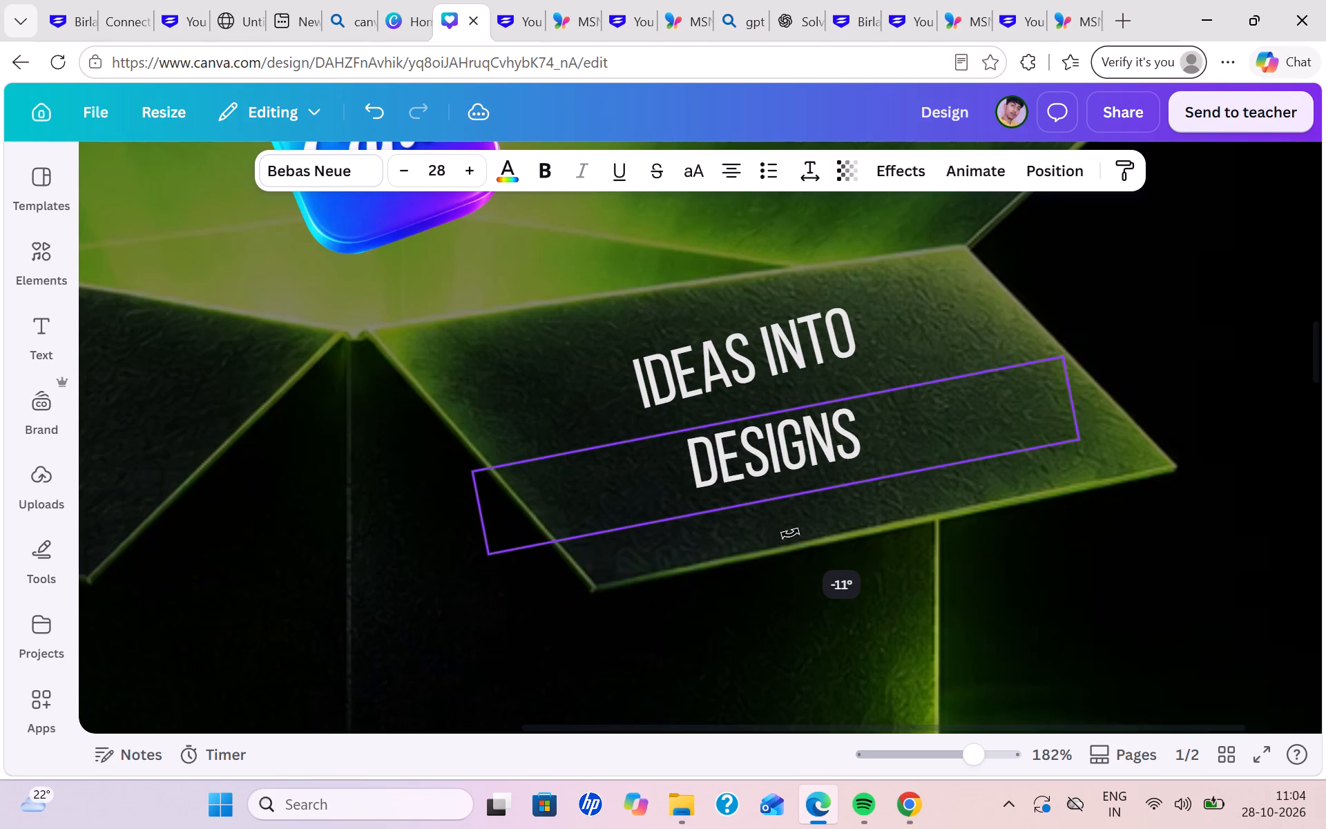
{"action": "left_click_drag", "start_coordinate": [790, 533], "coordinate": [793, 535]}
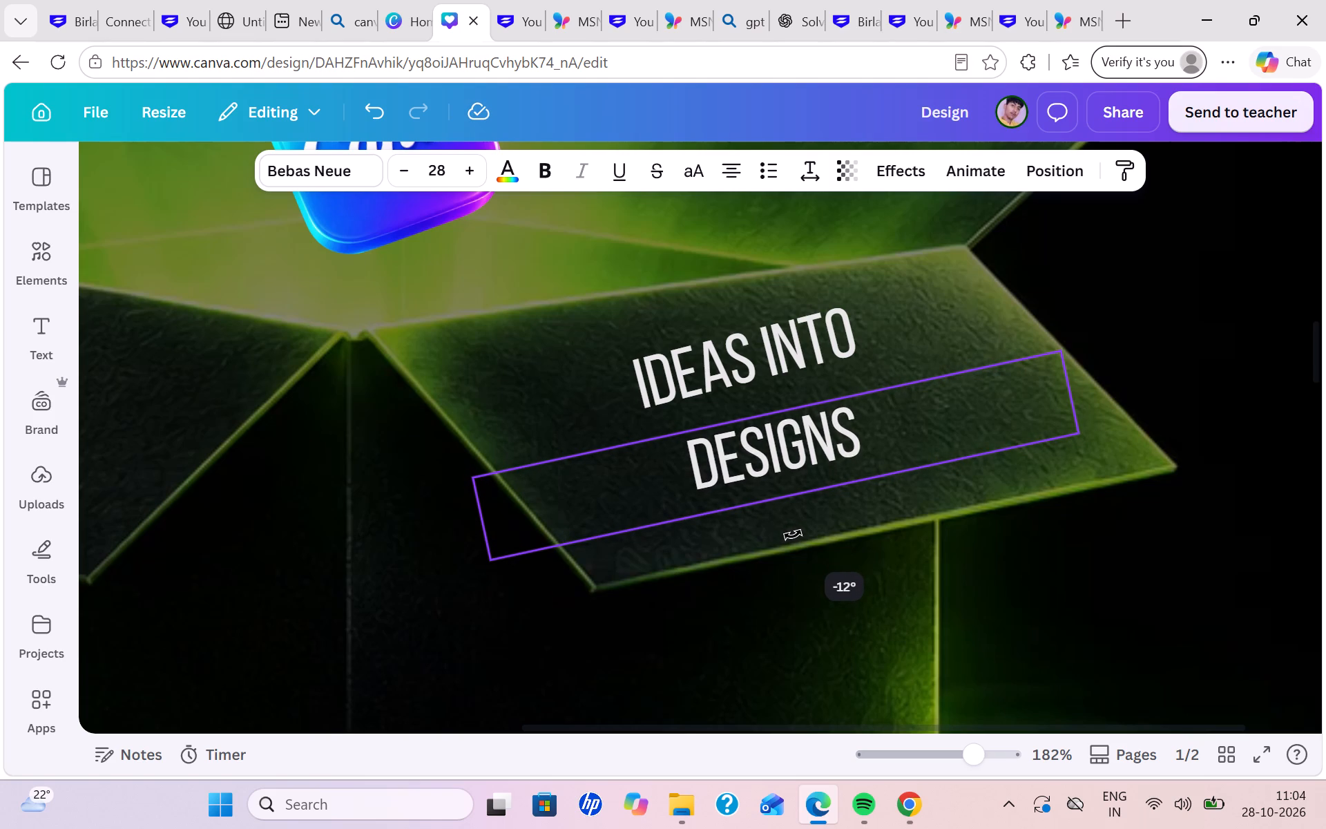
{"action": "left_click_drag", "start_coordinate": [793, 535], "coordinate": [791, 535]}
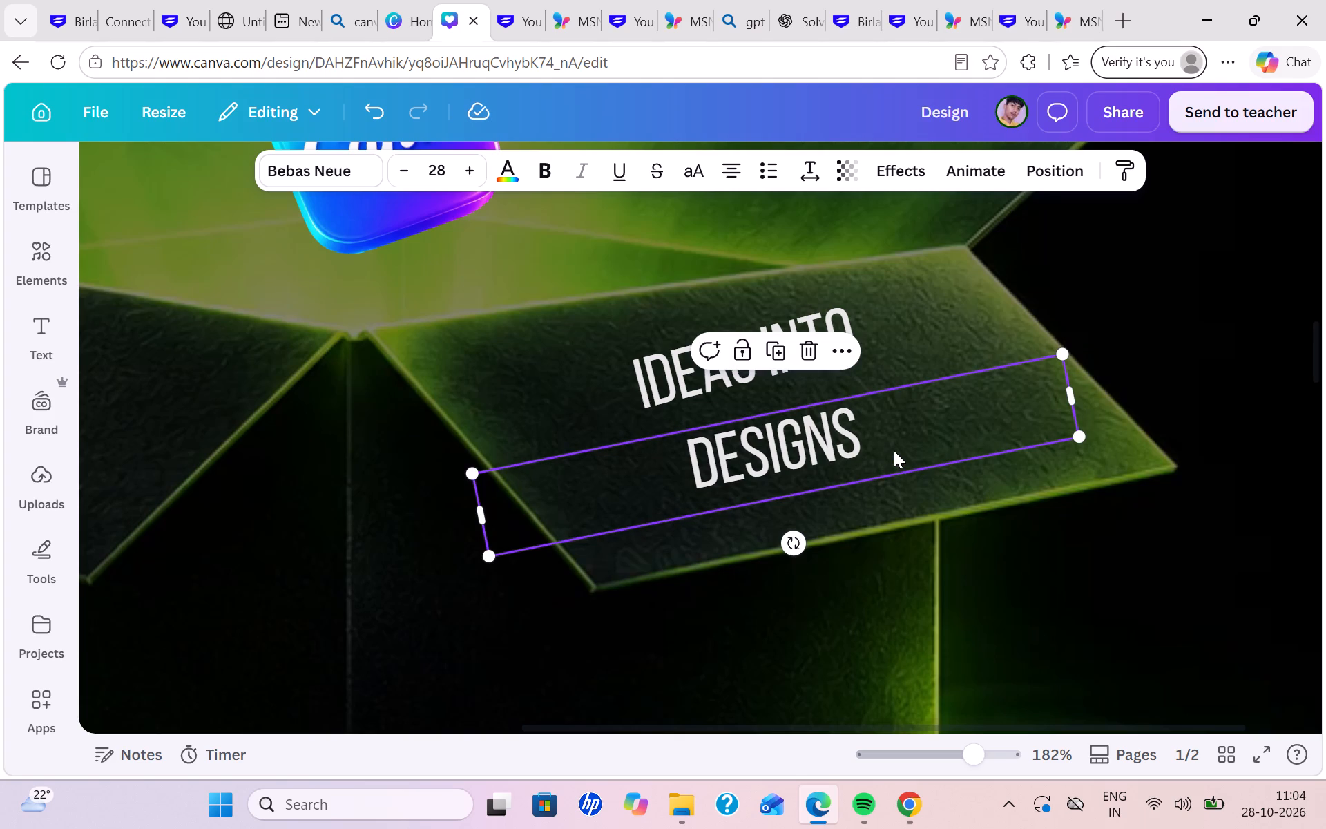
{"action": "left_click_drag", "start_coordinate": [894, 450], "coordinate": [928, 442]}
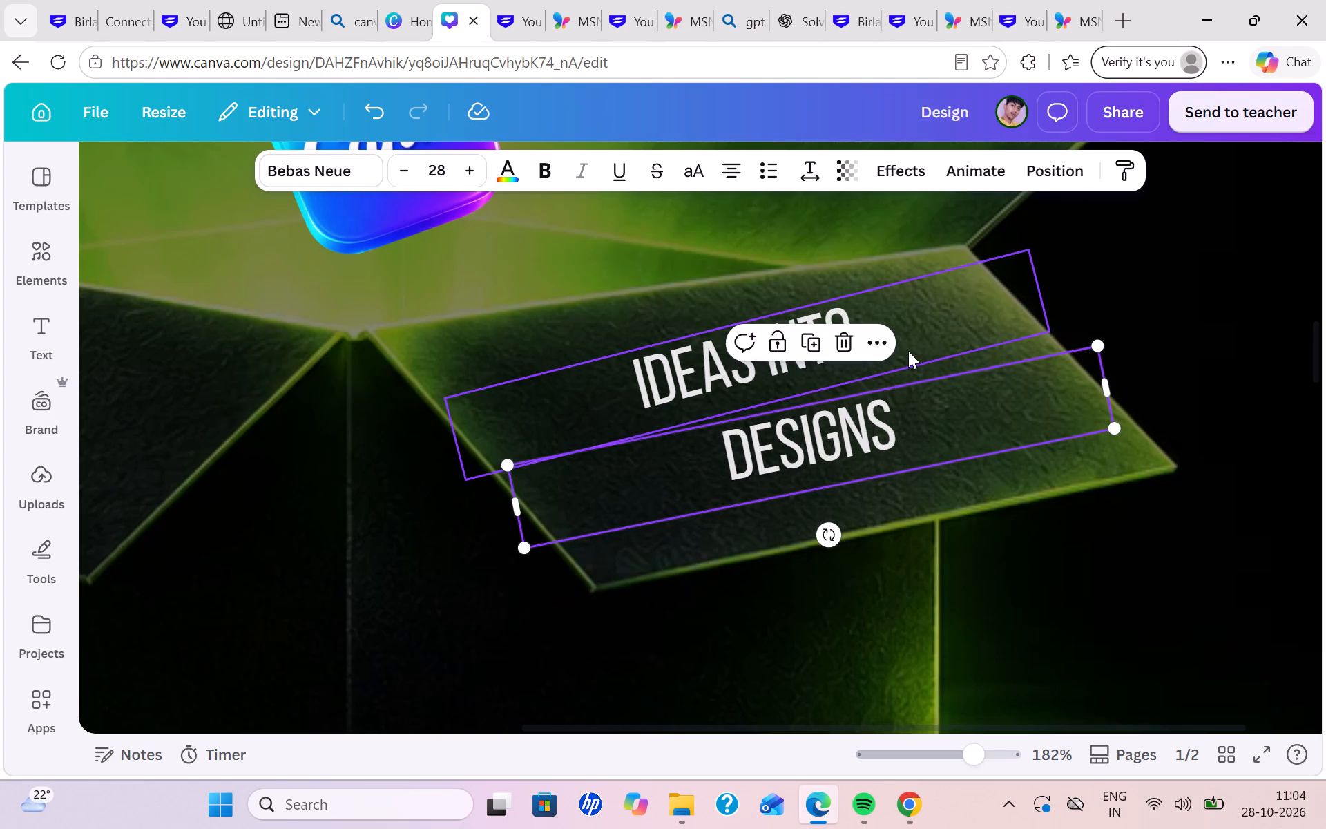
Ease the tilt of "Ideas into" slightly and shift it right so it sits more closely above "Designs".
{"action": "double_click", "coordinate": [908, 351]}
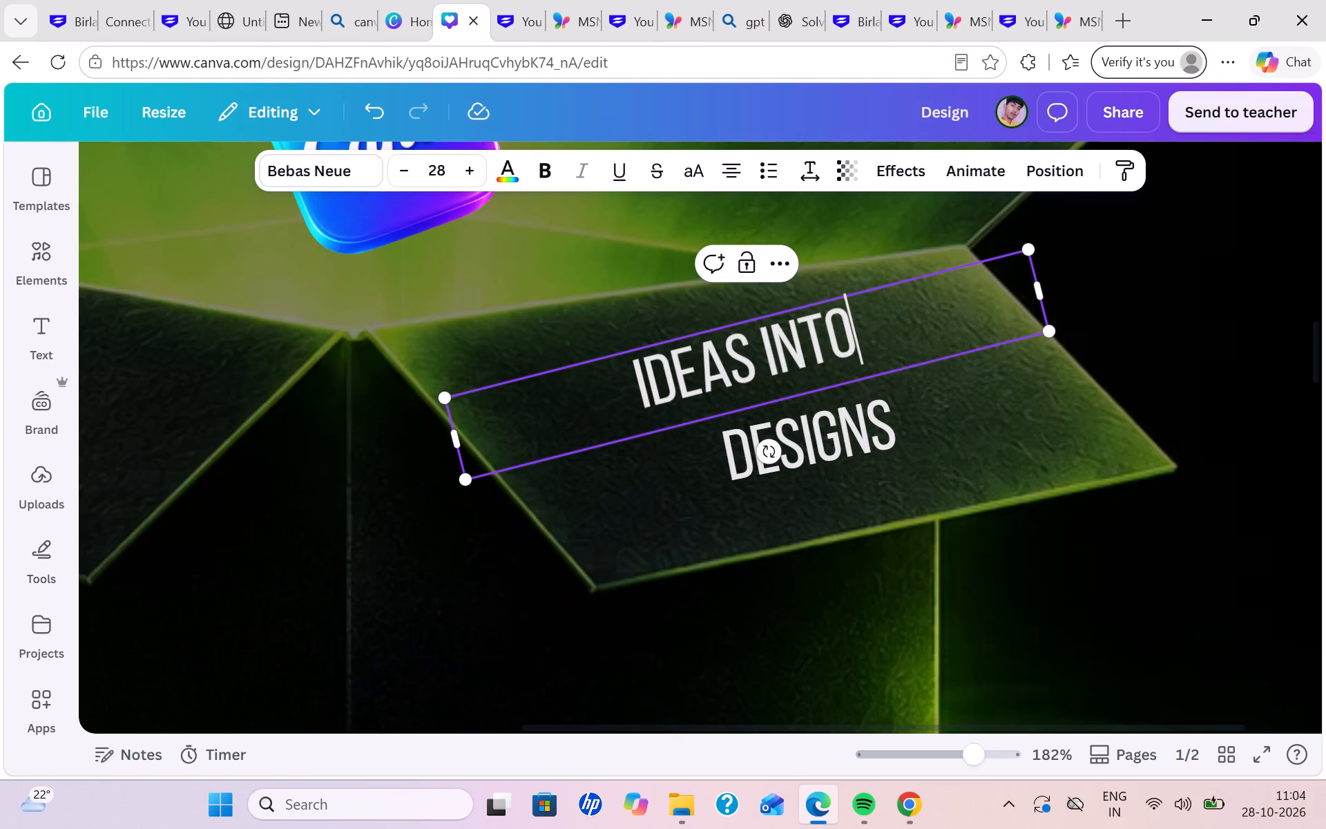
{"action": "left_click", "coordinate": [979, 285]}
{"action": "left_click", "coordinate": [1050, 428]}
{"action": "left_click", "coordinate": [959, 325]}
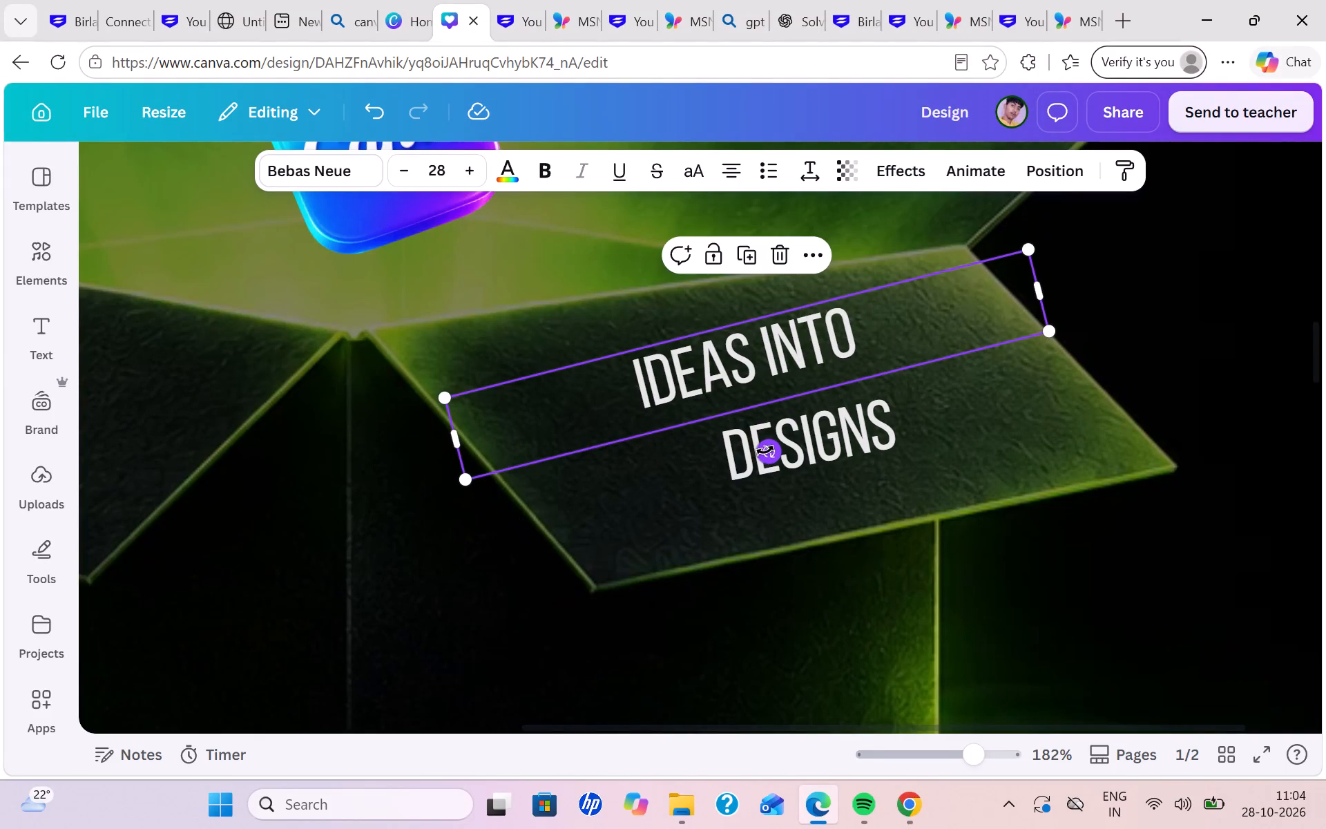
{"action": "left_click_drag", "start_coordinate": [767, 455], "coordinate": [762, 448]}
{"action": "left_click_drag", "start_coordinate": [930, 344], "coordinate": [941, 341]}
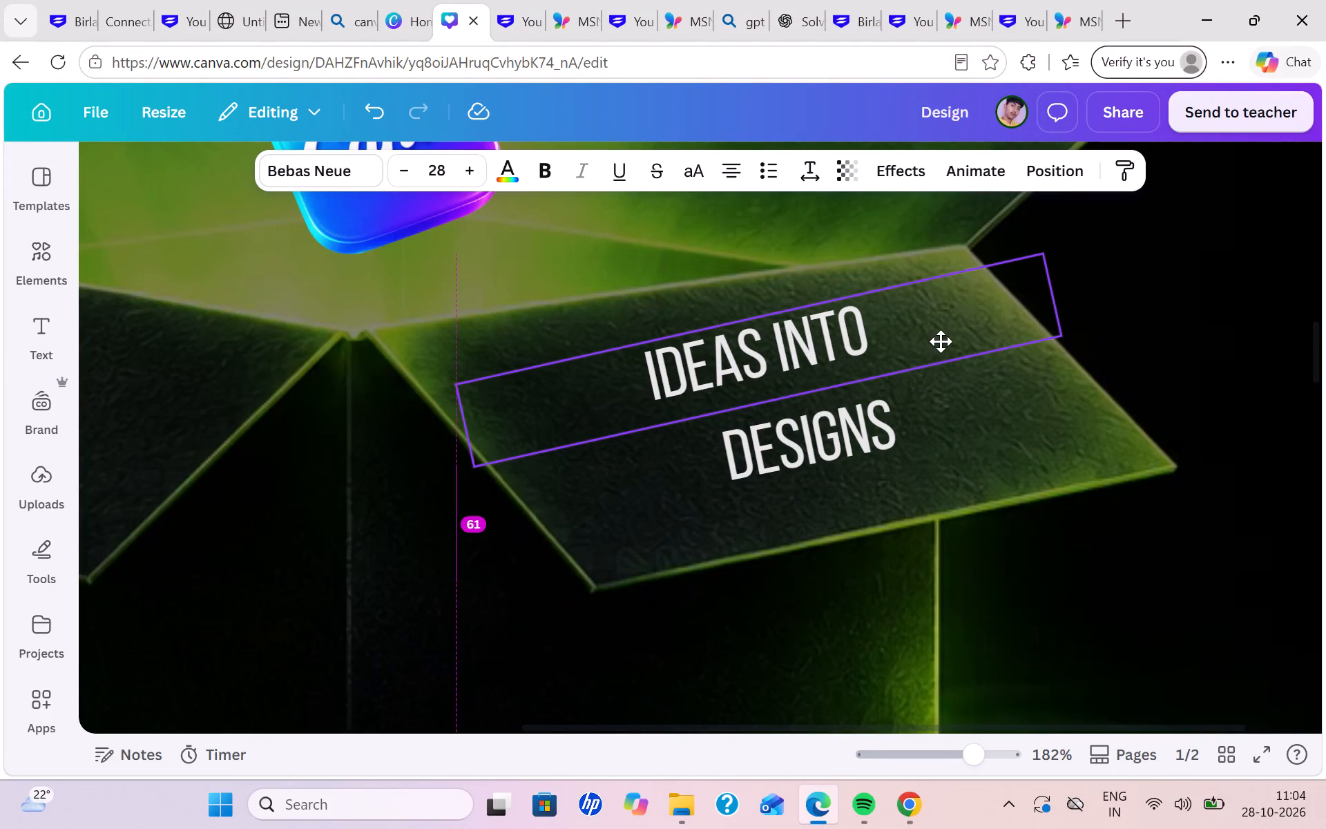
{"action": "left_click_drag", "start_coordinate": [941, 341], "coordinate": [960, 334]}
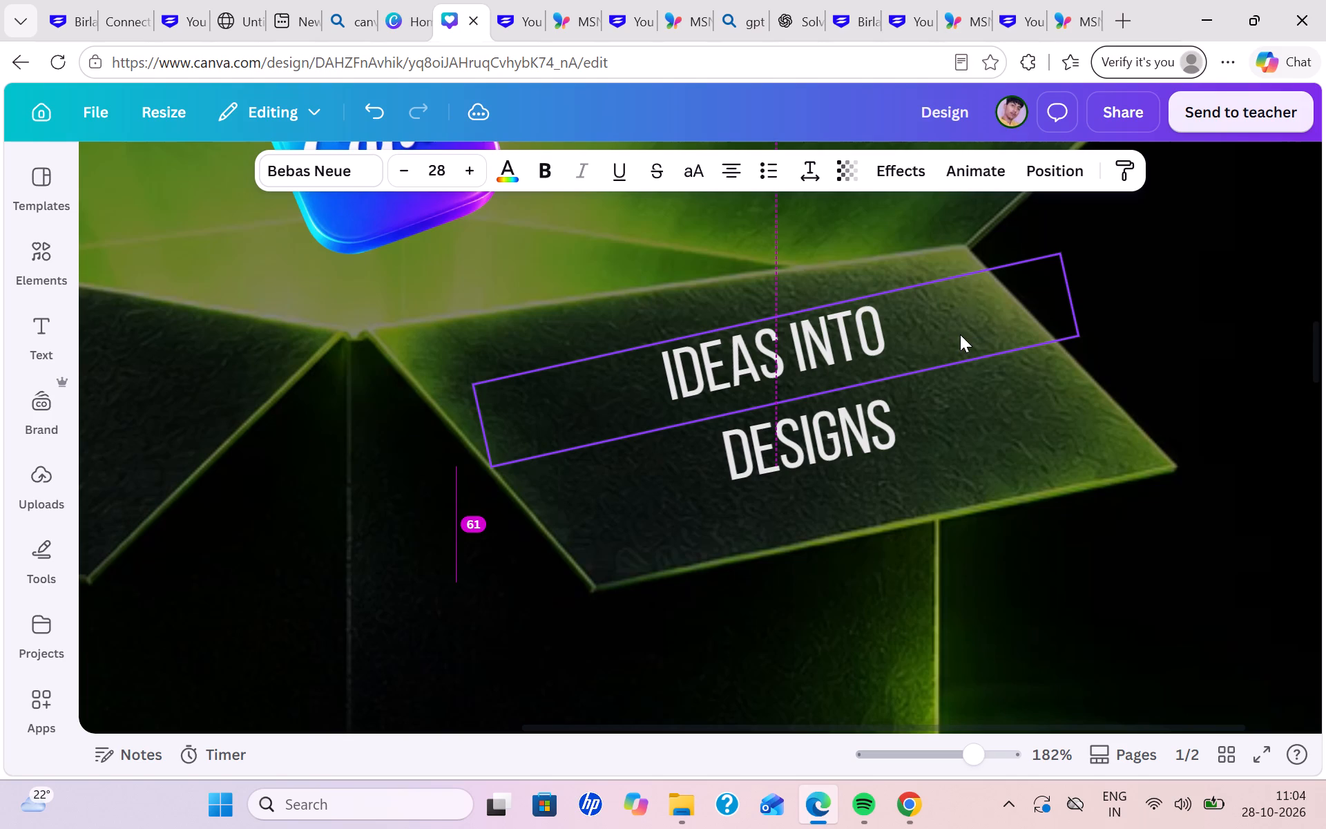
{"action": "left_click", "coordinate": [1233, 414]}
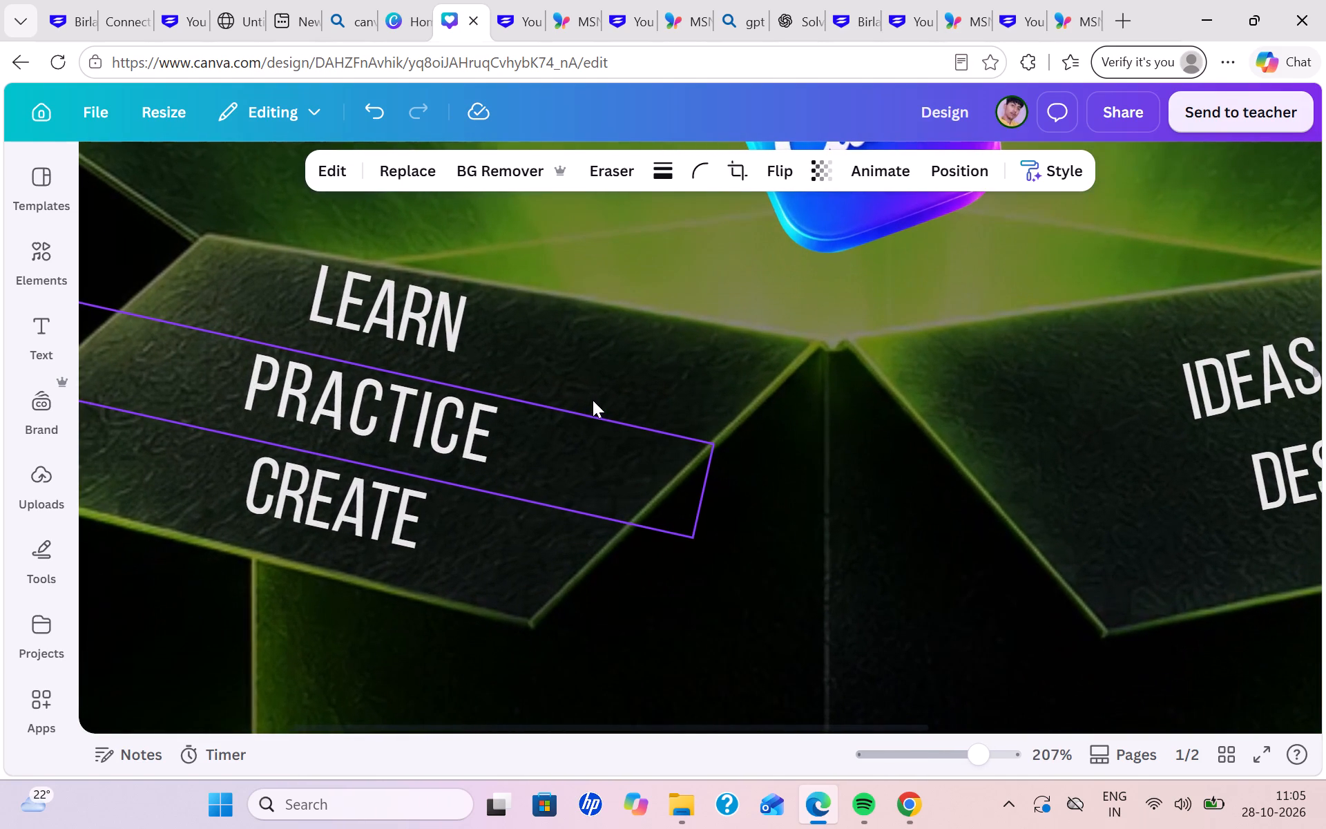
Lower "Create", "Practice" and "Learn" slightly on the left flap to even out their spacing, also shifting "Create" left.
{"action": "left_click_drag", "start_coordinate": [487, 514], "coordinate": [463, 523]}
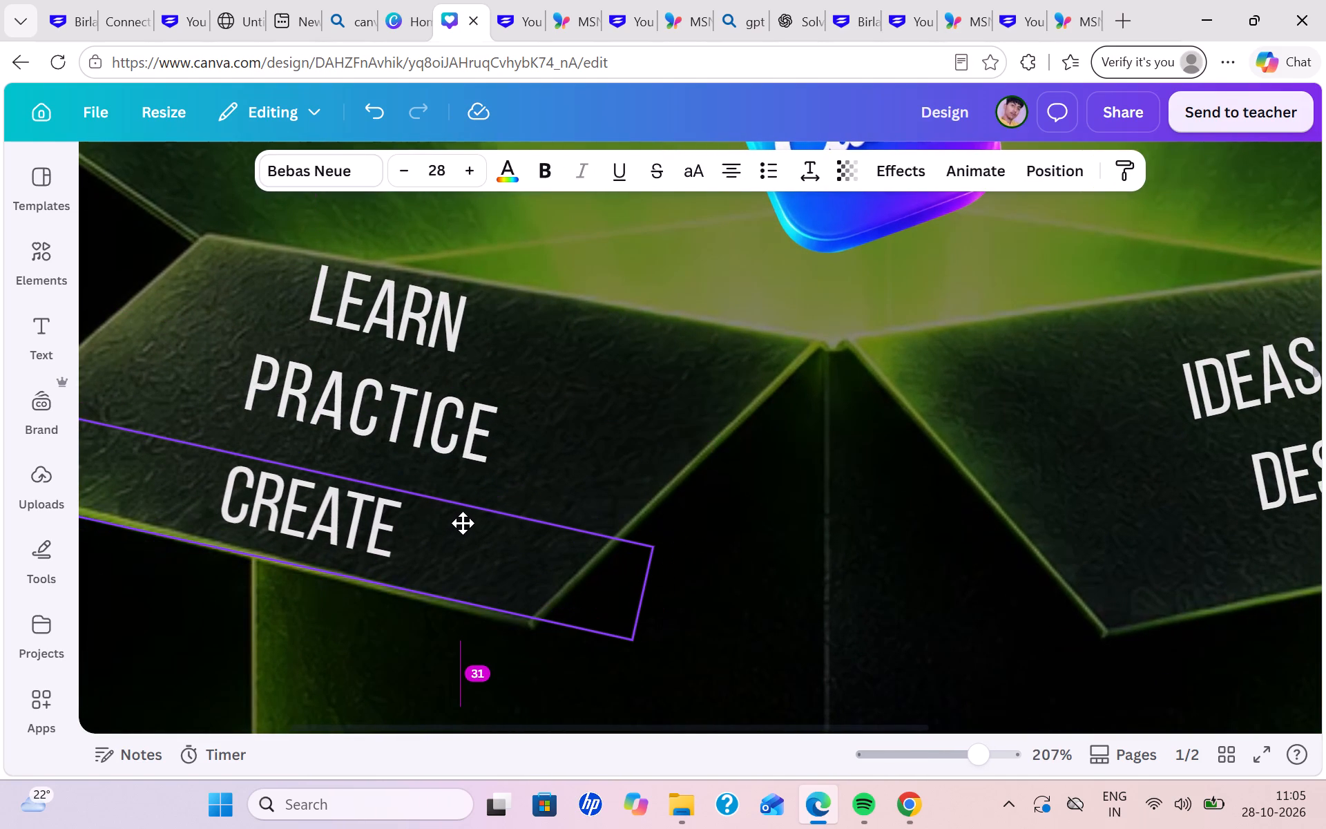
{"action": "left_click_drag", "start_coordinate": [463, 523], "coordinate": [466, 527]}
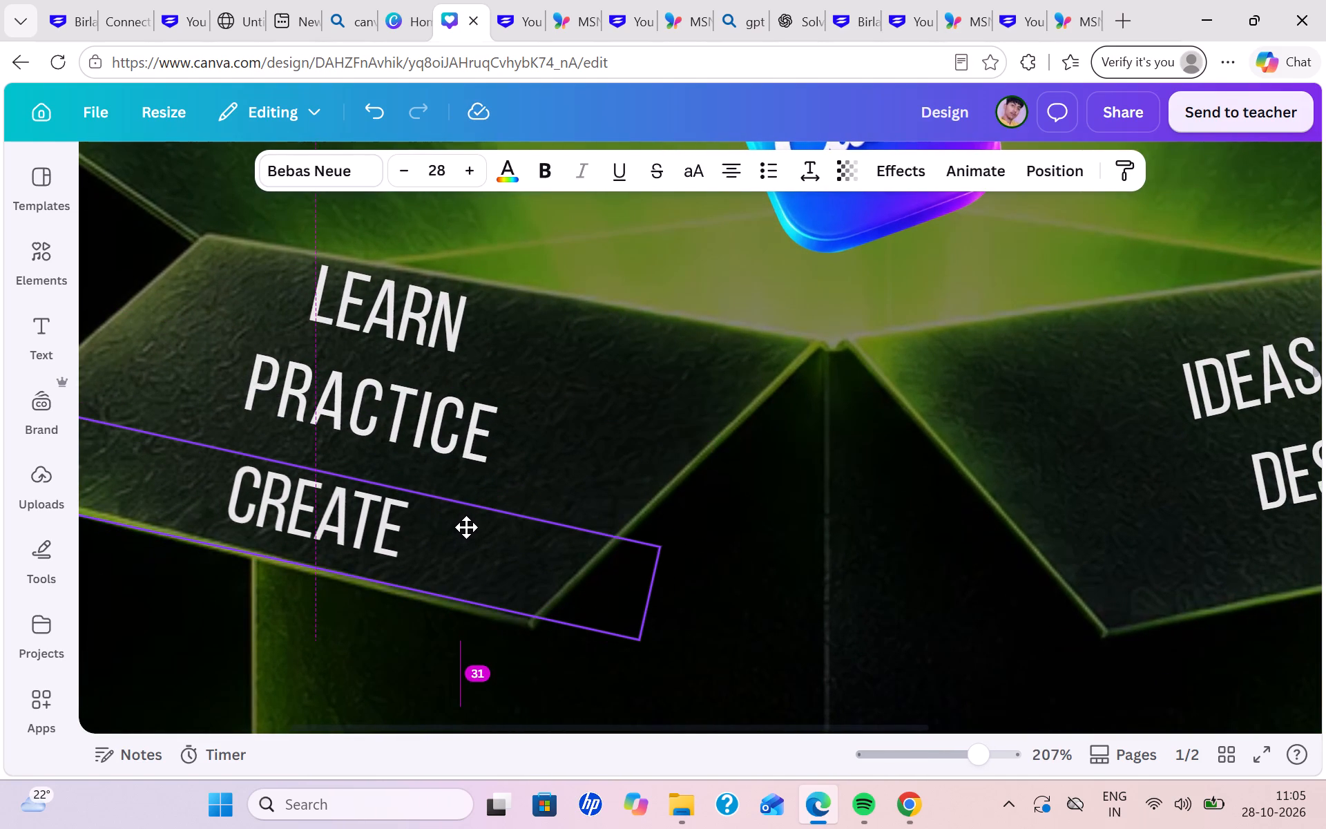
{"action": "left_click_drag", "start_coordinate": [466, 527], "coordinate": [467, 527]}
{"action": "left_click_drag", "start_coordinate": [555, 458], "coordinate": [554, 461]}
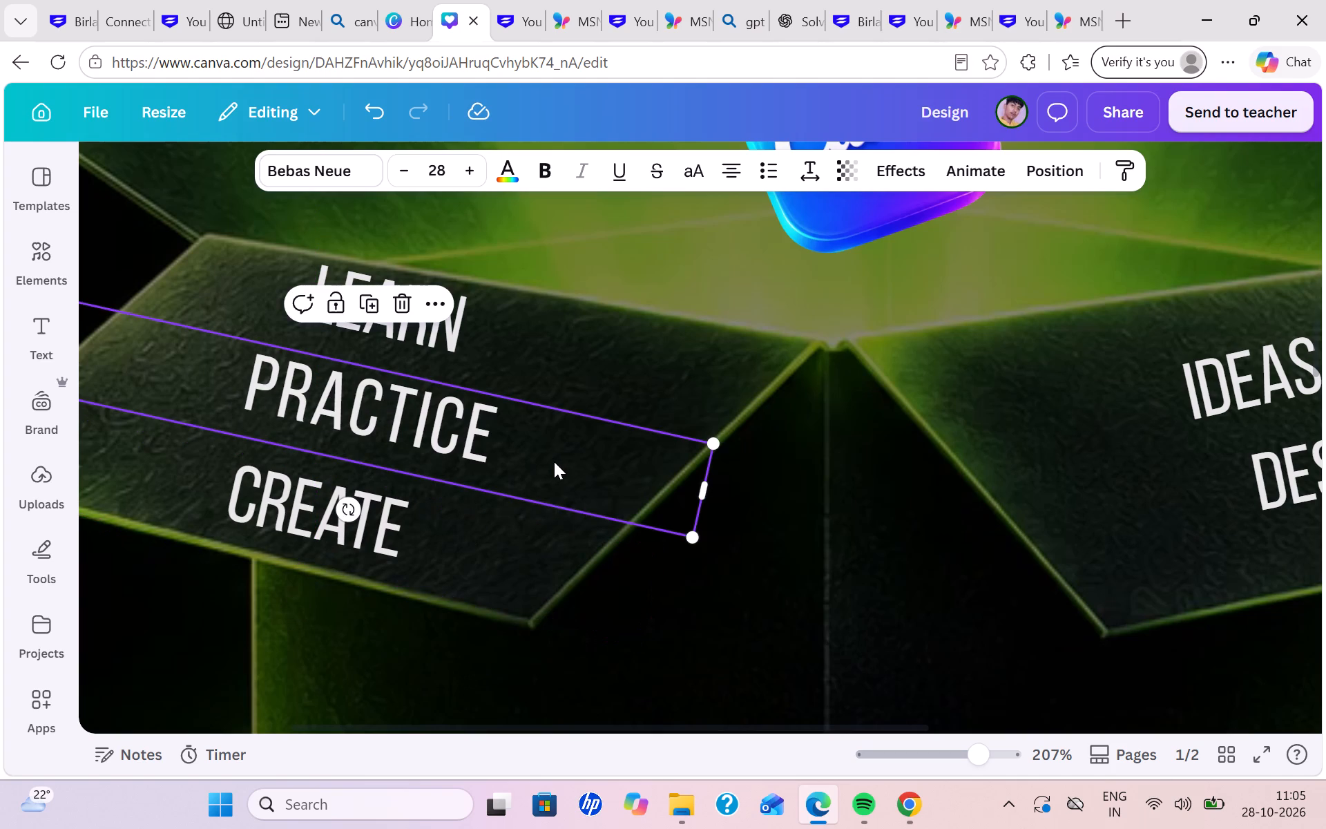
{"action": "left_click_drag", "start_coordinate": [554, 461], "coordinate": [551, 464]}
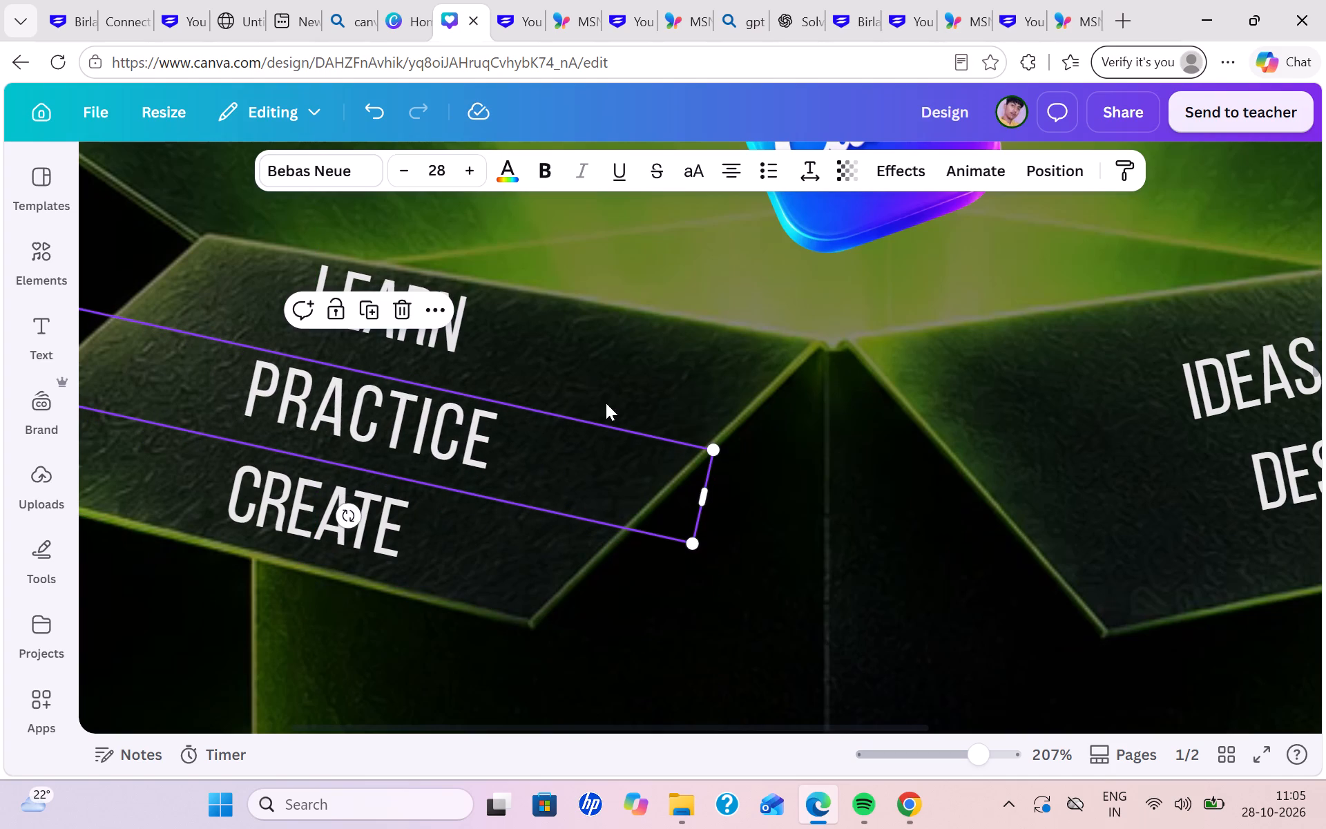
{"action": "left_click_drag", "start_coordinate": [611, 399], "coordinate": [607, 408]}
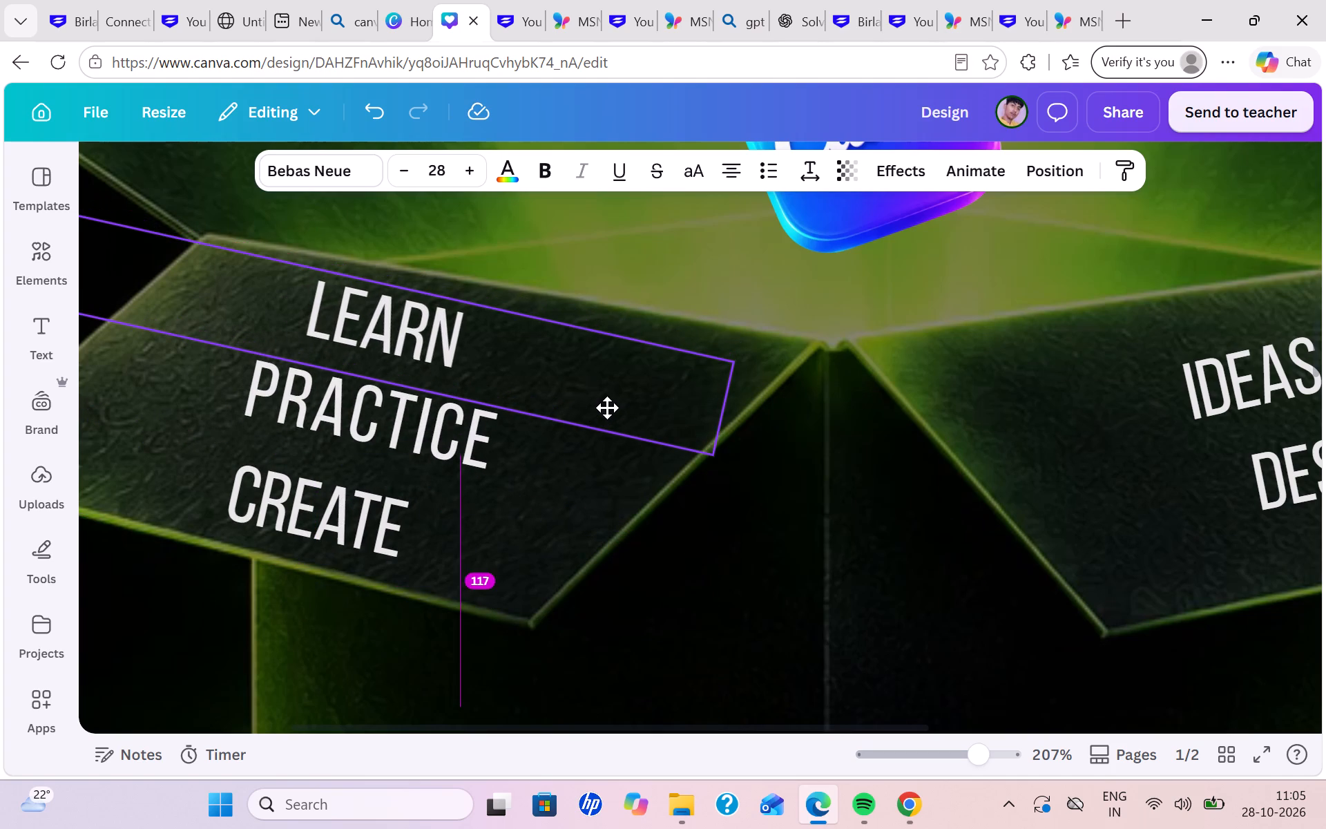
{"action": "left_click_drag", "start_coordinate": [607, 408], "coordinate": [606, 406]}
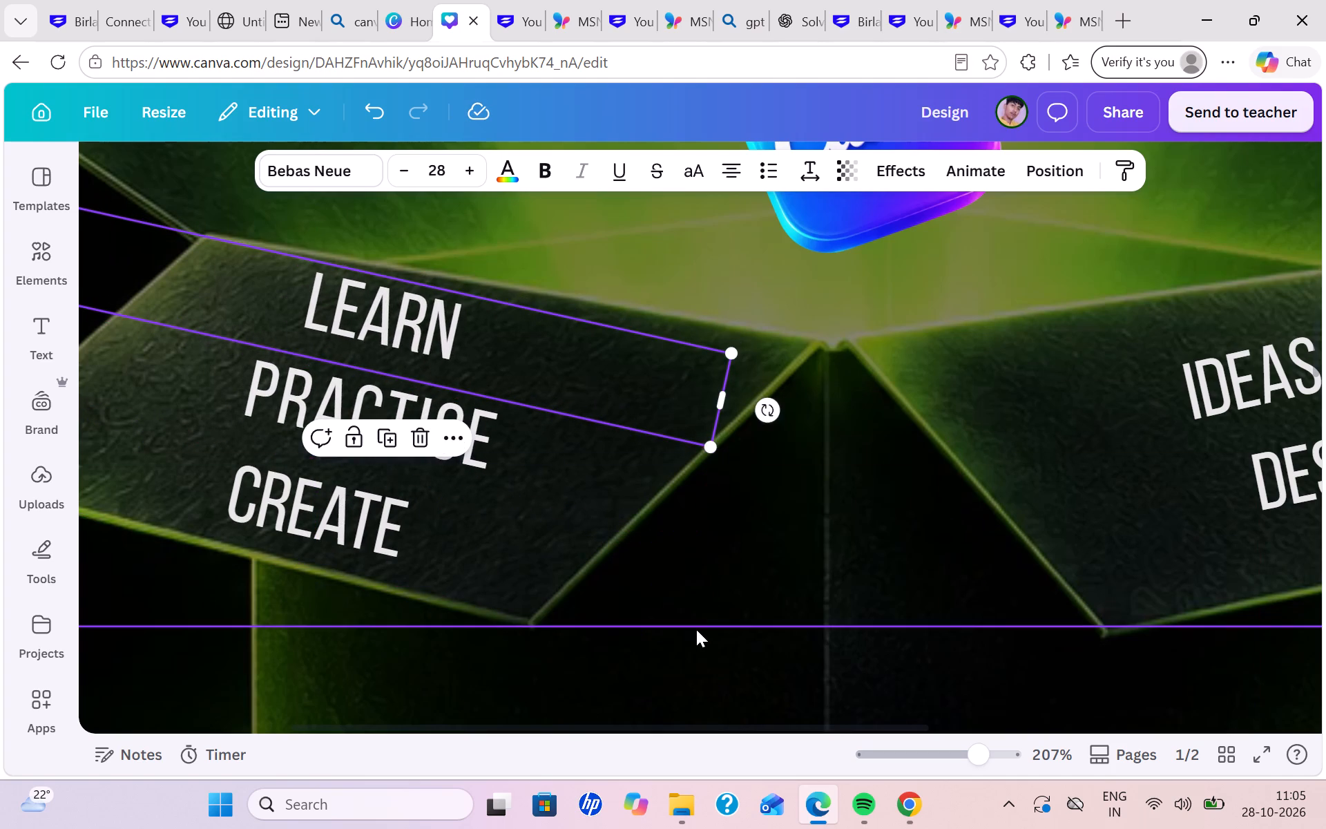
{"action": "left_click", "coordinate": [696, 629]}
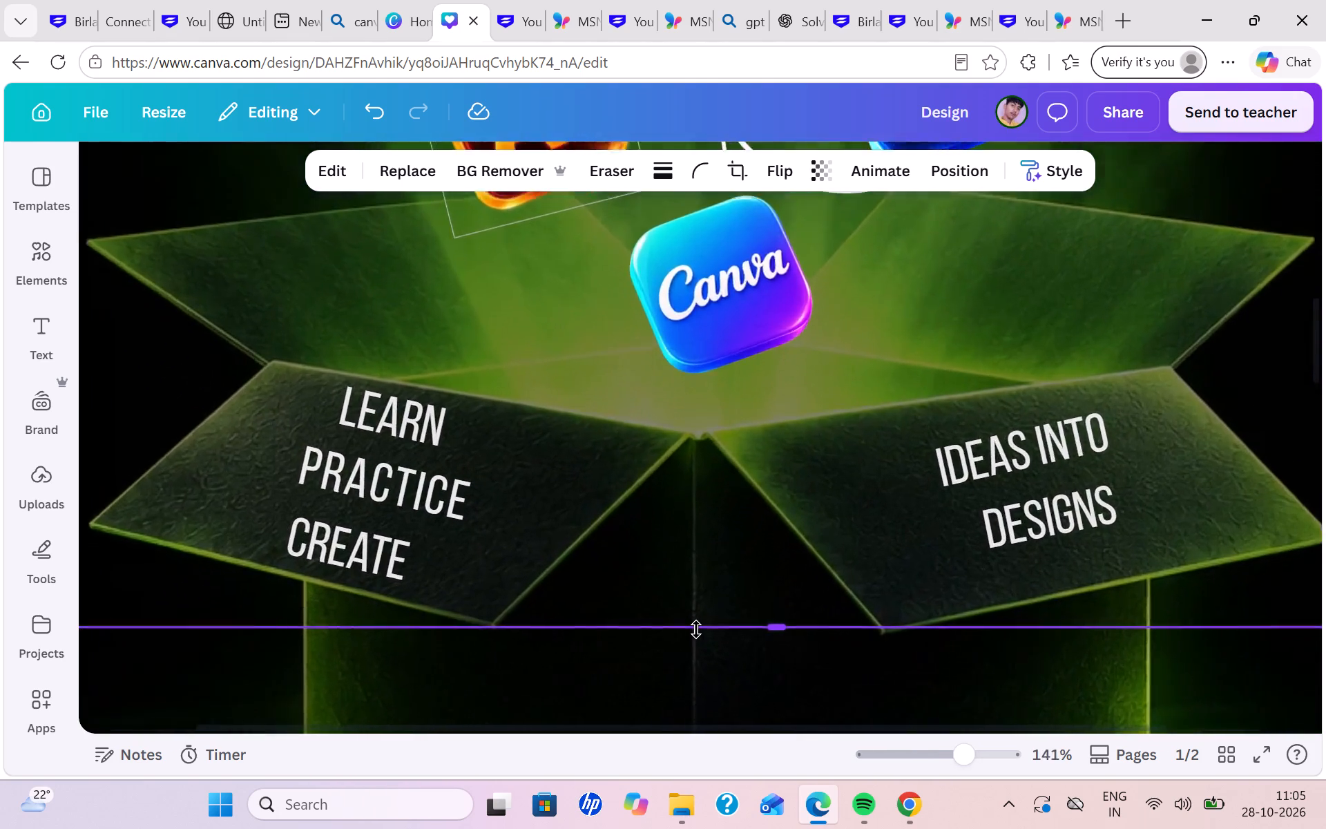
Nudge "Create" slightly right beneath "Practice" on the left flap.
{"action": "scroll", "coordinate": [696, 629], "scroll_direction": "right", "scroll_amount": 3}
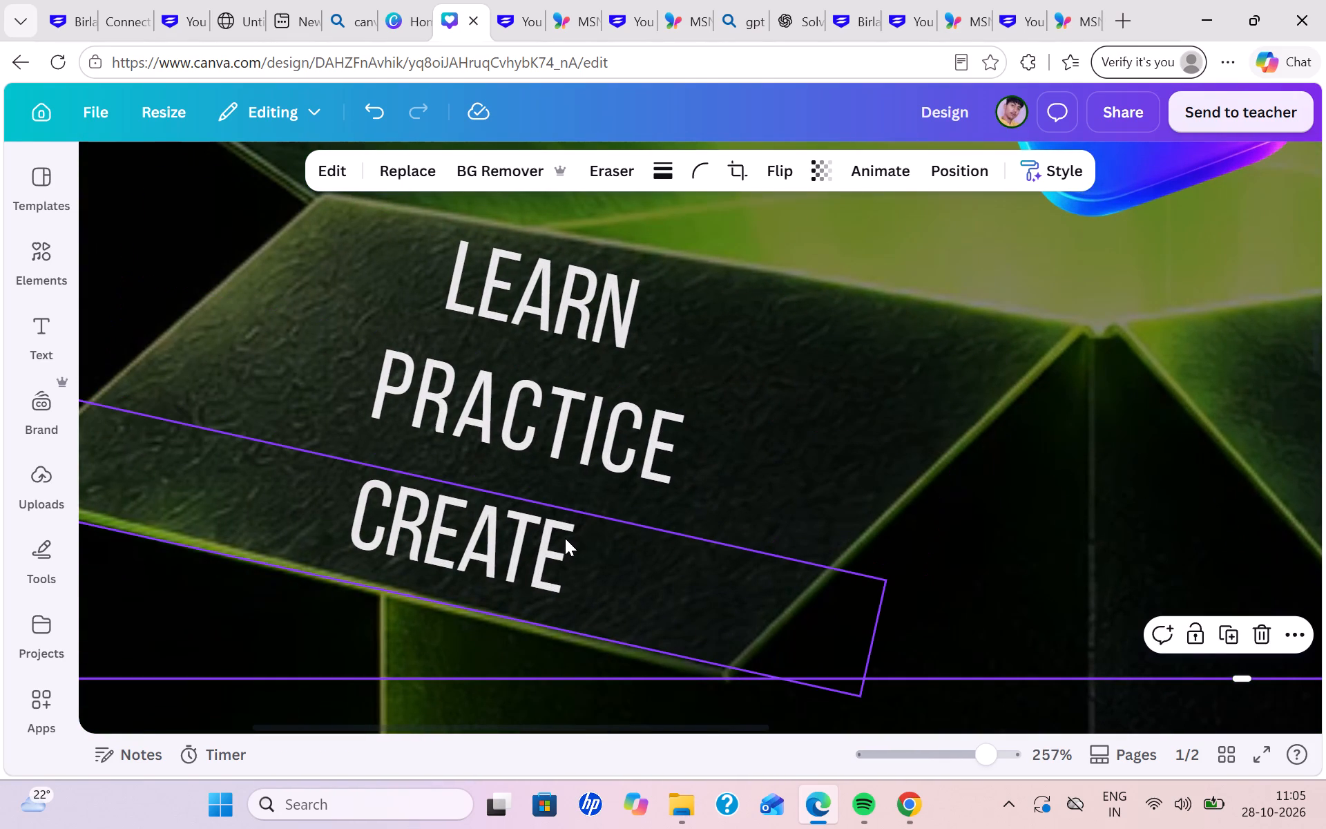
{"action": "left_click_drag", "start_coordinate": [564, 540], "coordinate": [577, 542]}
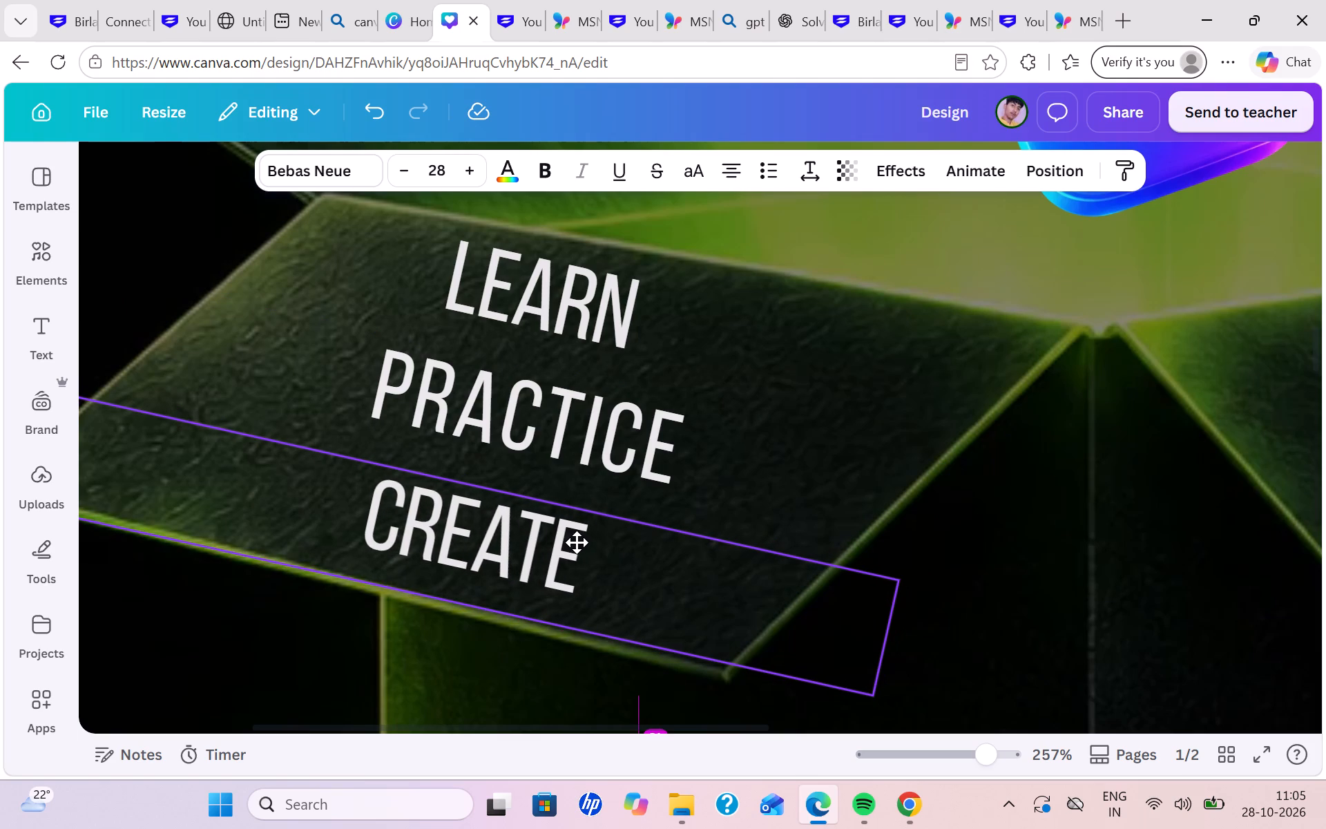
{"action": "left_click_drag", "start_coordinate": [577, 542], "coordinate": [577, 541]}
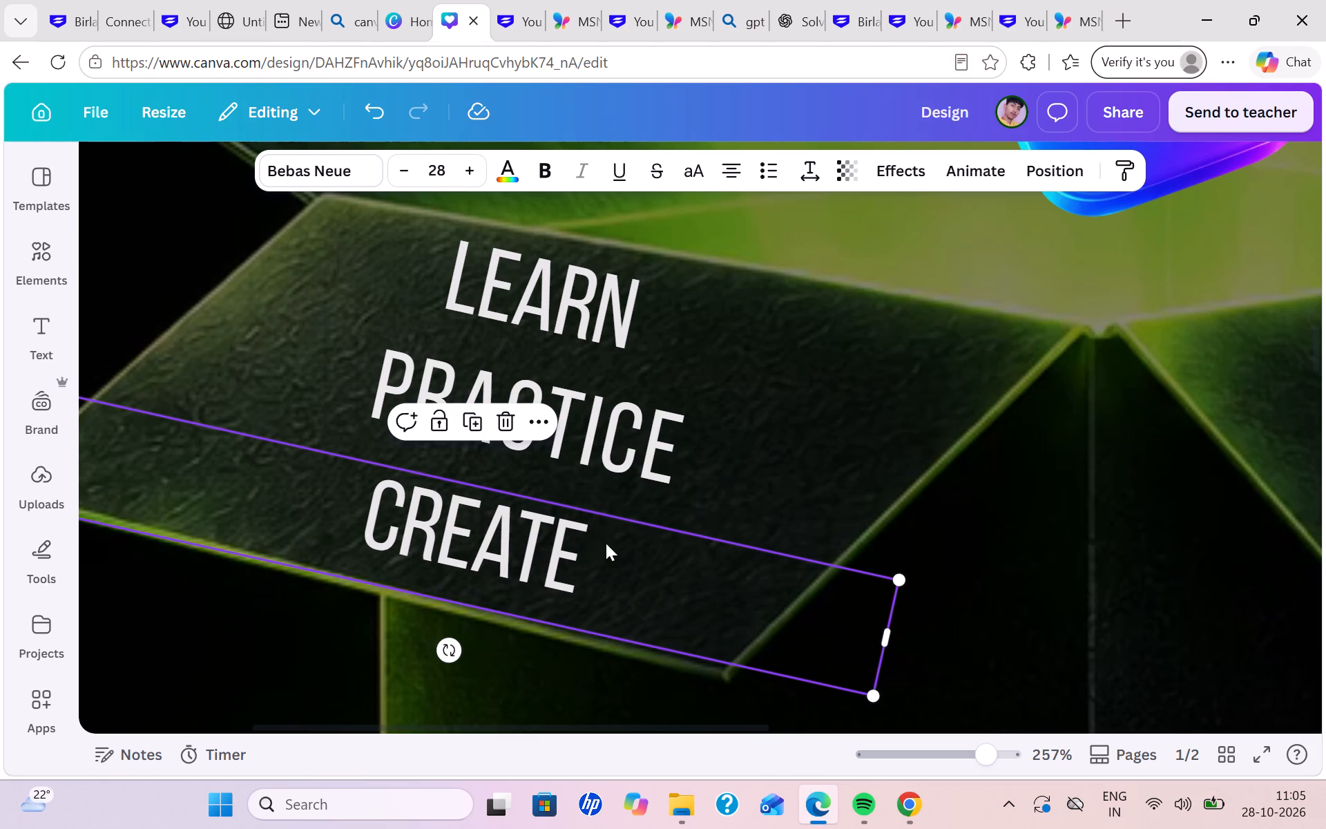
{"action": "left_click", "coordinate": [977, 665]}
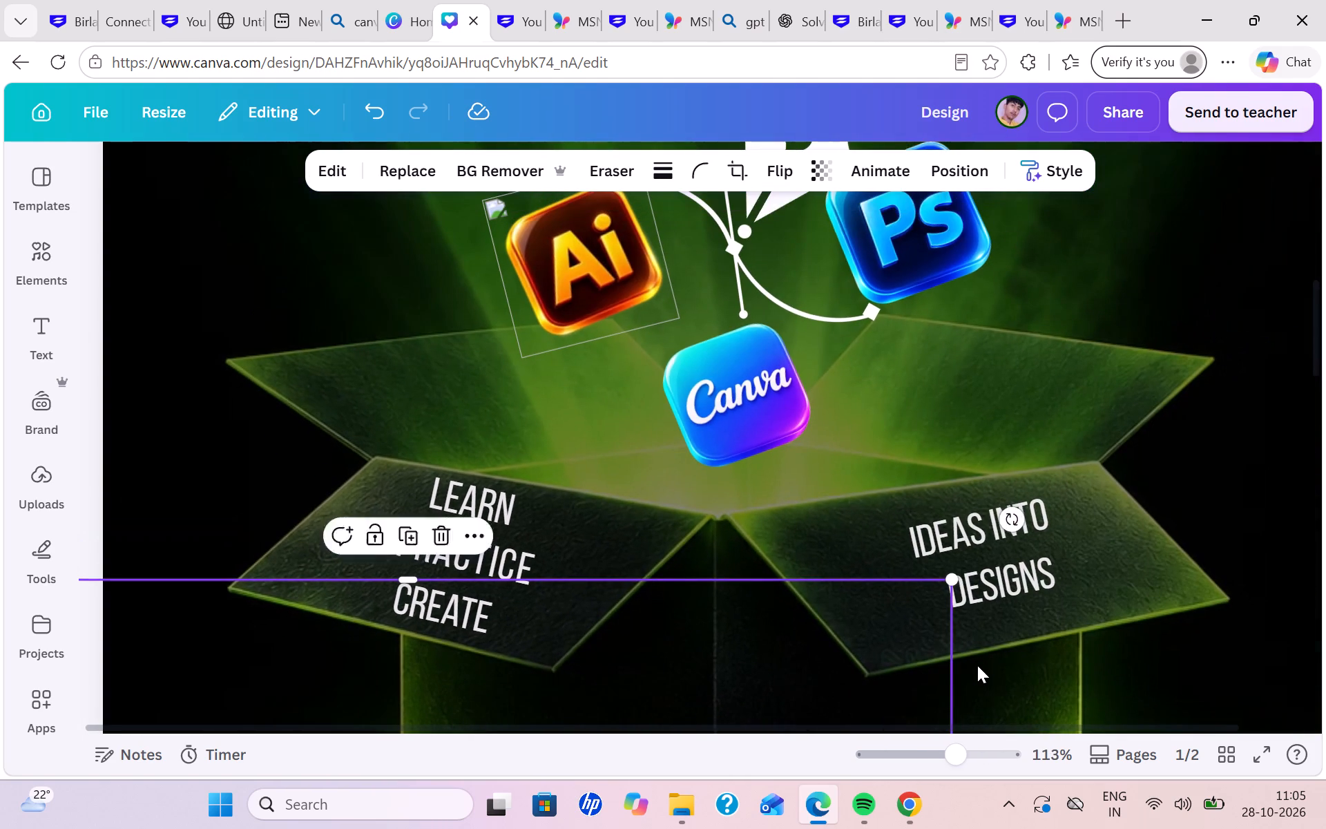
{"action": "left_click", "coordinate": [977, 665]}
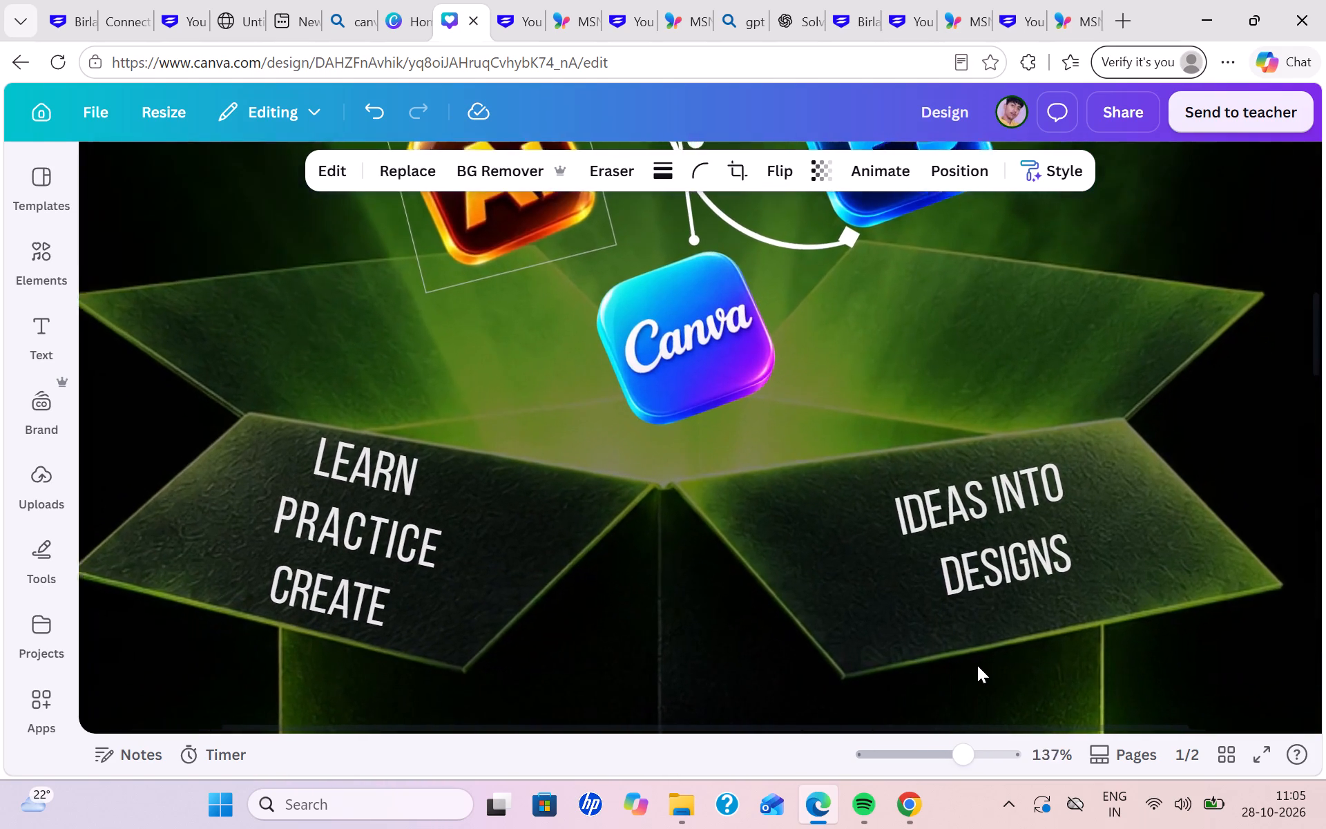
Nudge "Learn" and "Create" very slightly right on the left flap to refine their alignment with "Practice".
{"action": "scroll", "coordinate": [977, 665], "scroll_direction": "right", "scroll_amount": 4}
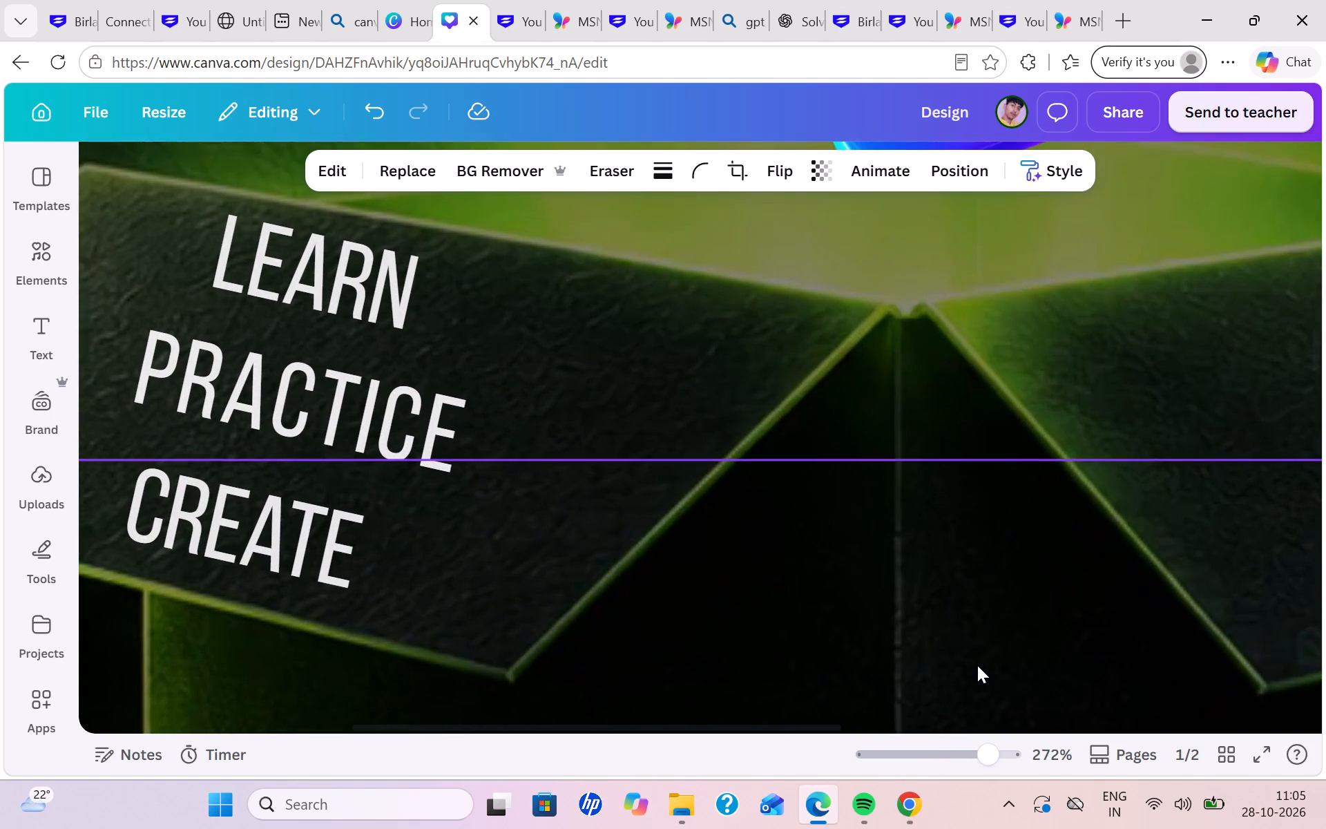
{"action": "scroll", "coordinate": [977, 665], "scroll_direction": "right", "scroll_amount": 1}
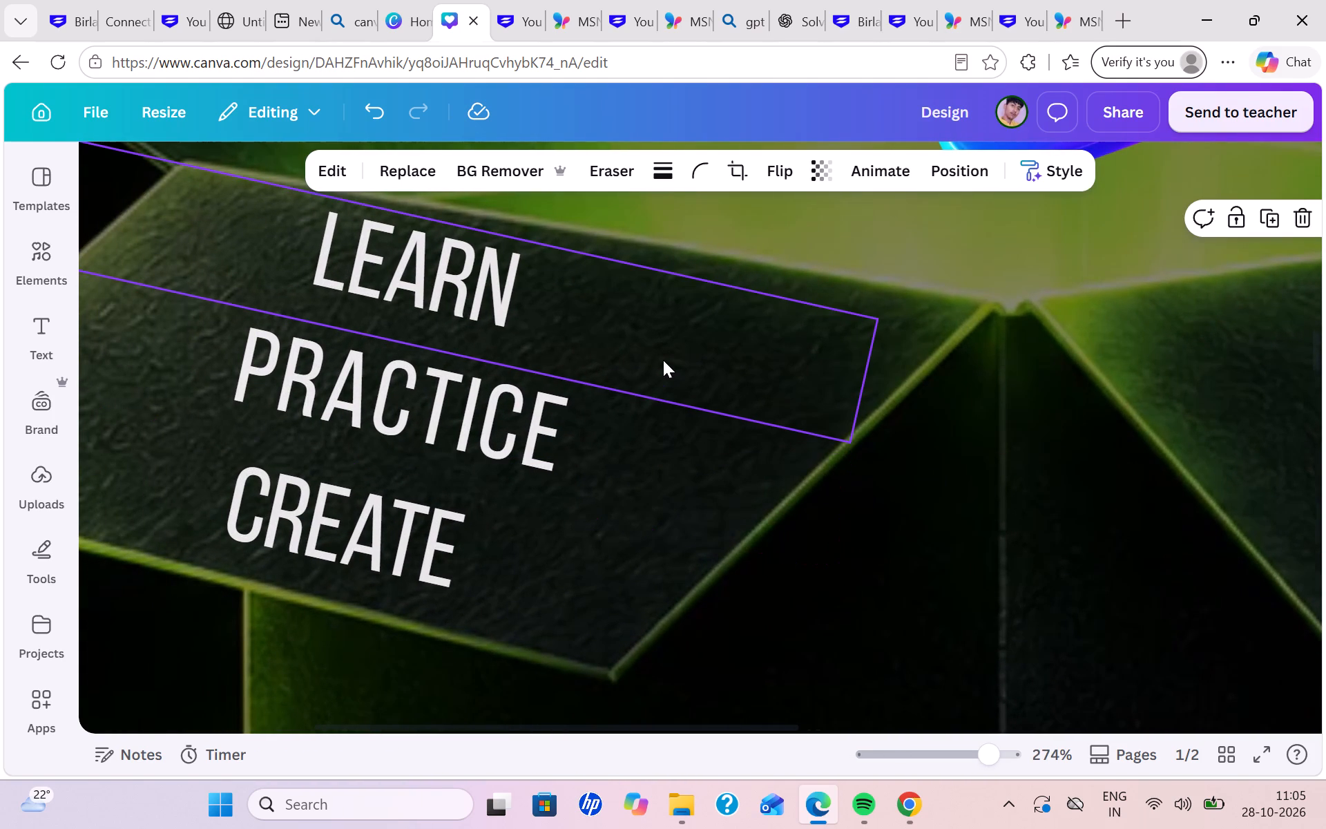
{"action": "left_click", "coordinate": [662, 356]}
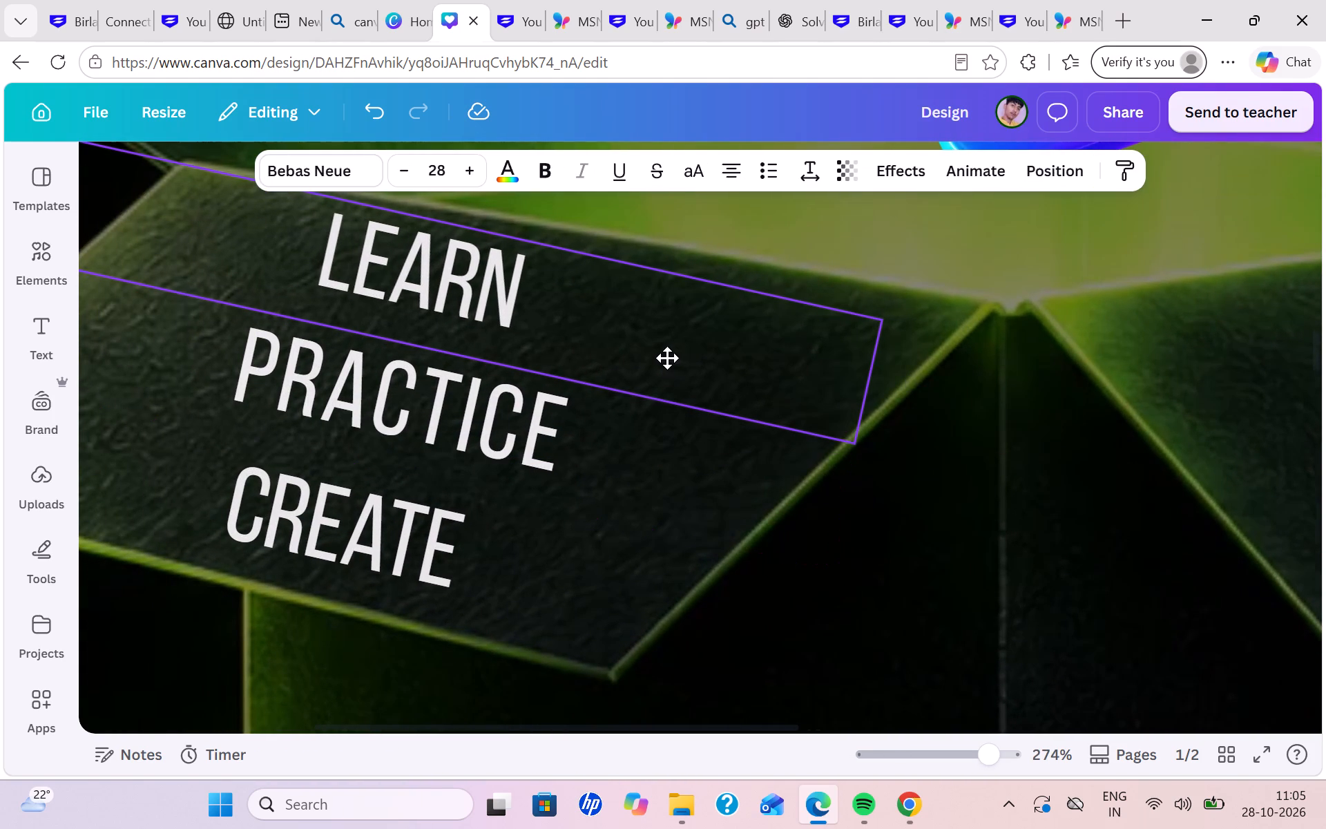
{"action": "left_click_drag", "start_coordinate": [507, 563], "coordinate": [517, 563]}
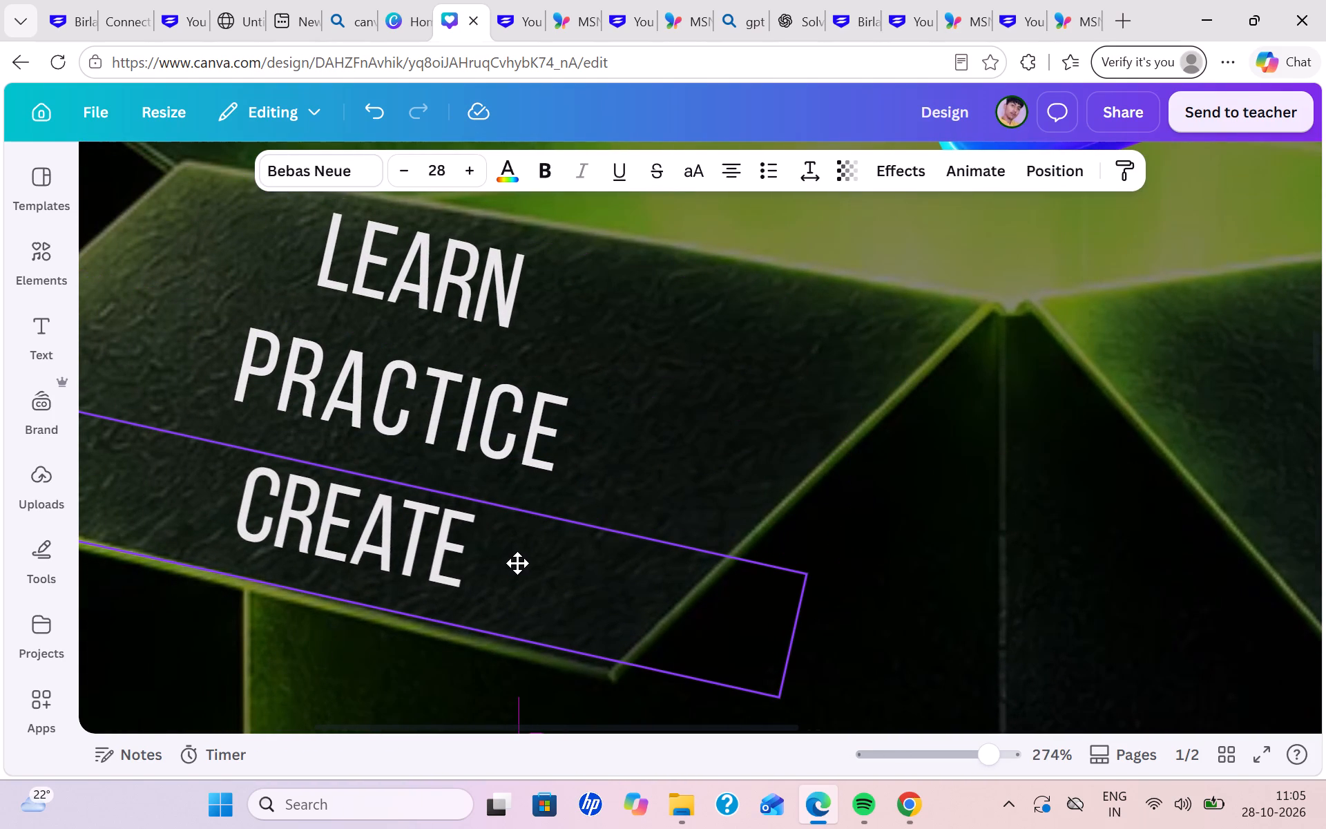
{"action": "left_click_drag", "start_coordinate": [517, 563], "coordinate": [516, 562]}
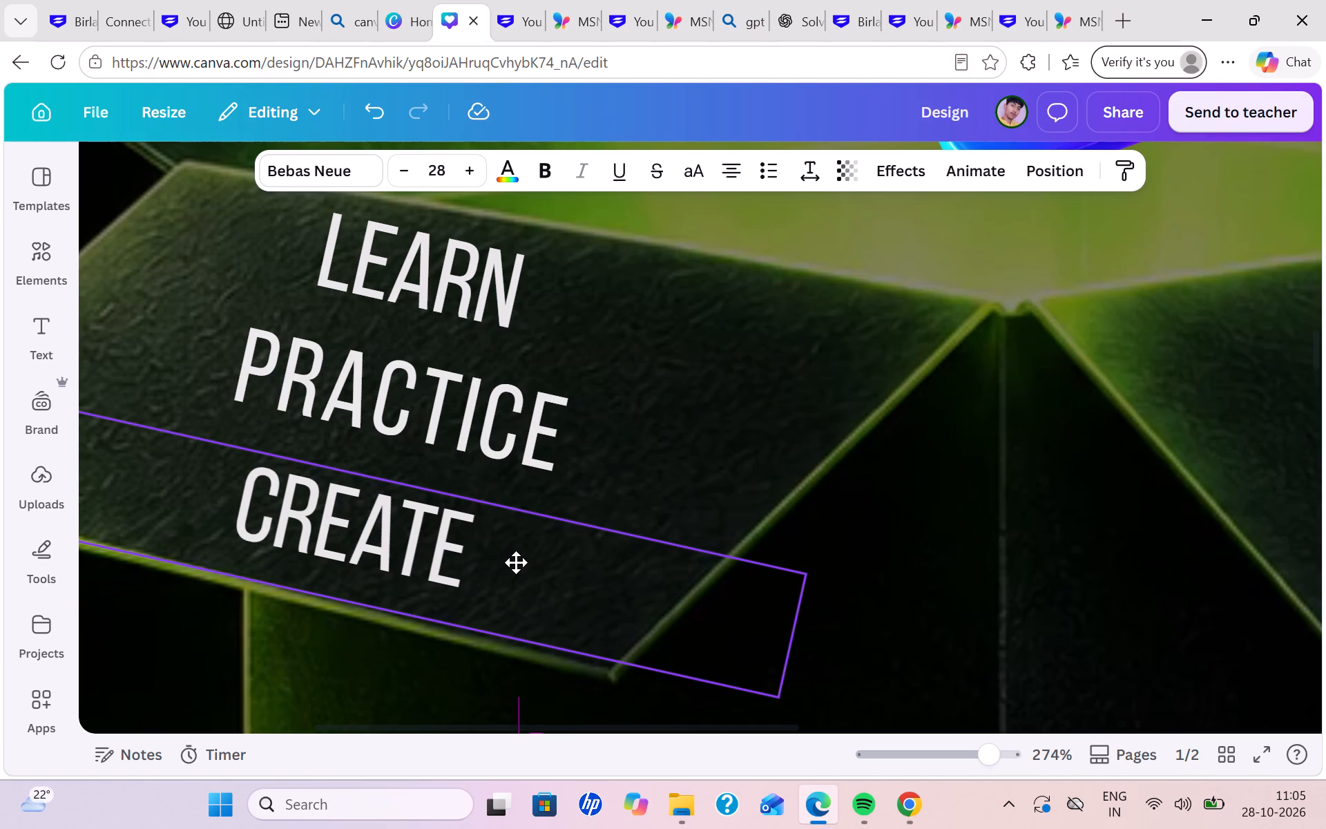
{"action": "left_click_drag", "start_coordinate": [516, 562], "coordinate": [517, 562]}
{"action": "left_click_drag", "start_coordinate": [517, 562], "coordinate": [512, 560]}
{"action": "left_click_drag", "start_coordinate": [512, 560], "coordinate": [514, 559]}
{"action": "left_click_drag", "start_coordinate": [514, 559], "coordinate": [508, 558]}
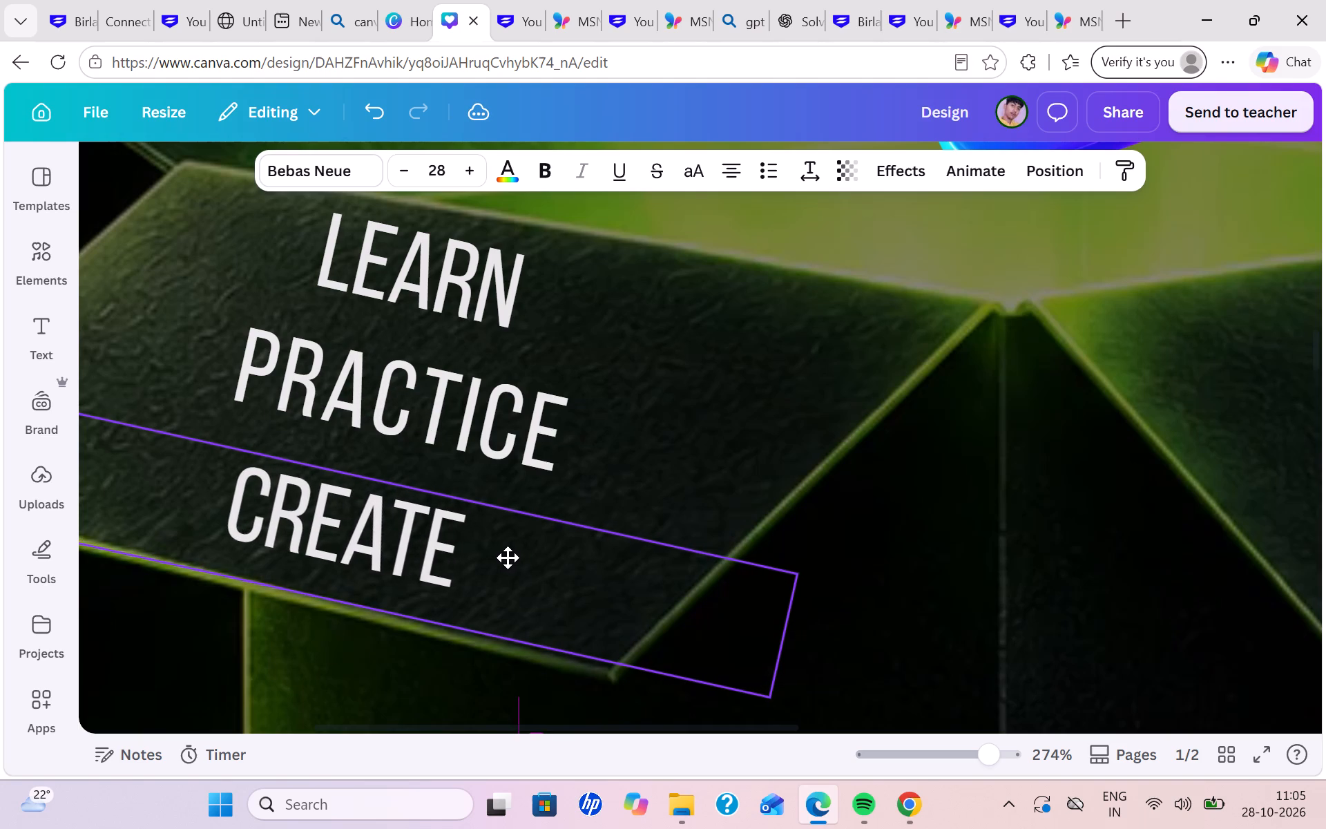
{"action": "left_click_drag", "start_coordinate": [508, 558], "coordinate": [510, 559]}
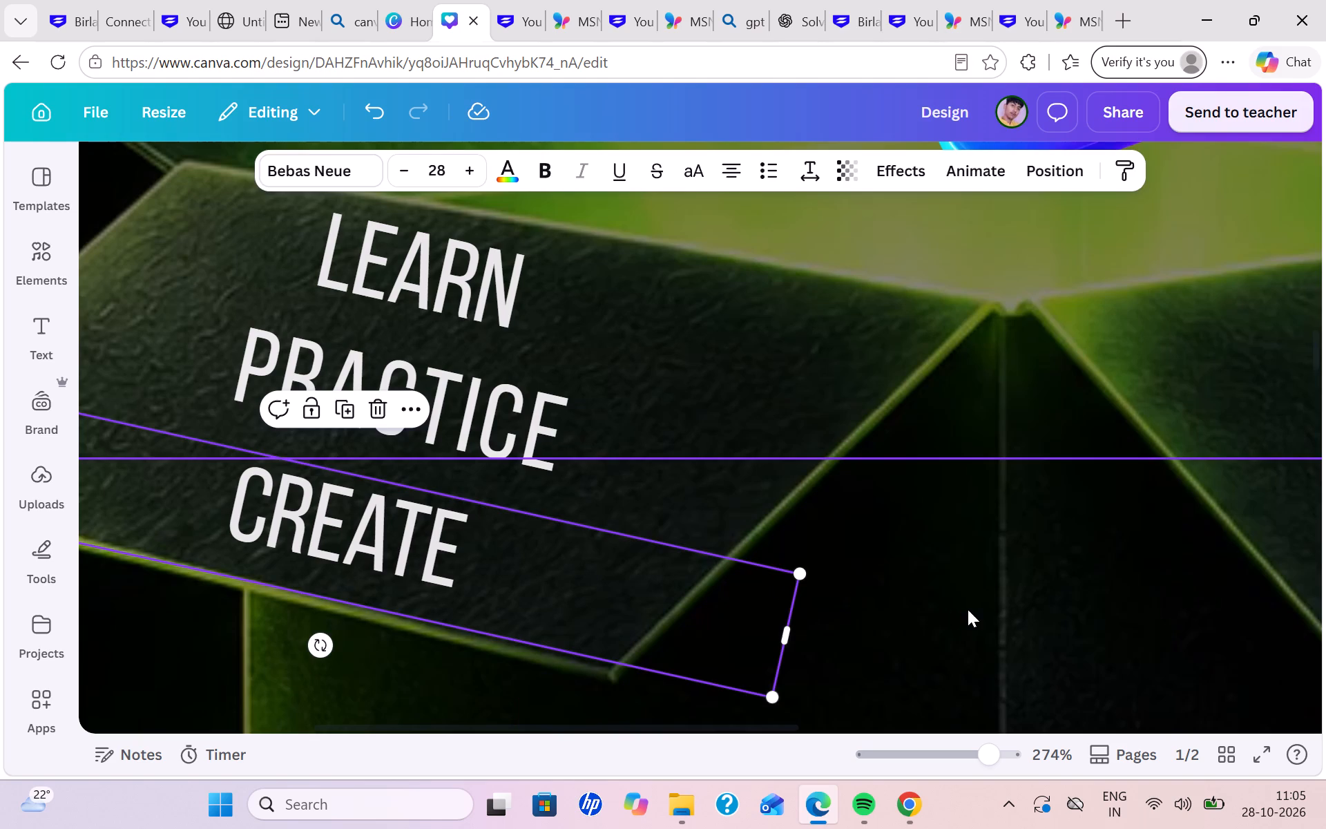
{"action": "left_click", "coordinate": [968, 609]}
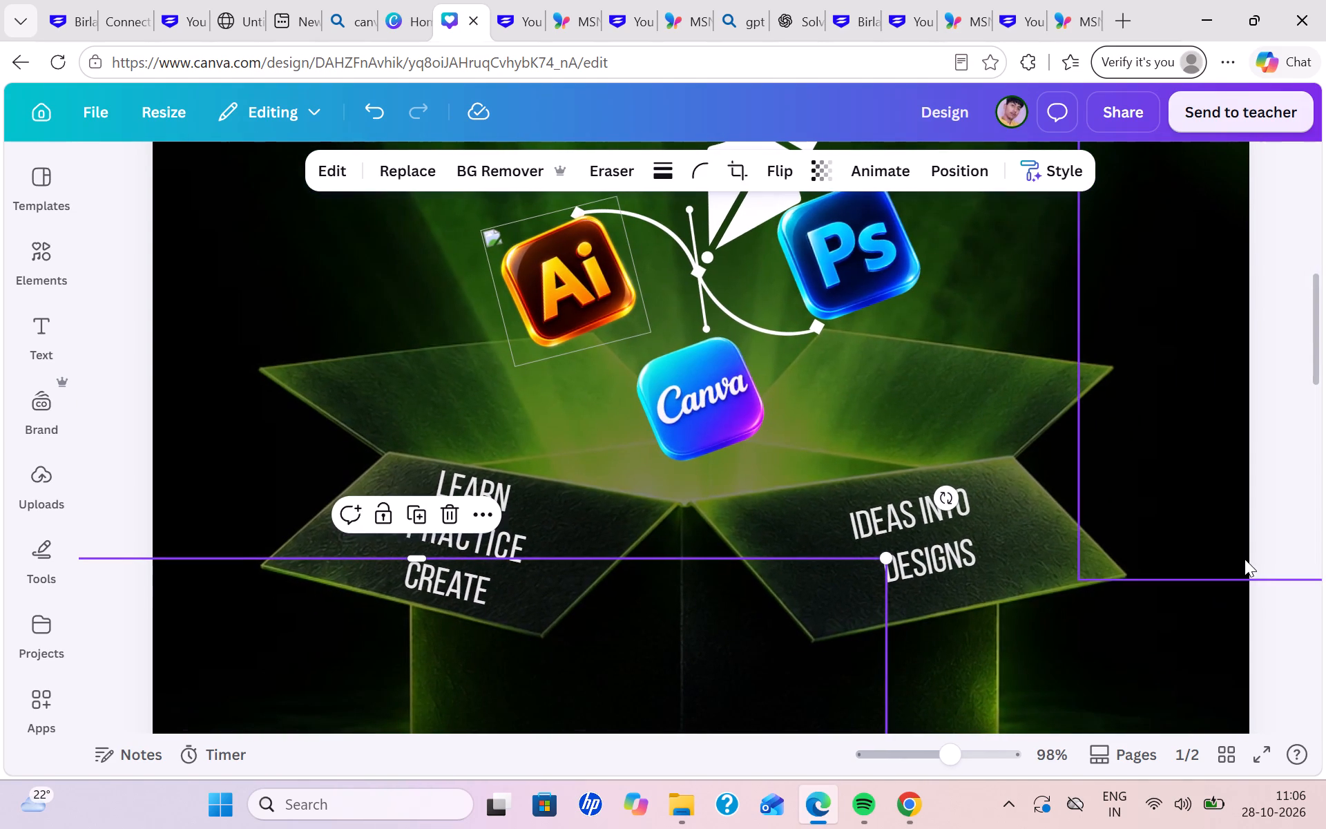
{"action": "left_click", "coordinate": [1270, 553]}
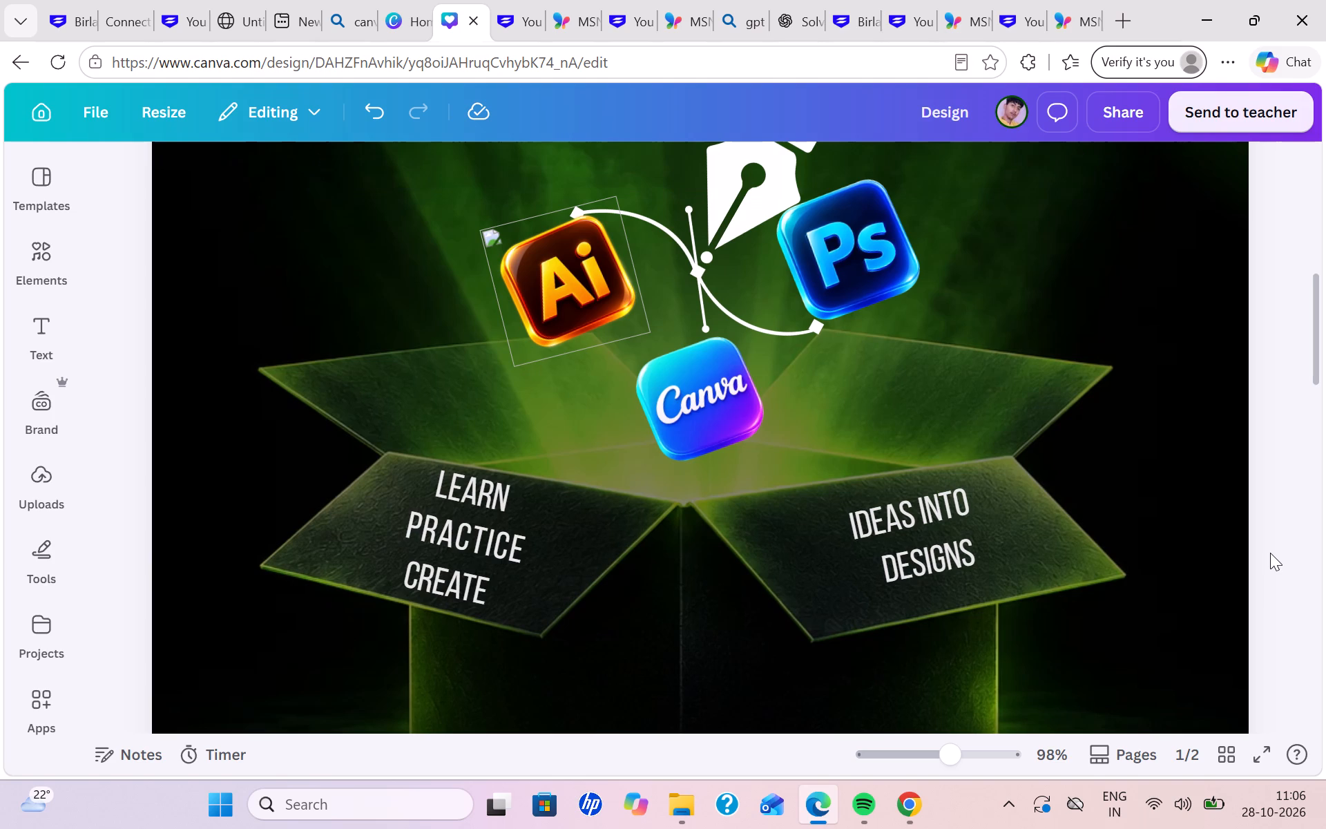
Set the transparency of "Learn" on the left flap to about 82.
{"action": "left_click", "coordinate": [479, 493]}
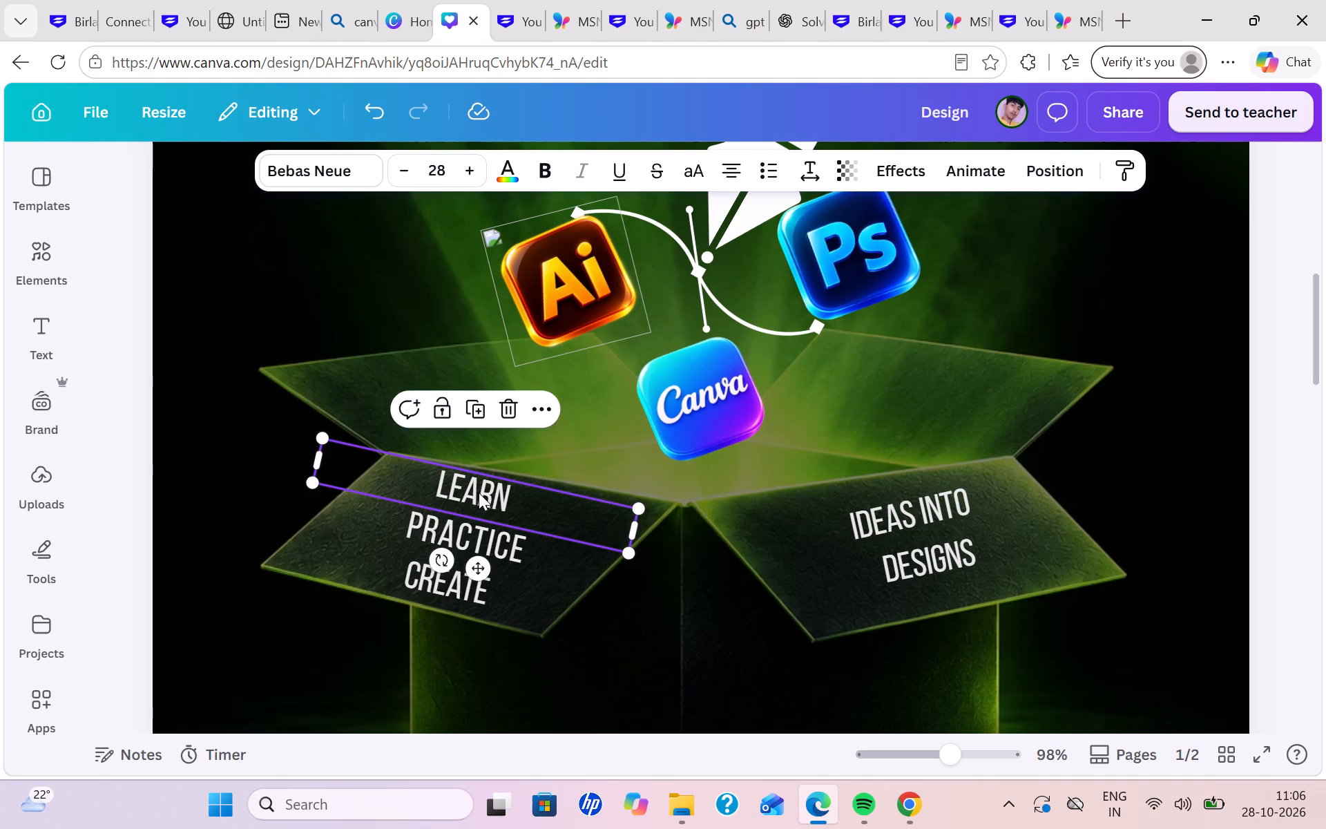
{"action": "left_click", "coordinate": [837, 177]}
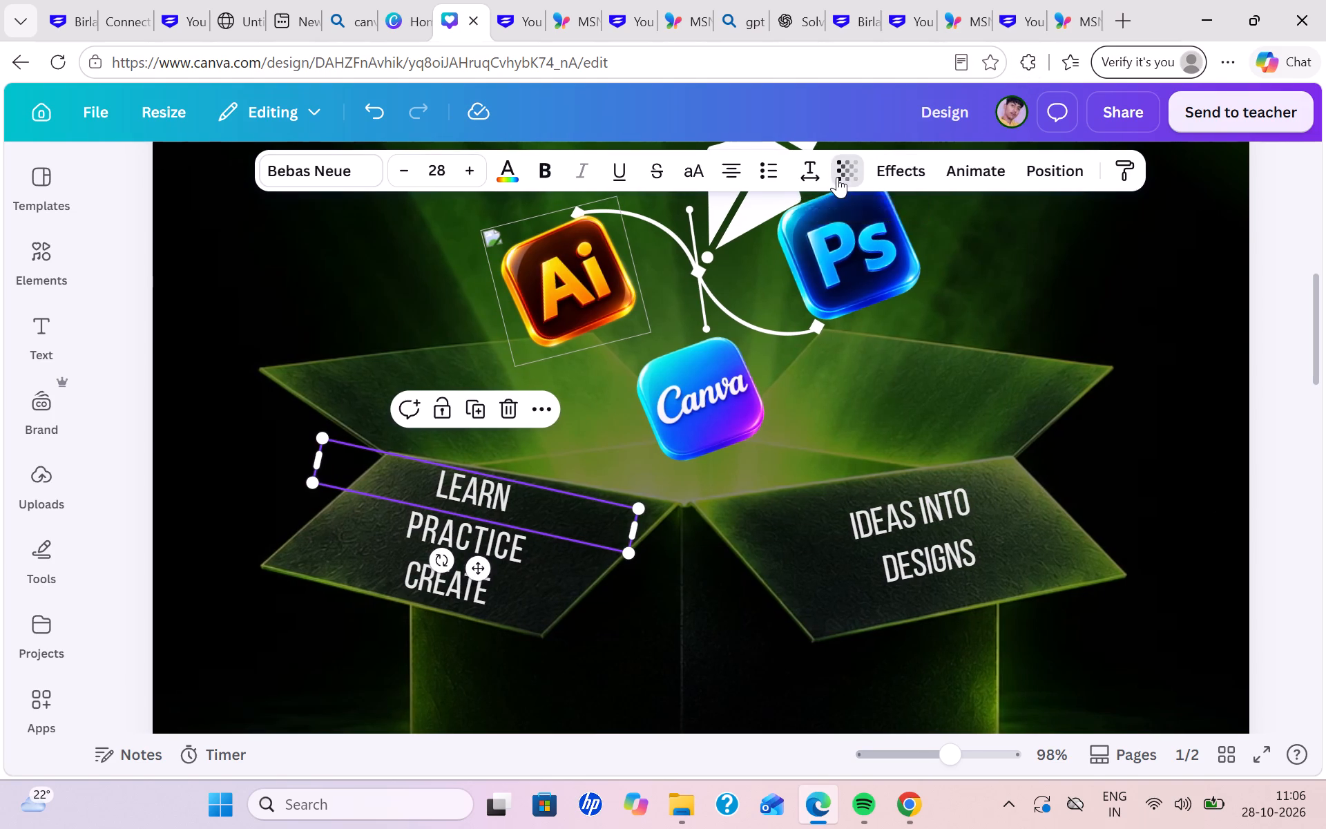
{"action": "left_click_drag", "start_coordinate": [872, 260], "coordinate": [849, 255]}
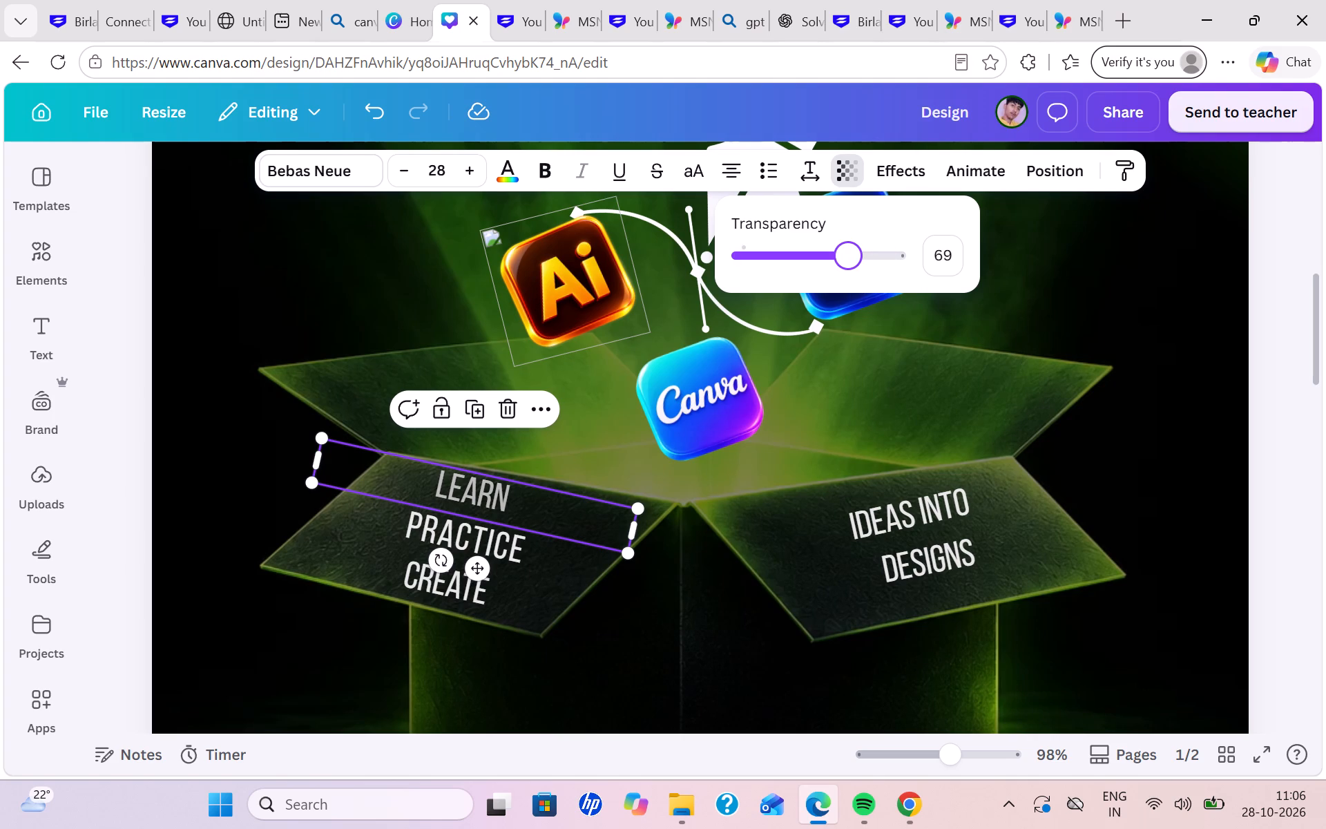
{"action": "left_click_drag", "start_coordinate": [849, 255], "coordinate": [854, 256]}
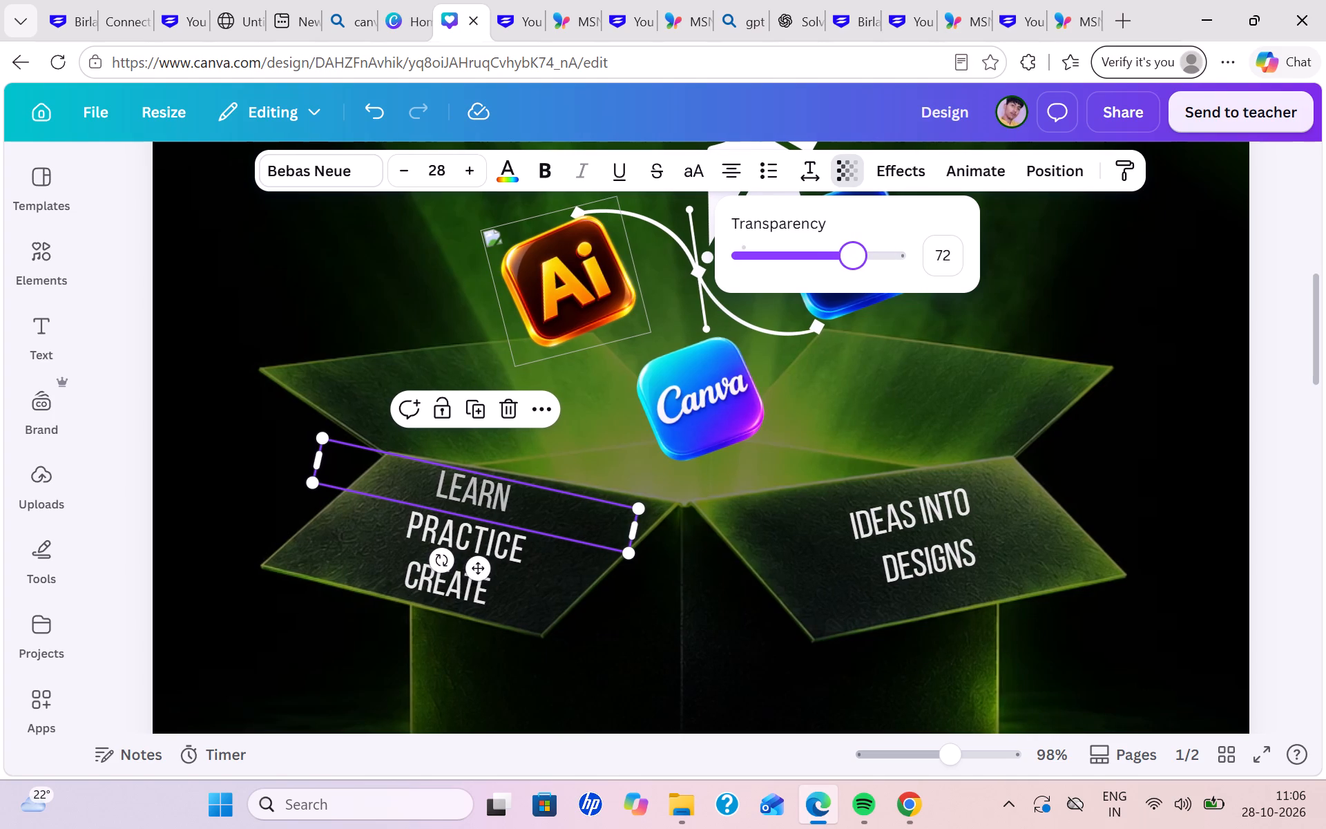
{"action": "left_click_drag", "start_coordinate": [854, 256], "coordinate": [863, 259]}
{"action": "left_click_drag", "start_coordinate": [863, 259], "coordinate": [864, 259]}
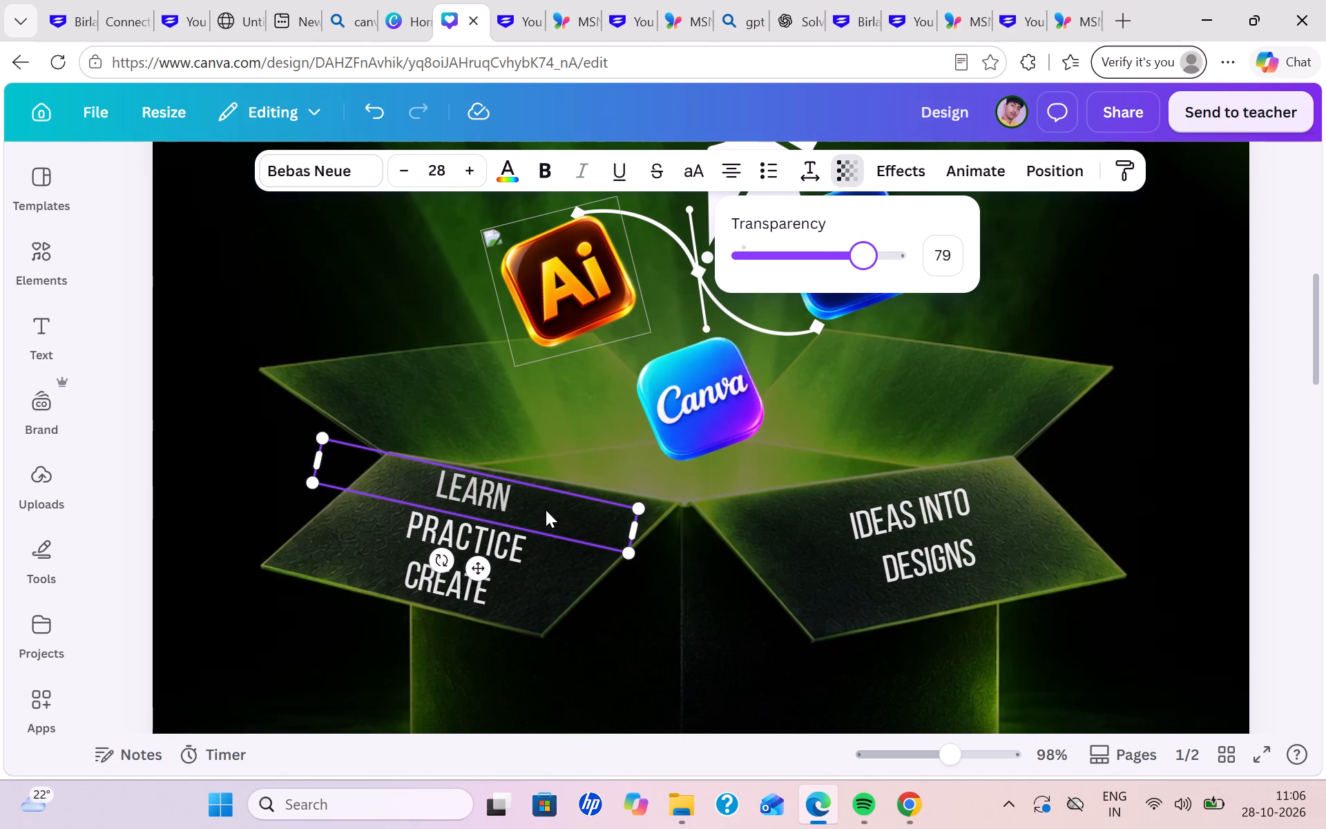
{"action": "left_click_drag", "start_coordinate": [862, 265], "coordinate": [869, 266]}
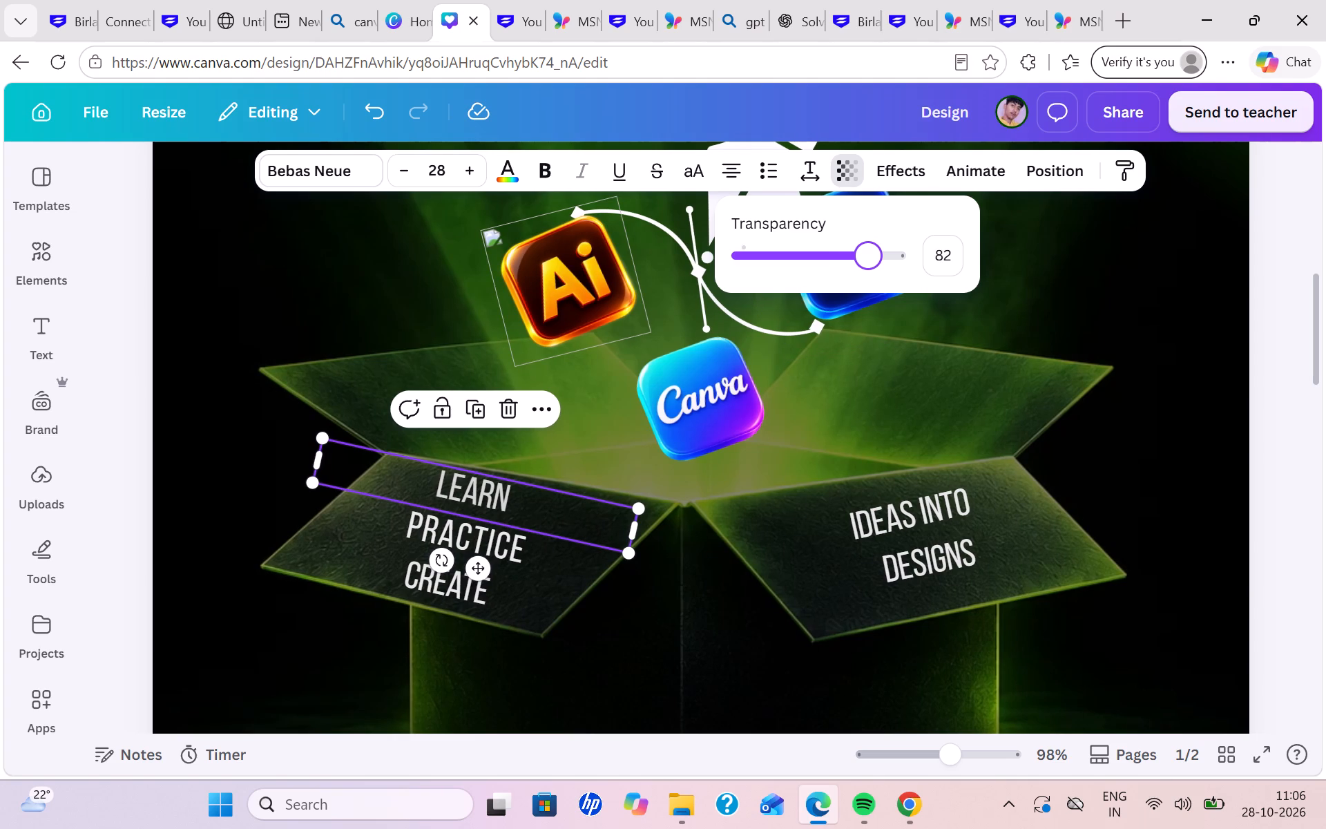
{"action": "left_click_drag", "start_coordinate": [869, 266], "coordinate": [868, 266]}
Set the transparency of "Practice" on the left flap to 83.
{"action": "left_click", "coordinate": [573, 553]}
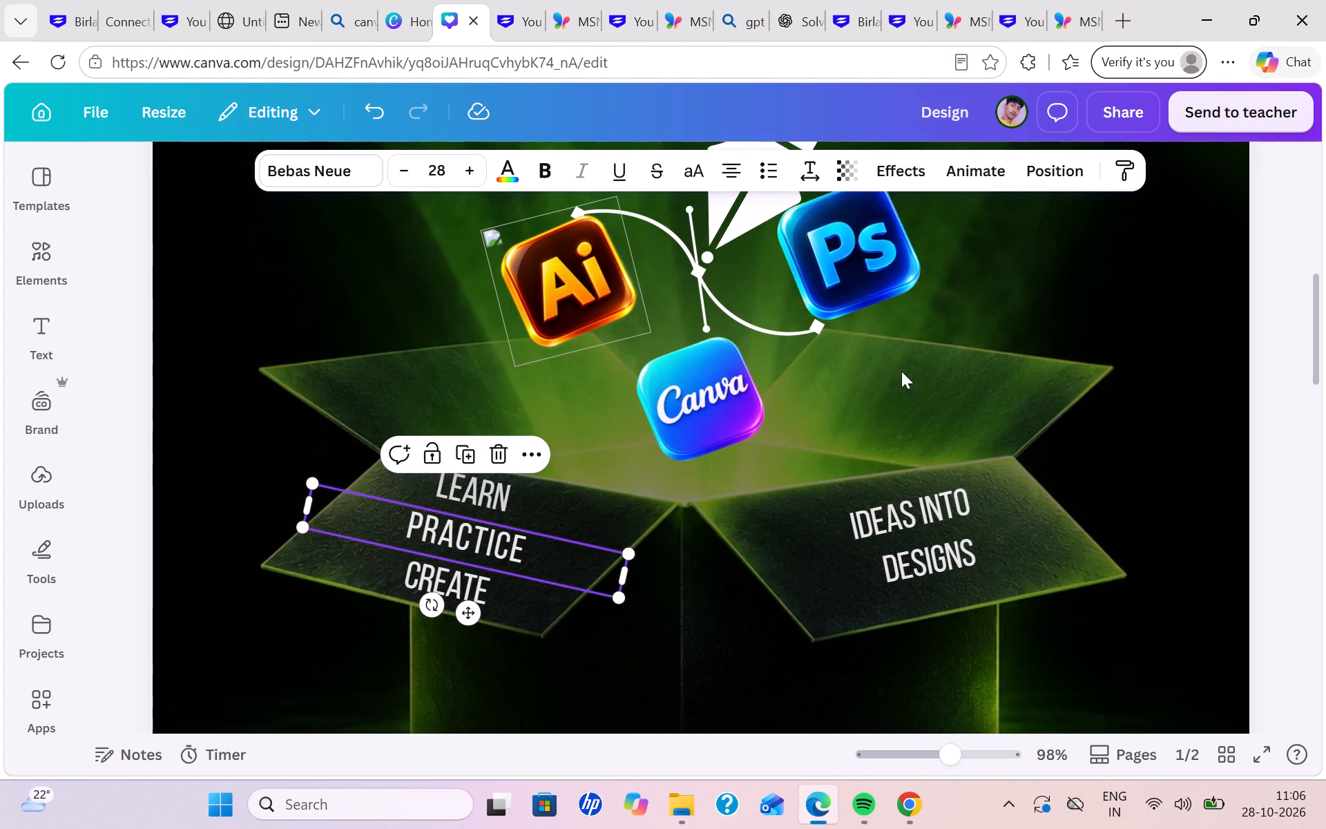
{"action": "left_click", "coordinate": [860, 171]}
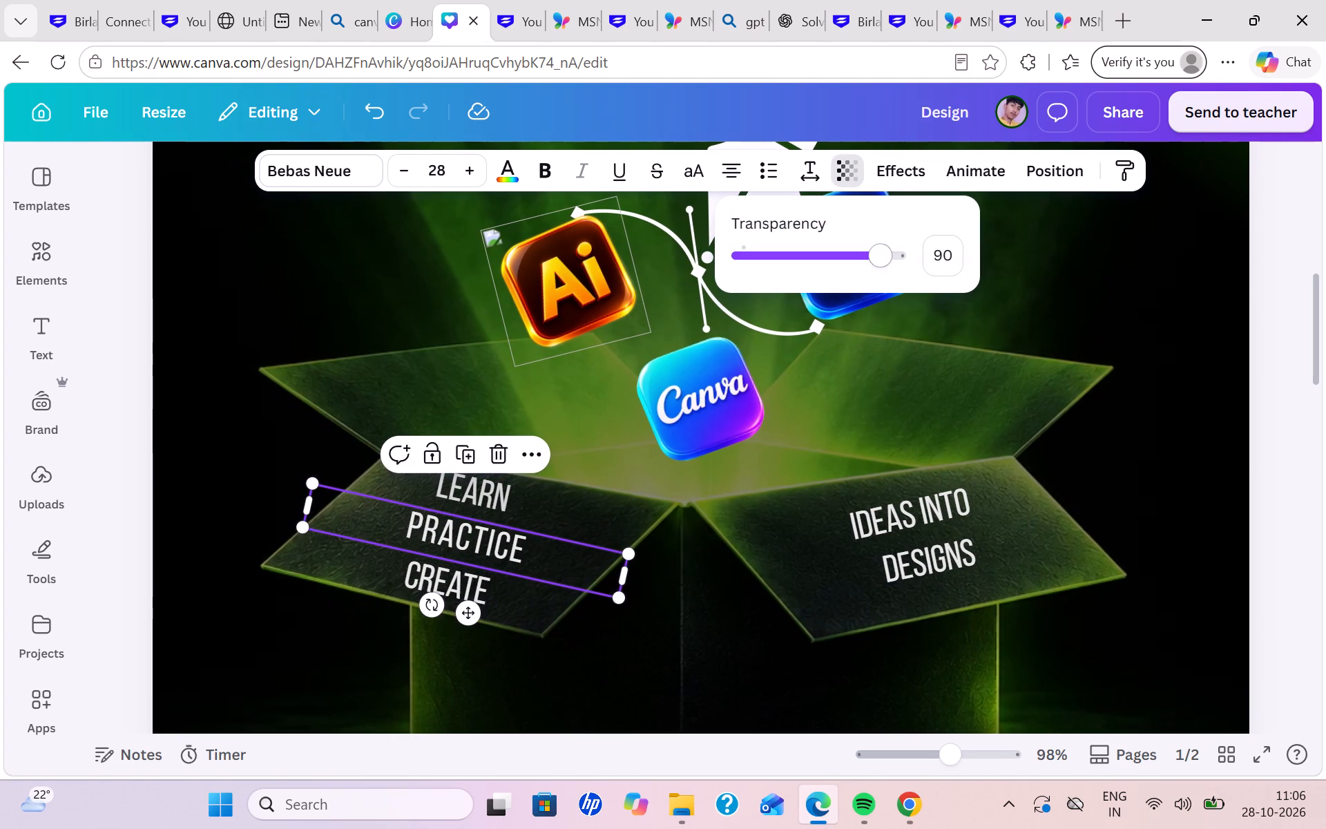
{"action": "left_click_drag", "start_coordinate": [881, 260], "coordinate": [869, 260]}
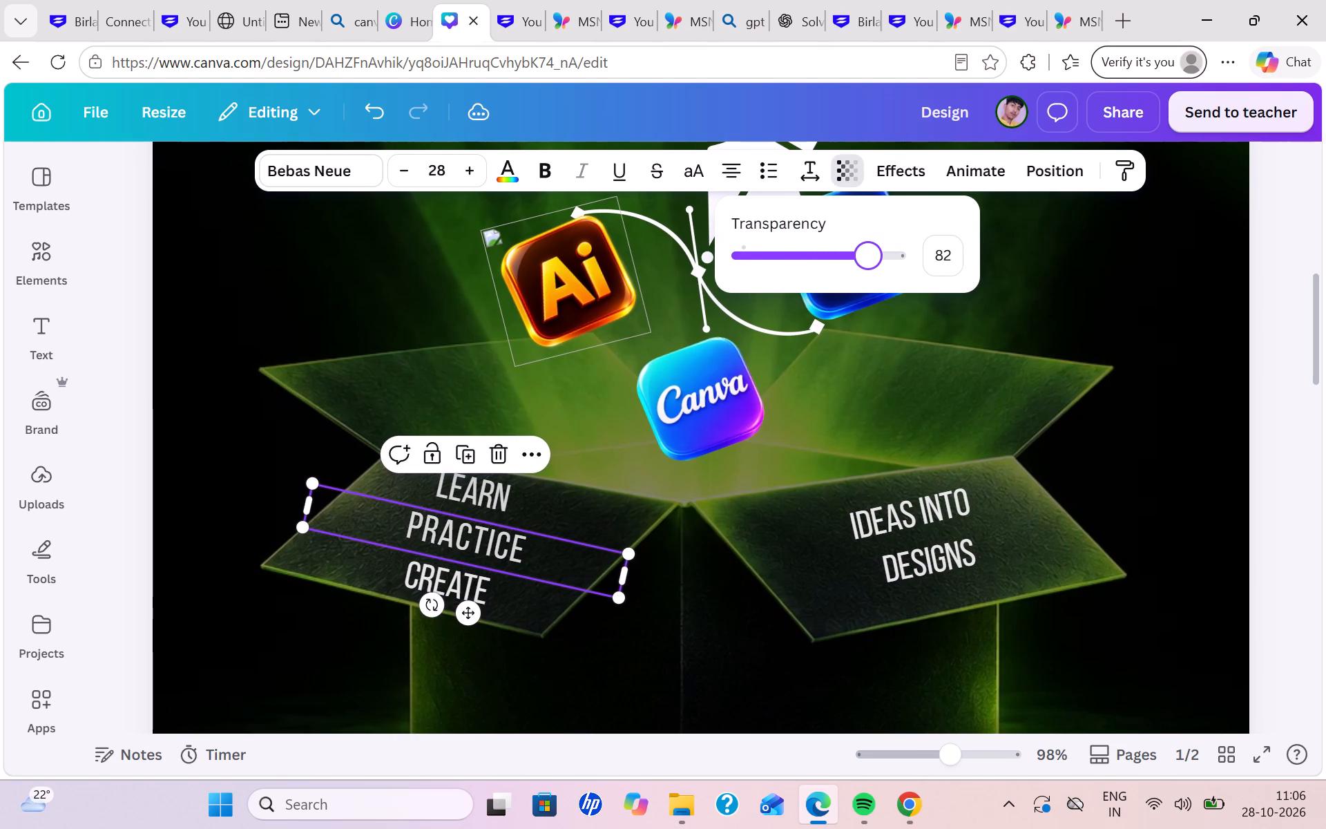
{"action": "left_click_drag", "start_coordinate": [869, 260], "coordinate": [872, 261]}
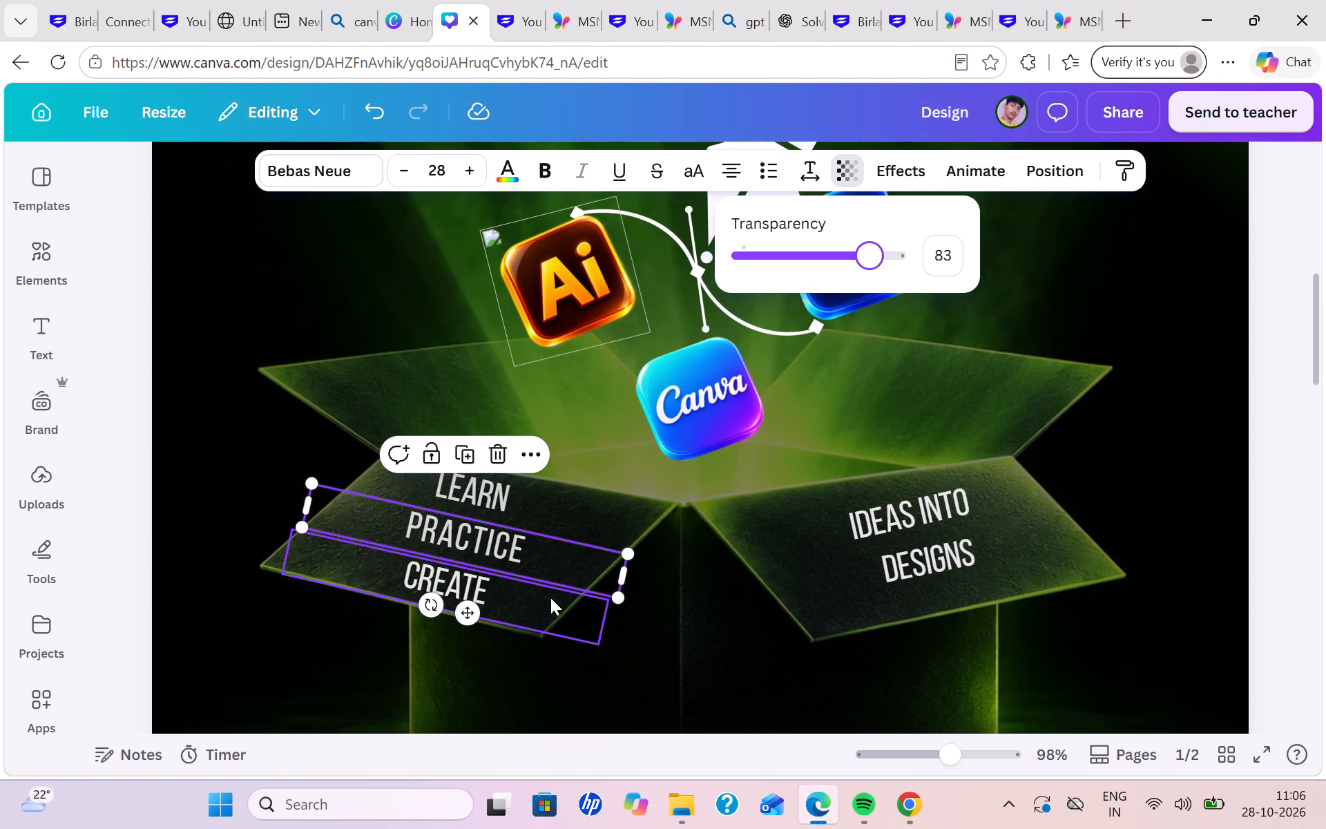
Set the transparency of "Create" on the left flap to 82.
{"action": "left_click", "coordinate": [550, 598]}
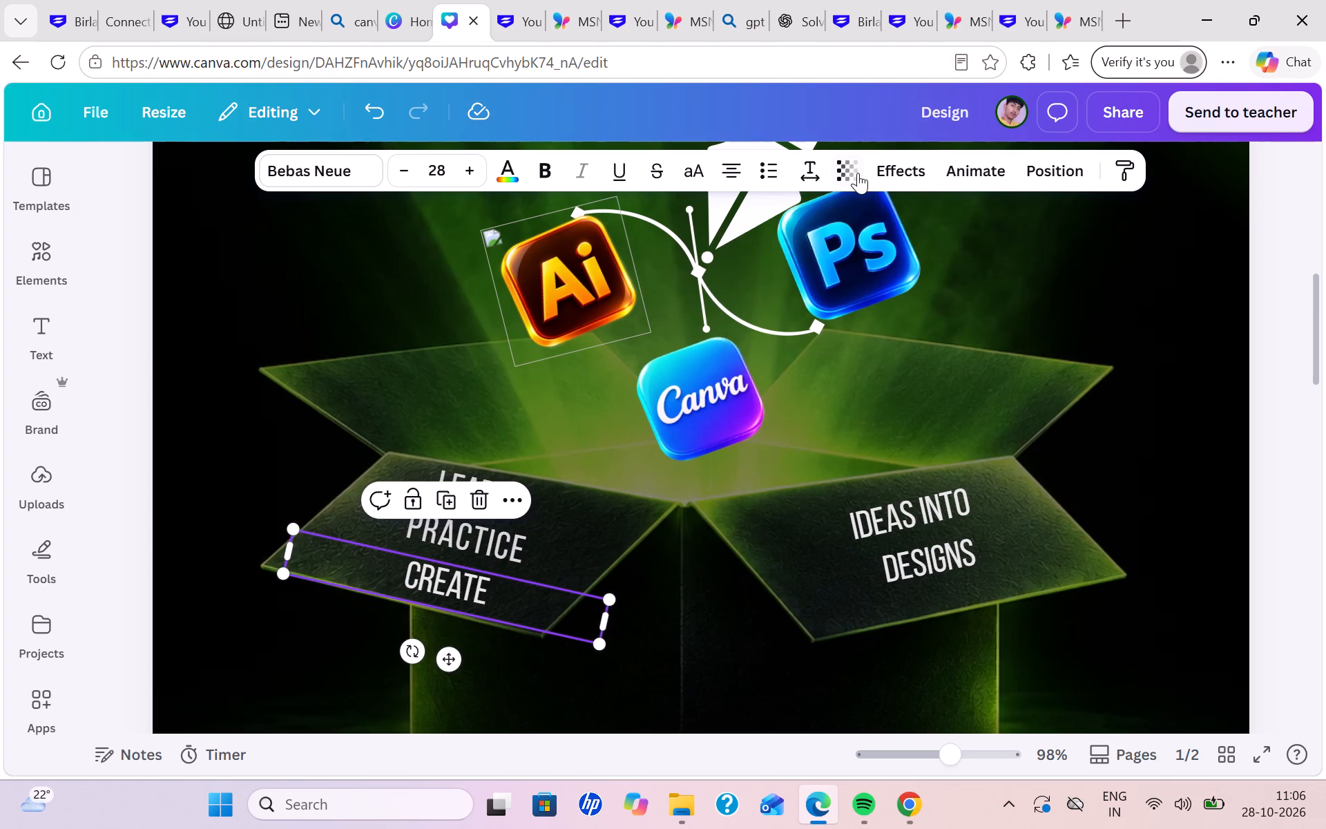
{"action": "left_click", "coordinate": [856, 173]}
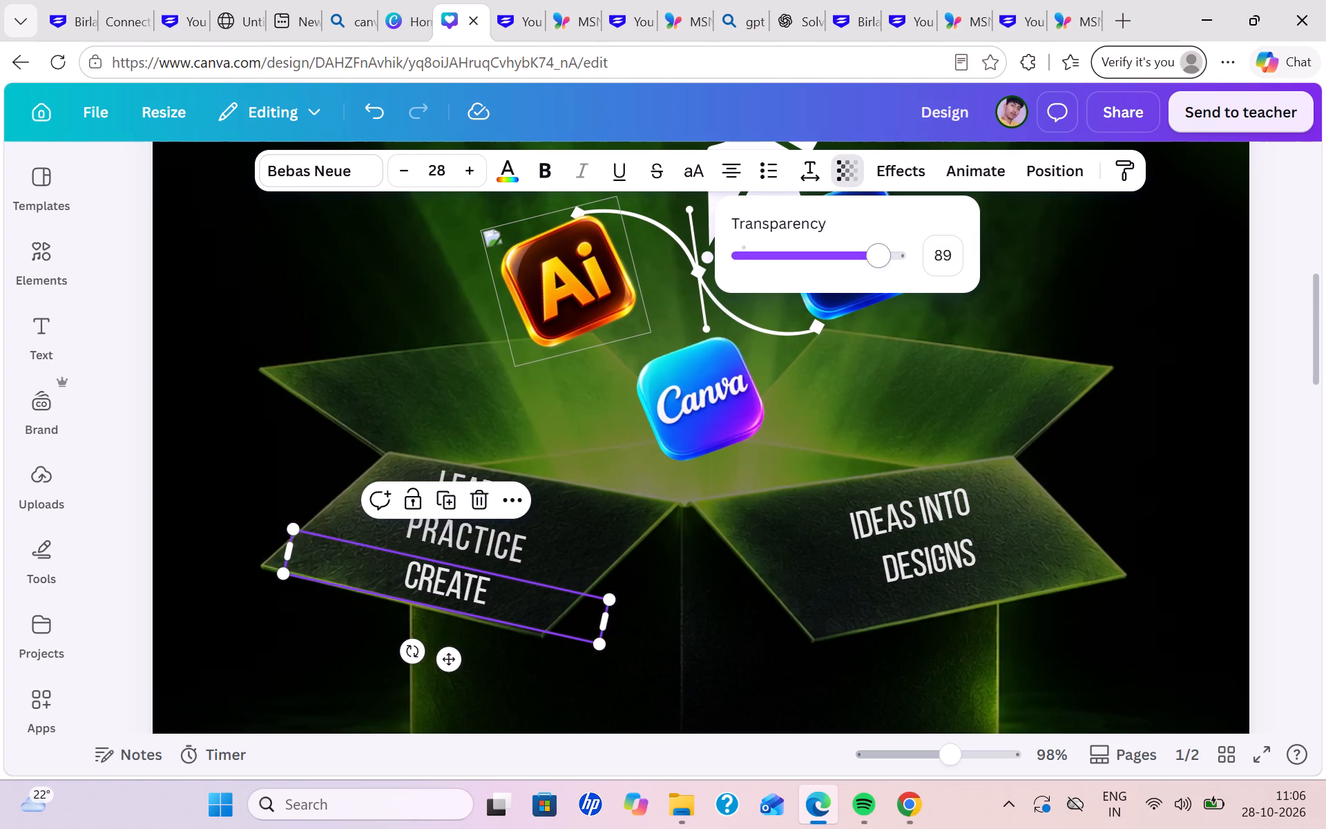
{"action": "left_click_drag", "start_coordinate": [889, 263], "coordinate": [872, 266]}
{"action": "left_click_drag", "start_coordinate": [872, 266], "coordinate": [874, 266]}
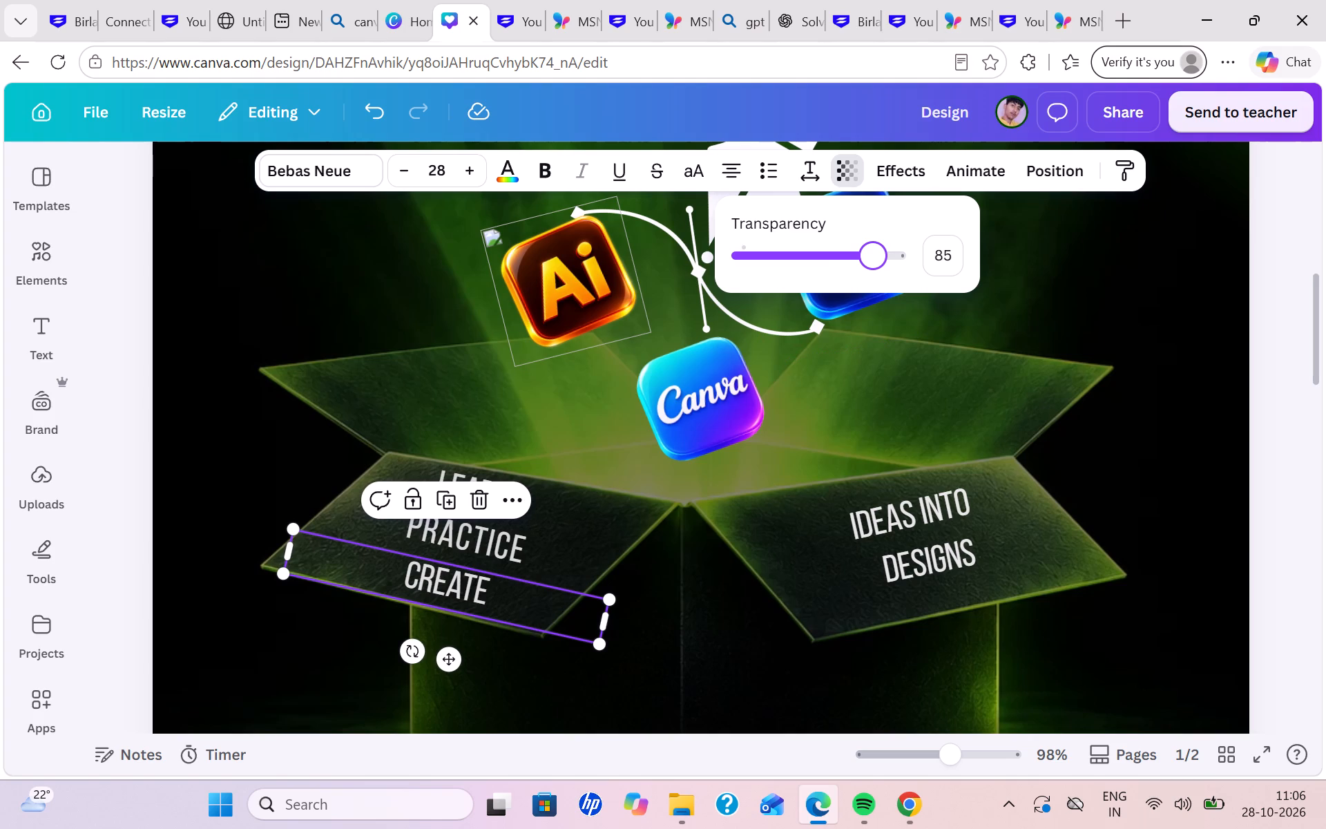
{"action": "left_click", "coordinate": [873, 265]}
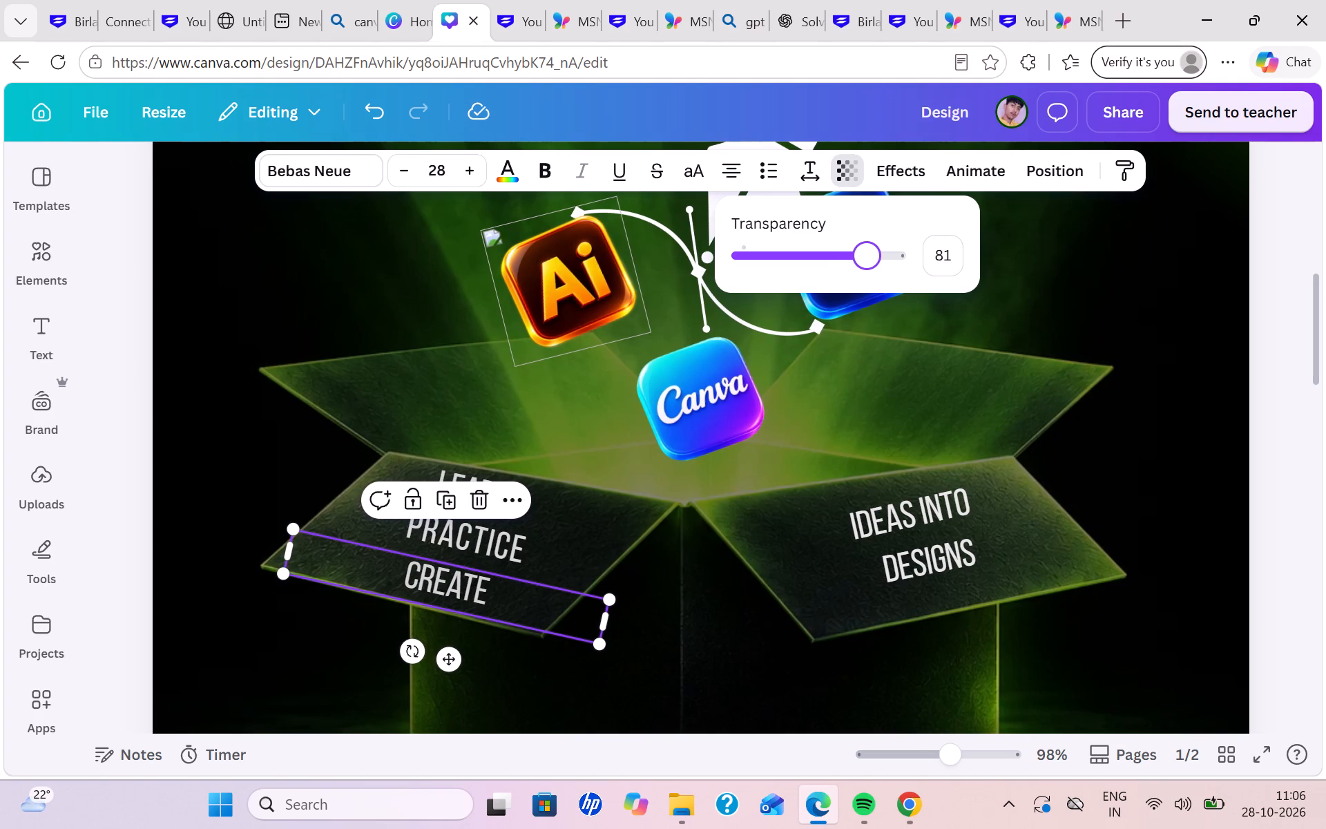
Set the transparency of "Ideas into" on the right flap to 83.
{"action": "left_click", "coordinate": [973, 519]}
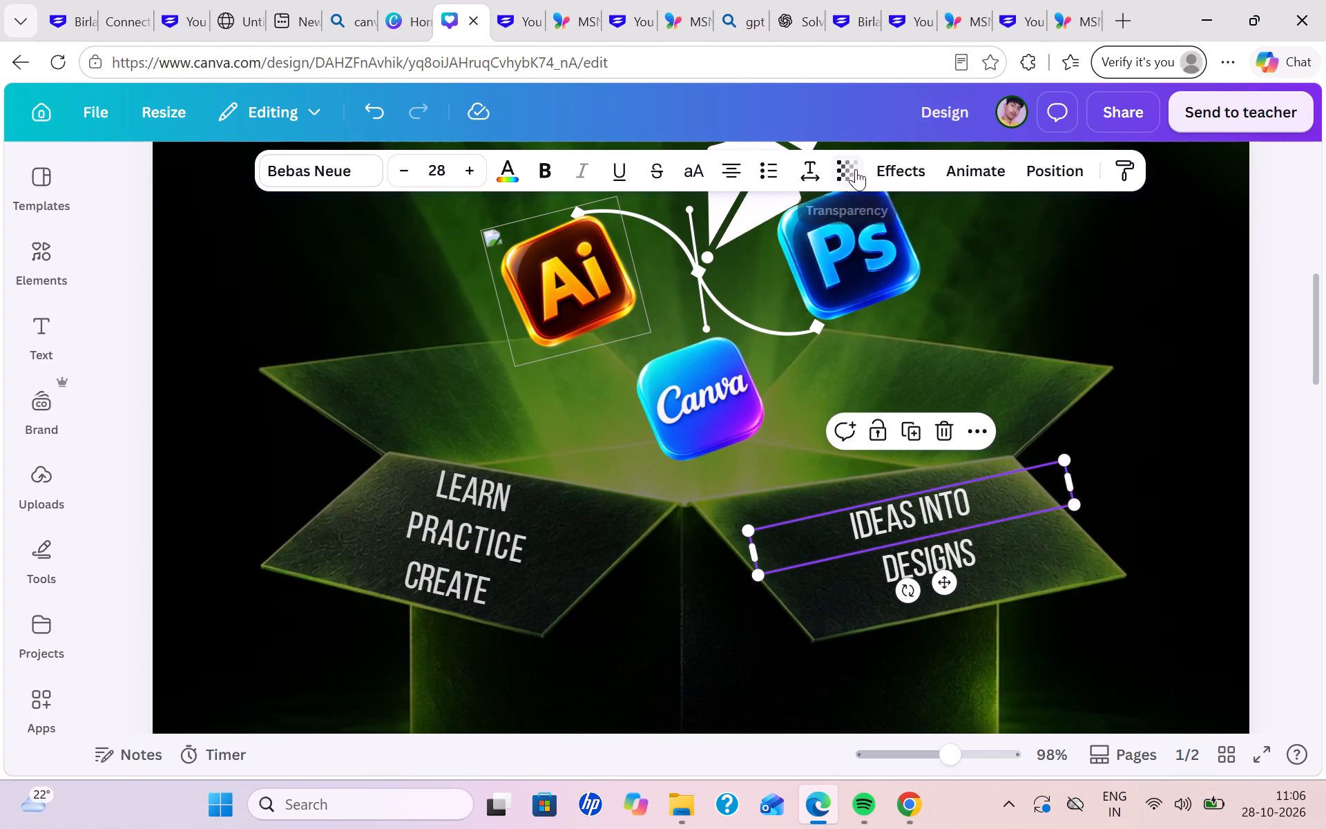
{"action": "left_click", "coordinate": [856, 169]}
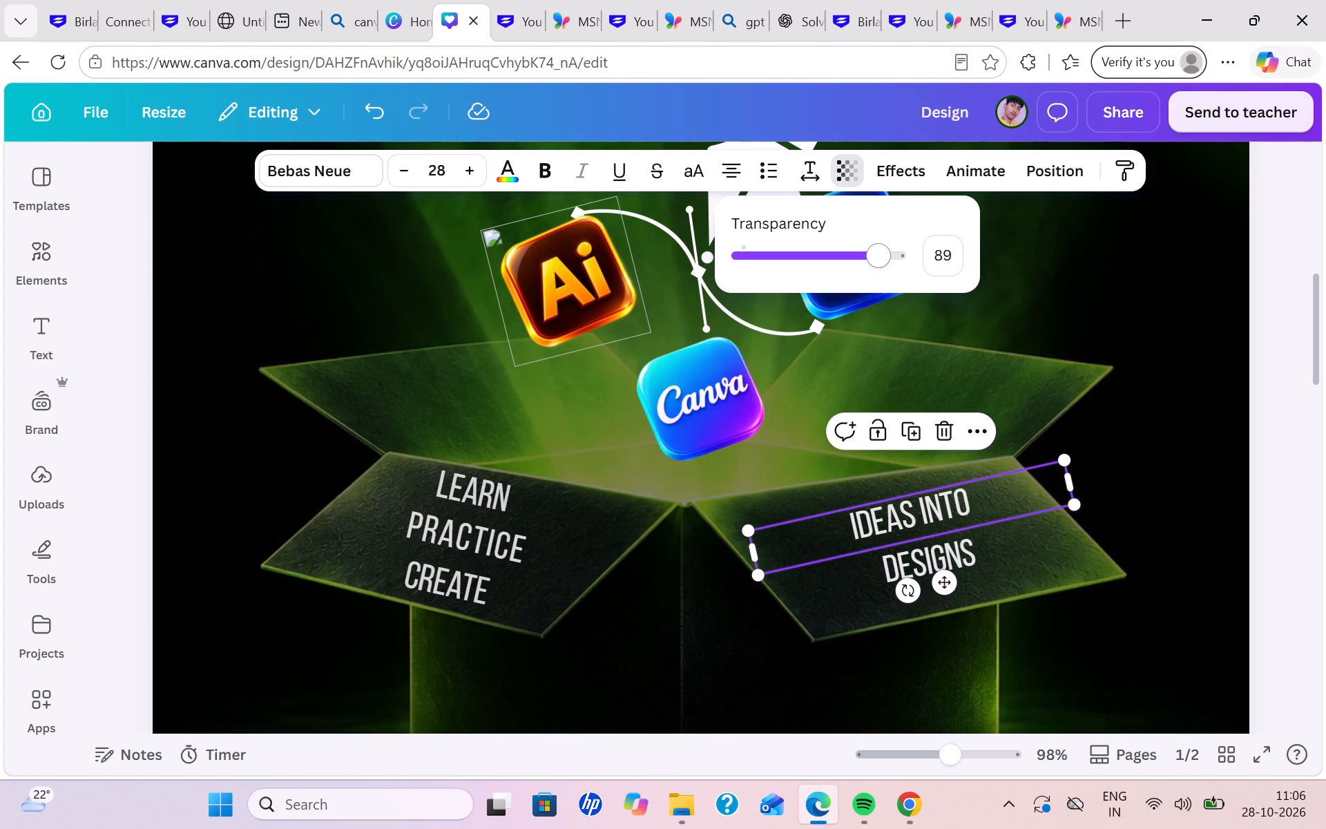
{"action": "left_click", "coordinate": [876, 252]}
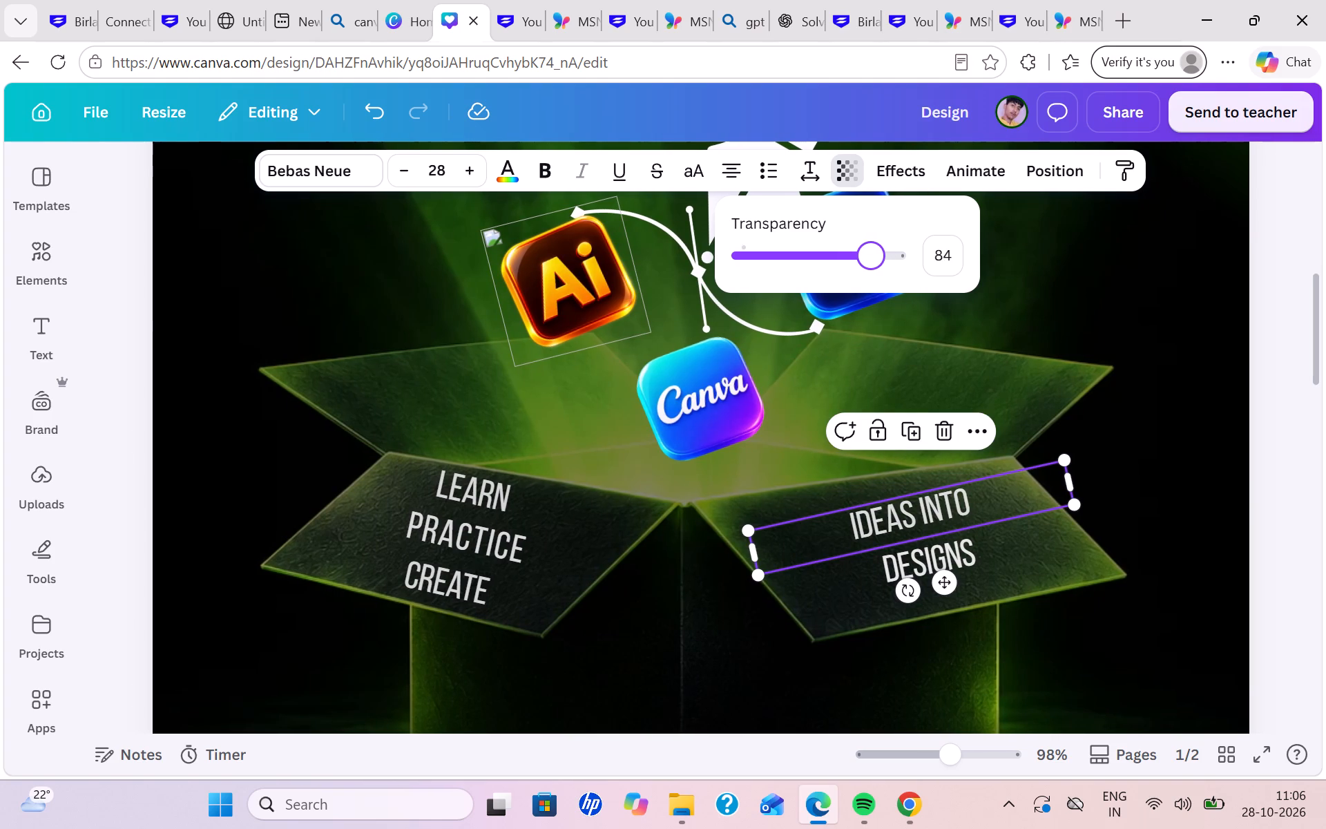
{"action": "left_click", "coordinate": [872, 255]}
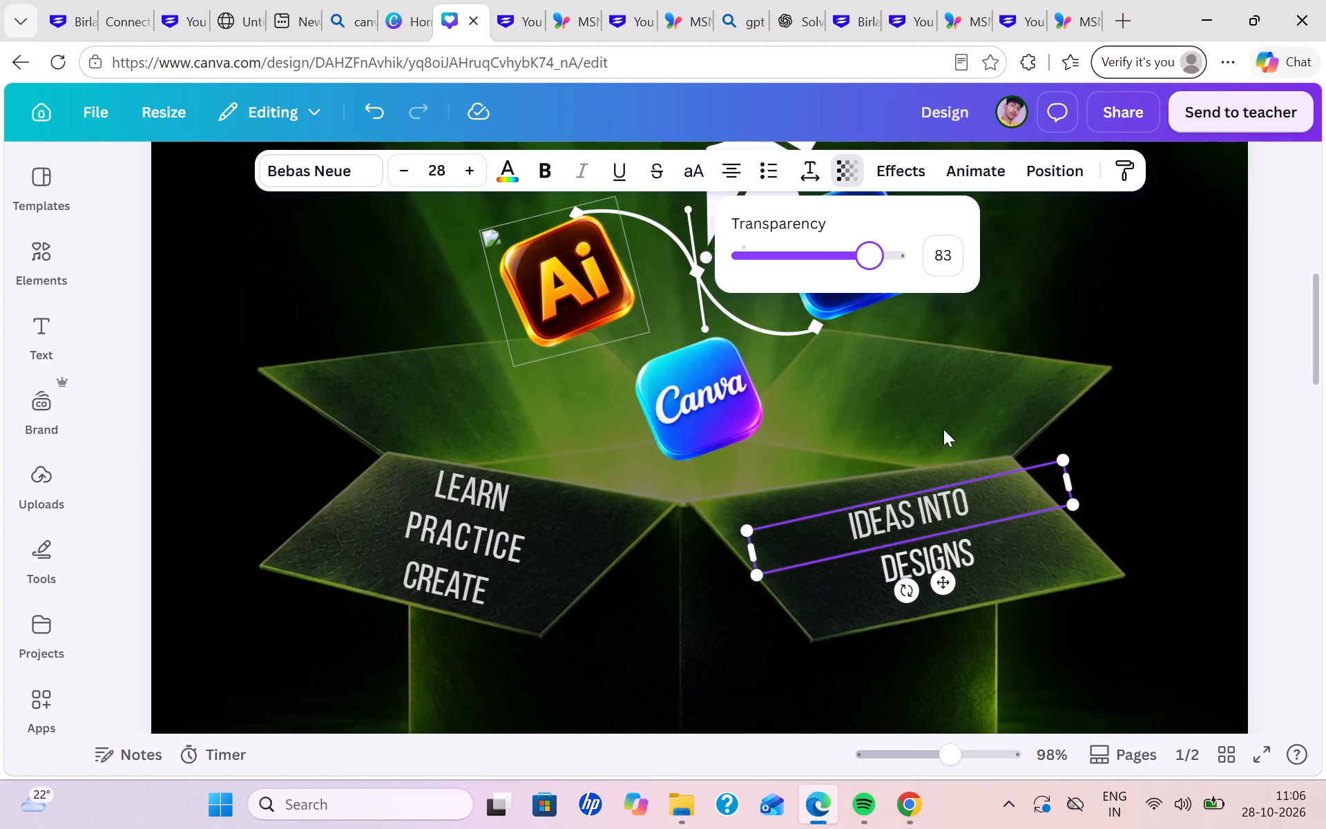
Set the transparency of "Designs" on the right flap to 83 and deselect it.
{"action": "left_click", "coordinate": [984, 546]}
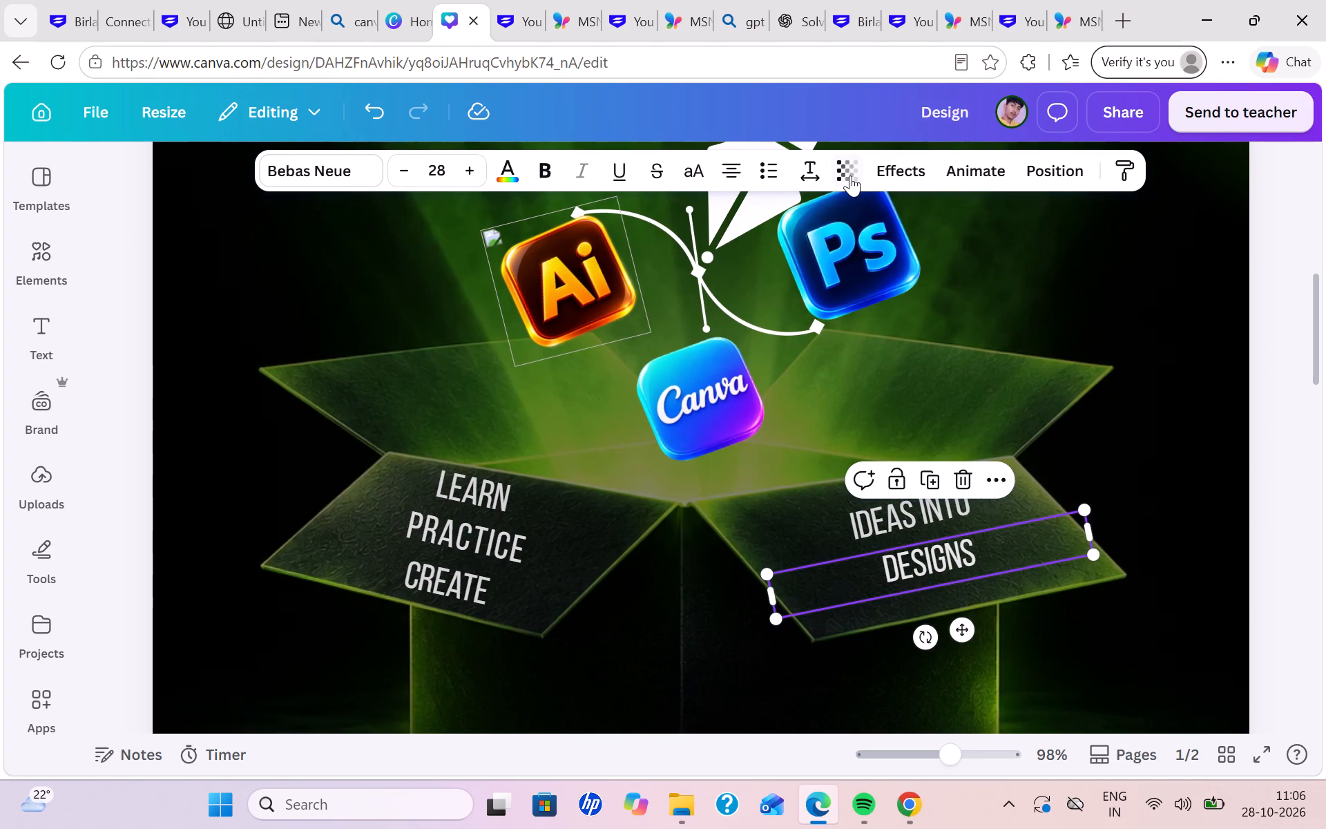
{"action": "left_click", "coordinate": [848, 175]}
{"action": "left_click", "coordinate": [874, 253]}
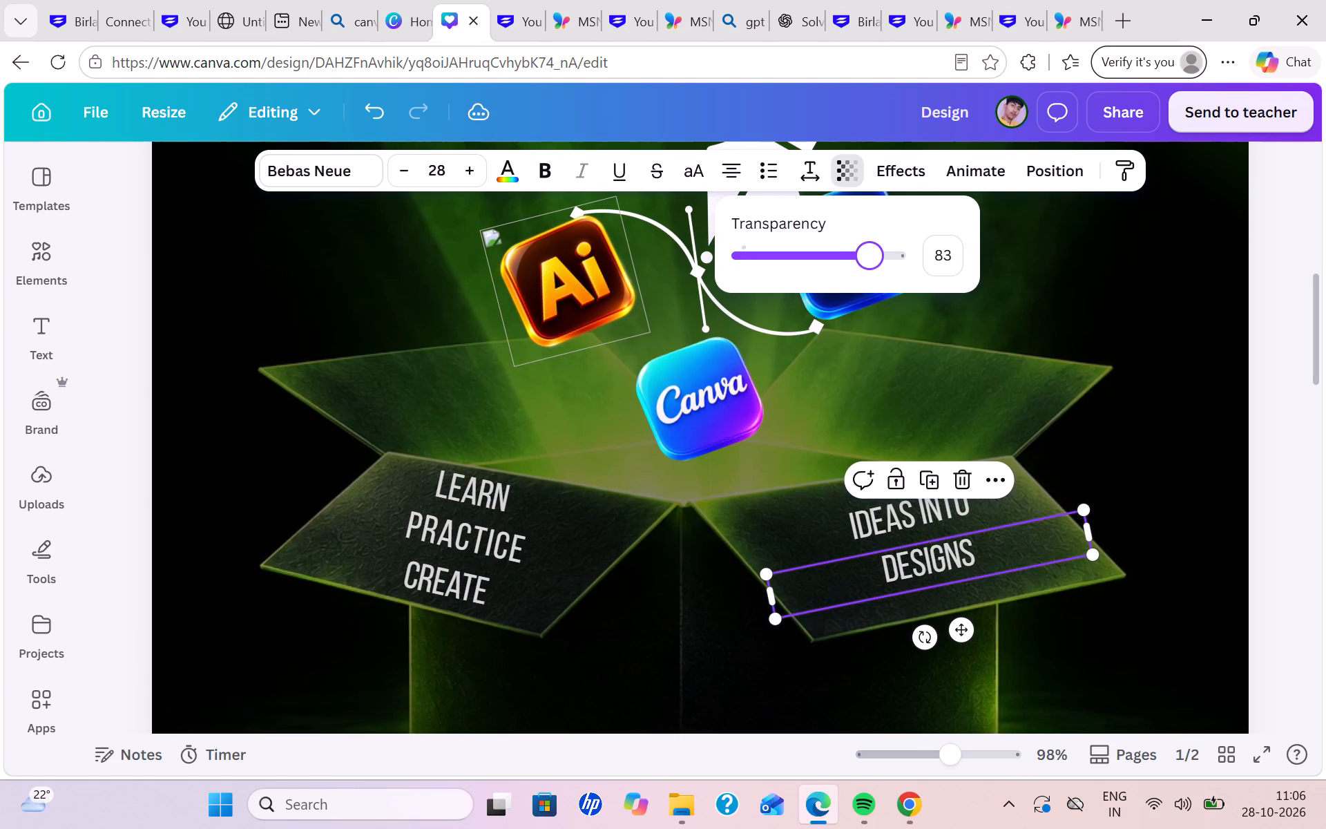
{"action": "left_click", "coordinate": [1274, 227]}
{"action": "left_click", "coordinate": [1274, 227]}
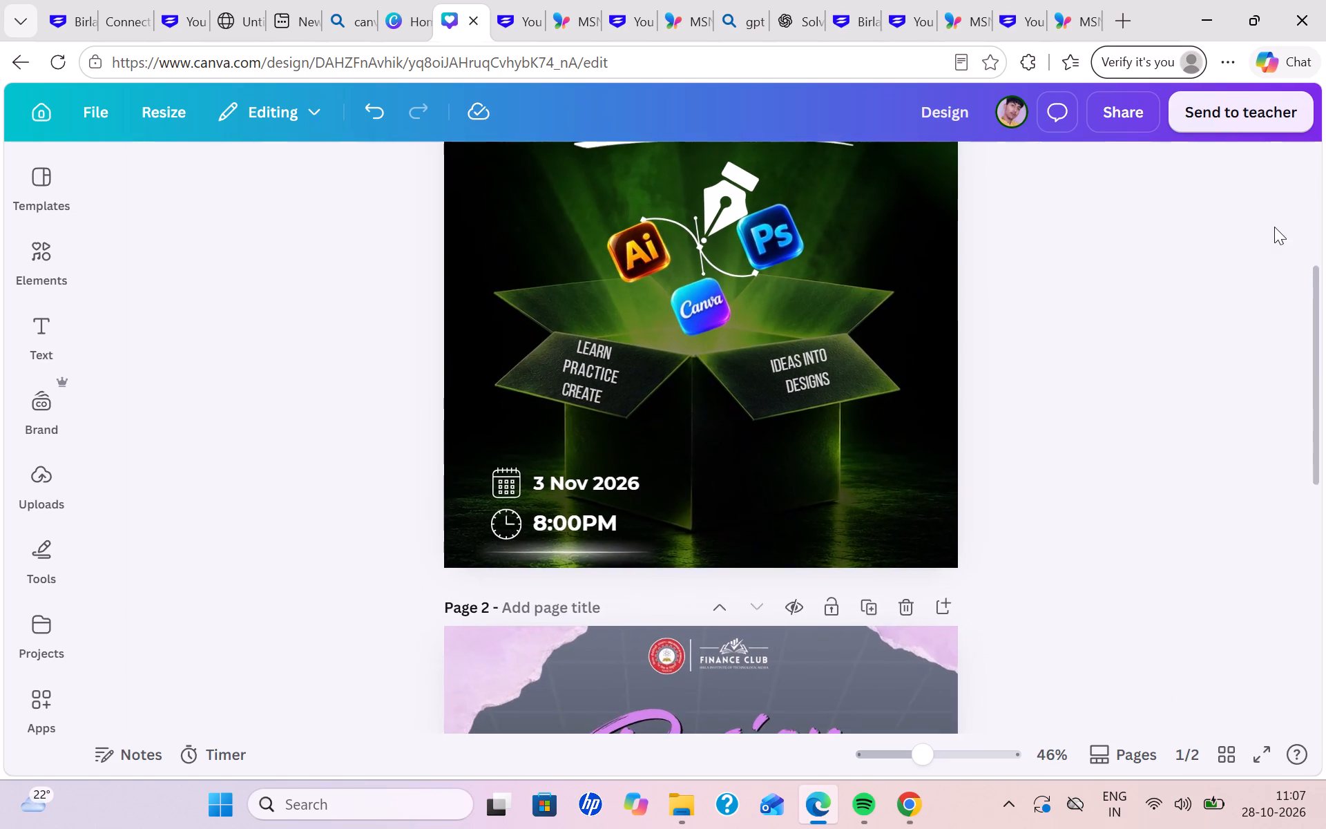
{"action": "scroll", "coordinate": [1274, 227], "scroll_direction": "up", "scroll_amount": 1}
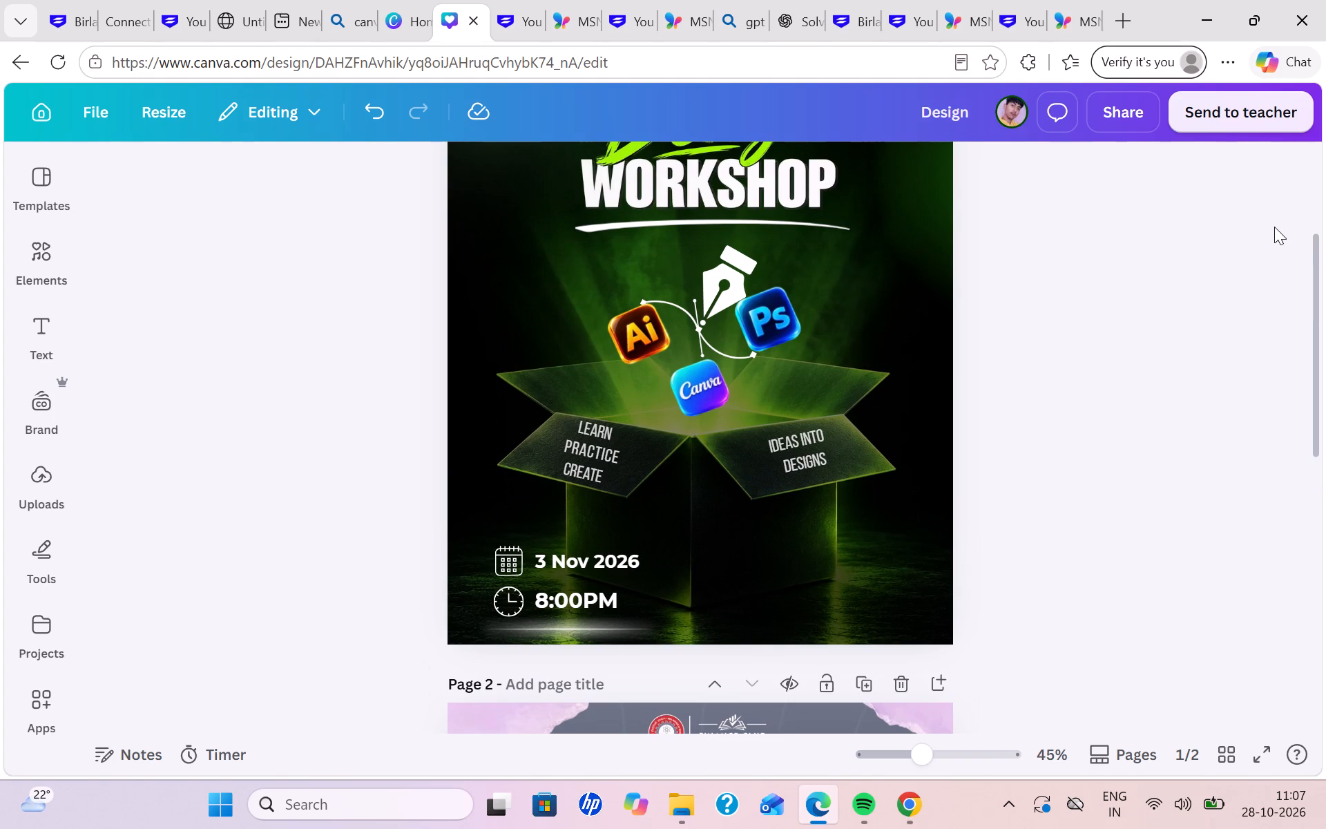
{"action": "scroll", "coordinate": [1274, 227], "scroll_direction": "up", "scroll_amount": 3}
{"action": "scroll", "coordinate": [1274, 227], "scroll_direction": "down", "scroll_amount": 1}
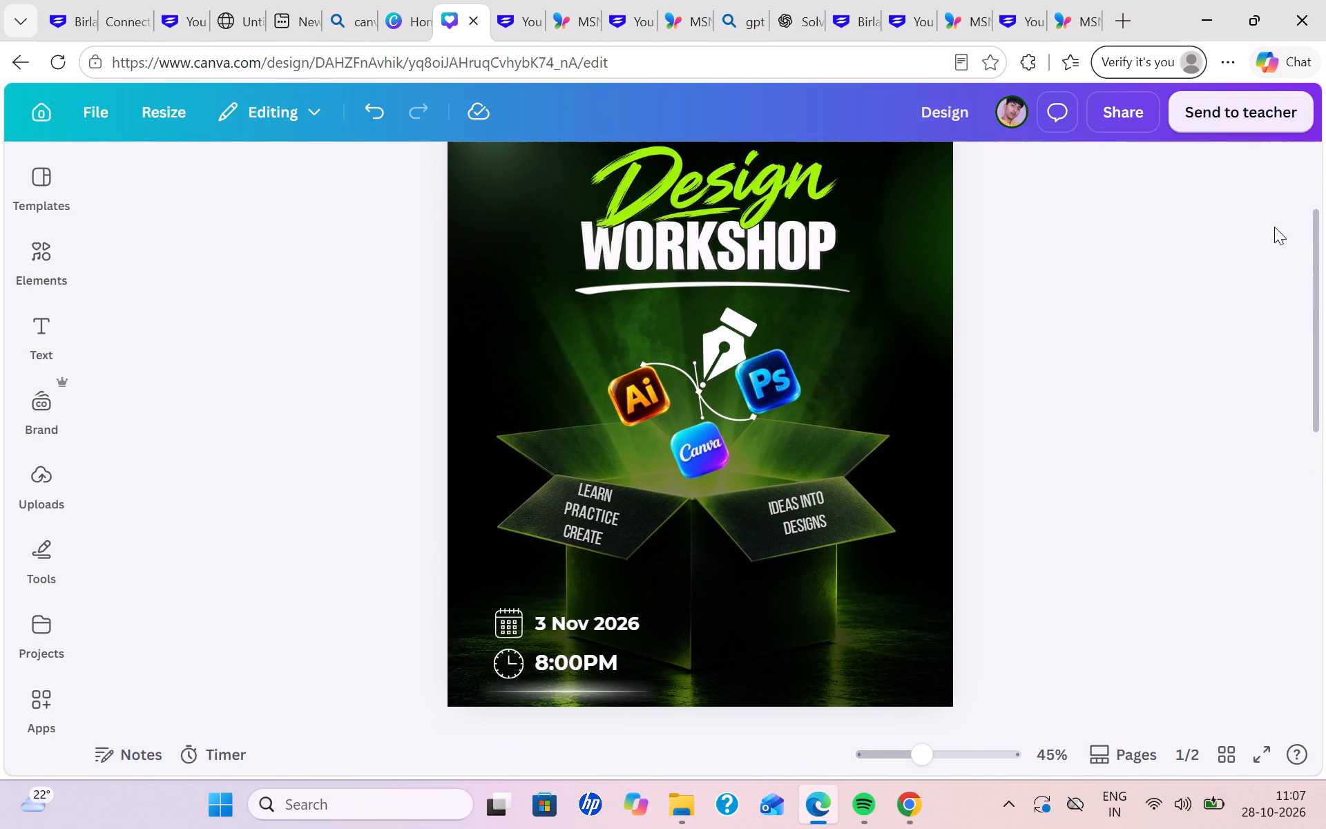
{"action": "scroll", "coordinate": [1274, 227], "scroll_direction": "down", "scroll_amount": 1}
Move "Learn" on the left flap down in front of "Practice" so both words share one tilted line.
{"action": "scroll", "coordinate": [1274, 227], "scroll_direction": "down", "scroll_amount": 1}
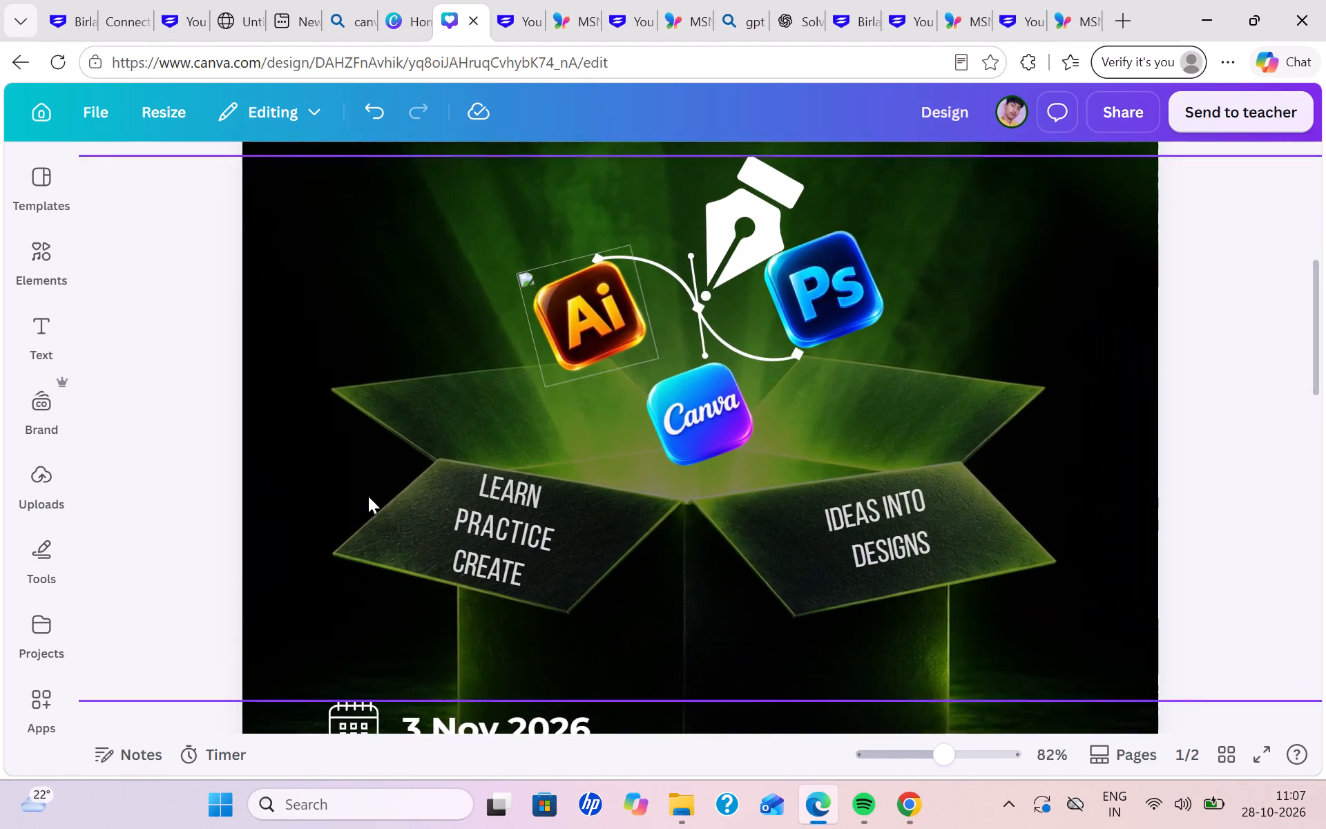
{"action": "left_click_drag", "start_coordinate": [524, 508], "coordinate": [421, 510]}
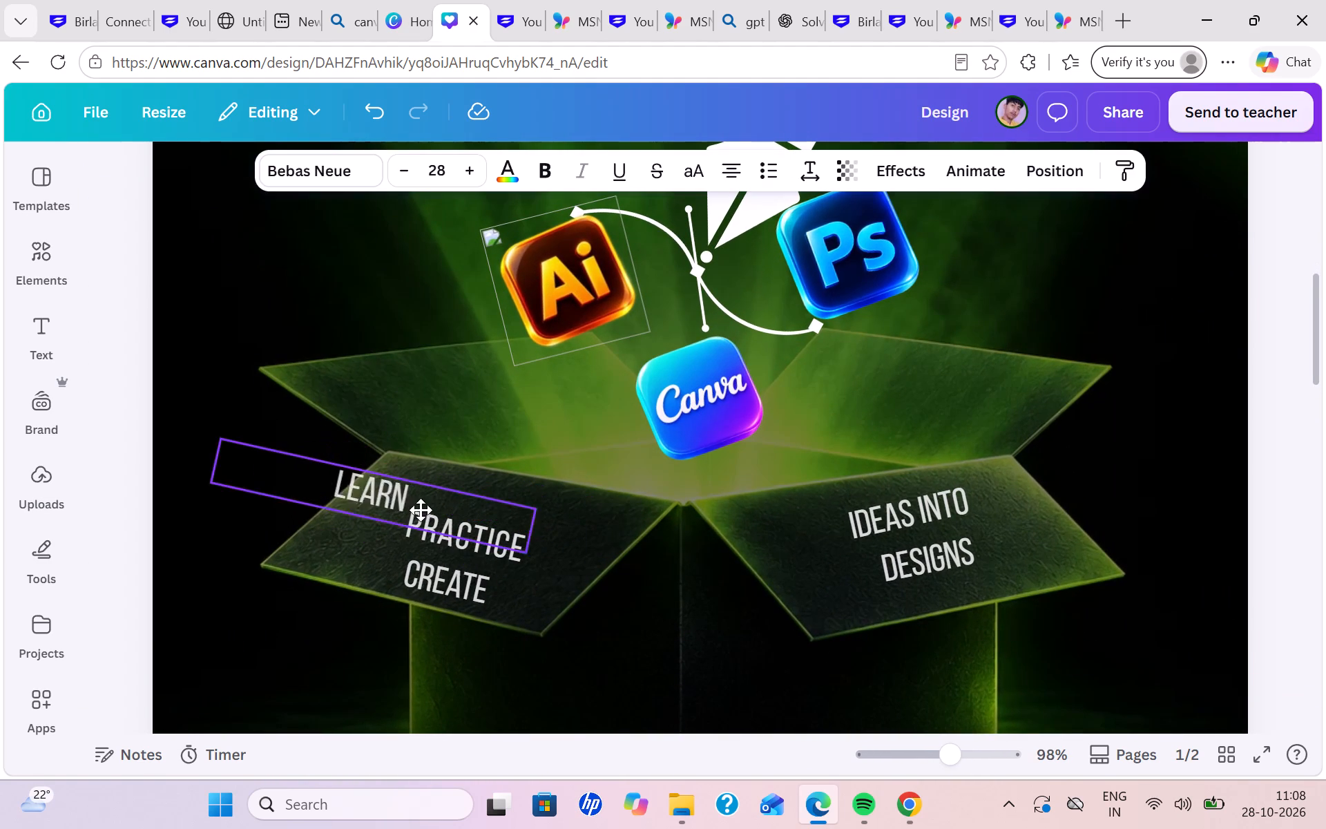
{"action": "left_click_drag", "start_coordinate": [421, 510], "coordinate": [407, 533]}
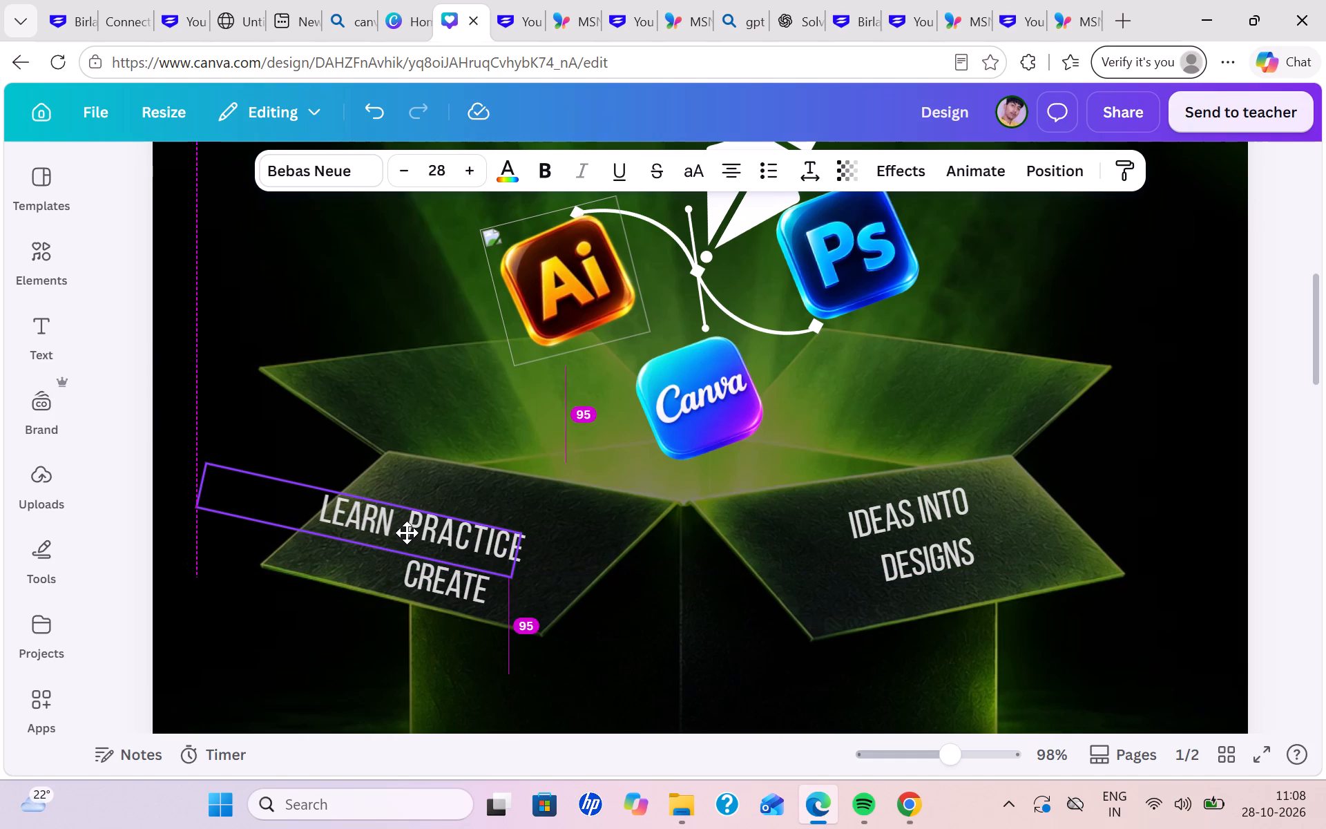
{"action": "left_click_drag", "start_coordinate": [407, 533], "coordinate": [421, 533]}
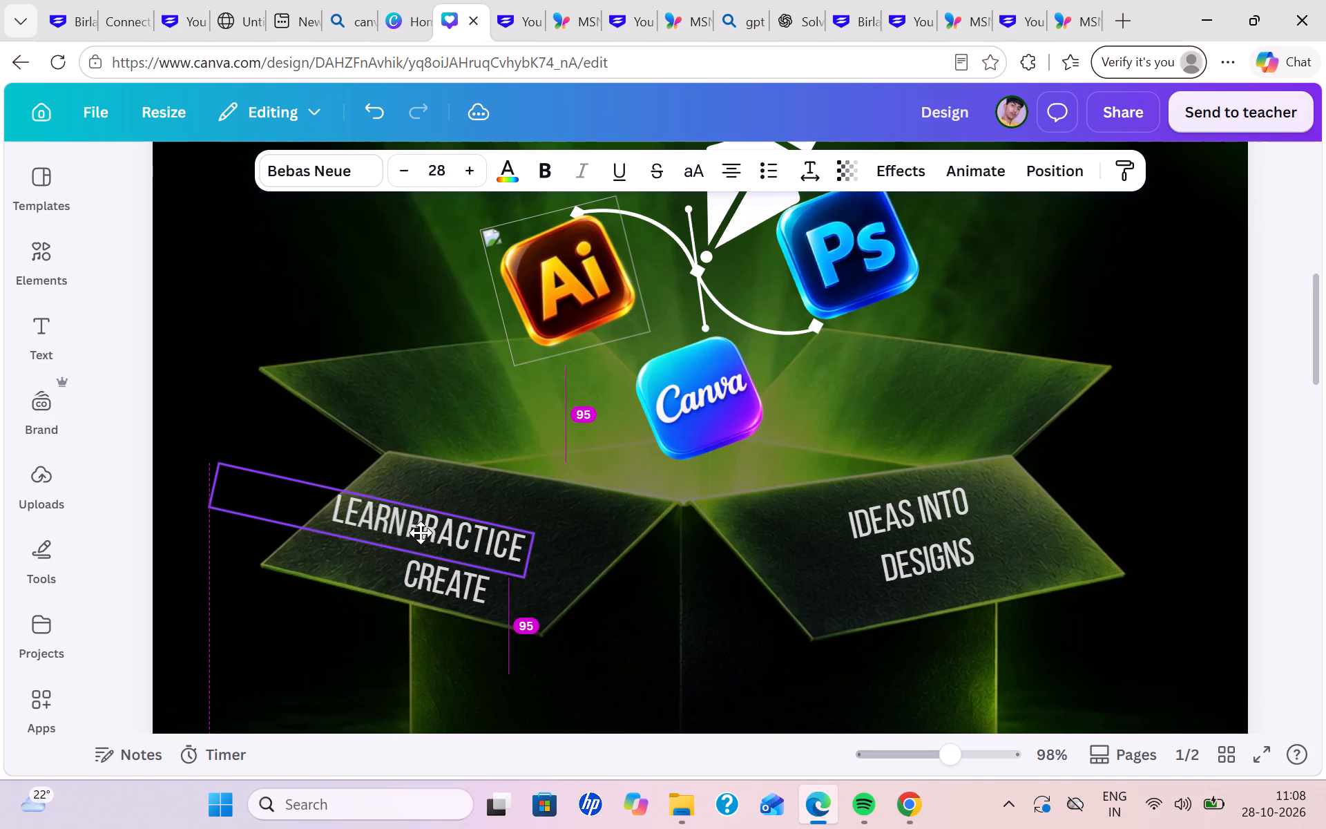
{"action": "left_click_drag", "start_coordinate": [421, 533], "coordinate": [419, 533]}
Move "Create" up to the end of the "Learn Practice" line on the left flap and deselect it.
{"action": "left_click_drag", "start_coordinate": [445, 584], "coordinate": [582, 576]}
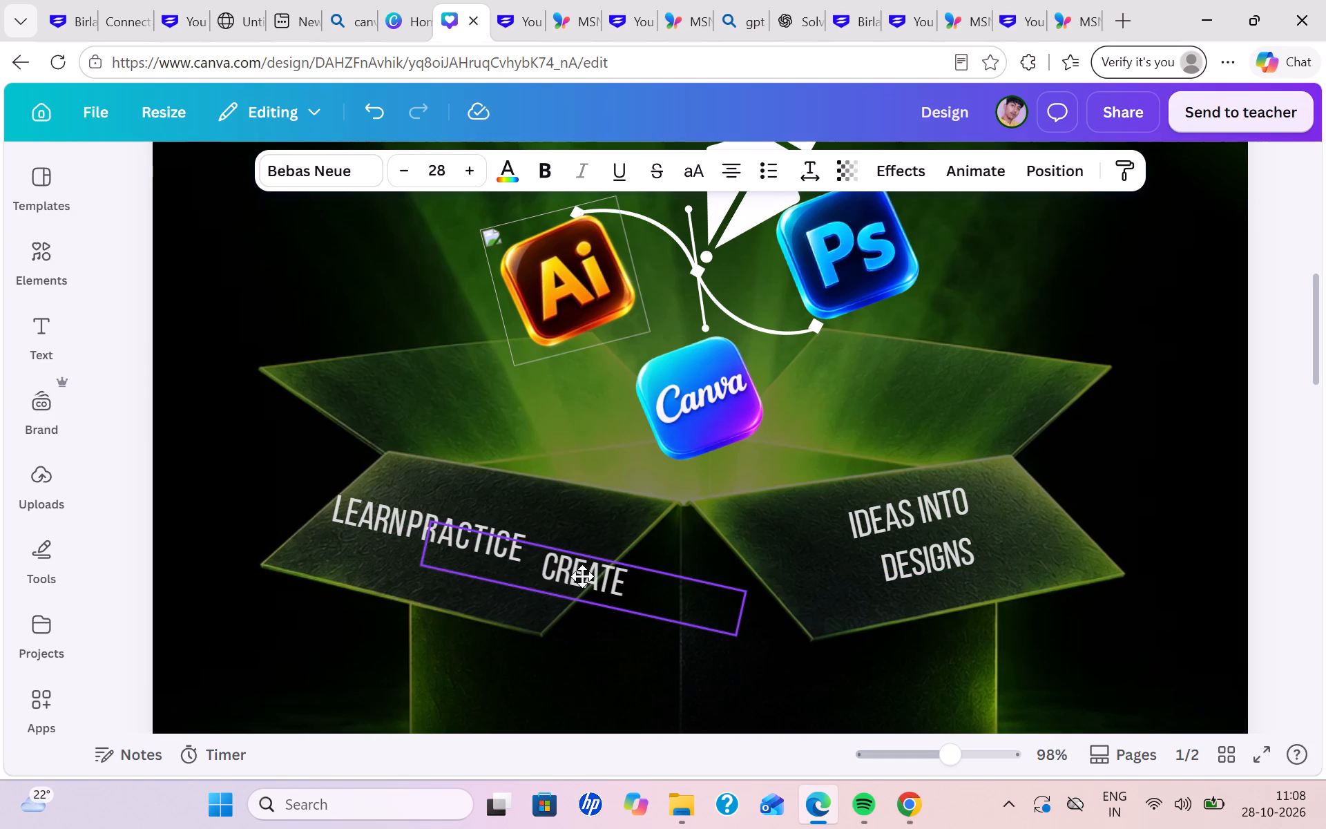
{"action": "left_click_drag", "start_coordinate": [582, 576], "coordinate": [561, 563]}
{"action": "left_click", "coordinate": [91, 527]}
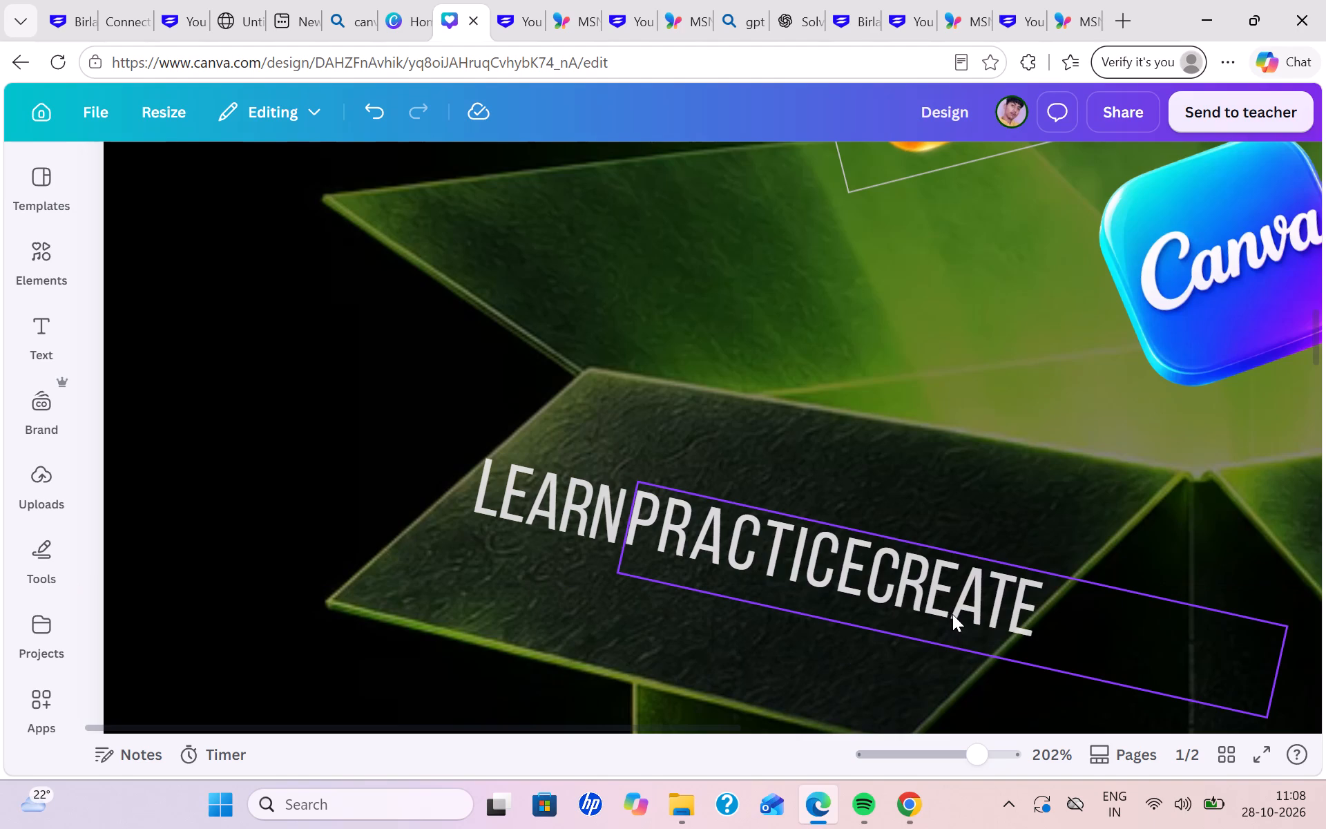
Move "Create" onto a second line beneath "Learn Practice" on the left flap.
{"action": "left_click_drag", "start_coordinate": [952, 614], "coordinate": [645, 633]}
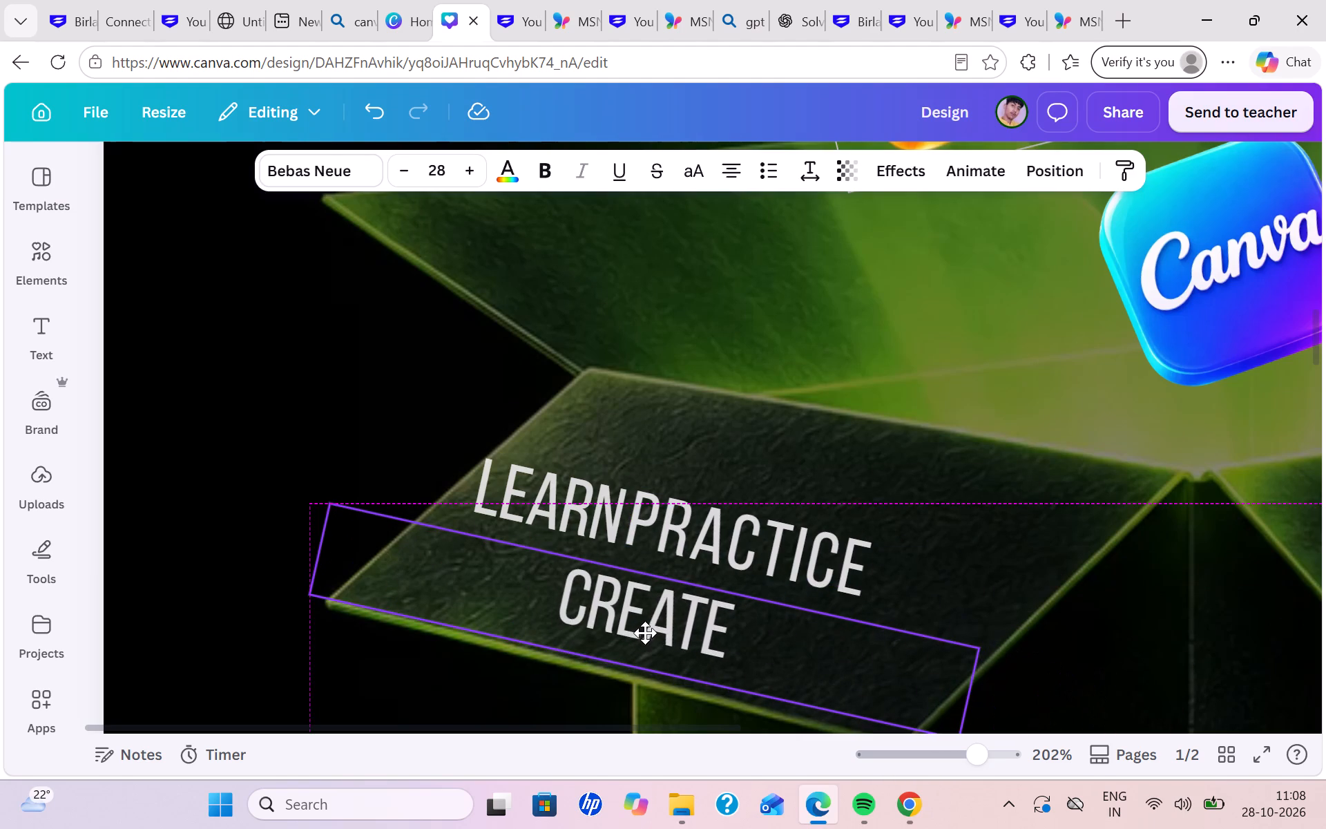
{"action": "left_click_drag", "start_coordinate": [645, 633], "coordinate": [651, 633]}
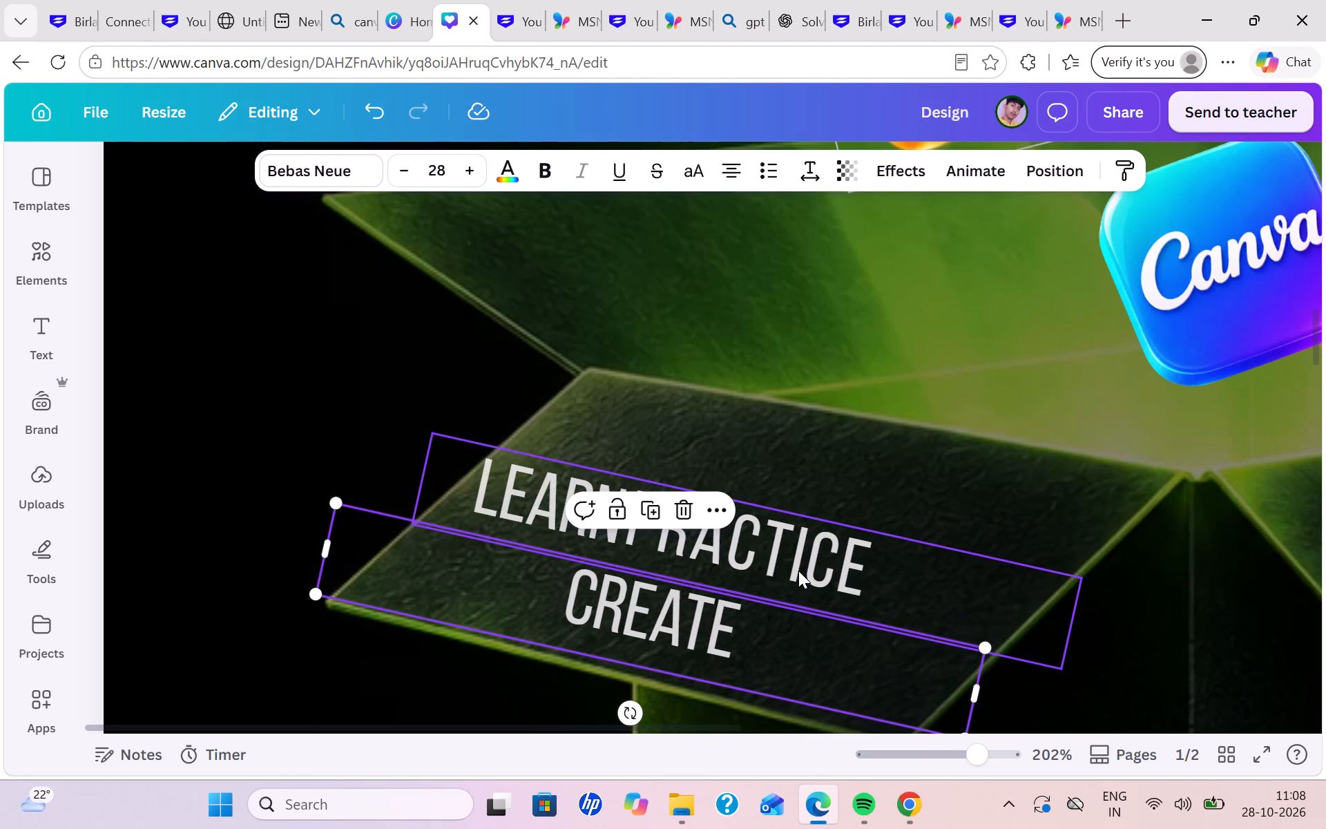
Shift "Practice", "Learn" and "Create" rightward on the left flap, leaving a word gap between "Learn" and "Practice".
{"action": "left_click_drag", "start_coordinate": [798, 571], "coordinate": [877, 573]}
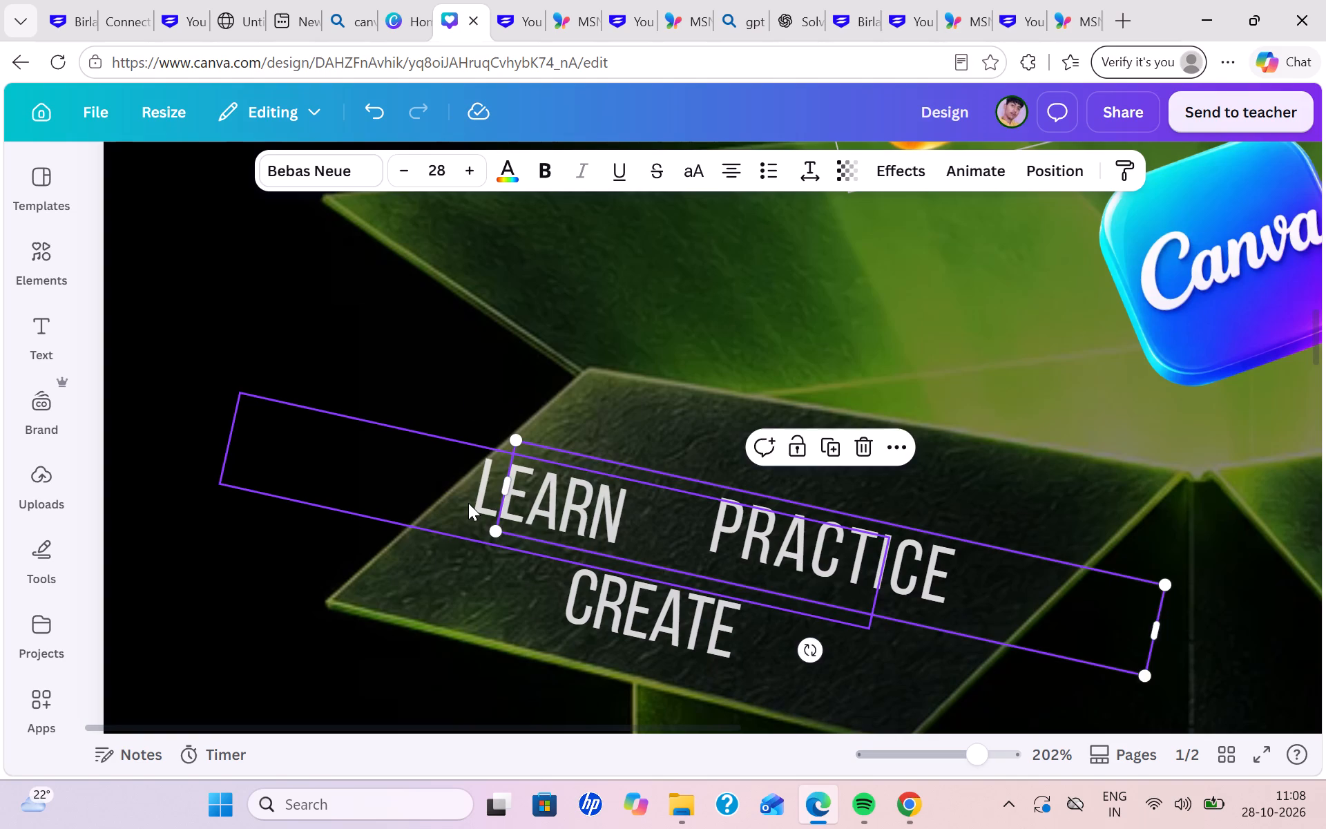
{"action": "left_click_drag", "start_coordinate": [468, 503], "coordinate": [517, 499]}
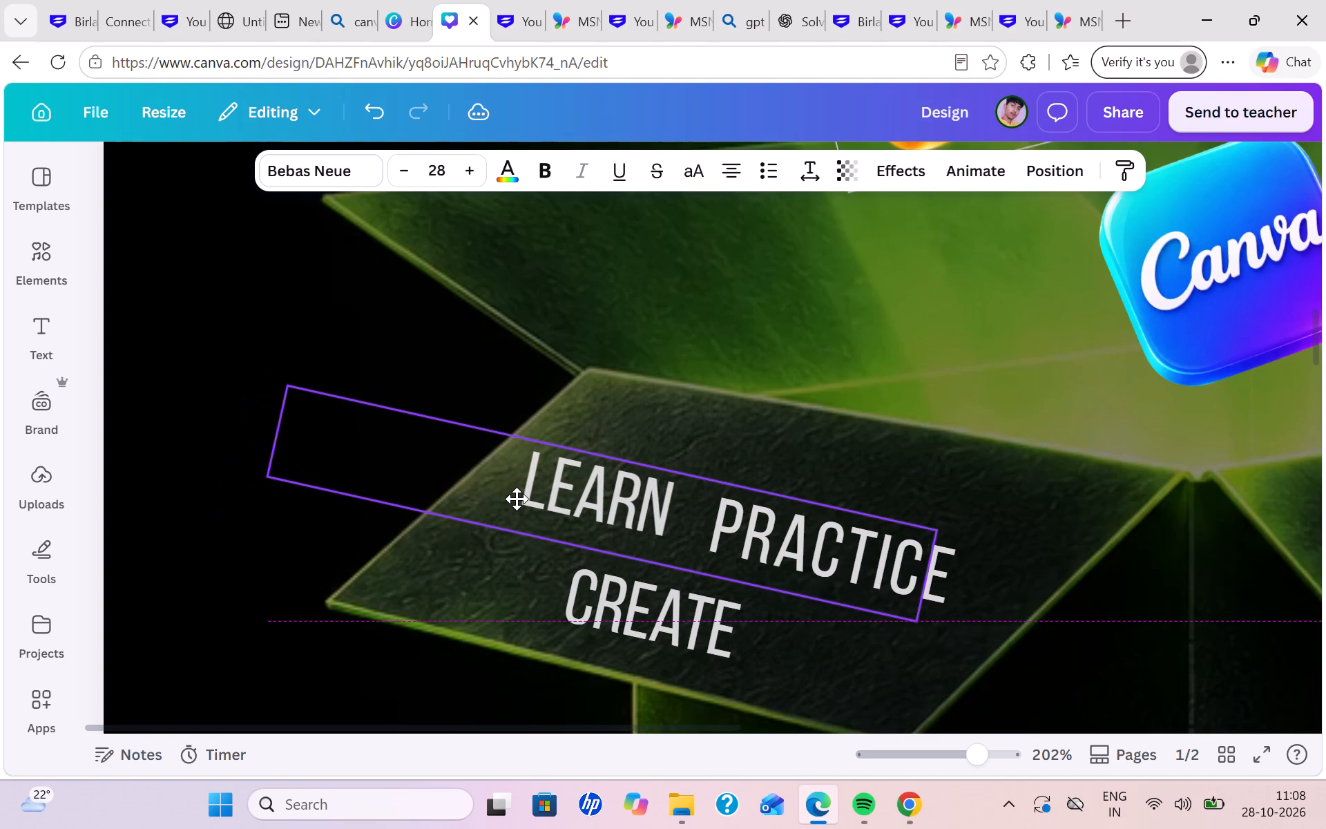
{"action": "left_click_drag", "start_coordinate": [517, 499], "coordinate": [524, 502]}
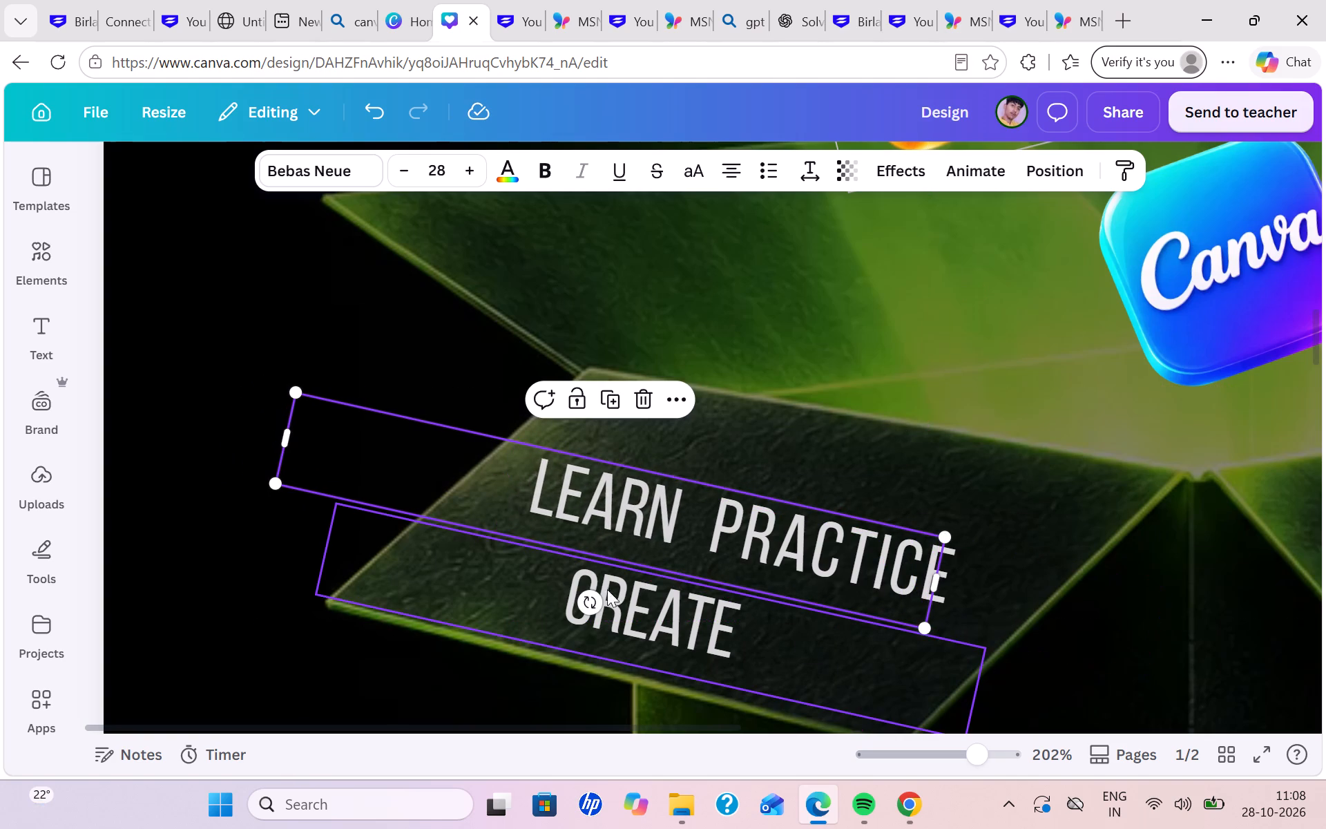
{"action": "left_click_drag", "start_coordinate": [664, 633], "coordinate": [677, 630]}
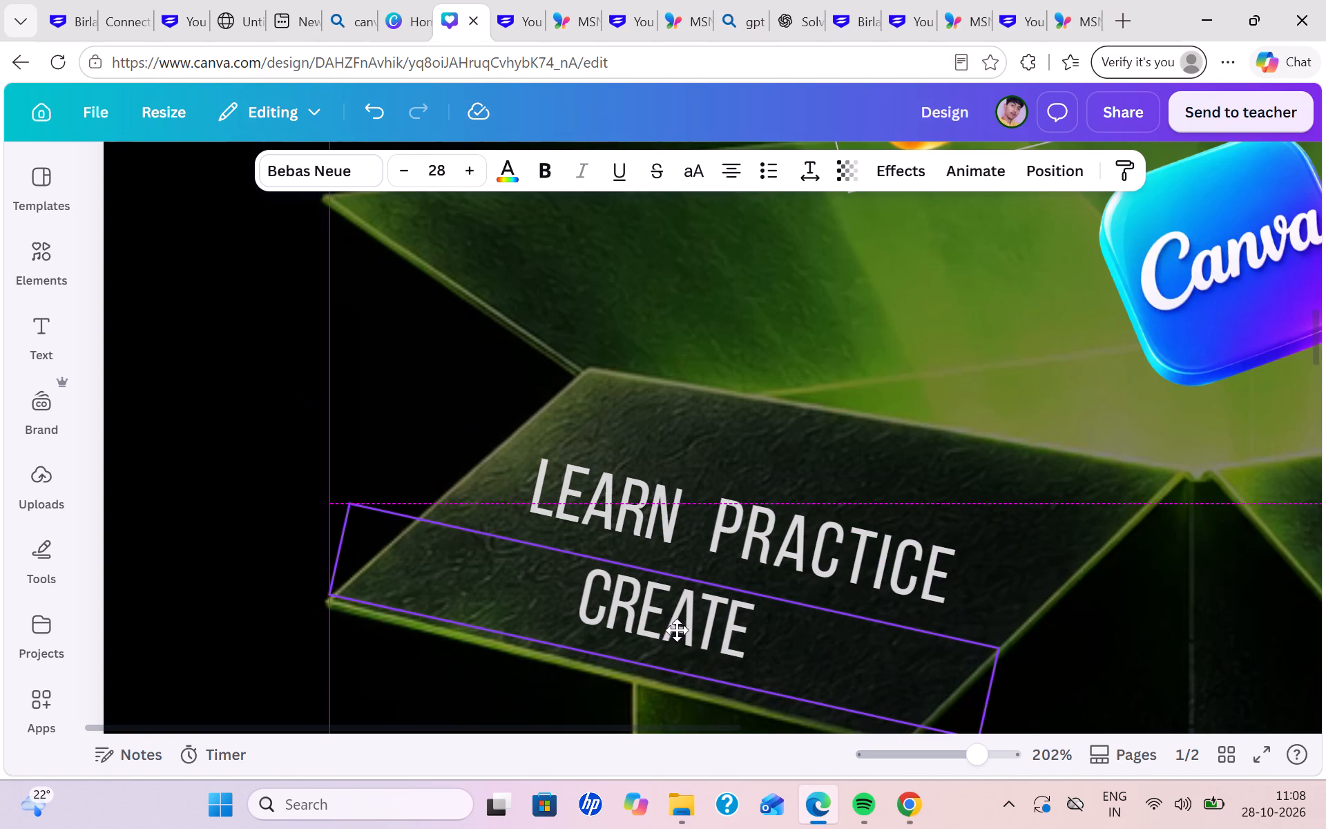
{"action": "left_click_drag", "start_coordinate": [677, 630], "coordinate": [681, 625]}
Move "Practice" slightly up and right on the left flap, and narrow its text box from the left edge.
{"action": "left_click_drag", "start_coordinate": [845, 558], "coordinate": [852, 540]}
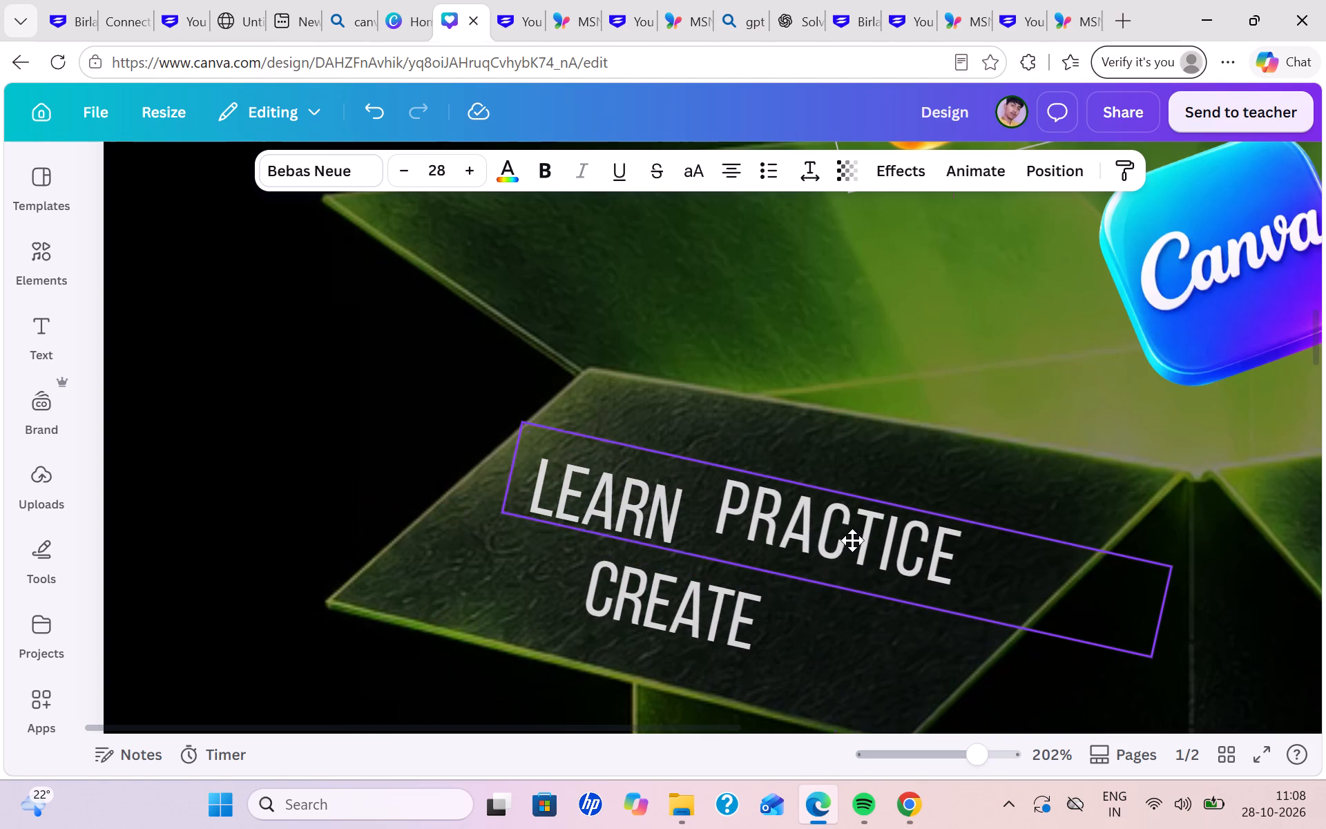
{"action": "left_click_drag", "start_coordinate": [852, 540], "coordinate": [852, 542]}
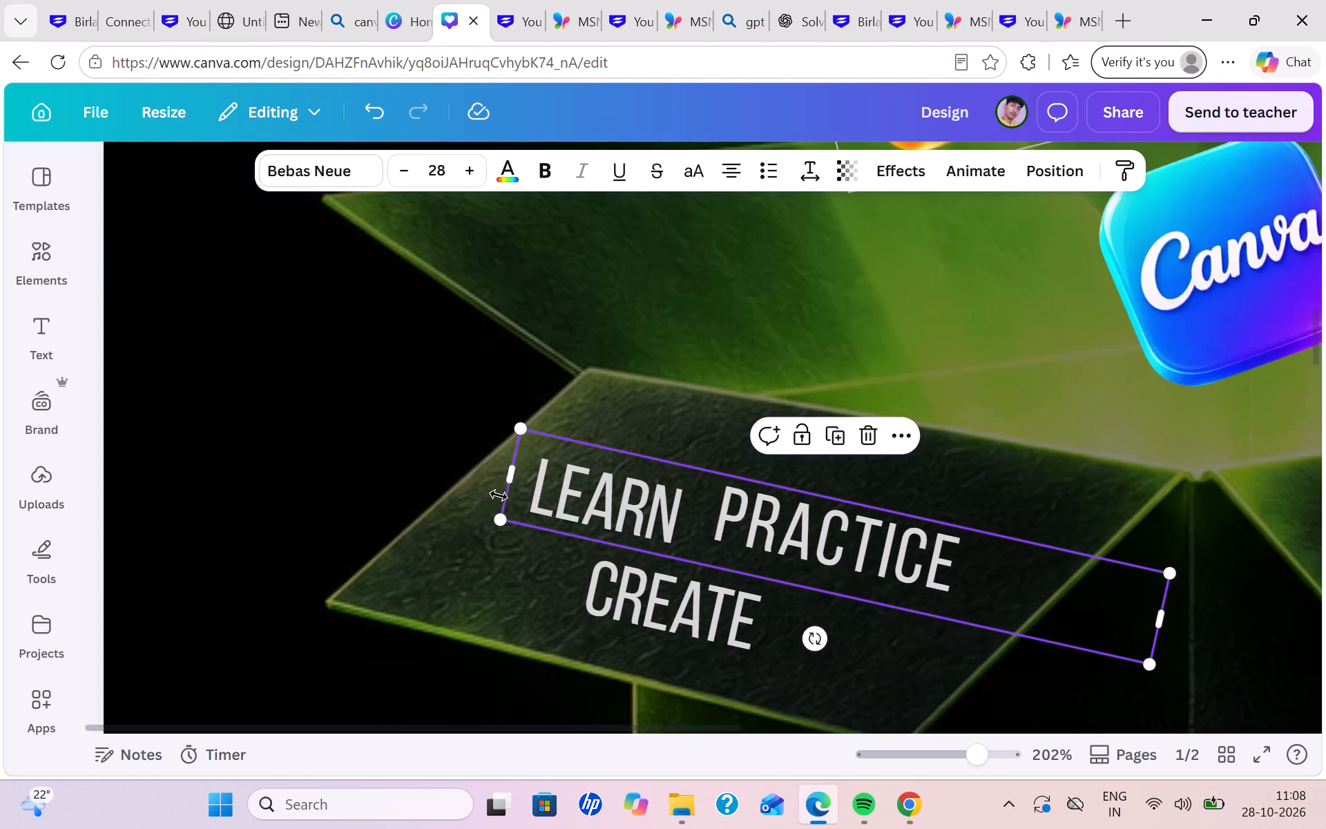
{"action": "left_click", "coordinate": [631, 500]}
{"action": "left_click", "coordinate": [544, 554]}
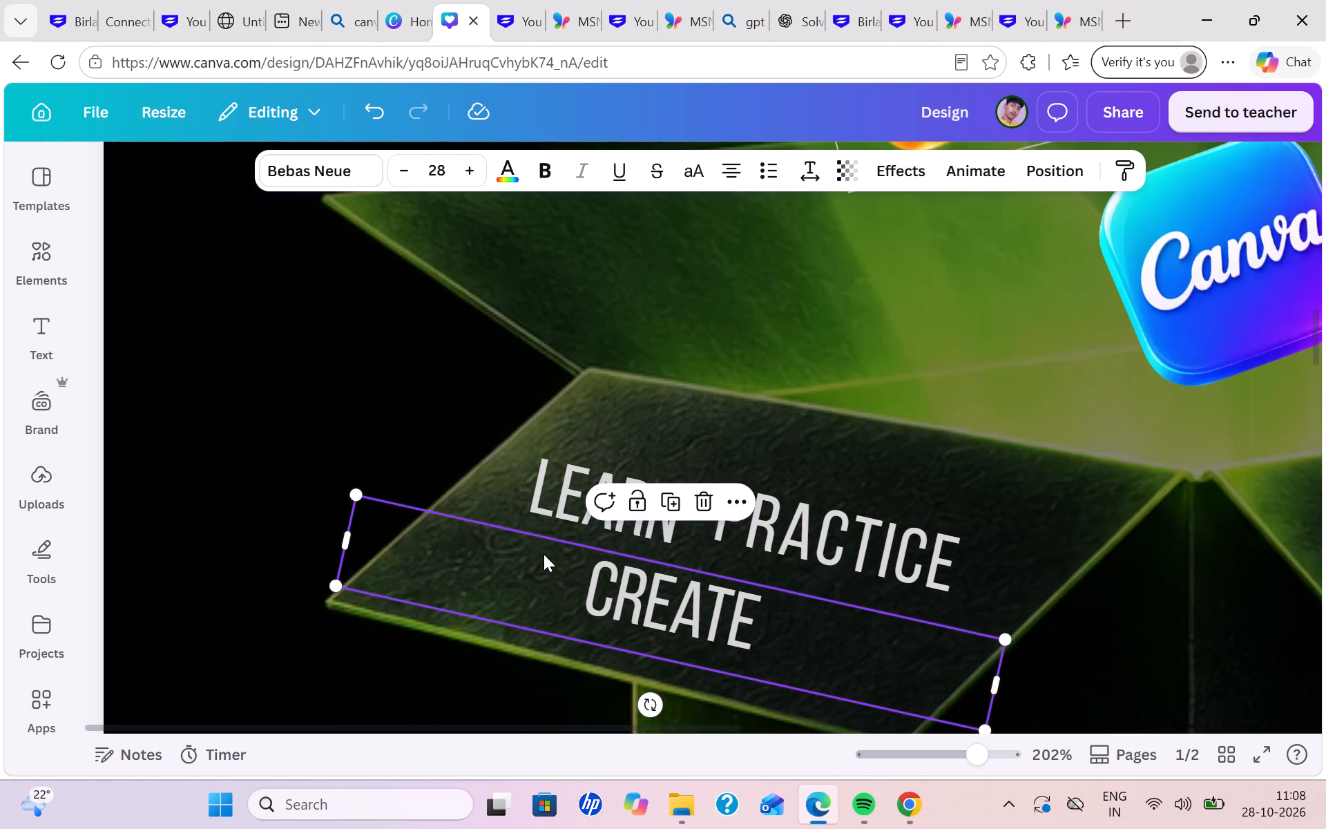
{"action": "left_click", "coordinate": [551, 506]}
{"action": "left_click_drag", "start_coordinate": [551, 506], "coordinate": [563, 490]}
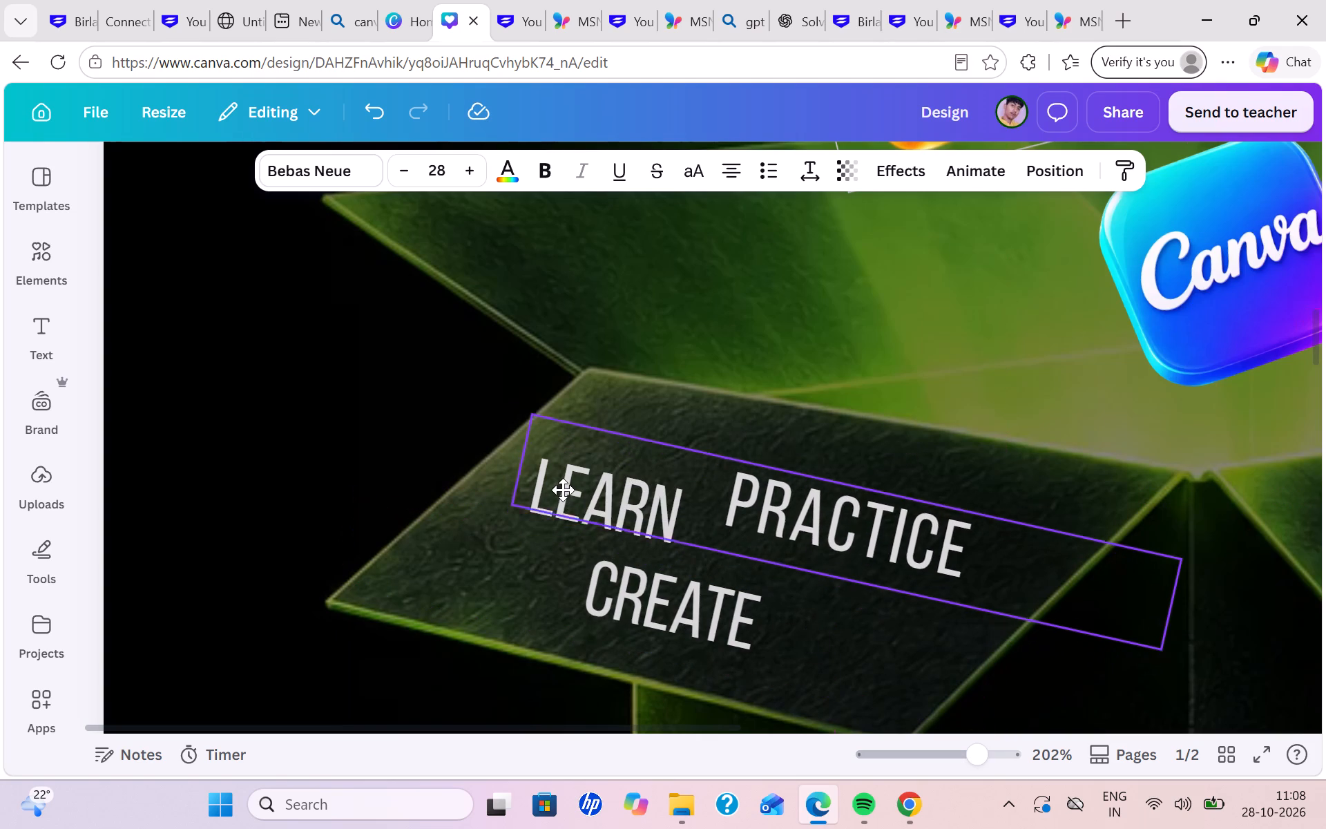
{"action": "left_click_drag", "start_coordinate": [563, 490], "coordinate": [563, 490]}
{"action": "left_click_drag", "start_coordinate": [517, 455], "coordinate": [569, 475]}
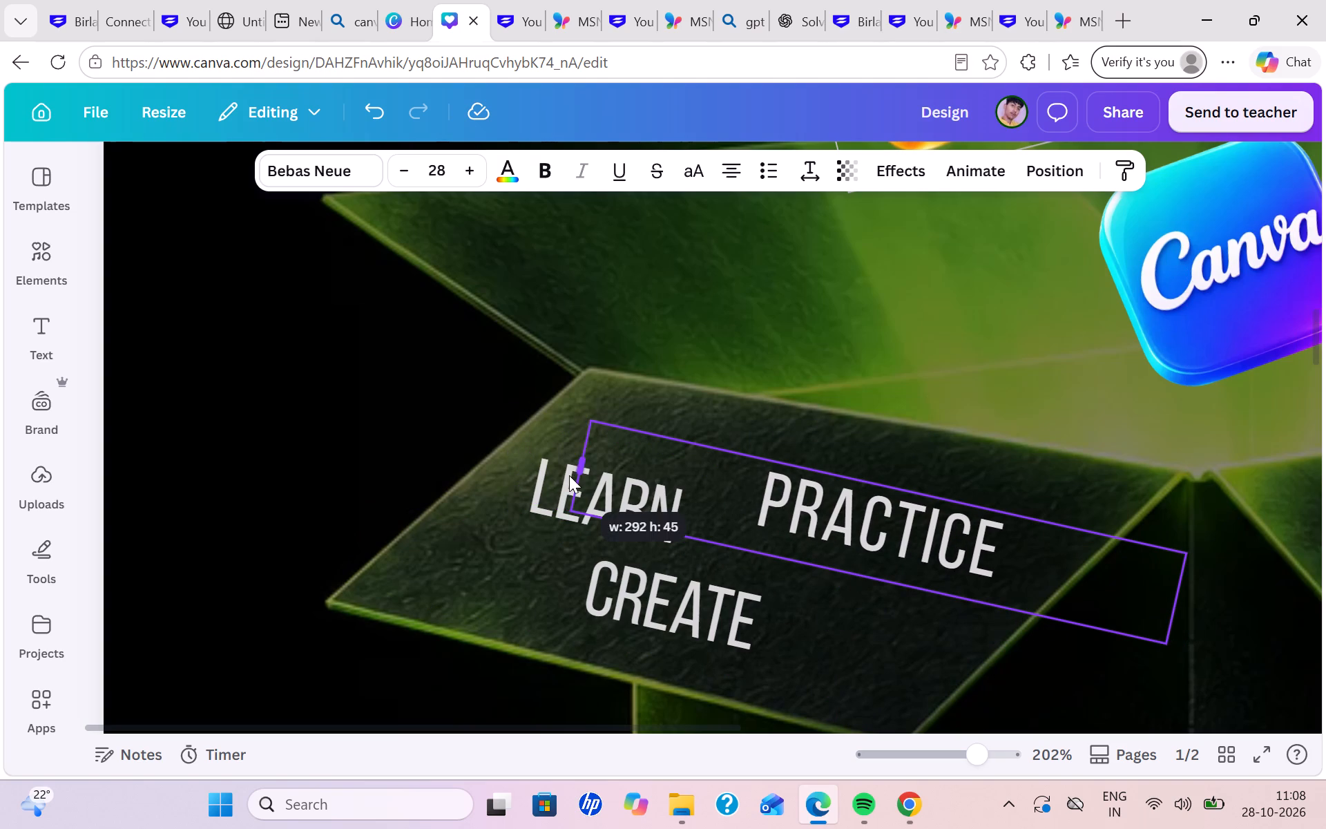
{"action": "left_click_drag", "start_coordinate": [569, 475], "coordinate": [657, 497]}
{"action": "left_click_drag", "start_coordinate": [840, 514], "coordinate": [777, 508]}
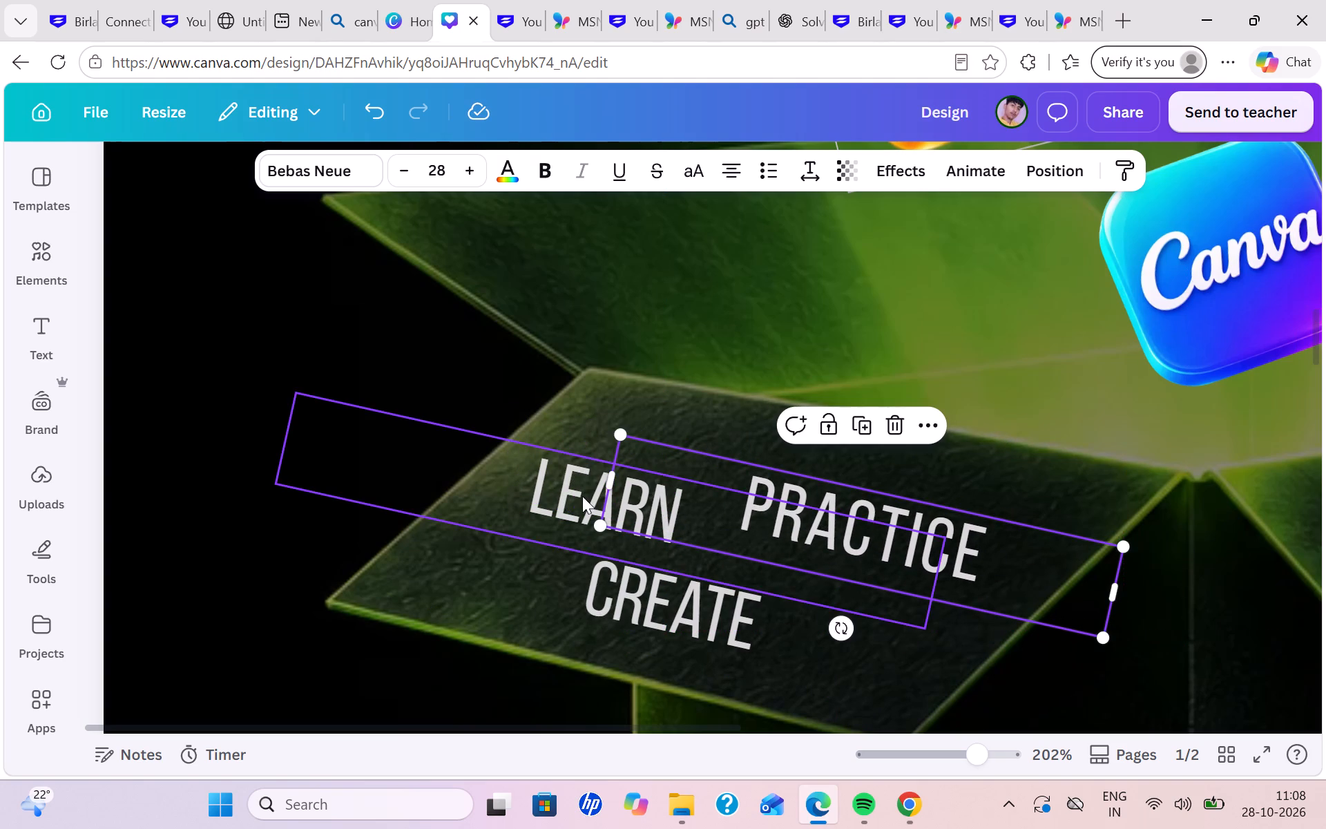
Move "Learn" up and right so it lines up with "Practice" along the left flap's tilt.
{"action": "left_click_drag", "start_coordinate": [582, 496], "coordinate": [613, 473]}
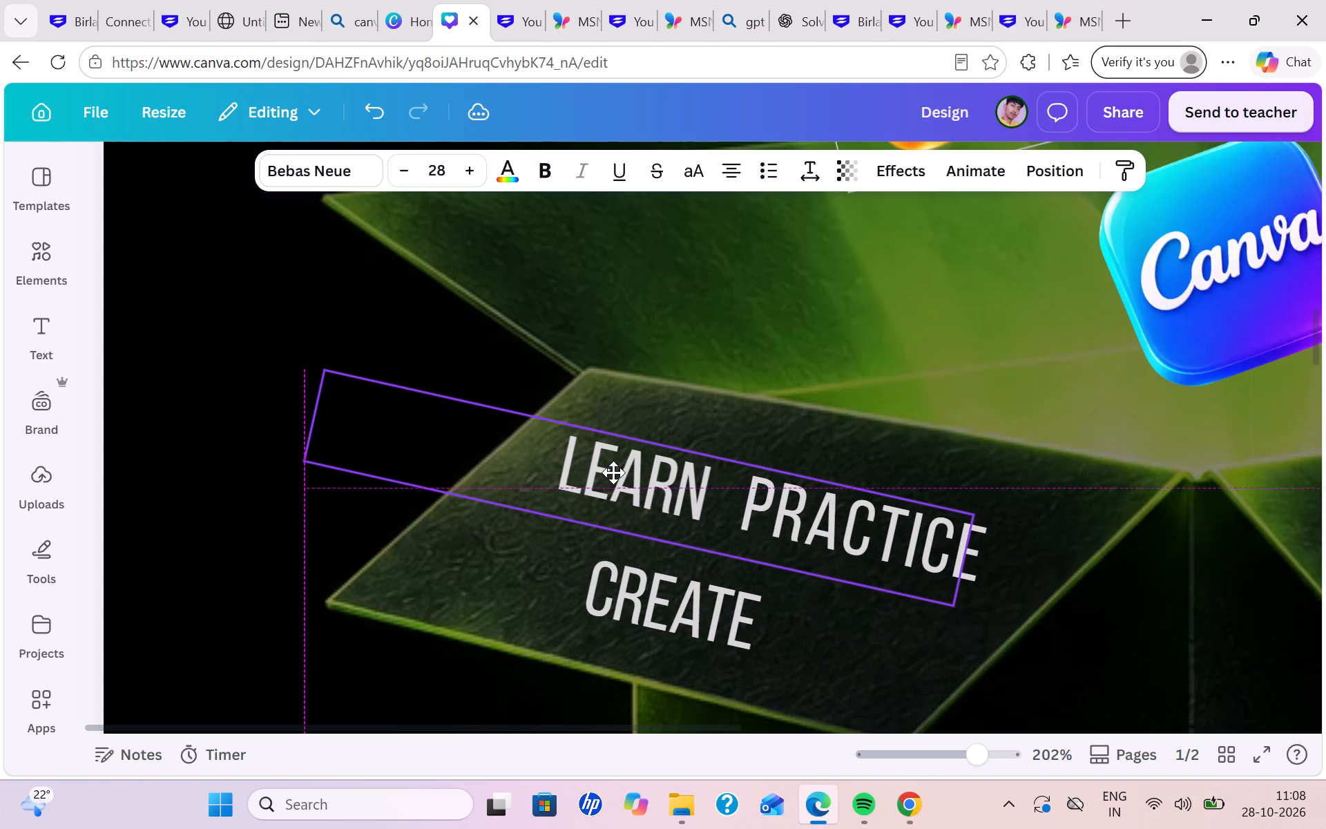
{"action": "left_click_drag", "start_coordinate": [613, 473], "coordinate": [614, 472]}
{"action": "left_click_drag", "start_coordinate": [614, 472], "coordinate": [613, 472]}
Move "Create" up and slightly right to sit closer beneath the "Learn Practice" line, and clear the selection.
{"action": "left_click_drag", "start_coordinate": [560, 620], "coordinate": [583, 604]}
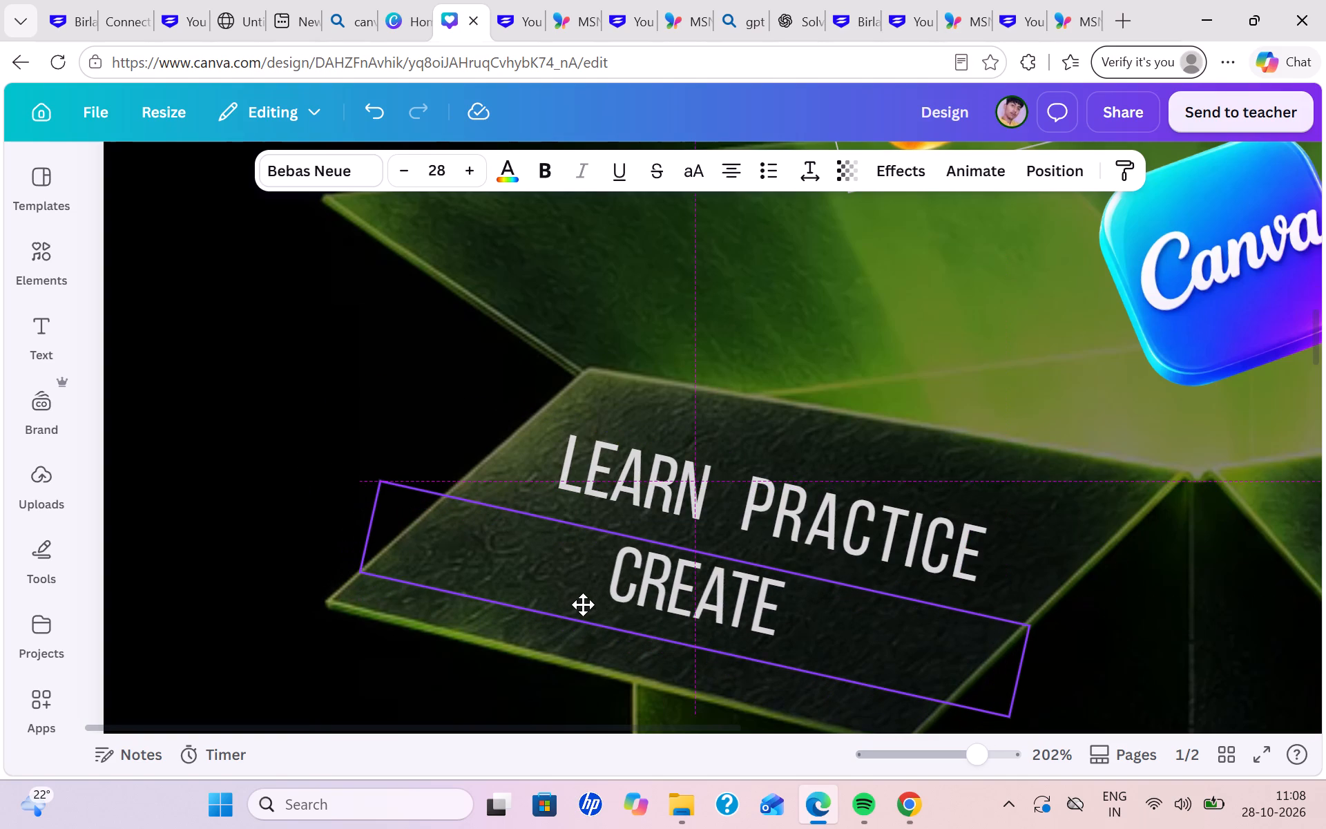
{"action": "left_click_drag", "start_coordinate": [583, 604], "coordinate": [584, 600]}
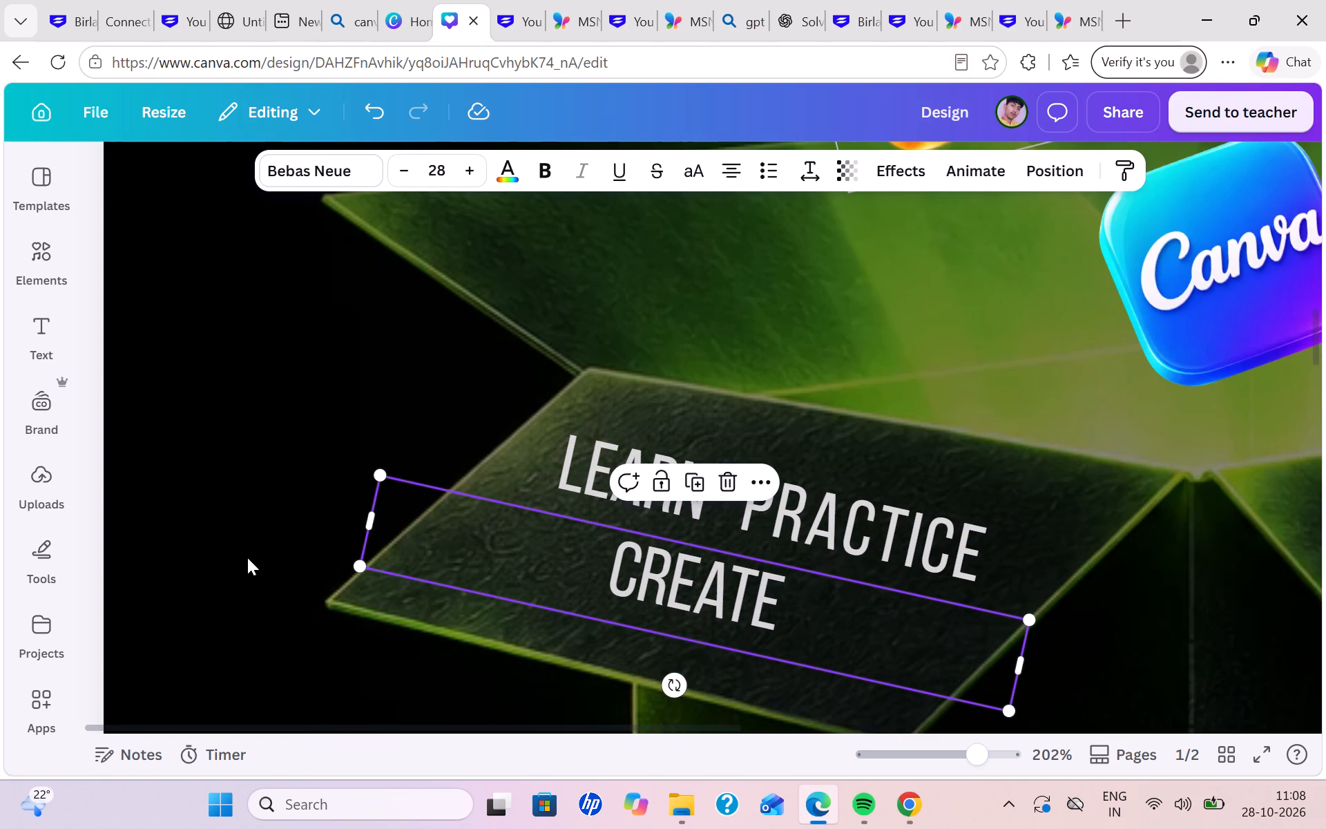
{"action": "left_click_drag", "start_coordinate": [589, 574], "coordinate": [621, 580]}
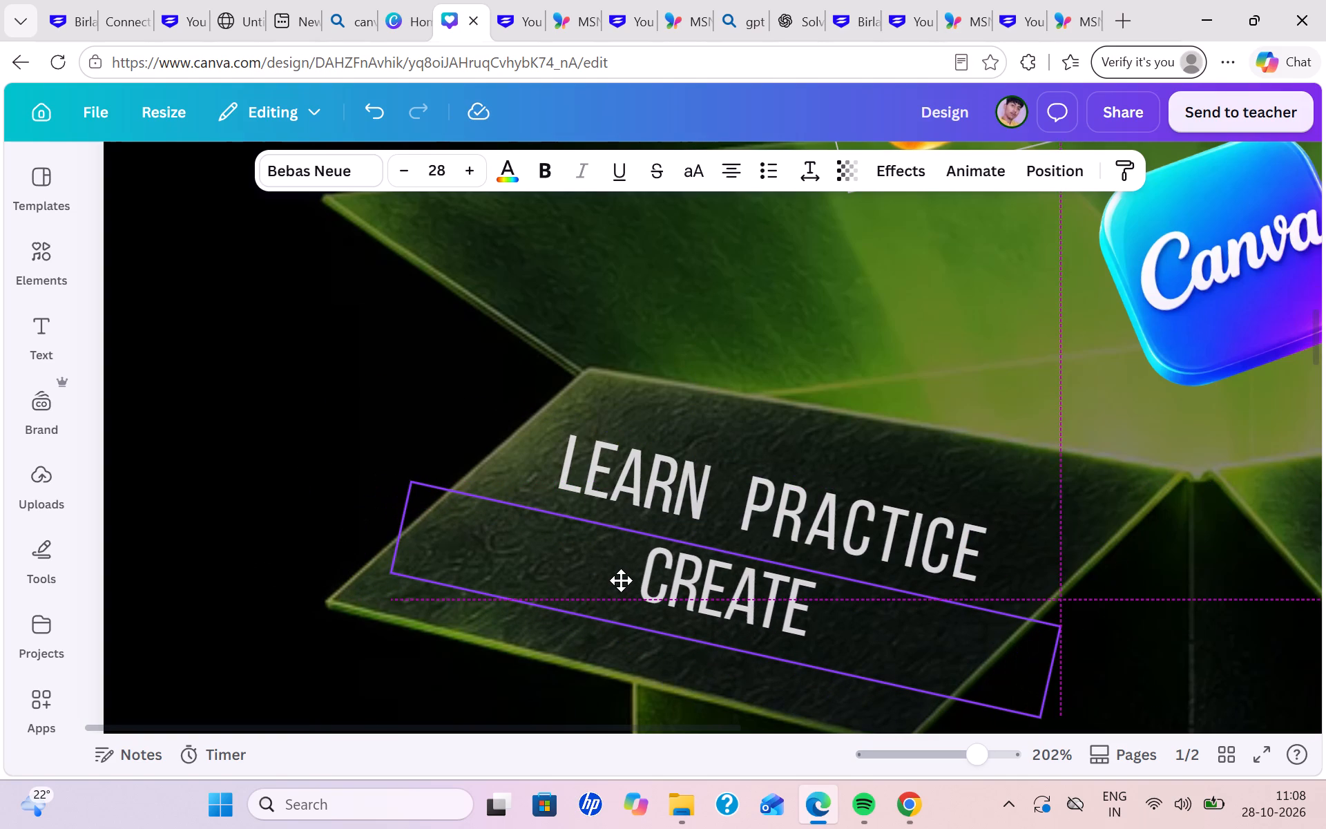
{"action": "left_click_drag", "start_coordinate": [621, 580], "coordinate": [609, 580]}
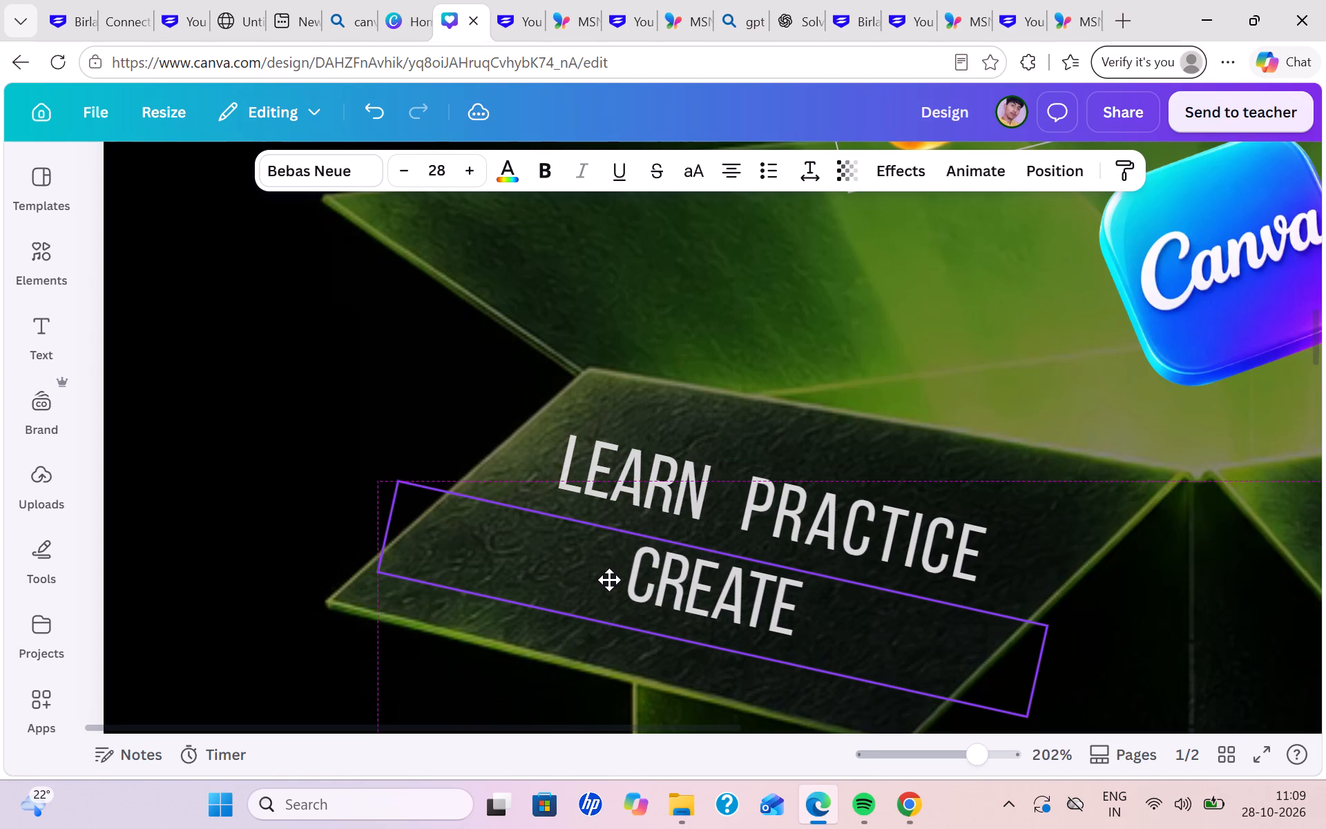
{"action": "left_click_drag", "start_coordinate": [609, 580], "coordinate": [597, 580]}
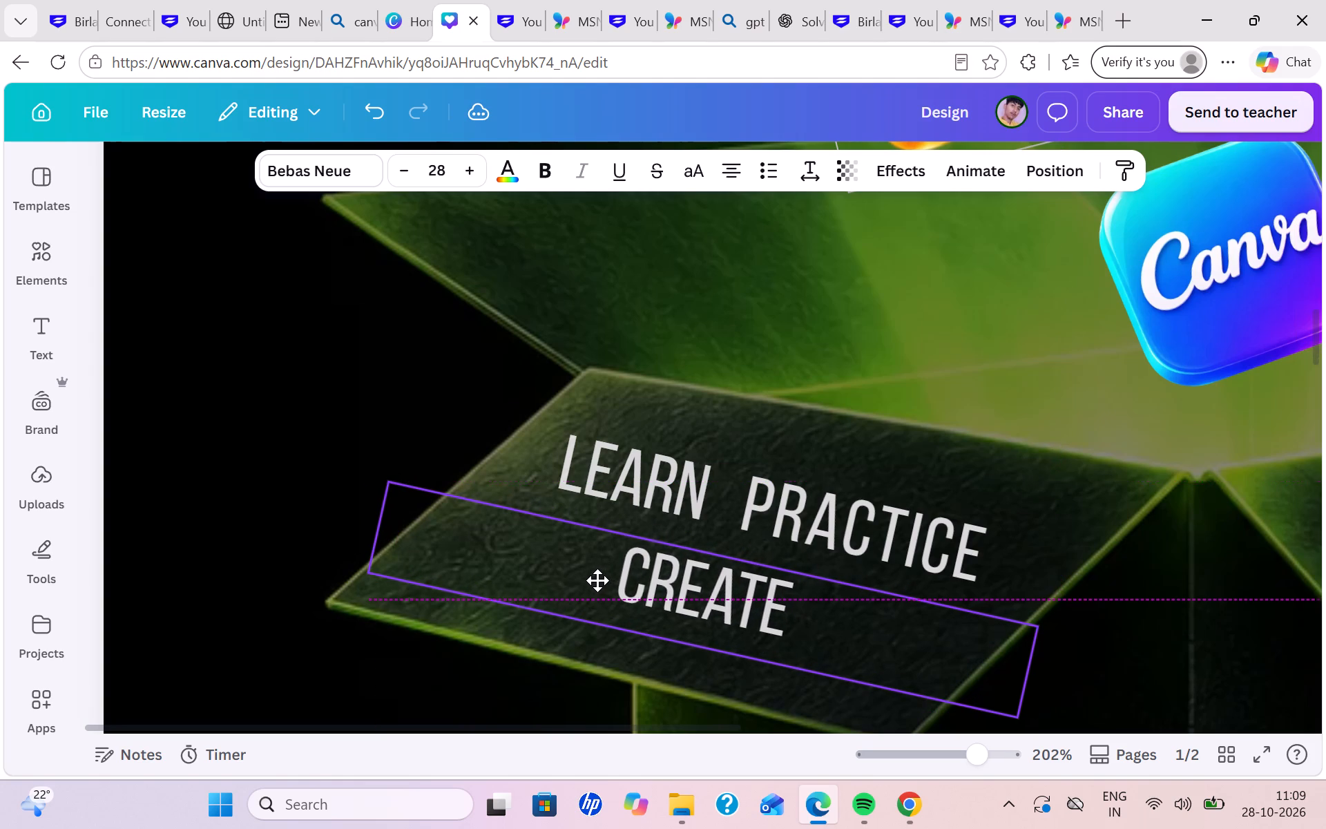
{"action": "left_click_drag", "start_coordinate": [597, 580], "coordinate": [600, 580]}
{"action": "left_click", "coordinate": [353, 562]}
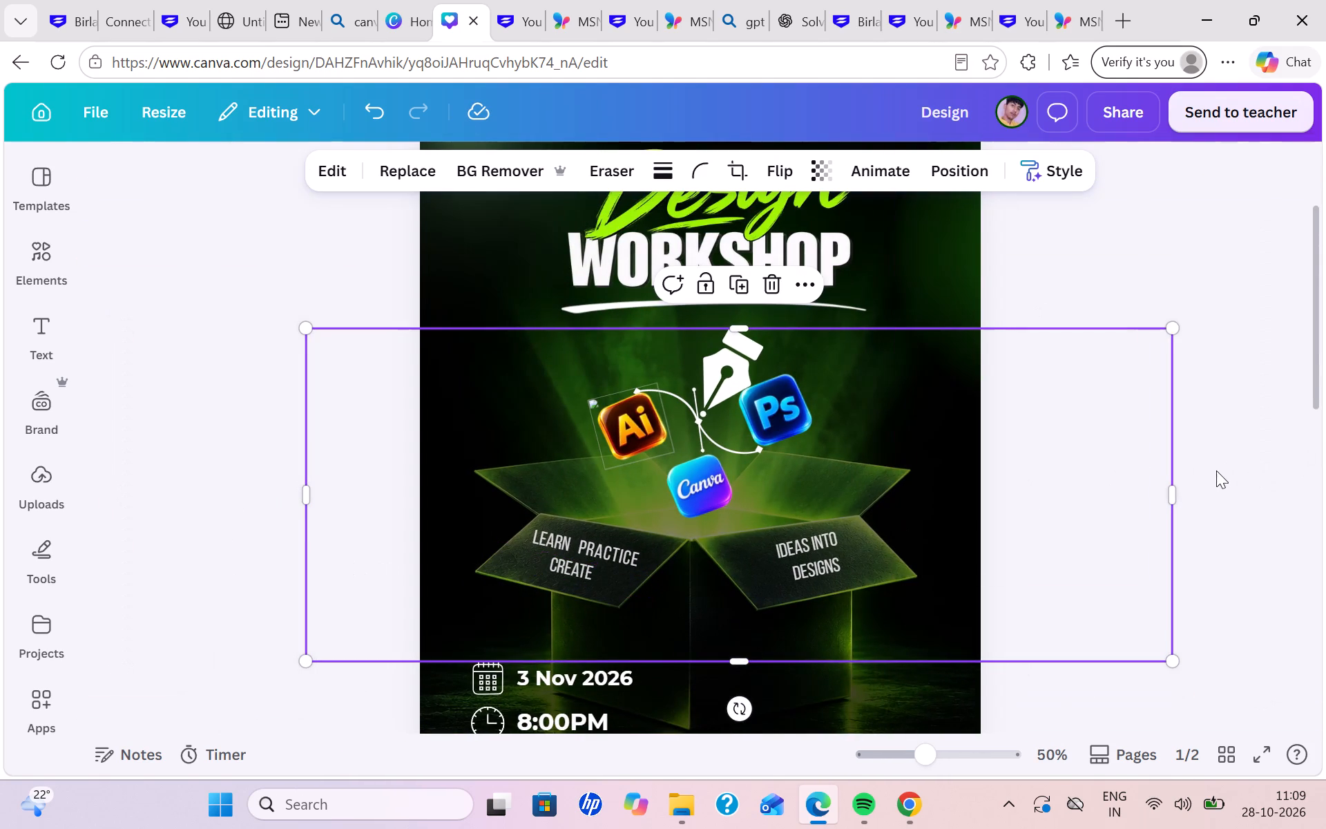
{"action": "left_click", "coordinate": [1298, 447]}
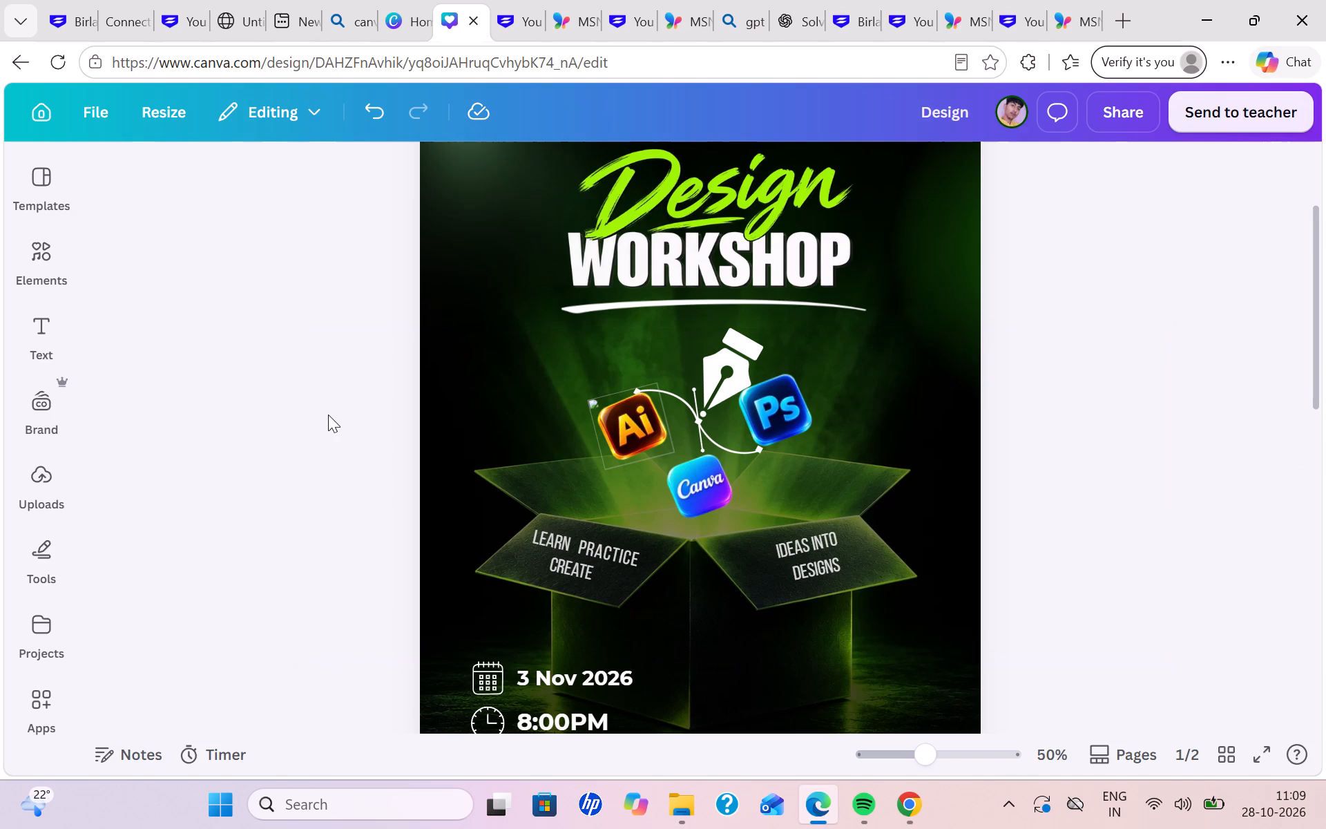
Move "Practice" slightly left and up on the left flap, leaving a single-word gap after "Learn".
{"action": "scroll", "coordinate": [121, 584], "scroll_direction": "down", "scroll_amount": 2}
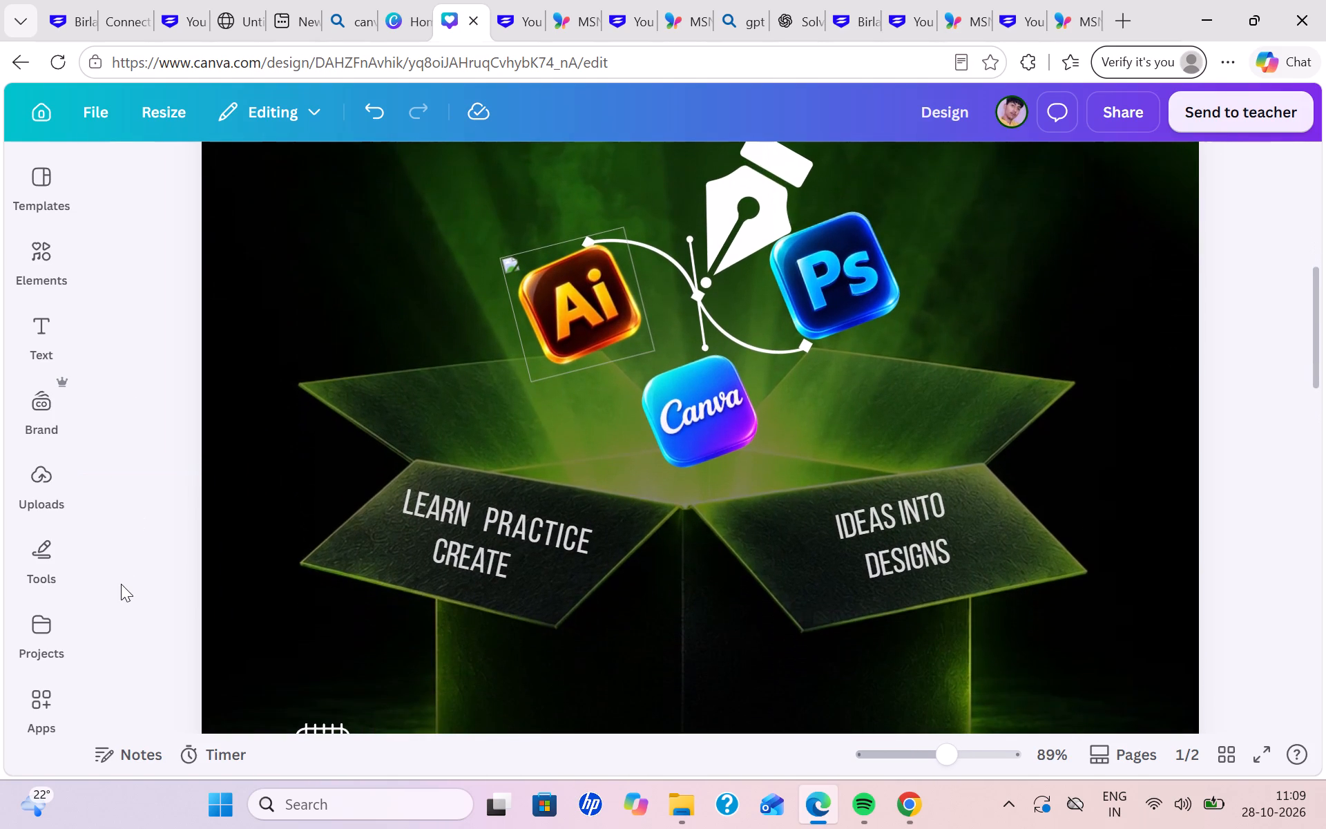
{"action": "scroll", "coordinate": [121, 584], "scroll_direction": "right", "scroll_amount": 4}
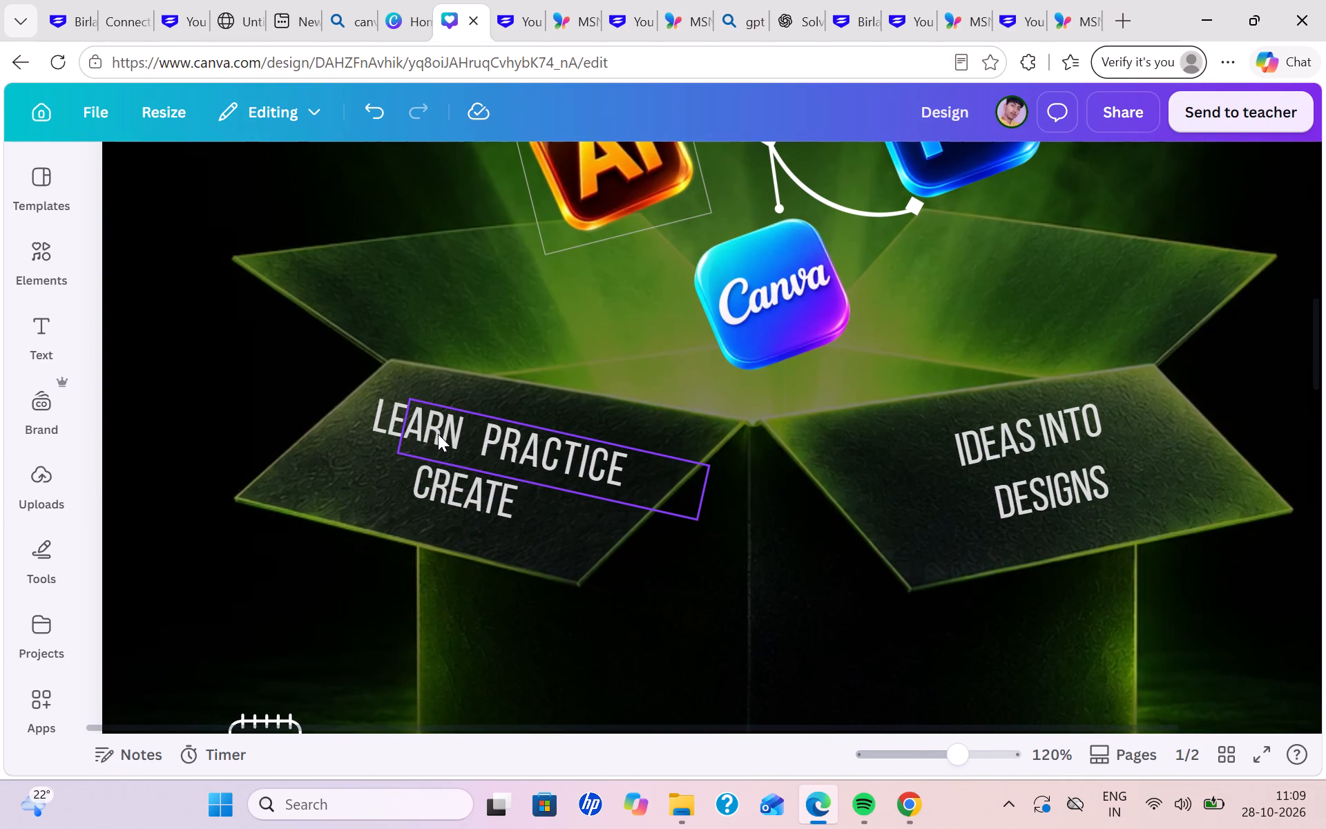
{"action": "left_click_drag", "start_coordinate": [499, 454], "coordinate": [494, 452]}
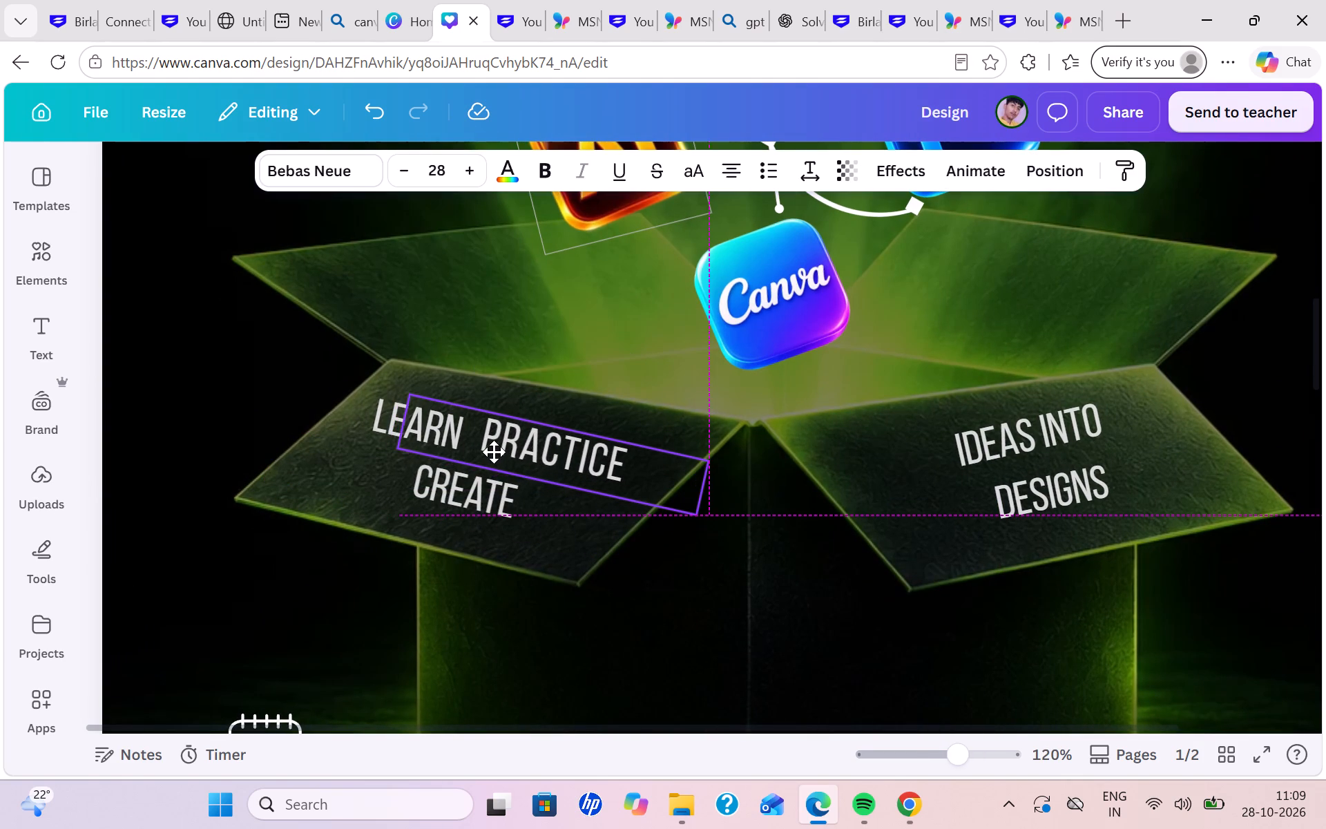
{"action": "left_click_drag", "start_coordinate": [494, 452], "coordinate": [490, 452]}
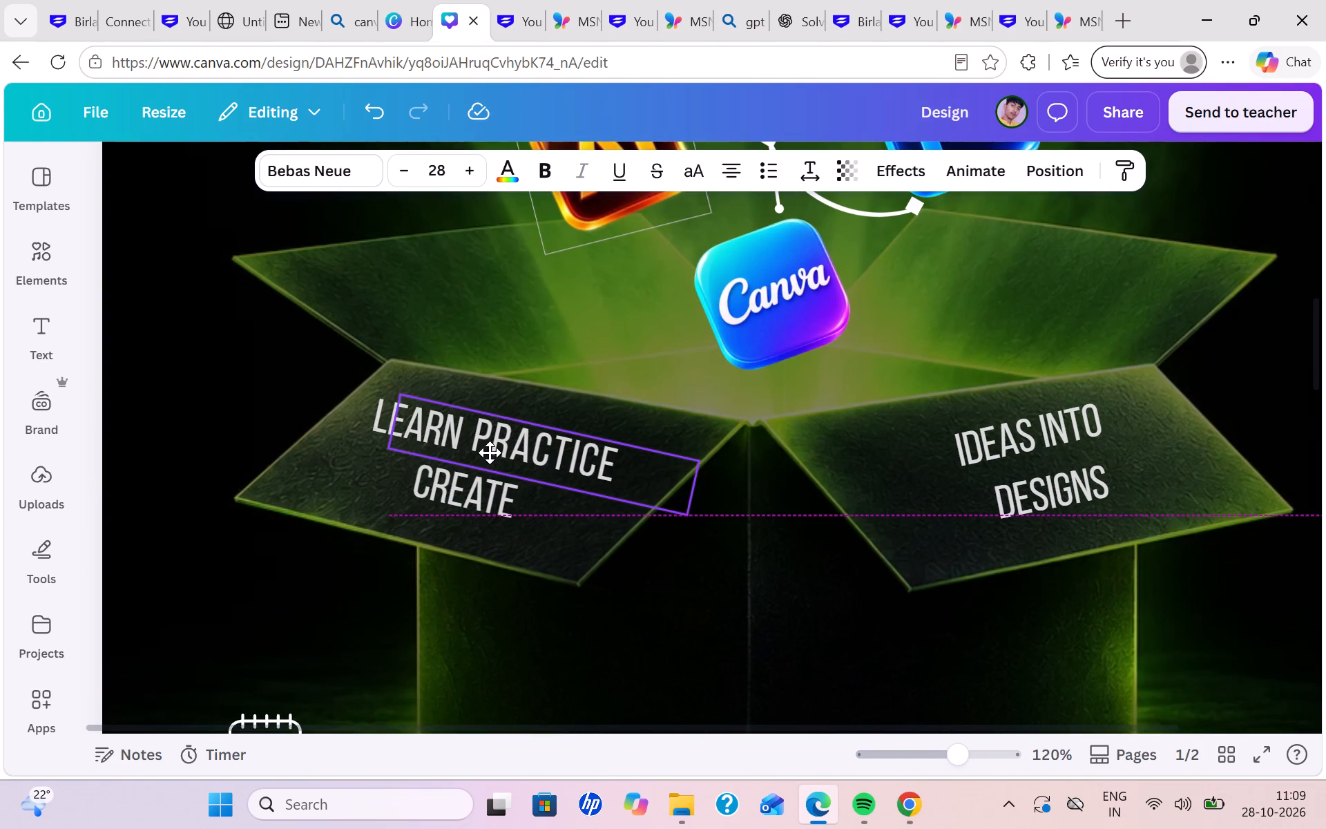
{"action": "left_click_drag", "start_coordinate": [490, 452], "coordinate": [489, 454]}
{"action": "left_click_drag", "start_coordinate": [489, 454], "coordinate": [488, 455]}
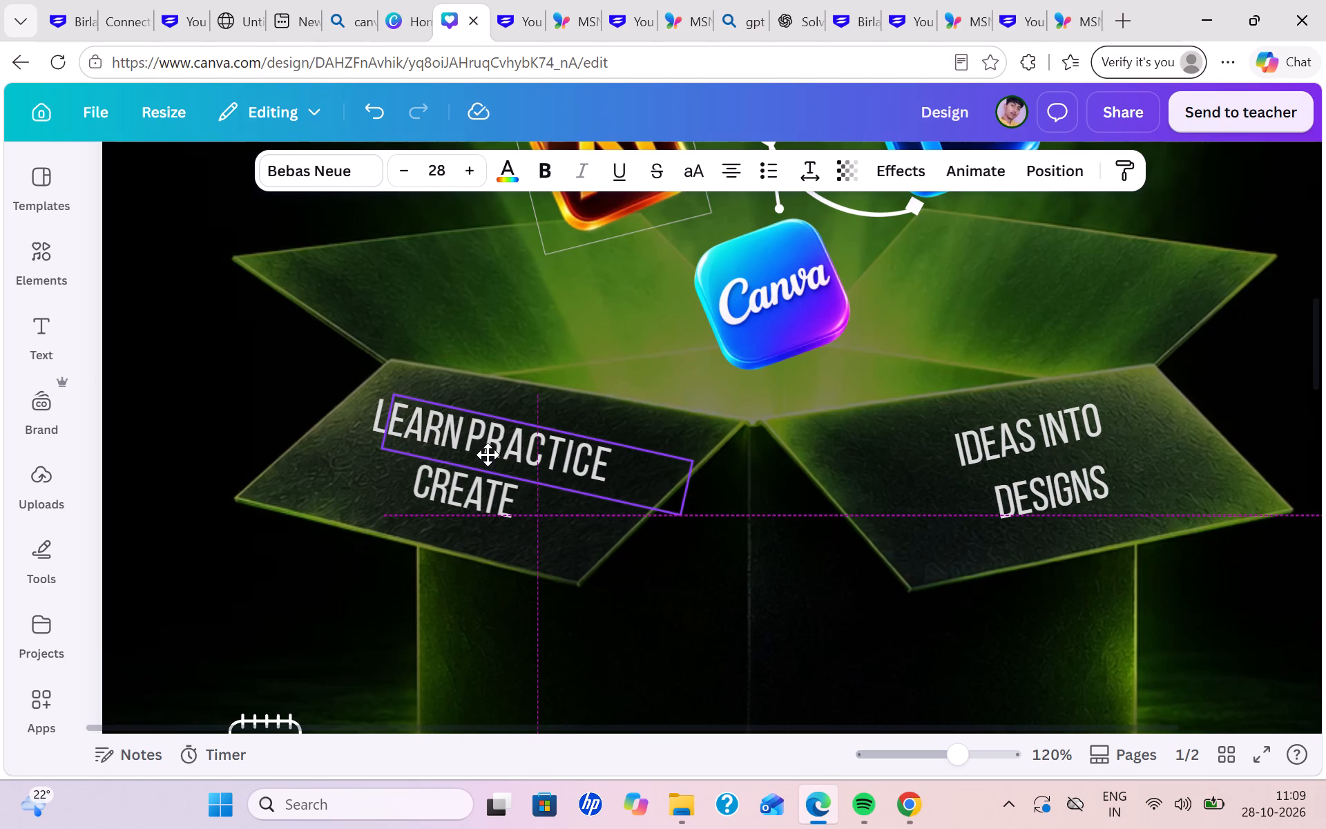
{"action": "left_click_drag", "start_coordinate": [488, 455], "coordinate": [492, 455]}
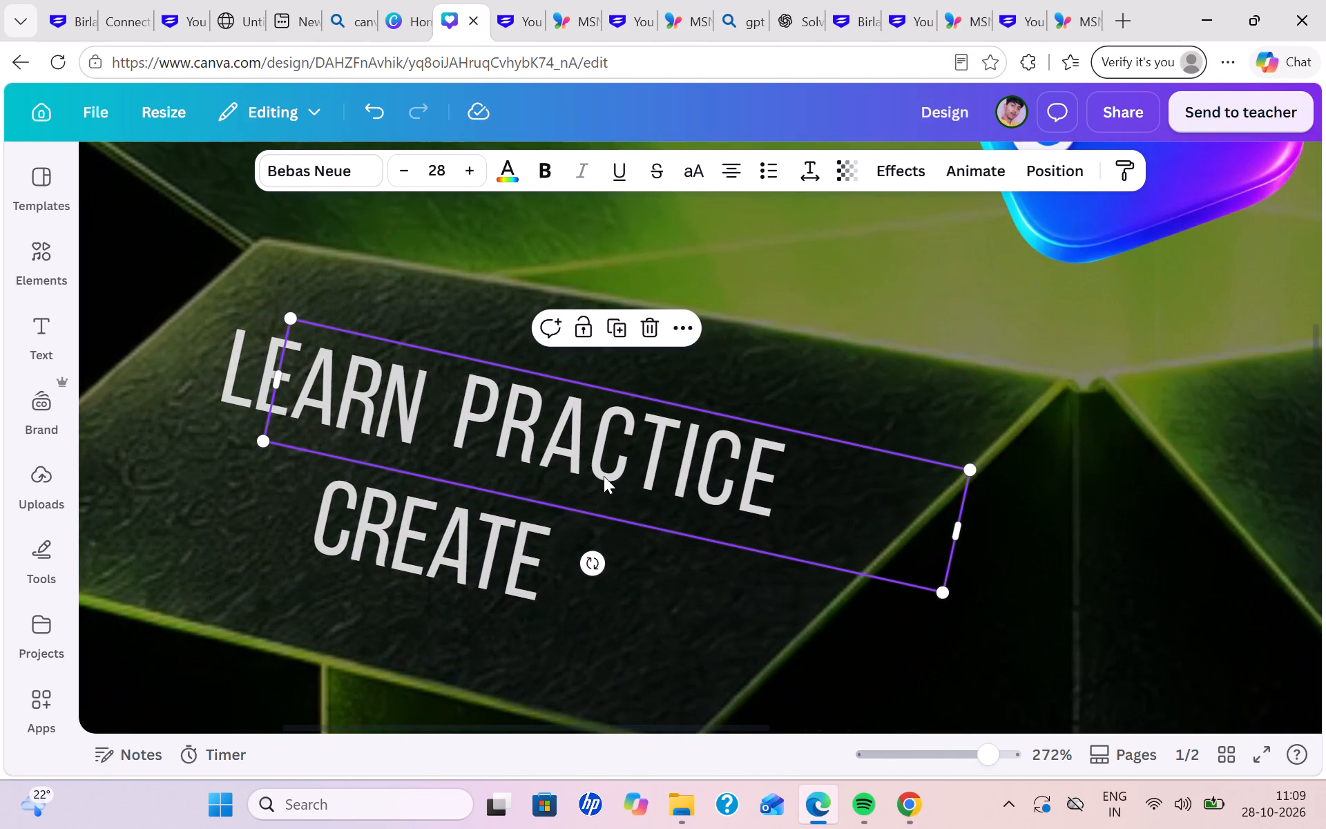
Nudge "Practice" slightly down and left on the left flap so it follows the tilt of "Learn".
{"action": "left_click_drag", "start_coordinate": [604, 476], "coordinate": [595, 485]}
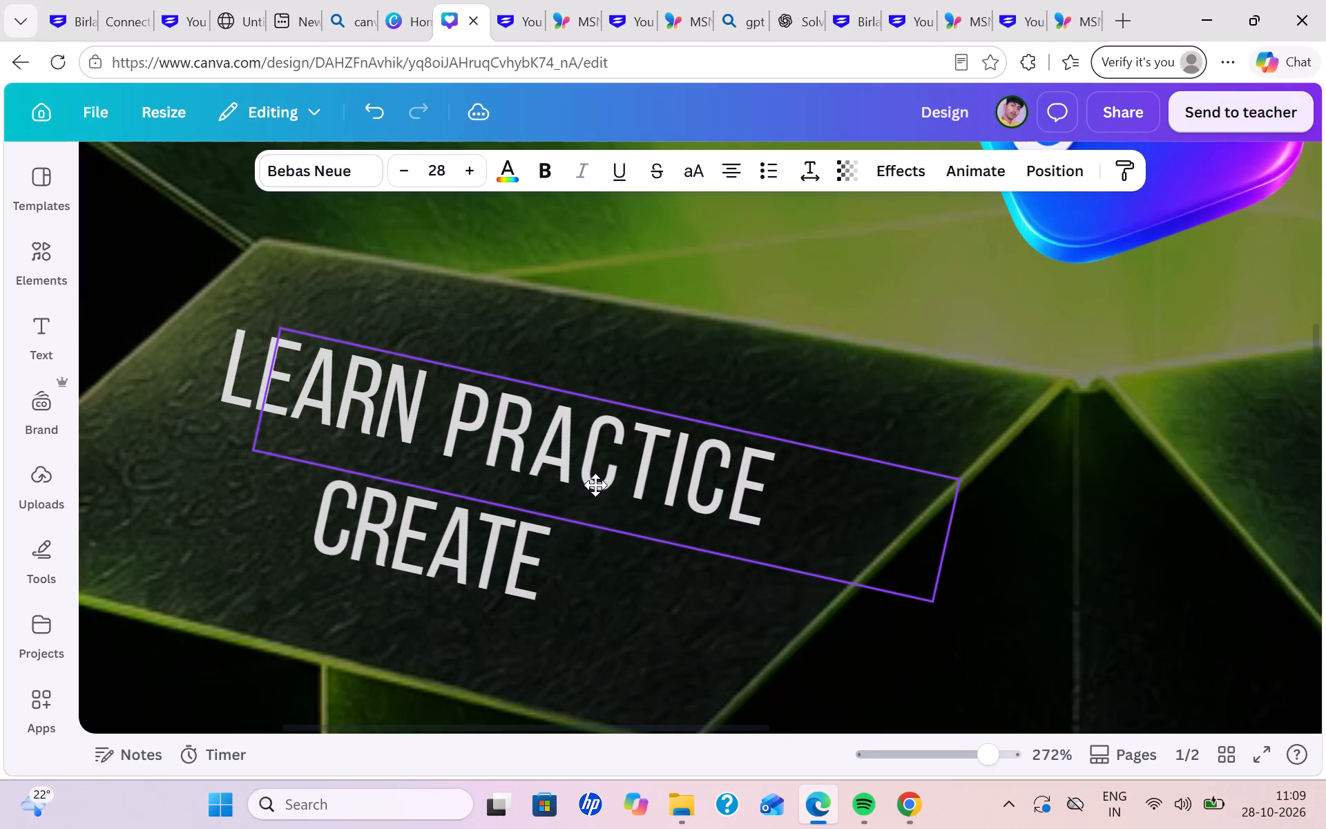
{"action": "left_click_drag", "start_coordinate": [595, 485], "coordinate": [601, 482]}
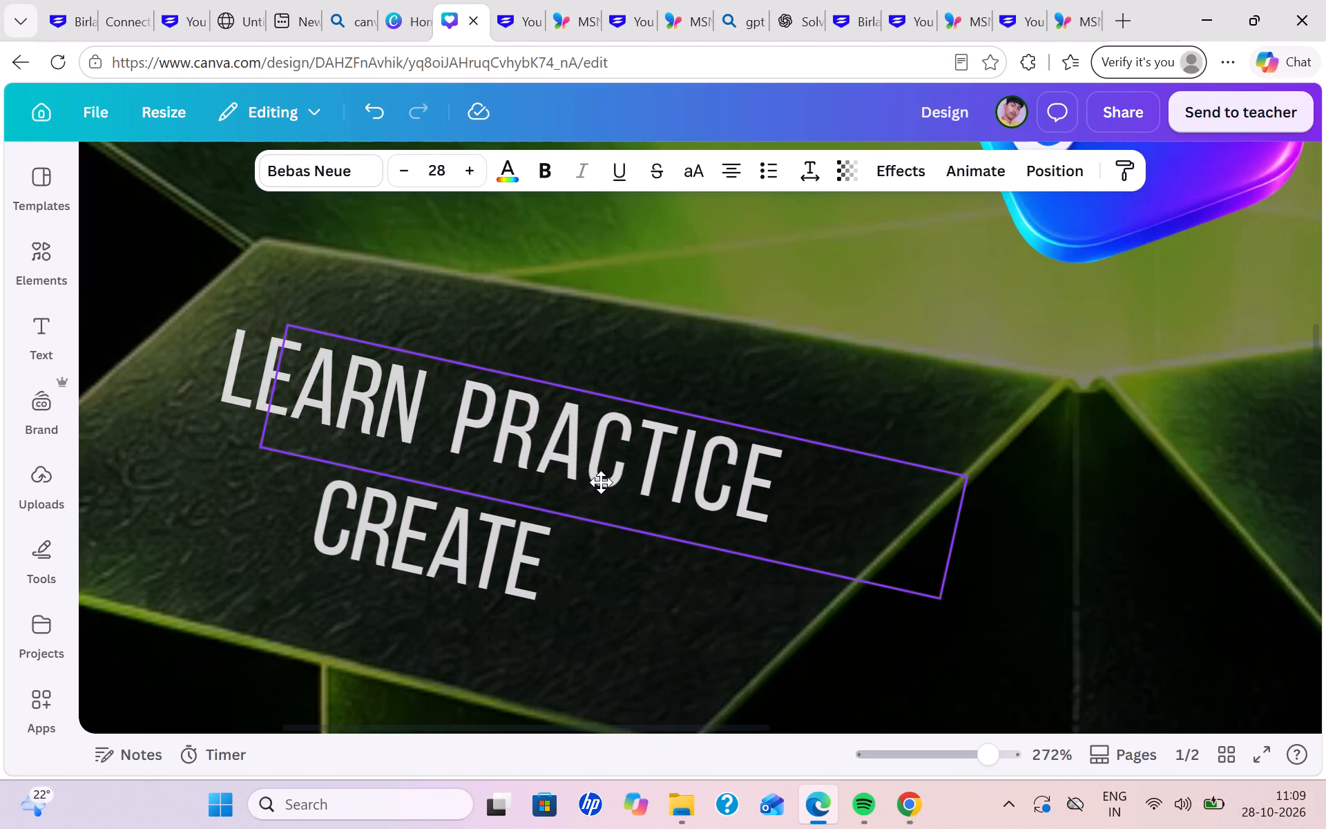
{"action": "left_click_drag", "start_coordinate": [601, 482], "coordinate": [598, 482]}
Move "Create" left and slightly up to sit closer beneath "Learn Practice" on the left flap, and clear the selection.
{"action": "left_click_drag", "start_coordinate": [479, 599], "coordinate": [477, 598]}
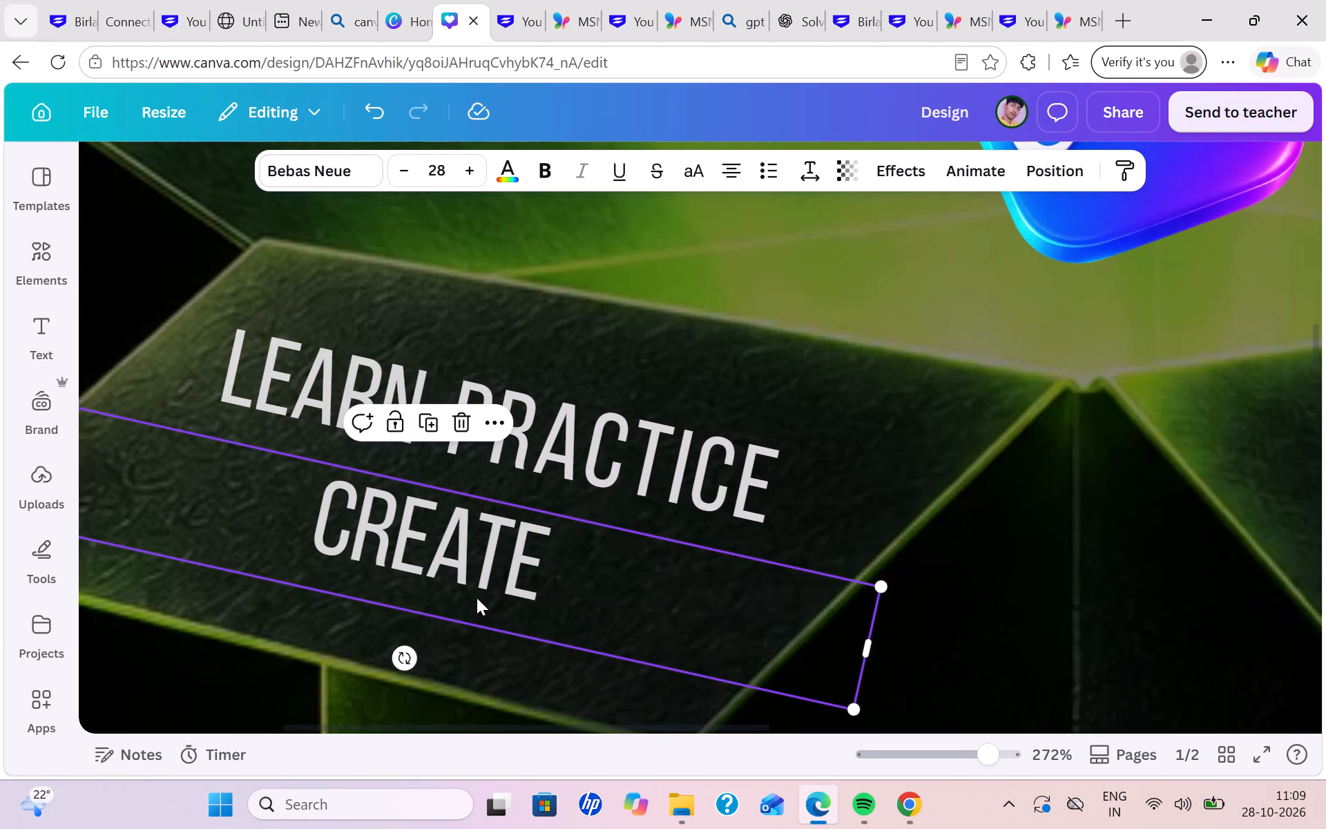
{"action": "left_click_drag", "start_coordinate": [477, 598], "coordinate": [460, 589]}
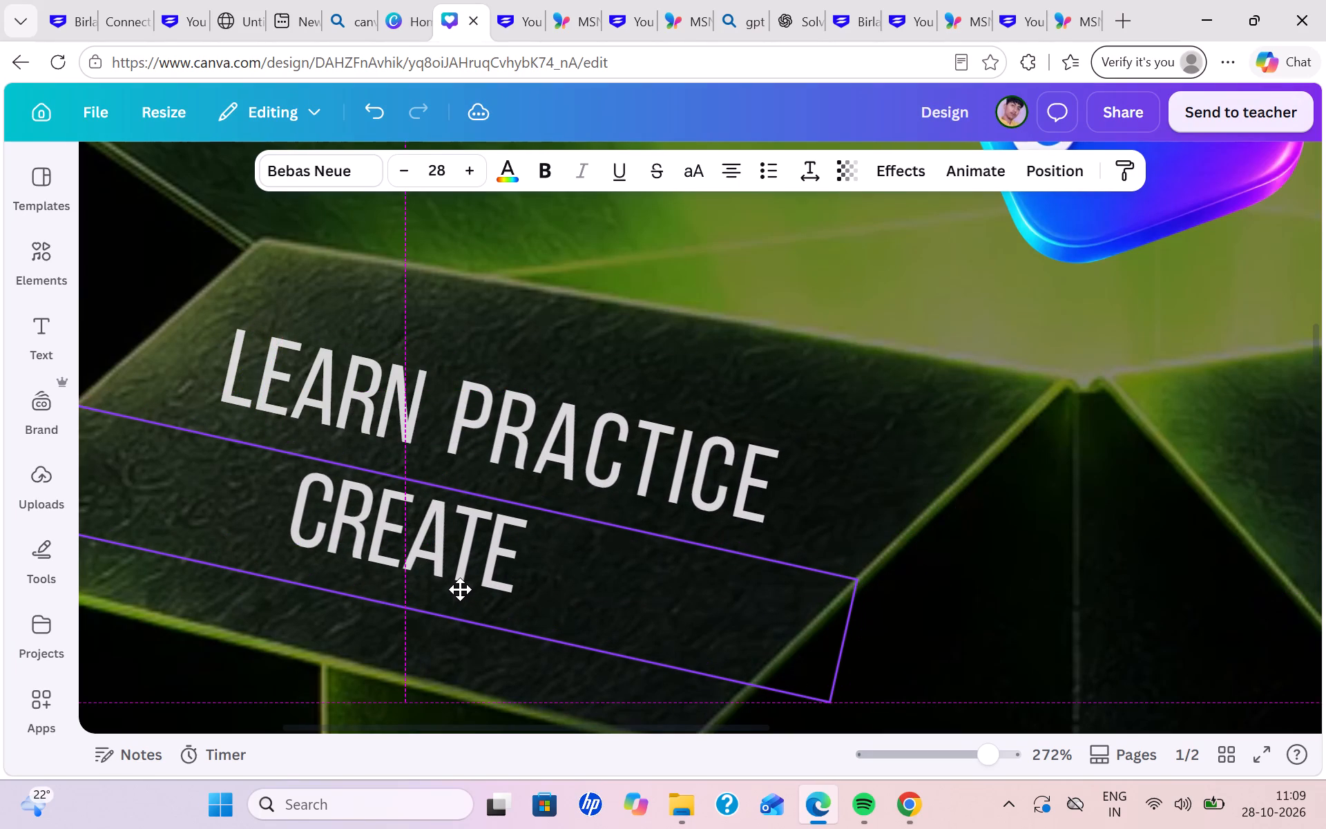
{"action": "left_click_drag", "start_coordinate": [460, 589], "coordinate": [461, 587]}
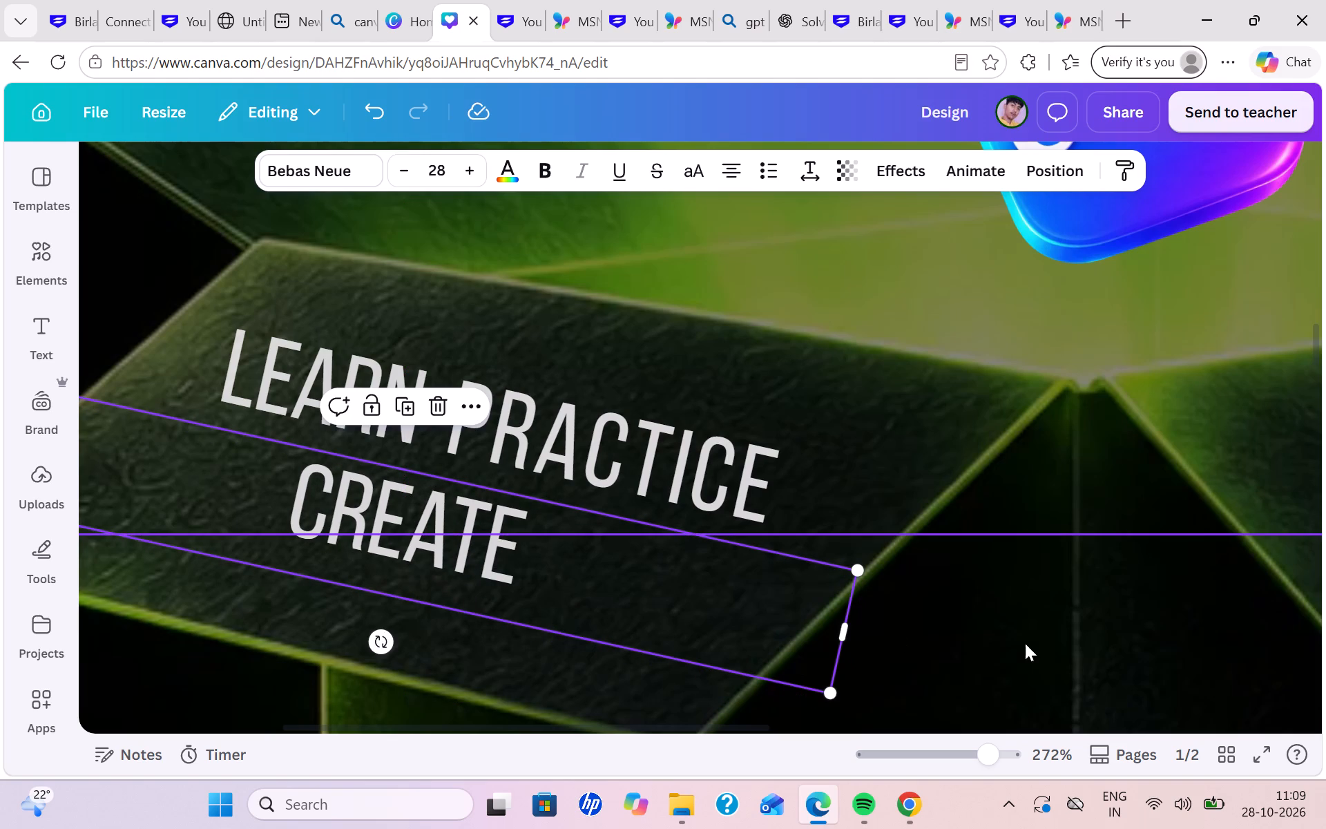
{"action": "left_click", "coordinate": [1024, 641]}
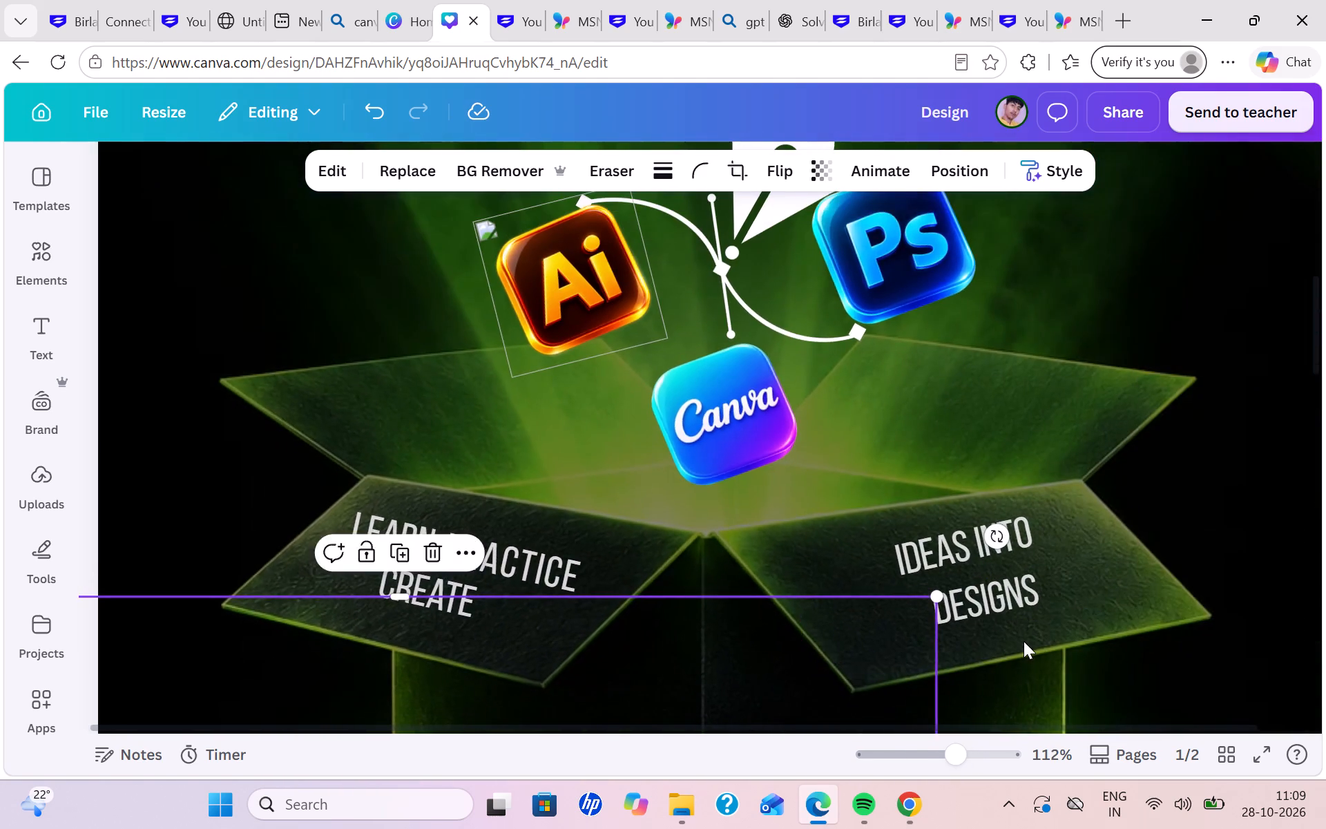
{"action": "left_click", "coordinate": [1315, 562]}
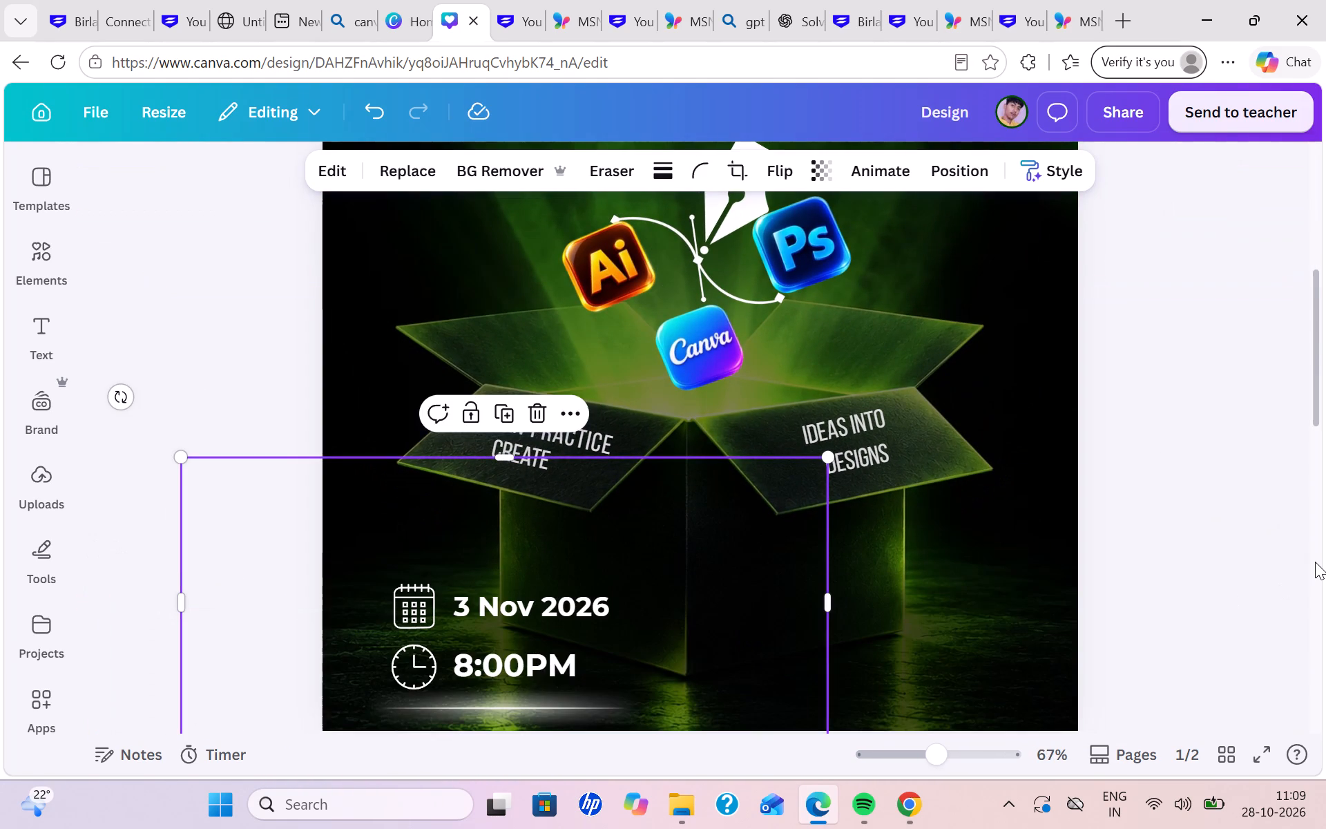
{"action": "left_click", "coordinate": [1282, 555]}
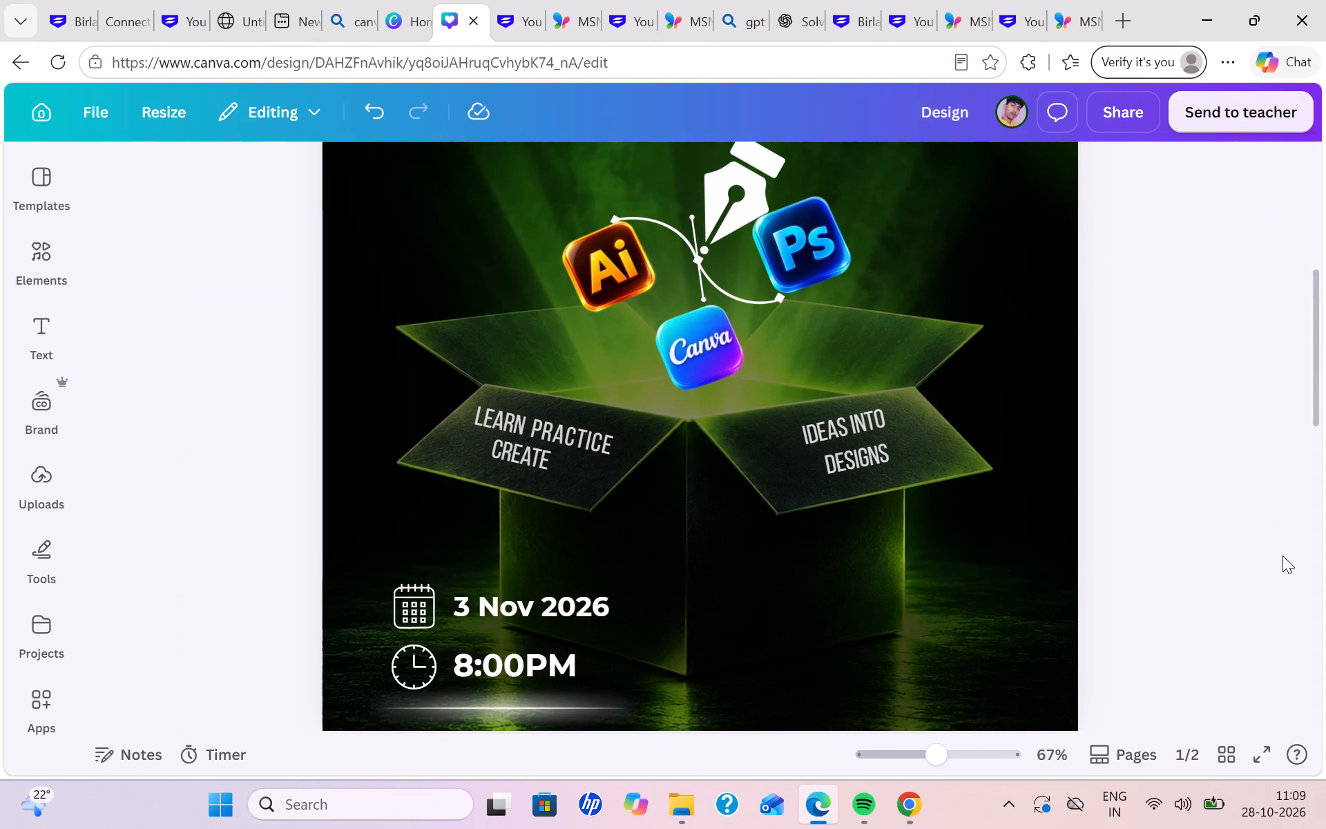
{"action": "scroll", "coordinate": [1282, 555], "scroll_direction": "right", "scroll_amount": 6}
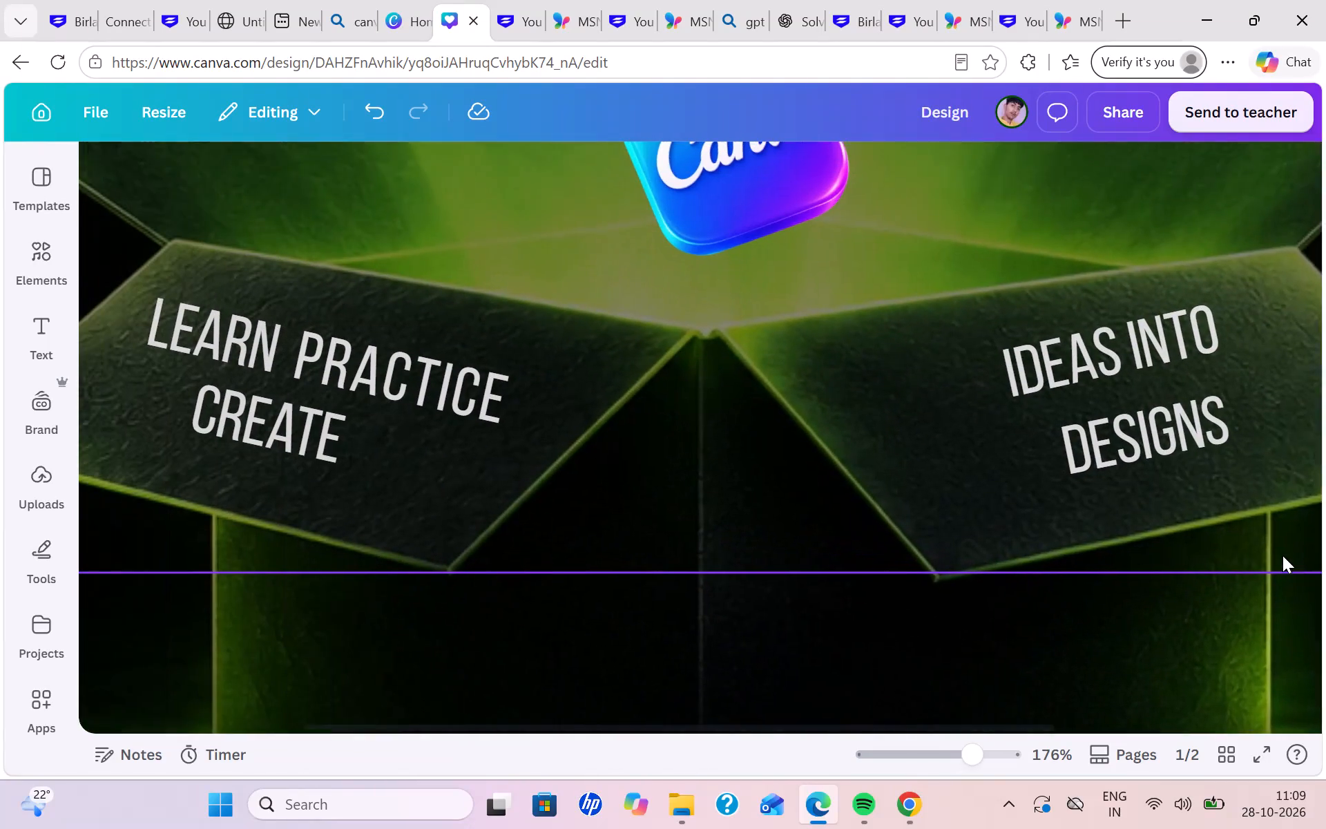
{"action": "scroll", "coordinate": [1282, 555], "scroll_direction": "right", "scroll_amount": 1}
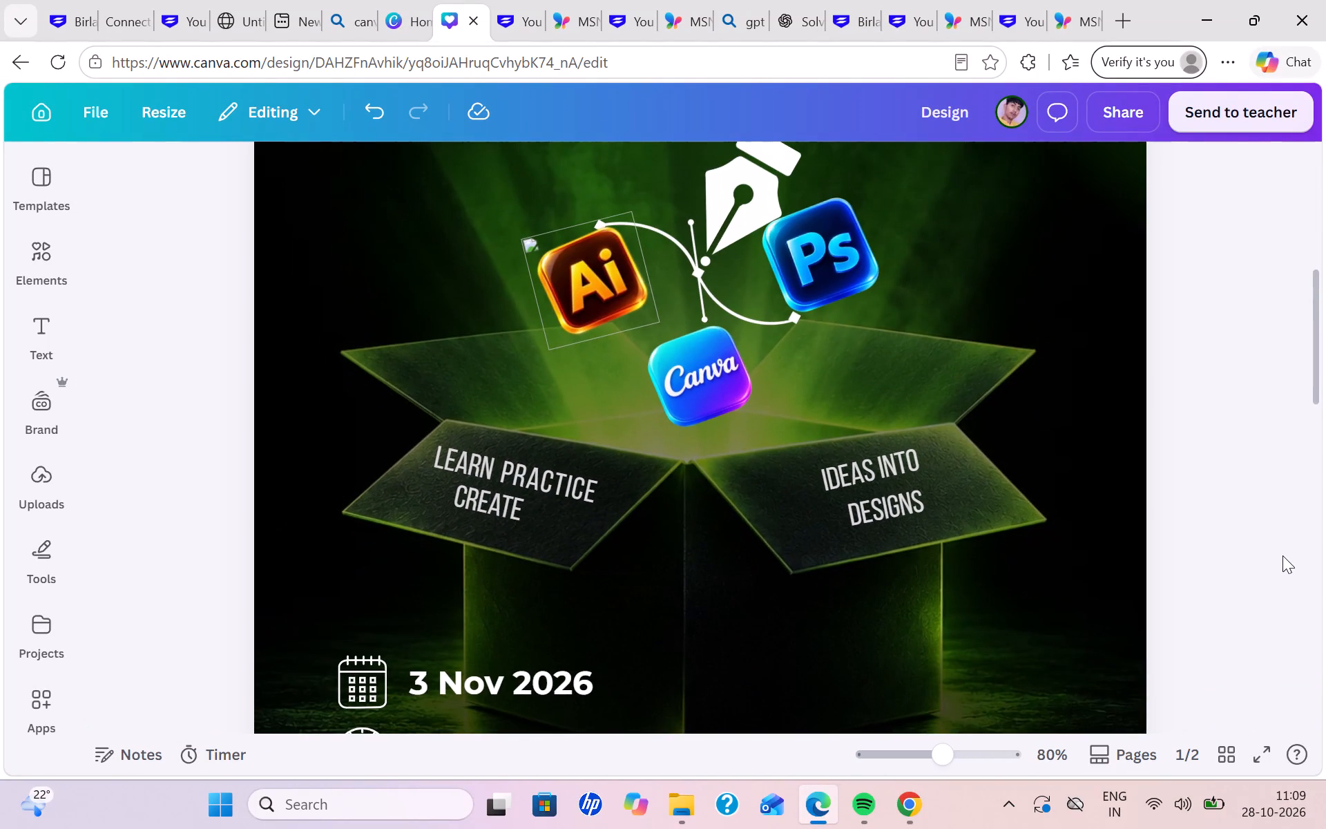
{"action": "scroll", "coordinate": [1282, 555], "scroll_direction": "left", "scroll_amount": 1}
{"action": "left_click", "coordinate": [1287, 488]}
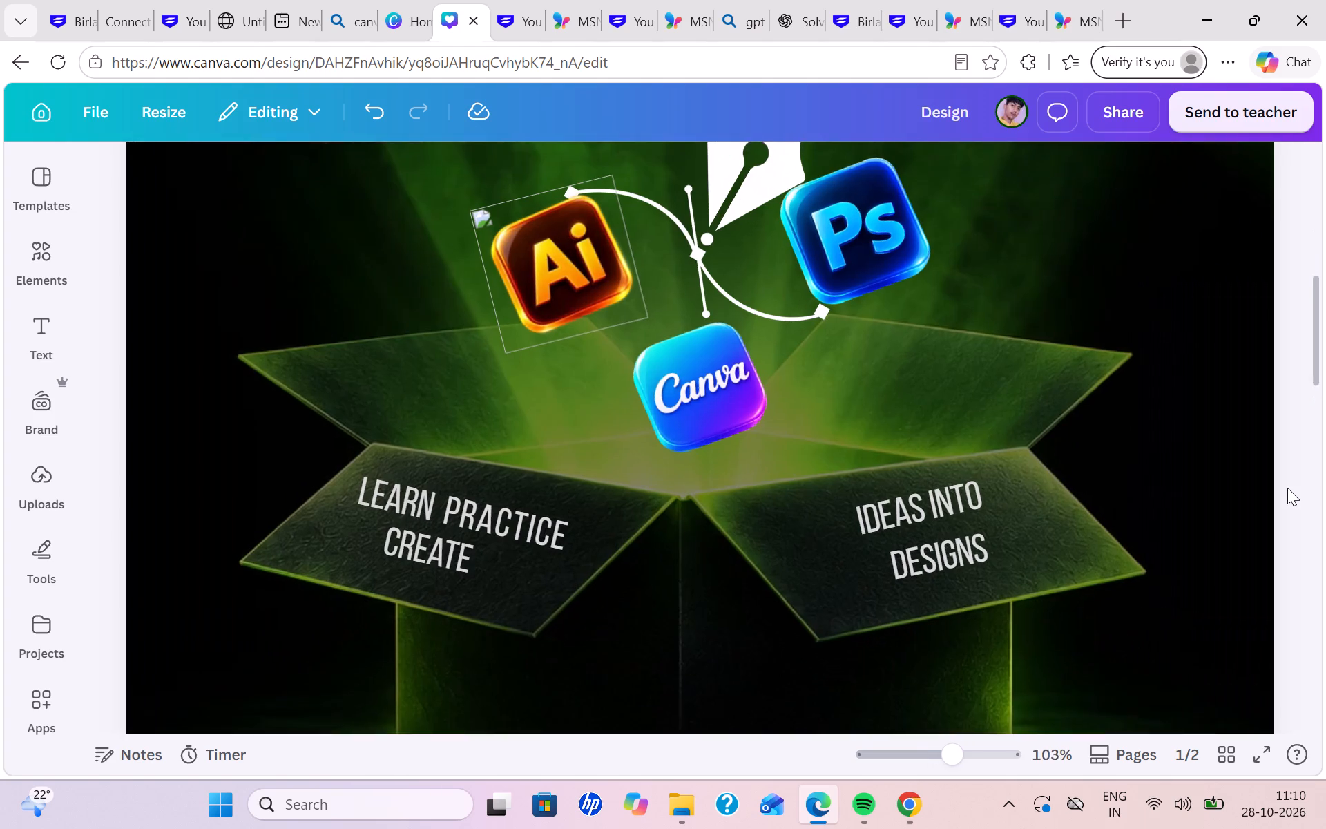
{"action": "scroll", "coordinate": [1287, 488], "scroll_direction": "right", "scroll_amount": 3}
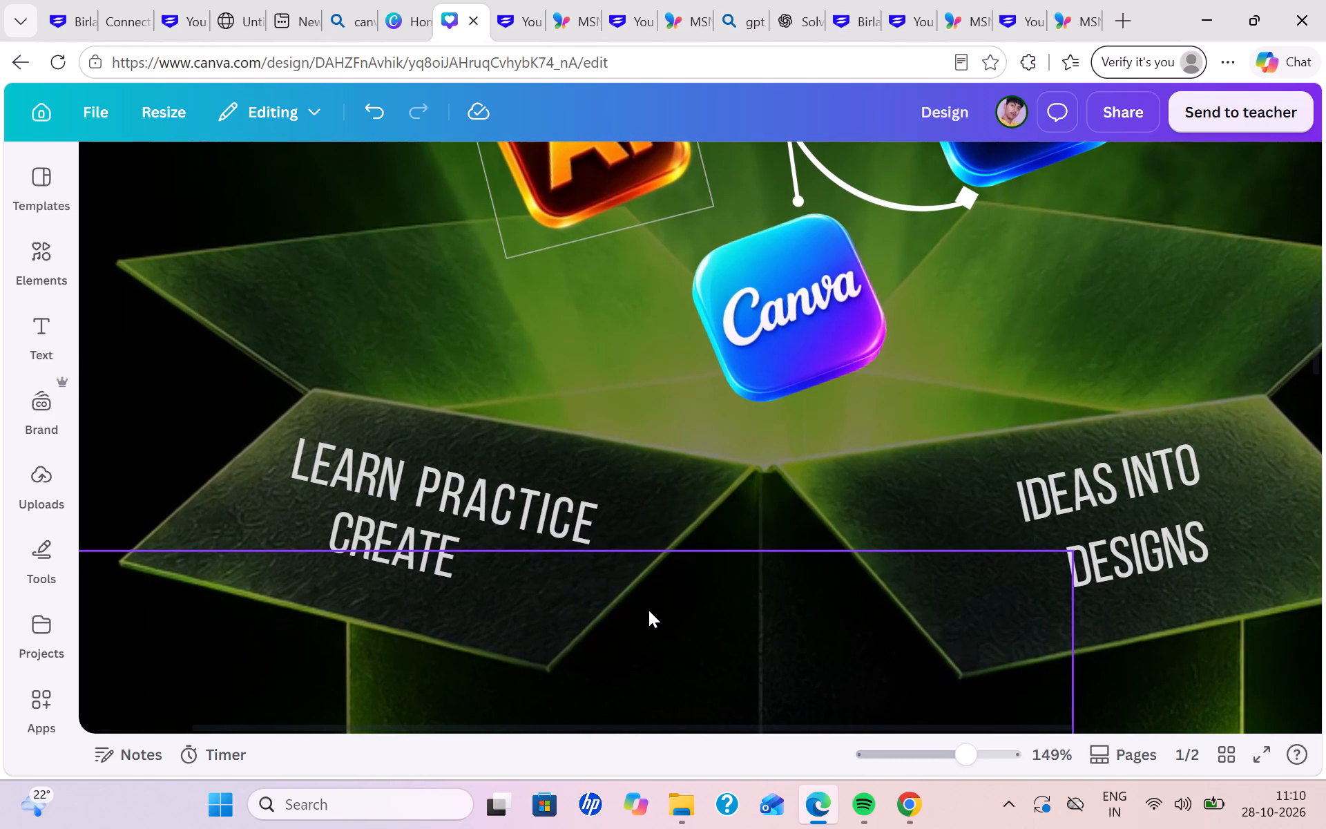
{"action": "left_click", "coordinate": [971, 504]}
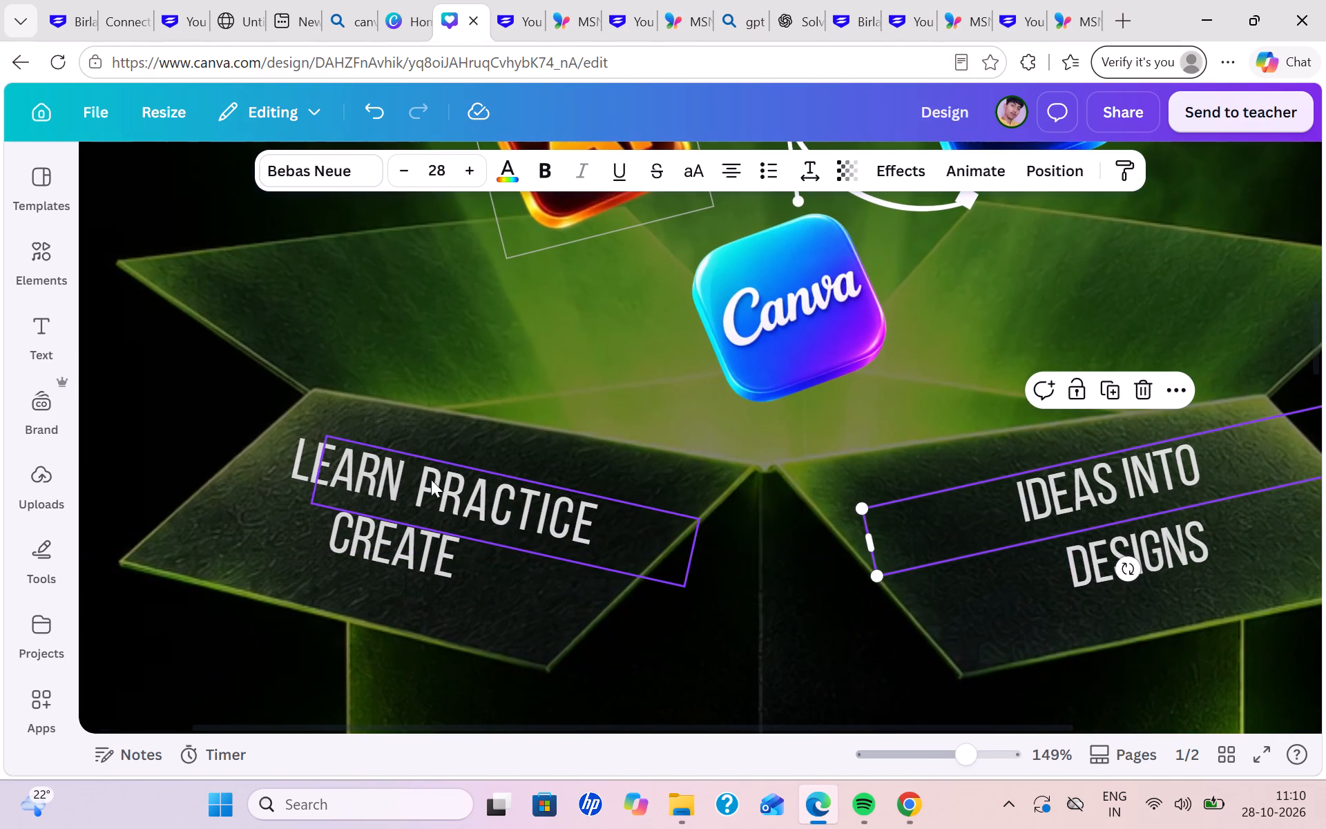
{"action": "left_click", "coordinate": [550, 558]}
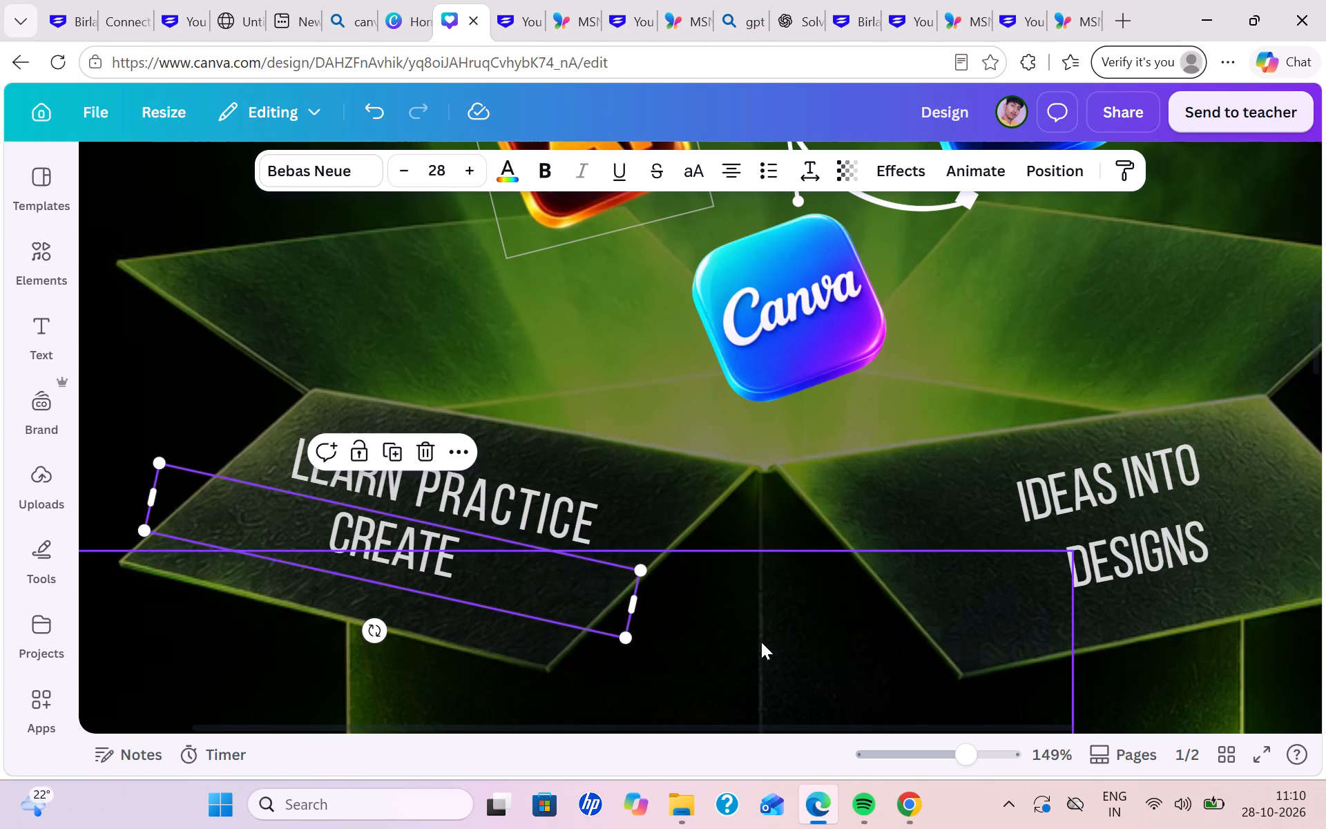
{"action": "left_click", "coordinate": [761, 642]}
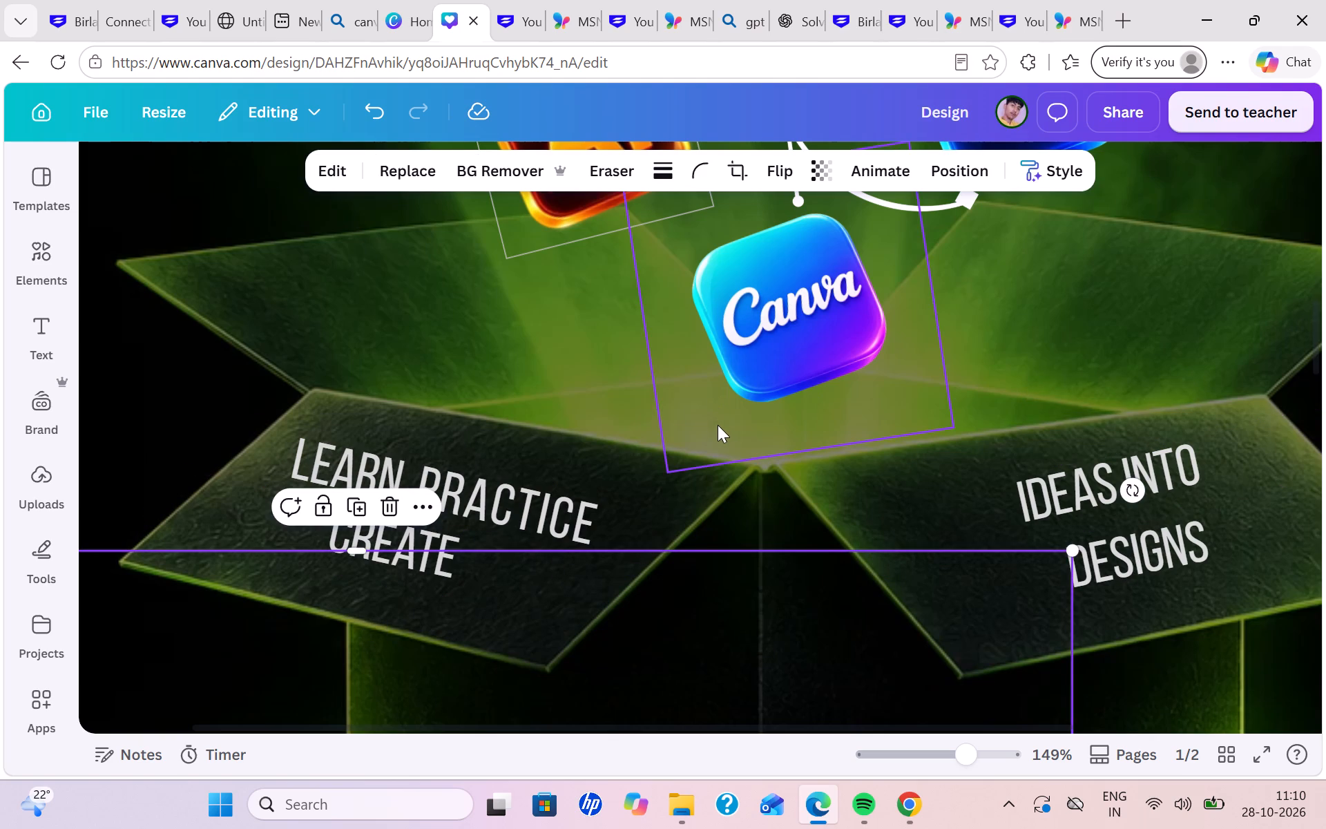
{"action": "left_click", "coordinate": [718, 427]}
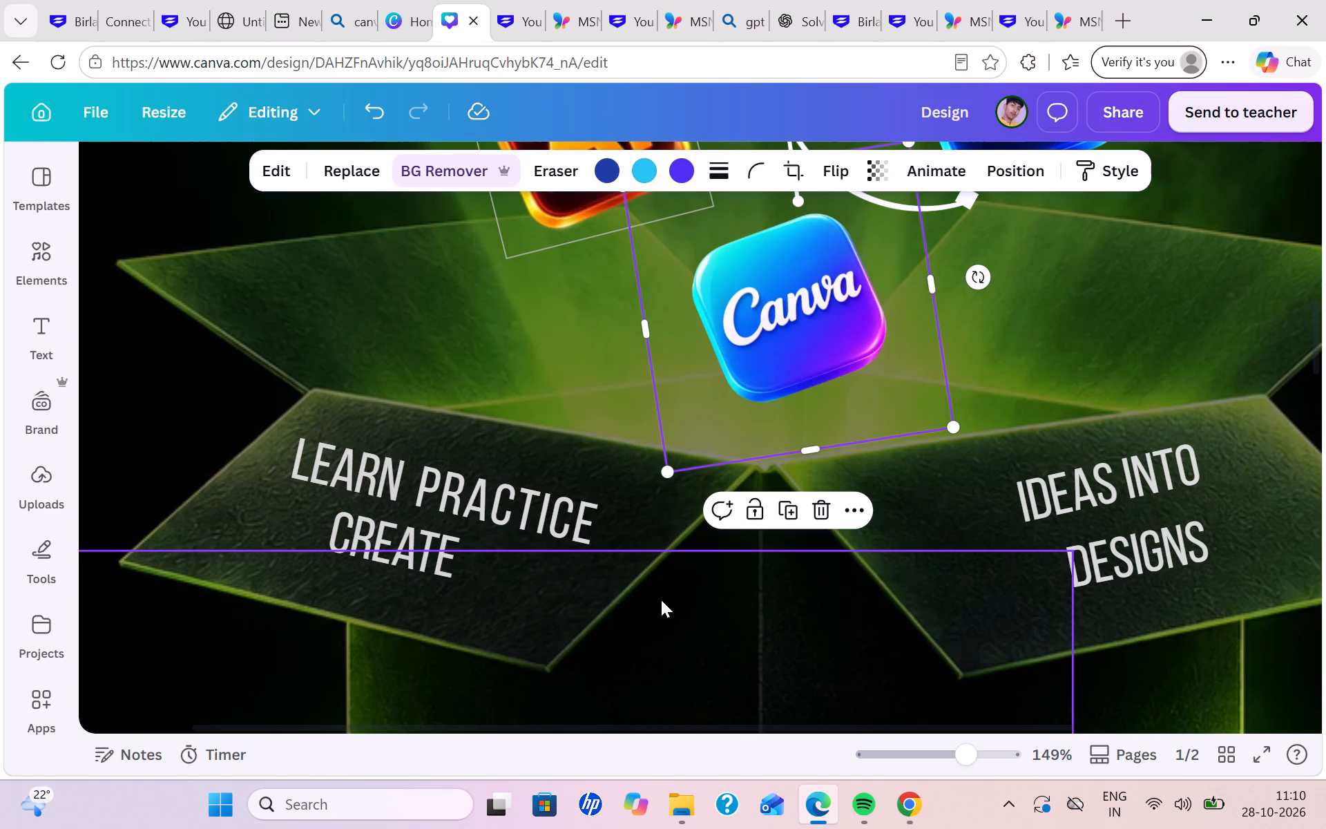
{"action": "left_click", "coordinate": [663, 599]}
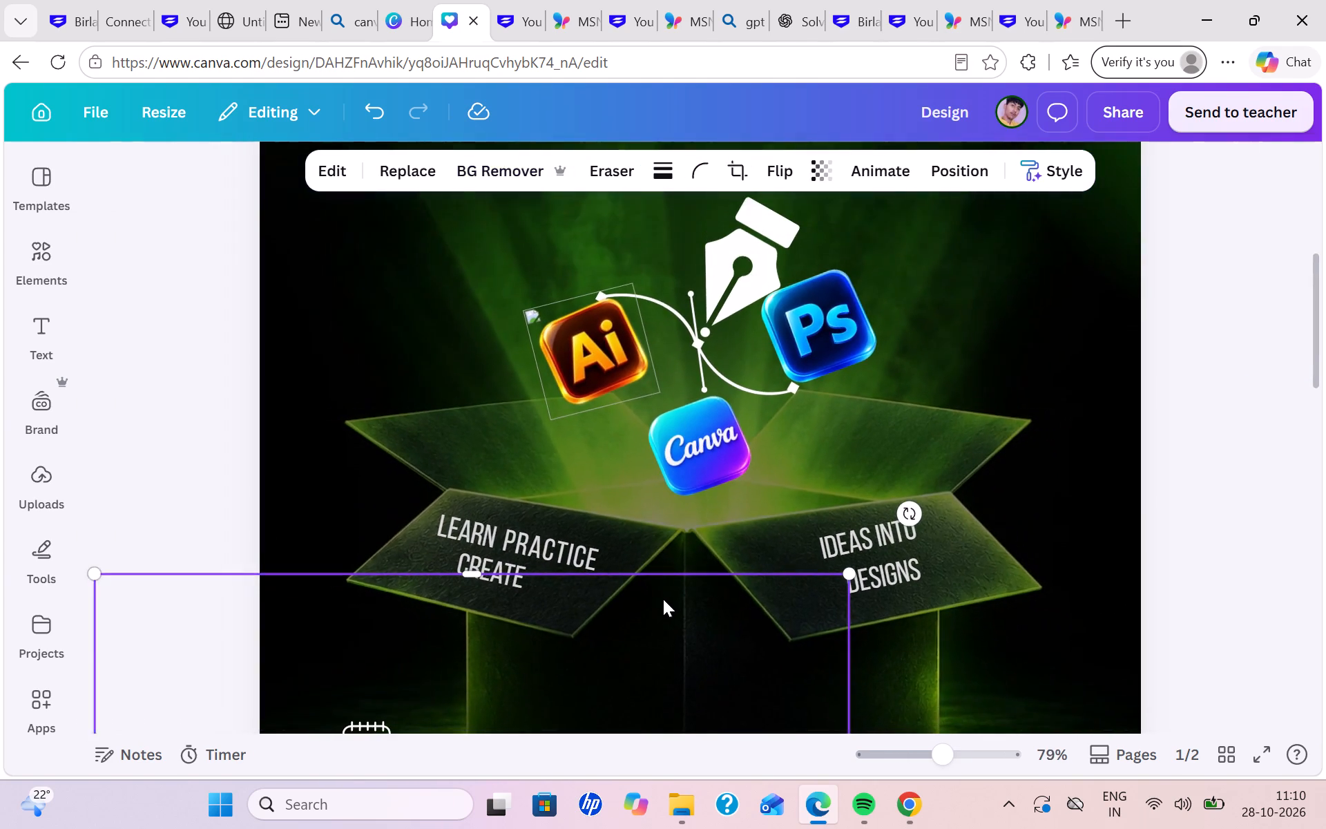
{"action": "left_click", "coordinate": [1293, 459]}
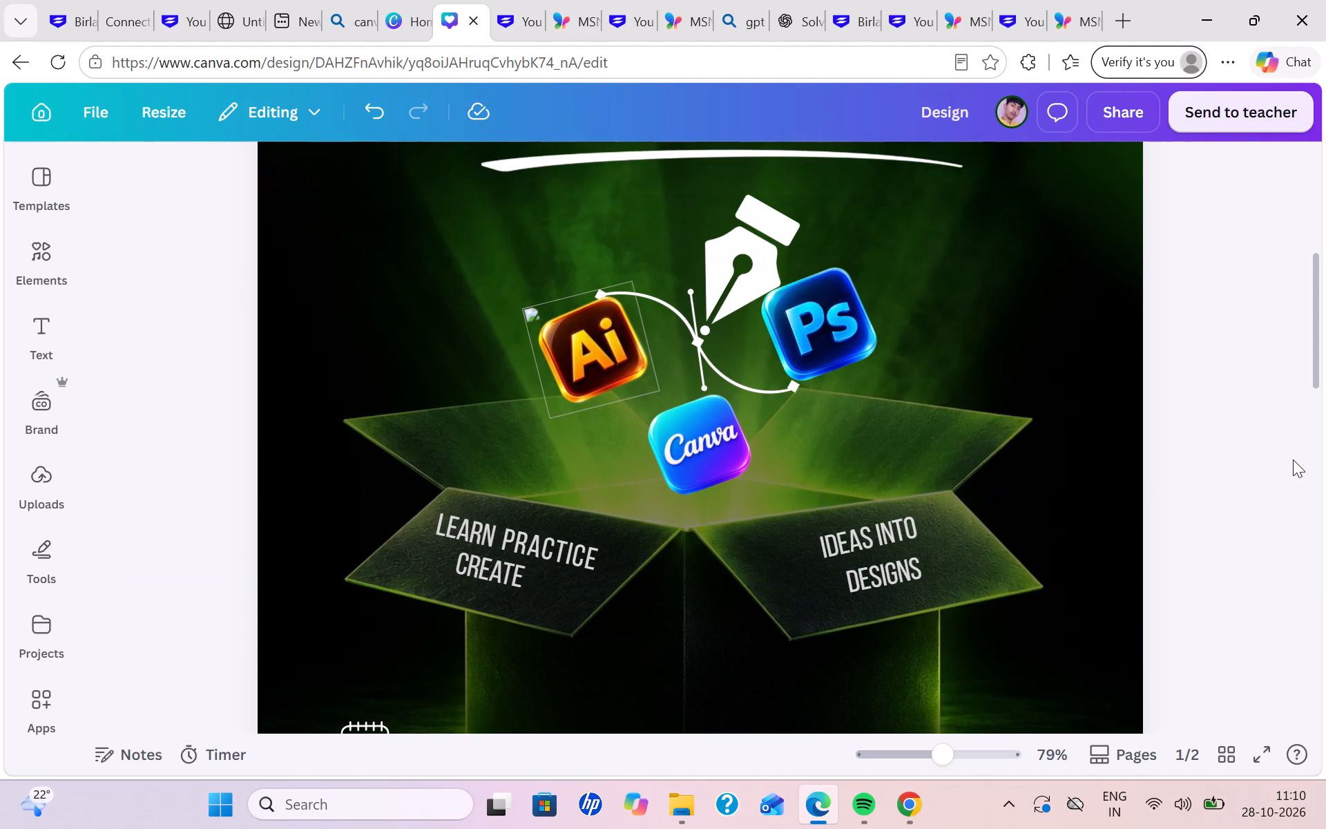
Nudge "Create" slightly down and "Learn" slightly right toward "Practice" on the left flap, and clear the selection.
{"action": "scroll", "coordinate": [1293, 459], "scroll_direction": "right", "scroll_amount": 6}
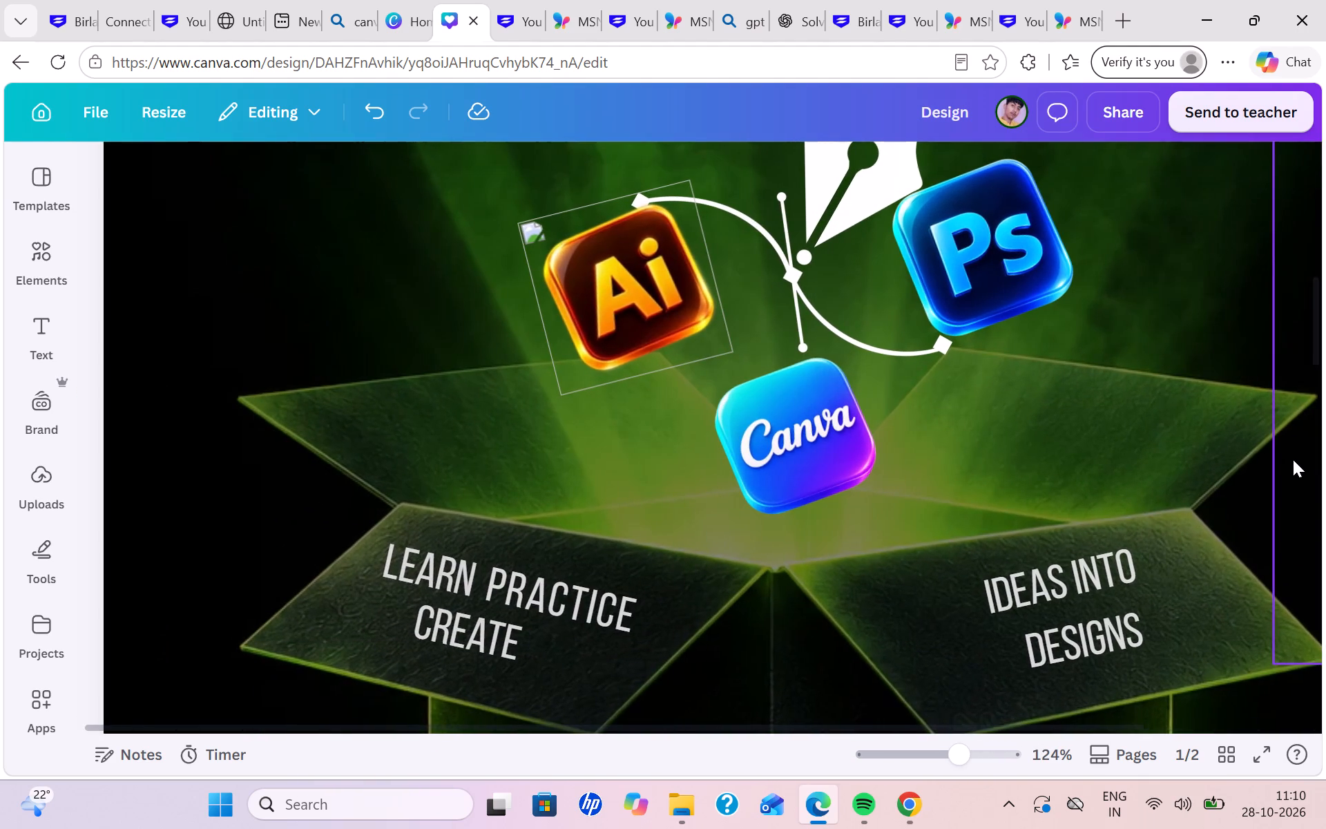
{"action": "scroll", "coordinate": [1293, 459], "scroll_direction": "right", "scroll_amount": 8}
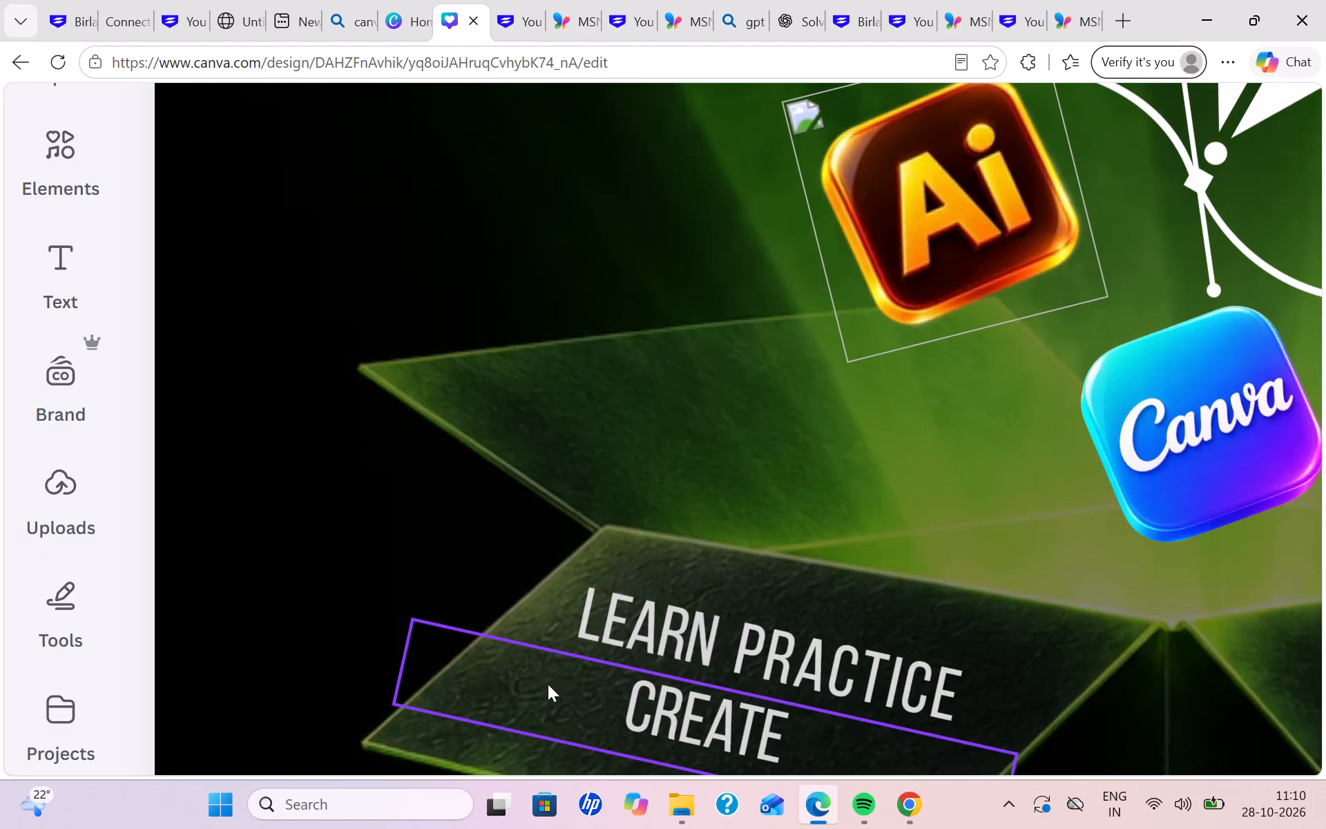
{"action": "left_click", "coordinate": [841, 749]}
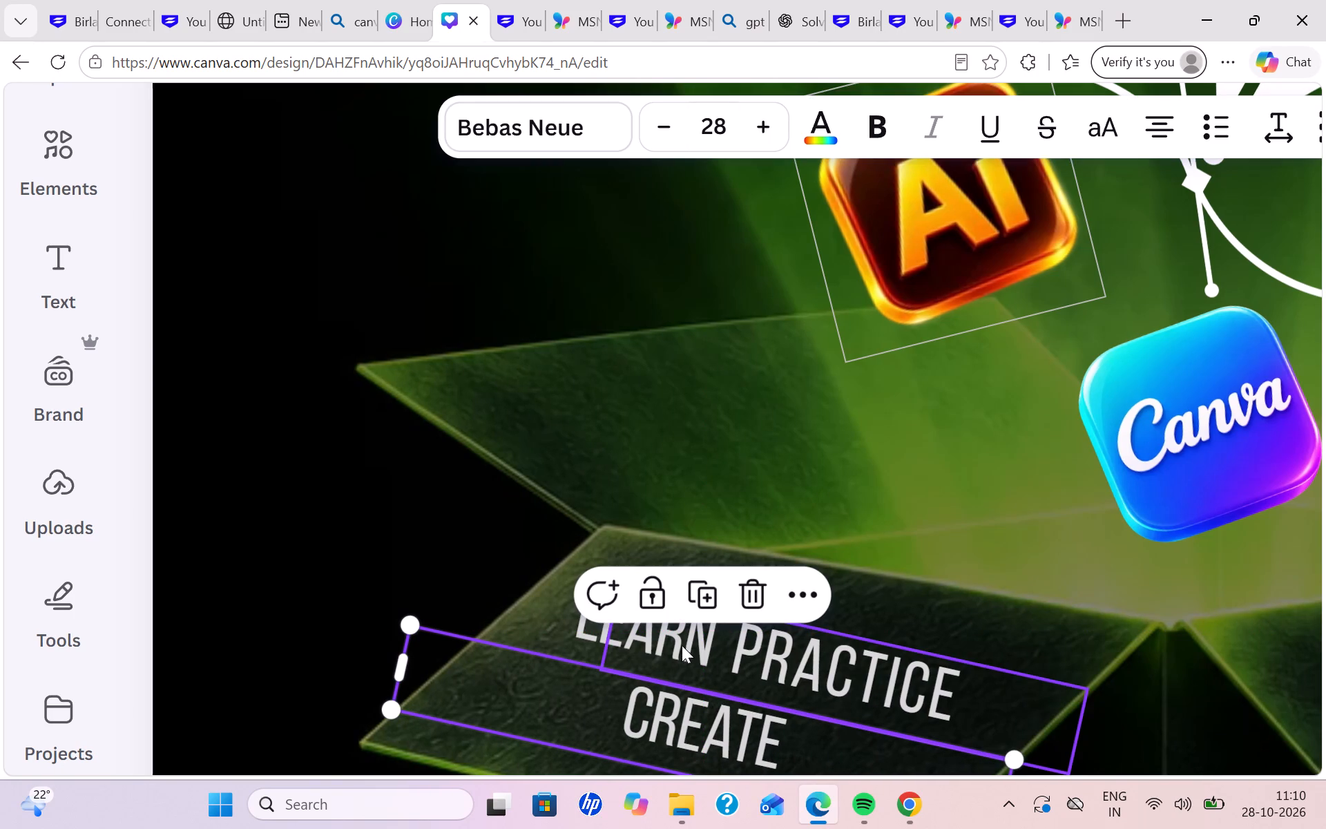
{"action": "left_click", "coordinate": [586, 629]}
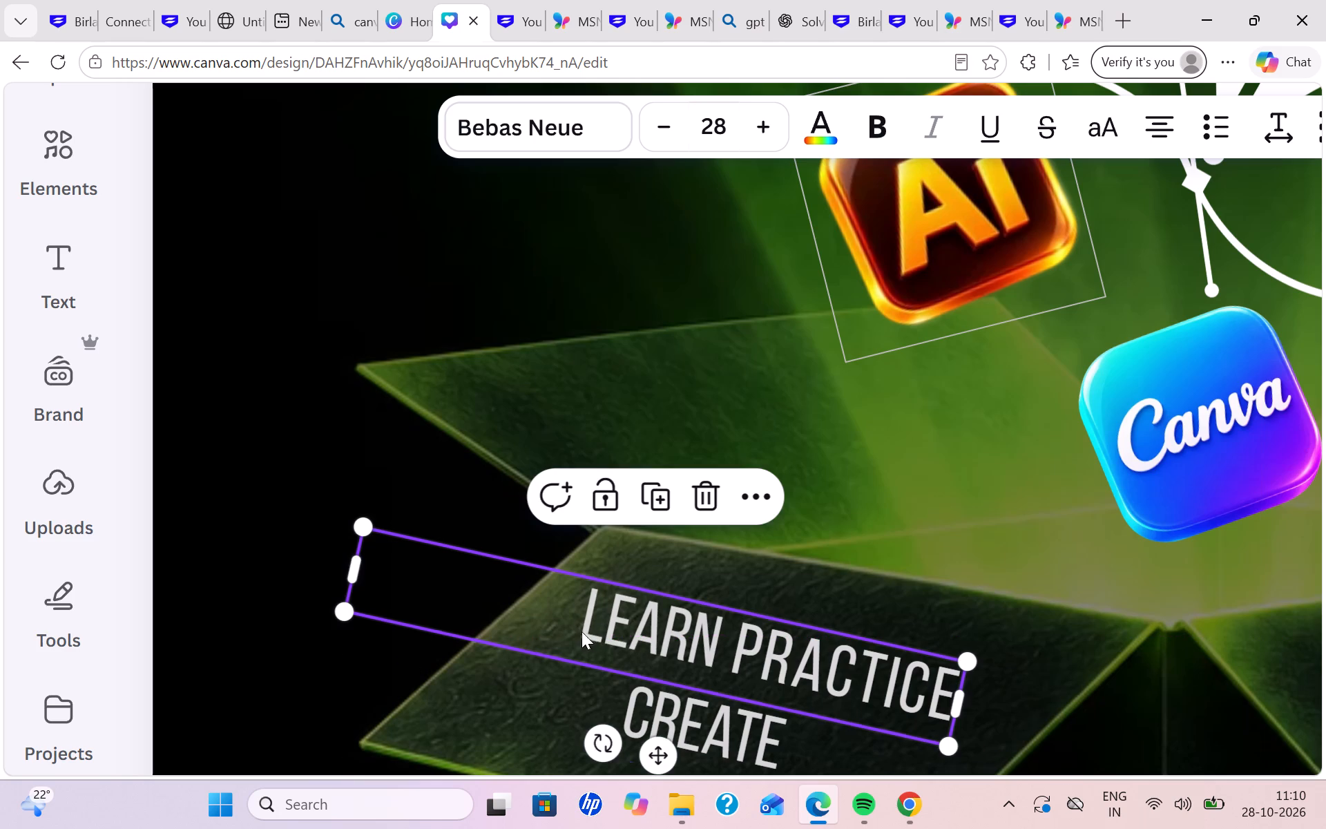
{"action": "left_click", "coordinate": [95, 632]}
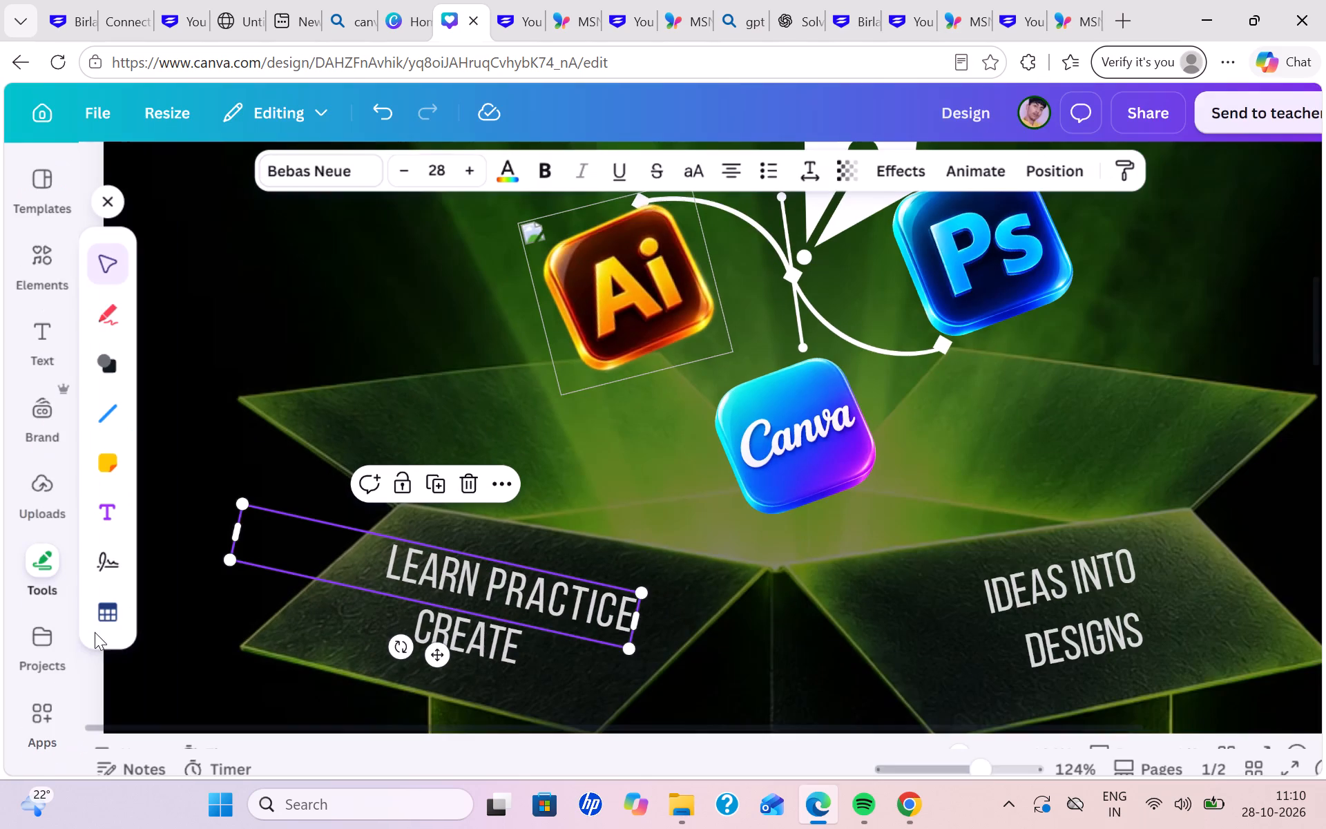
{"action": "left_click", "coordinate": [557, 418]}
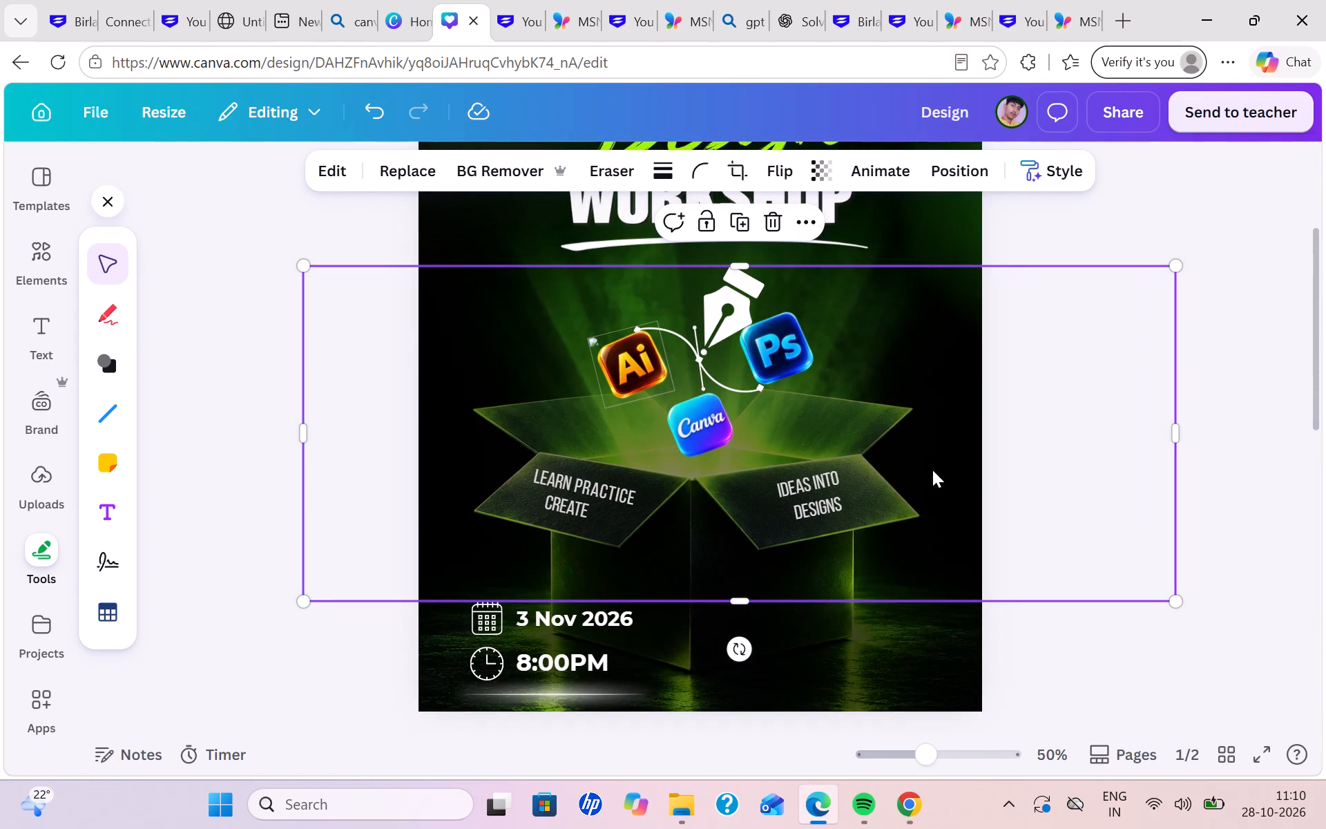
{"action": "left_click", "coordinate": [1030, 465]}
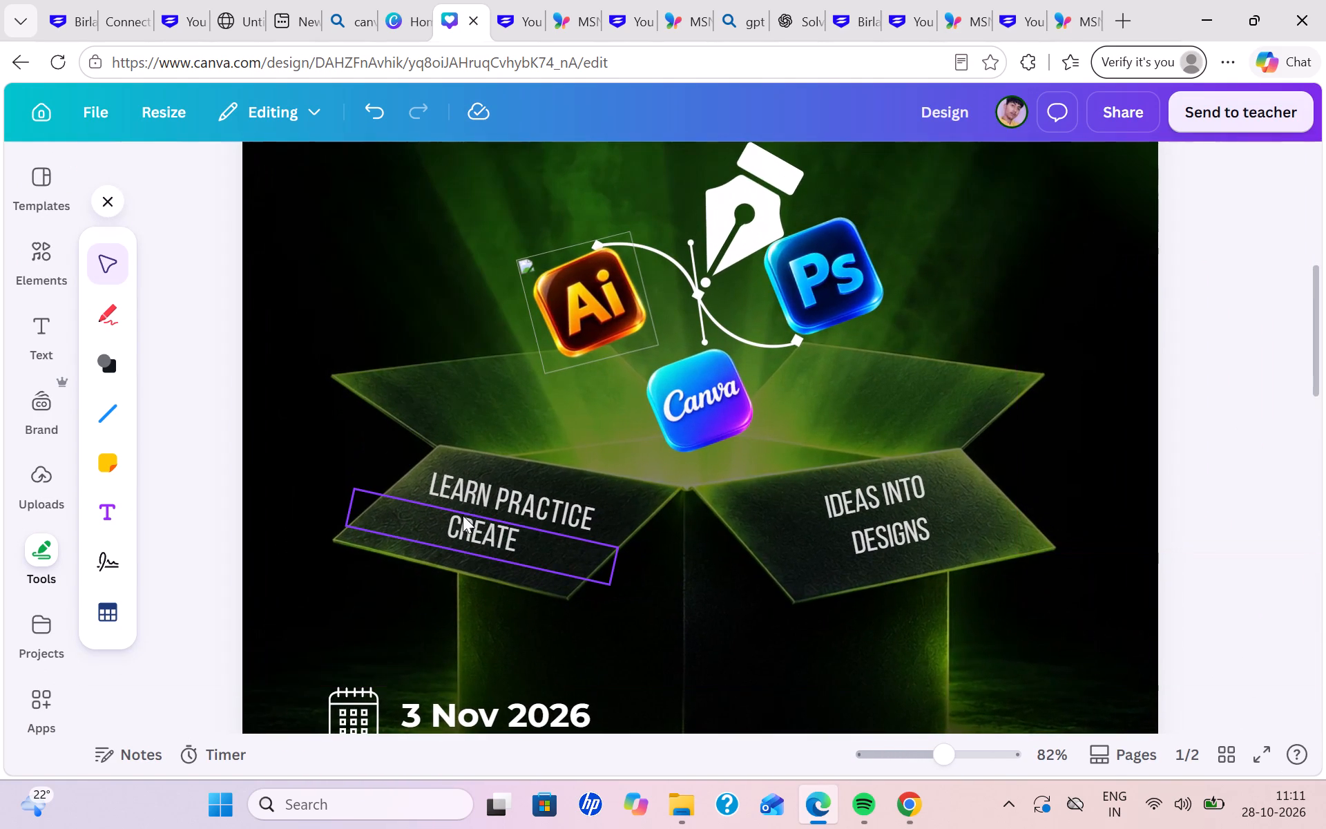
Move "Create" slightly down on the left flap to widen its spacing below "Learn Practice", and clear the selection.
{"action": "left_click_drag", "start_coordinate": [519, 554], "coordinate": [521, 561]}
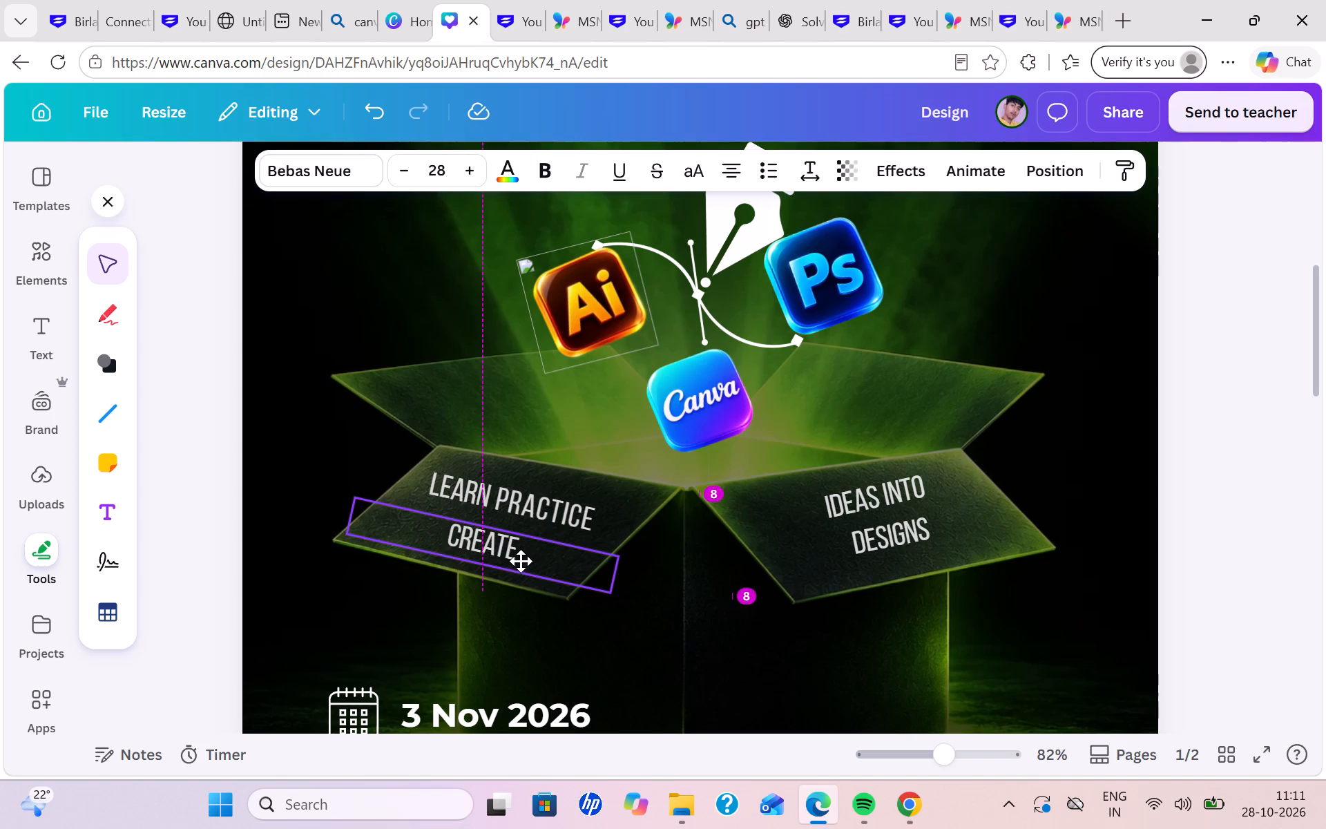
{"action": "left_click_drag", "start_coordinate": [521, 561], "coordinate": [522, 560]}
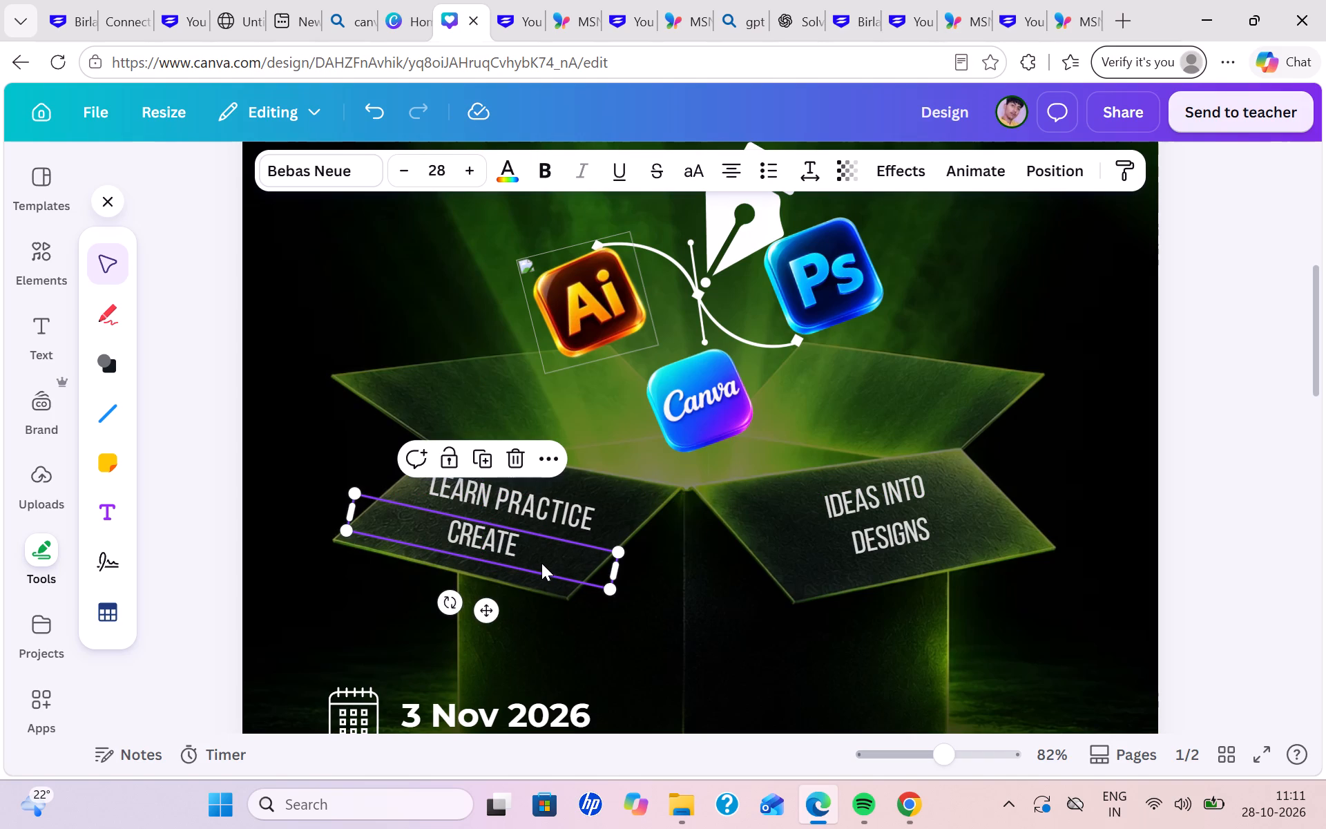
{"action": "left_click", "coordinate": [541, 563]}
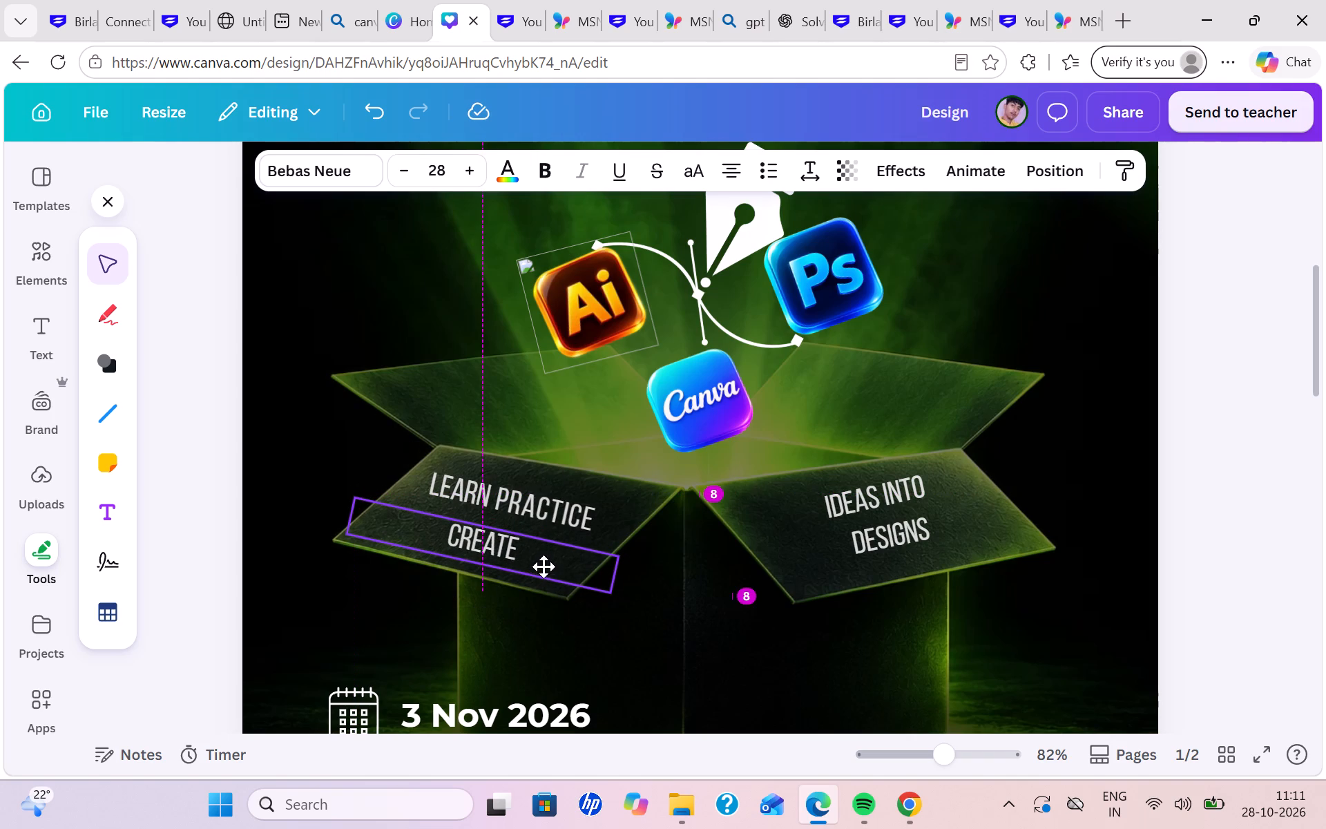
{"action": "left_click", "coordinate": [1186, 499]}
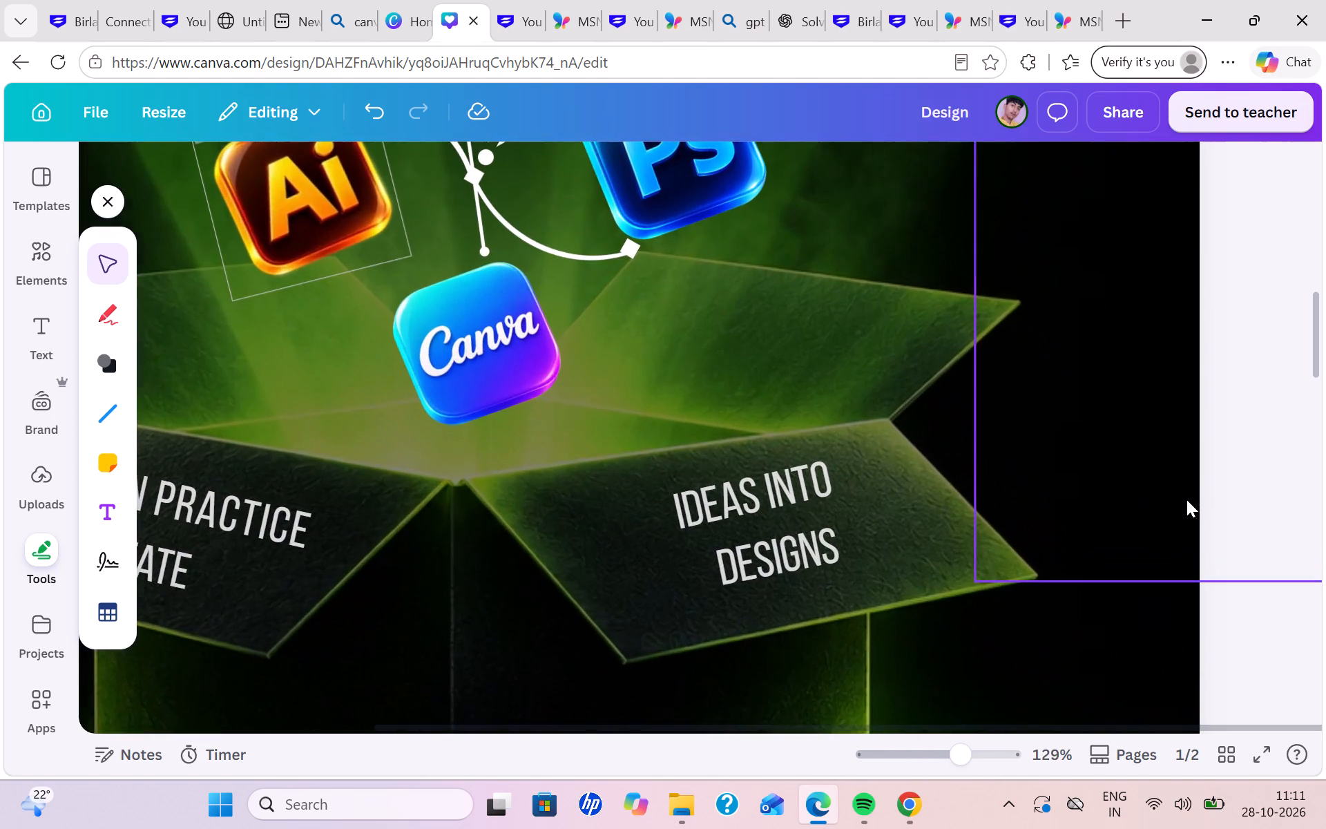
Review the lettering on both box flaps, and compare the overall poster designs on page 1 and page 2.
{"action": "scroll", "coordinate": [1186, 499], "scroll_direction": "right", "scroll_amount": 1}
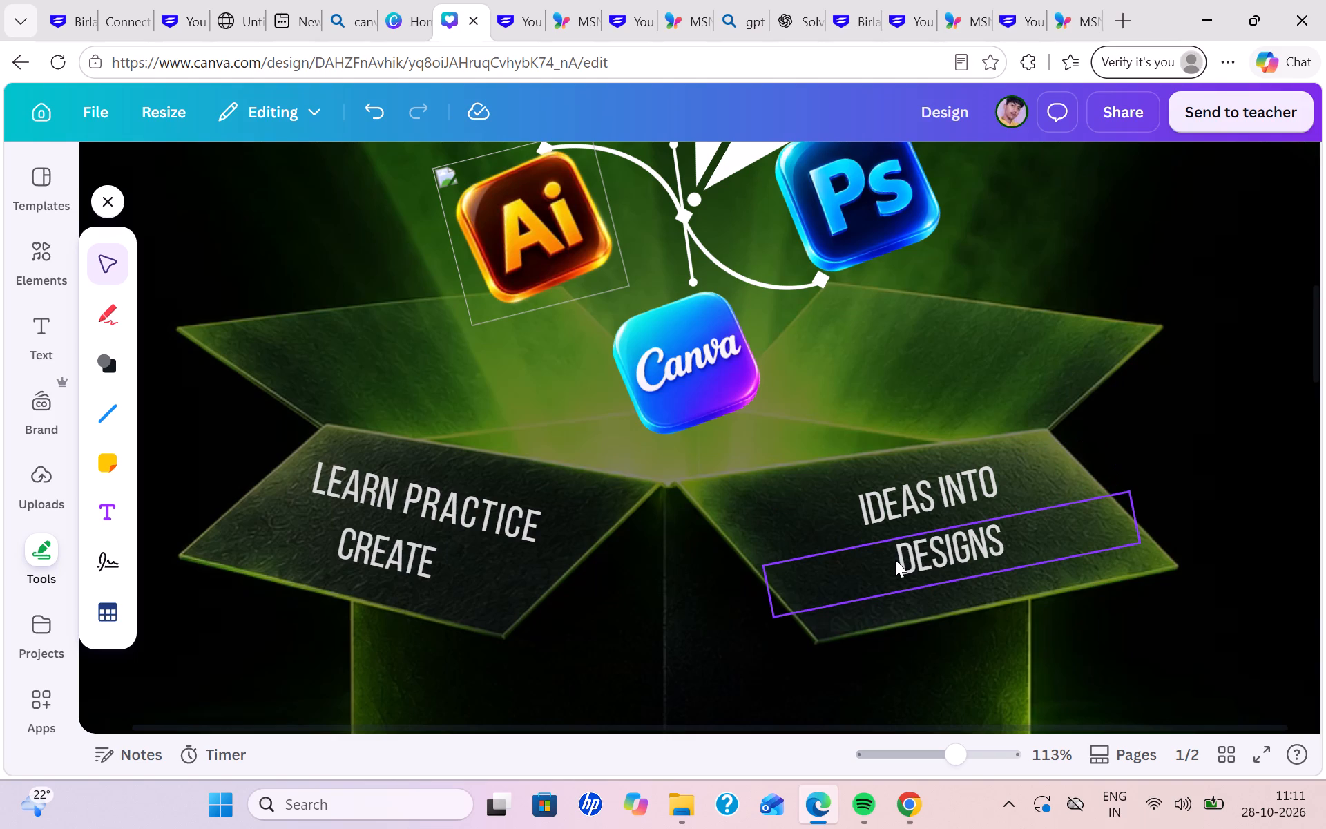
{"action": "left_click", "coordinate": [920, 566]}
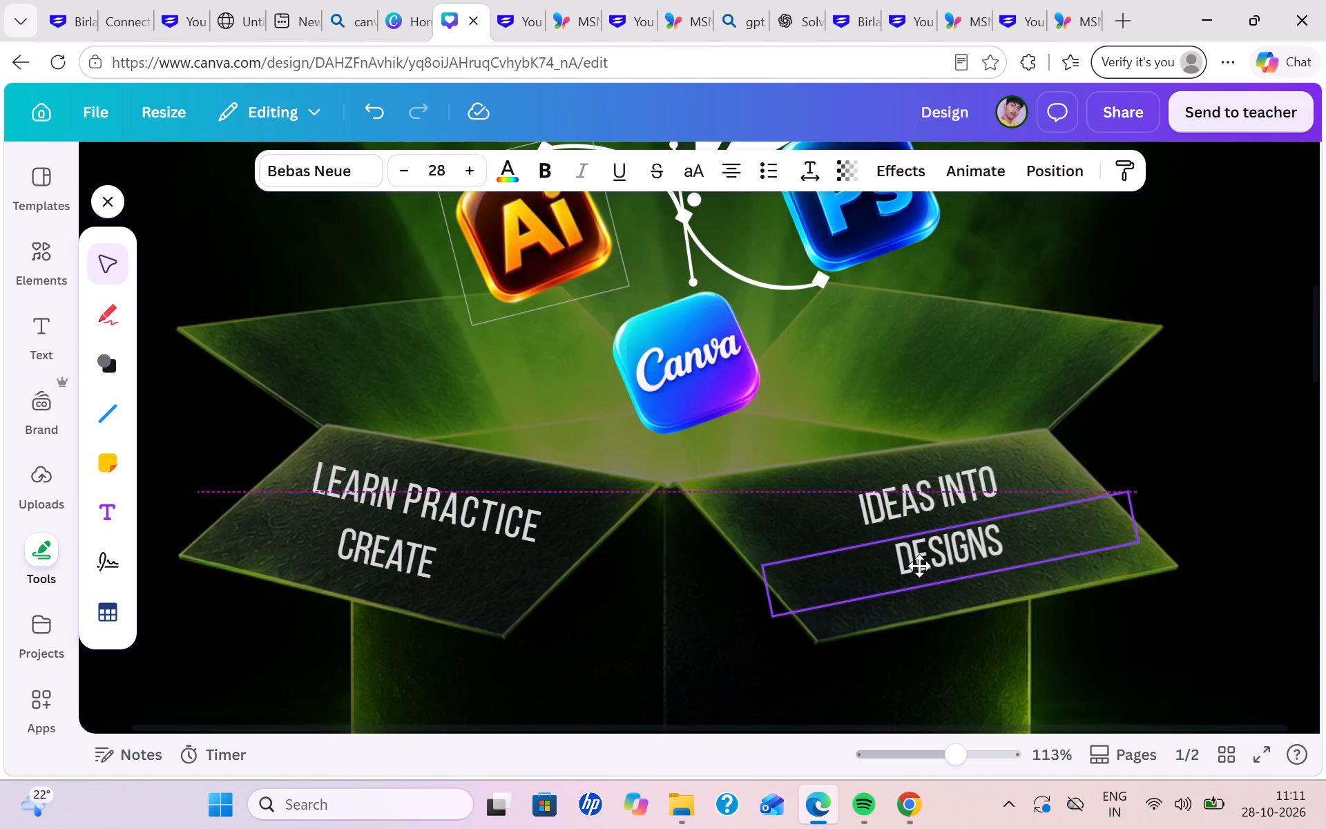
{"action": "left_click", "coordinate": [1209, 523]}
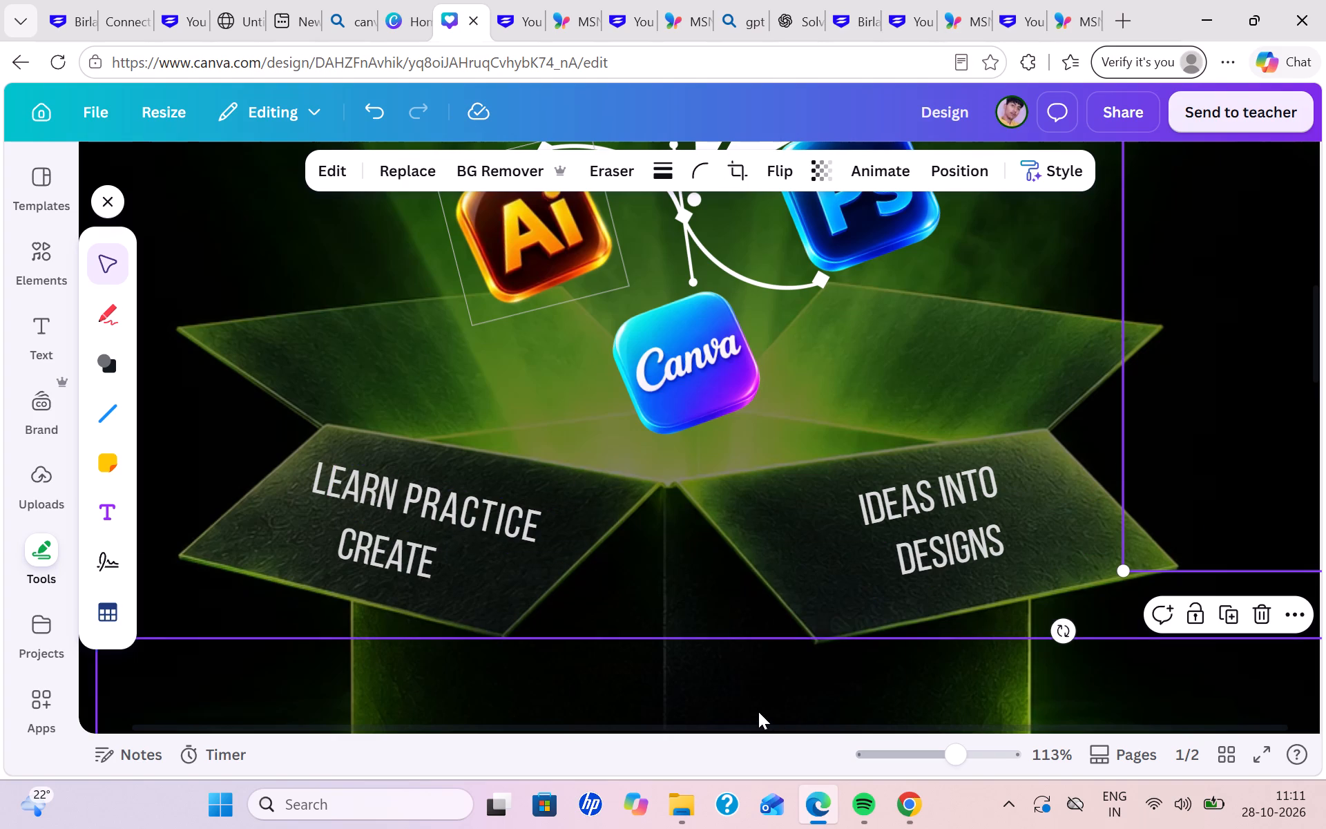
{"action": "left_click", "coordinate": [1101, 583]}
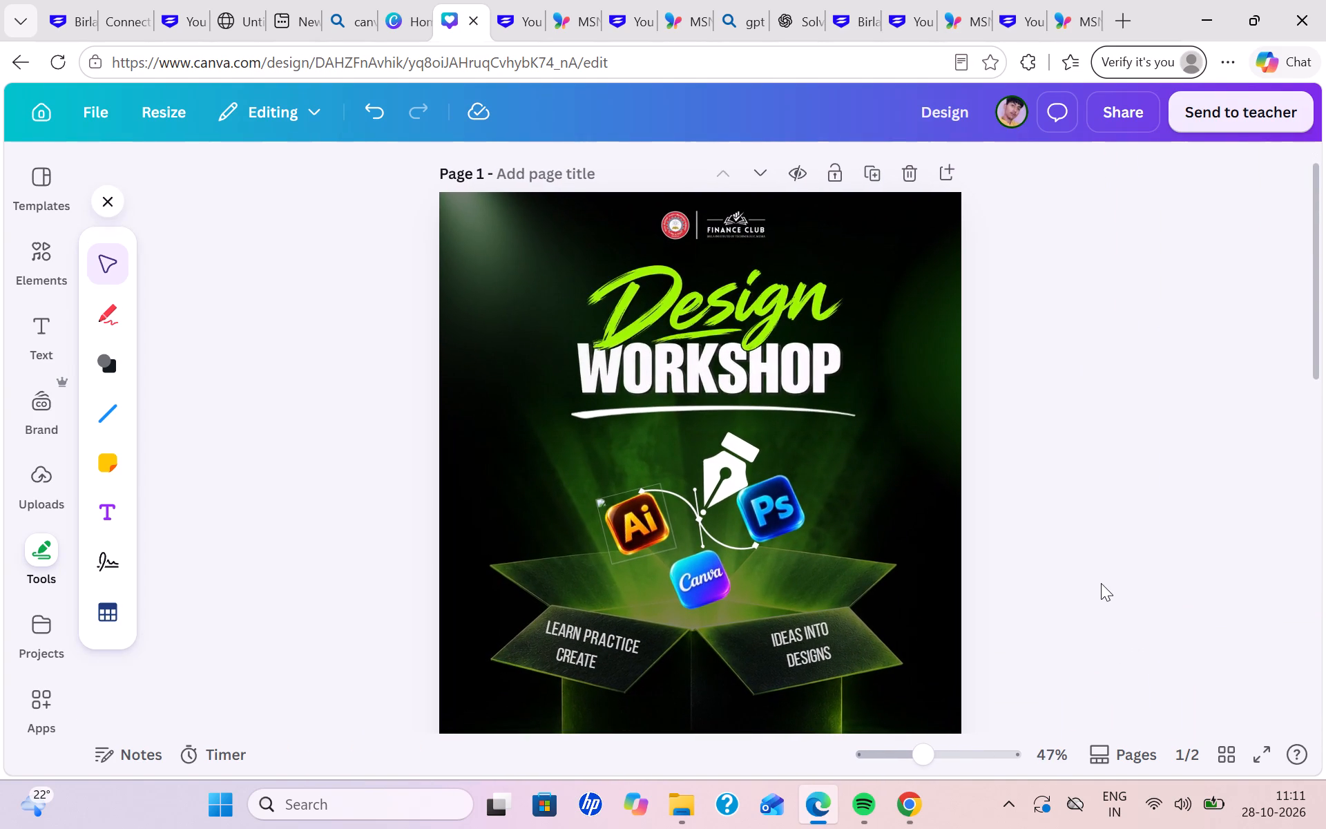
{"action": "scroll", "coordinate": [1101, 583], "scroll_direction": "down", "scroll_amount": 2}
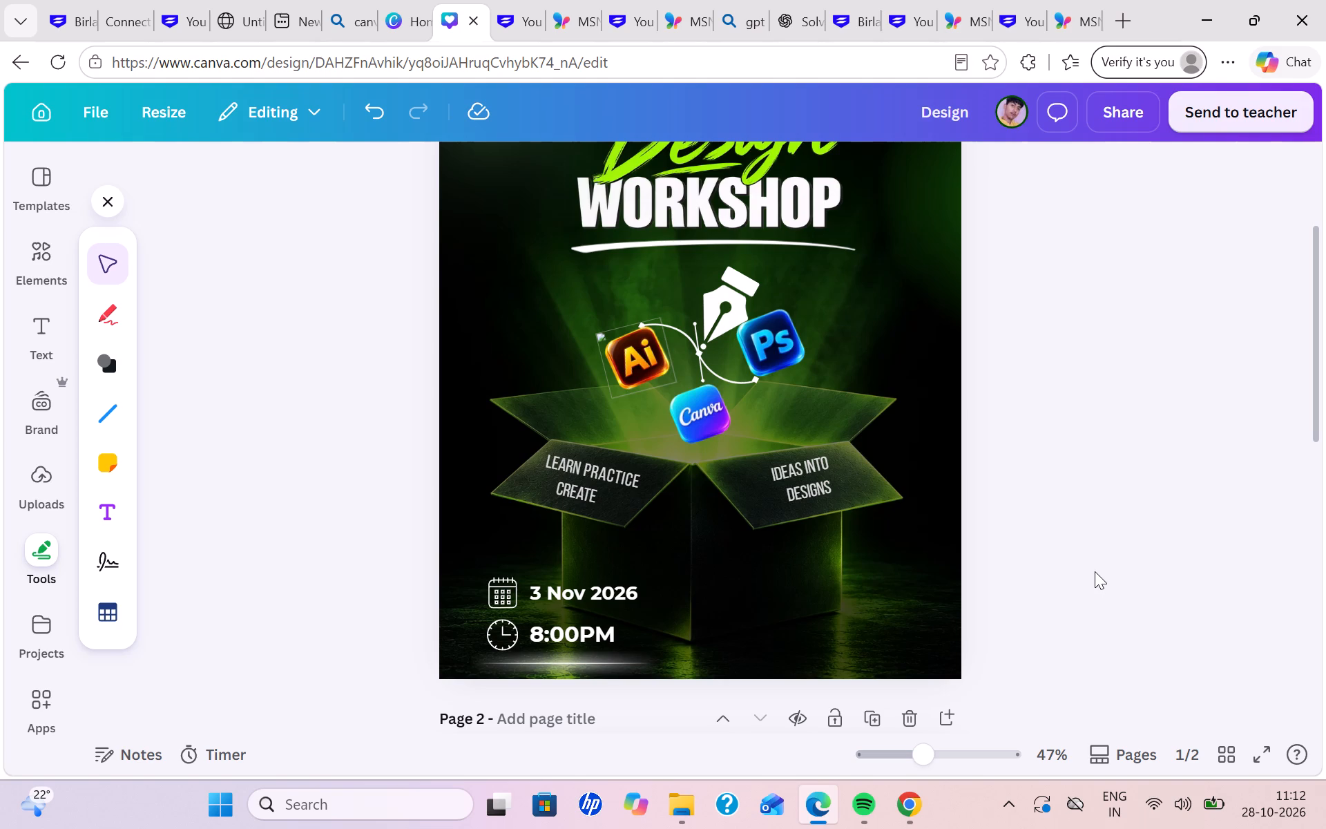
{"action": "scroll", "coordinate": [1095, 571], "scroll_direction": "down", "scroll_amount": 4}
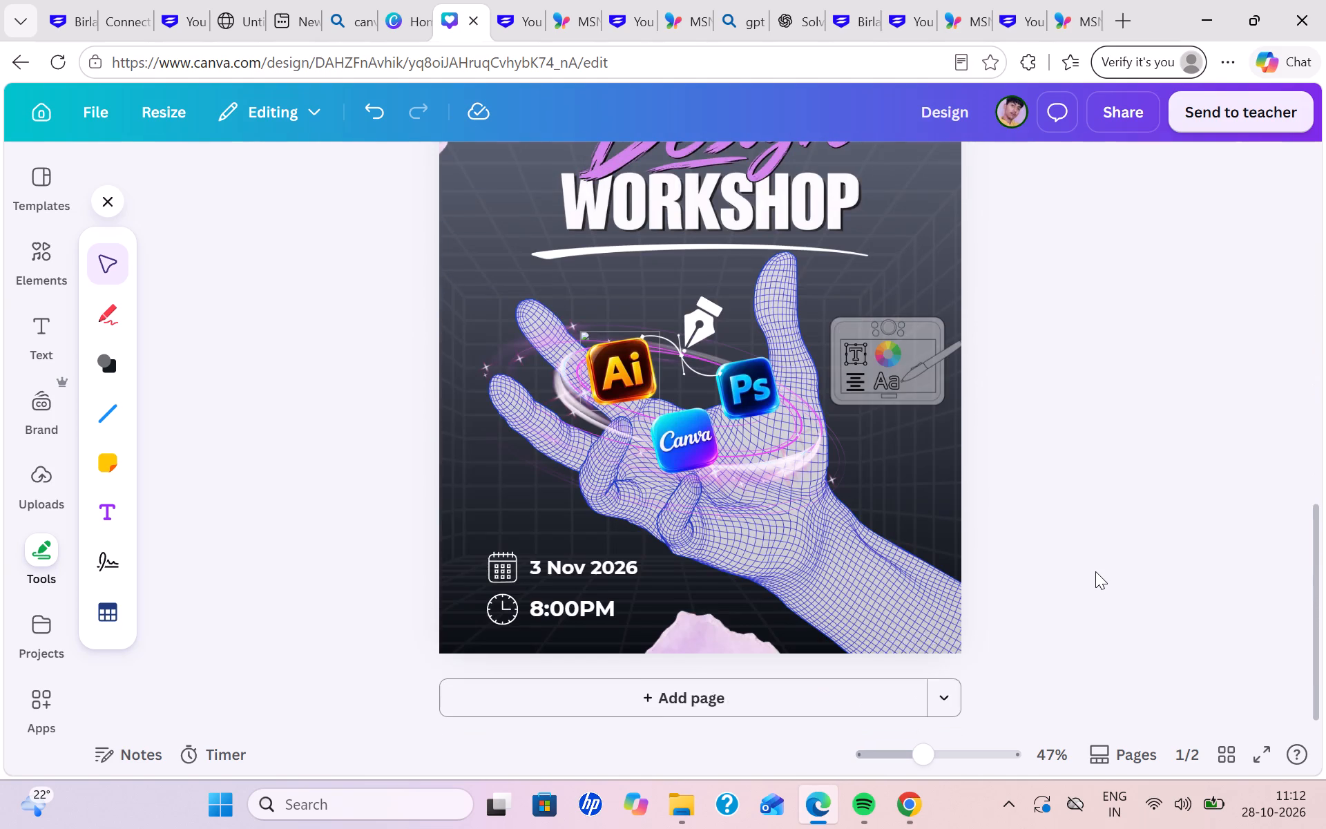
{"action": "scroll", "coordinate": [1095, 571], "scroll_direction": "down", "scroll_amount": 1}
{"action": "scroll", "coordinate": [1095, 571], "scroll_direction": "up", "scroll_amount": 2}
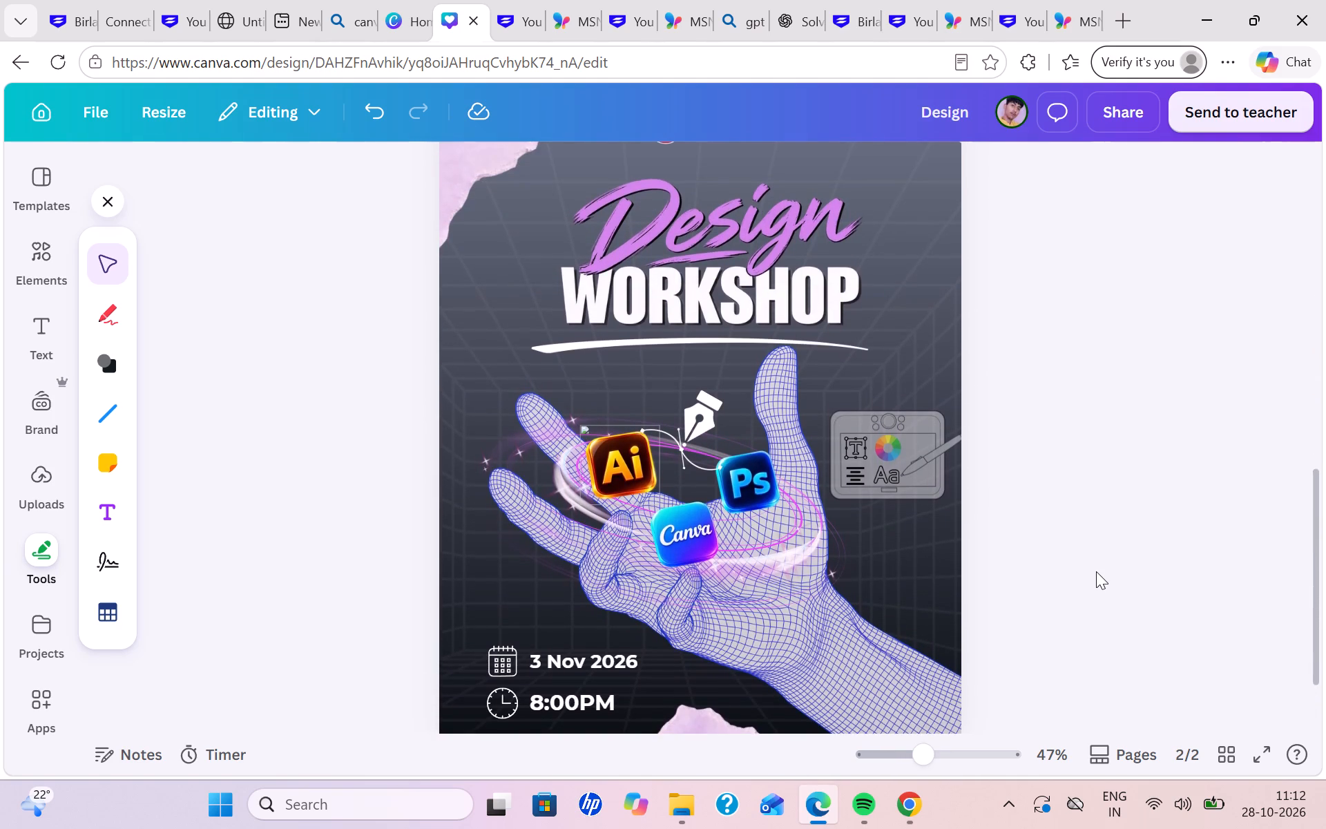
{"action": "scroll", "coordinate": [1096, 571], "scroll_direction": "up", "scroll_amount": 2}
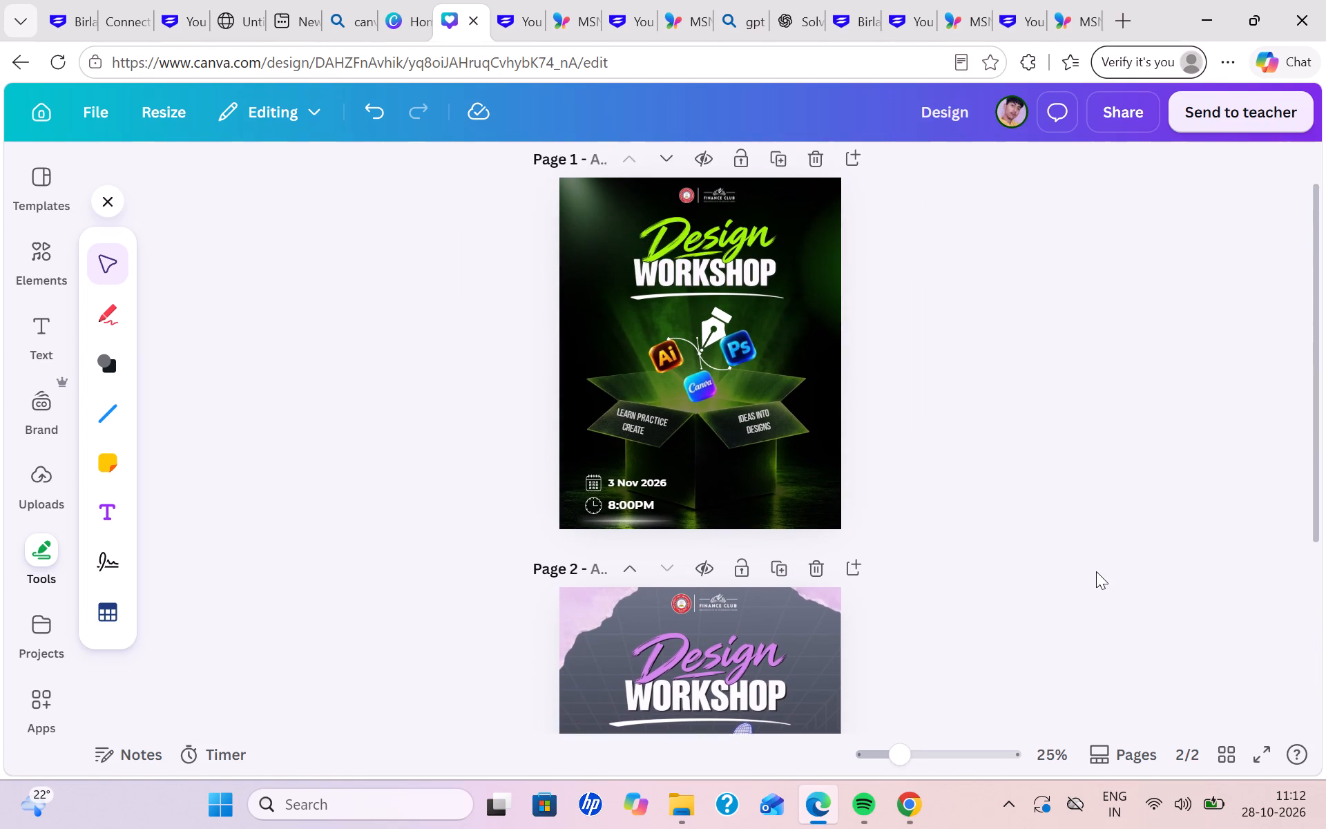
{"action": "scroll", "coordinate": [1096, 571], "scroll_direction": "down", "scroll_amount": 1}
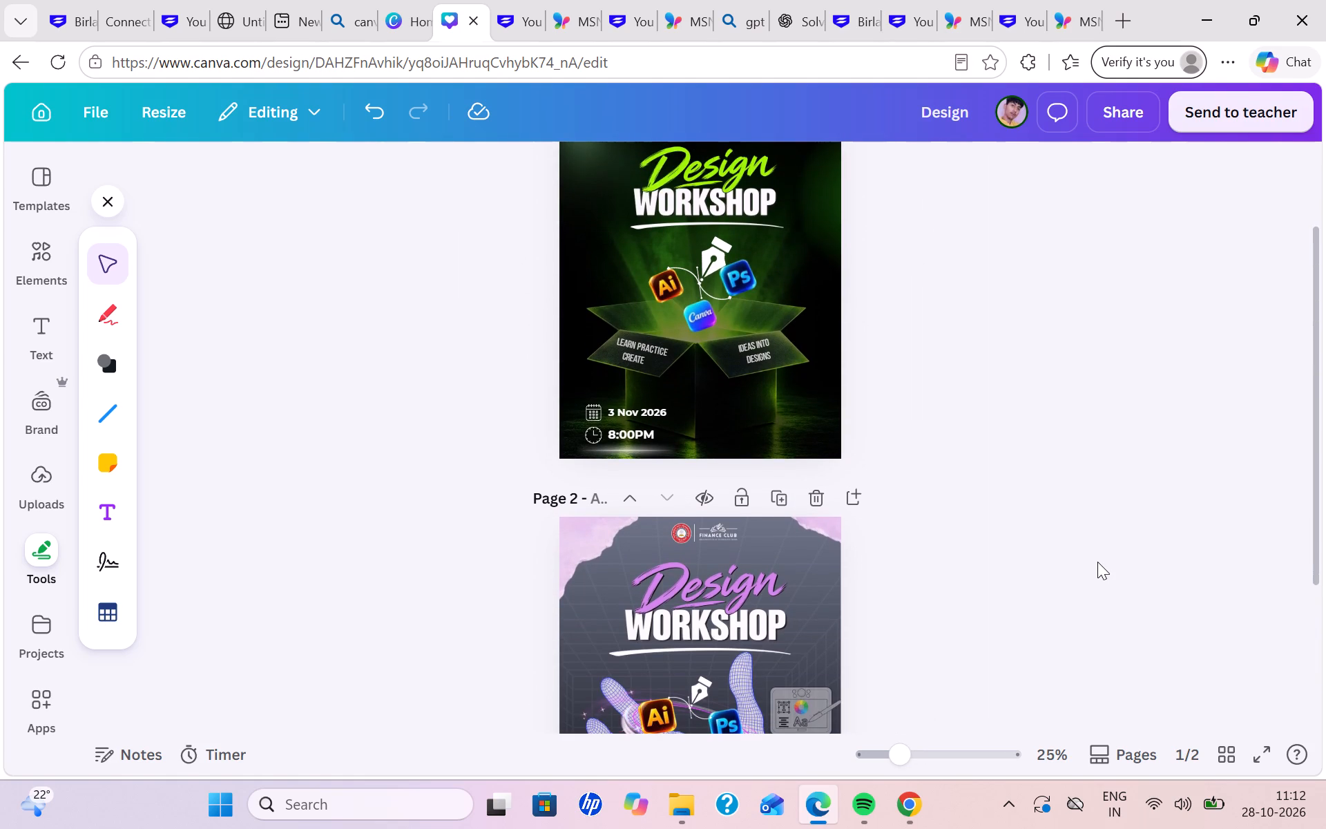
Minimize the browser window to show the desktop.
{"action": "left_click", "coordinate": [1224, 0]}
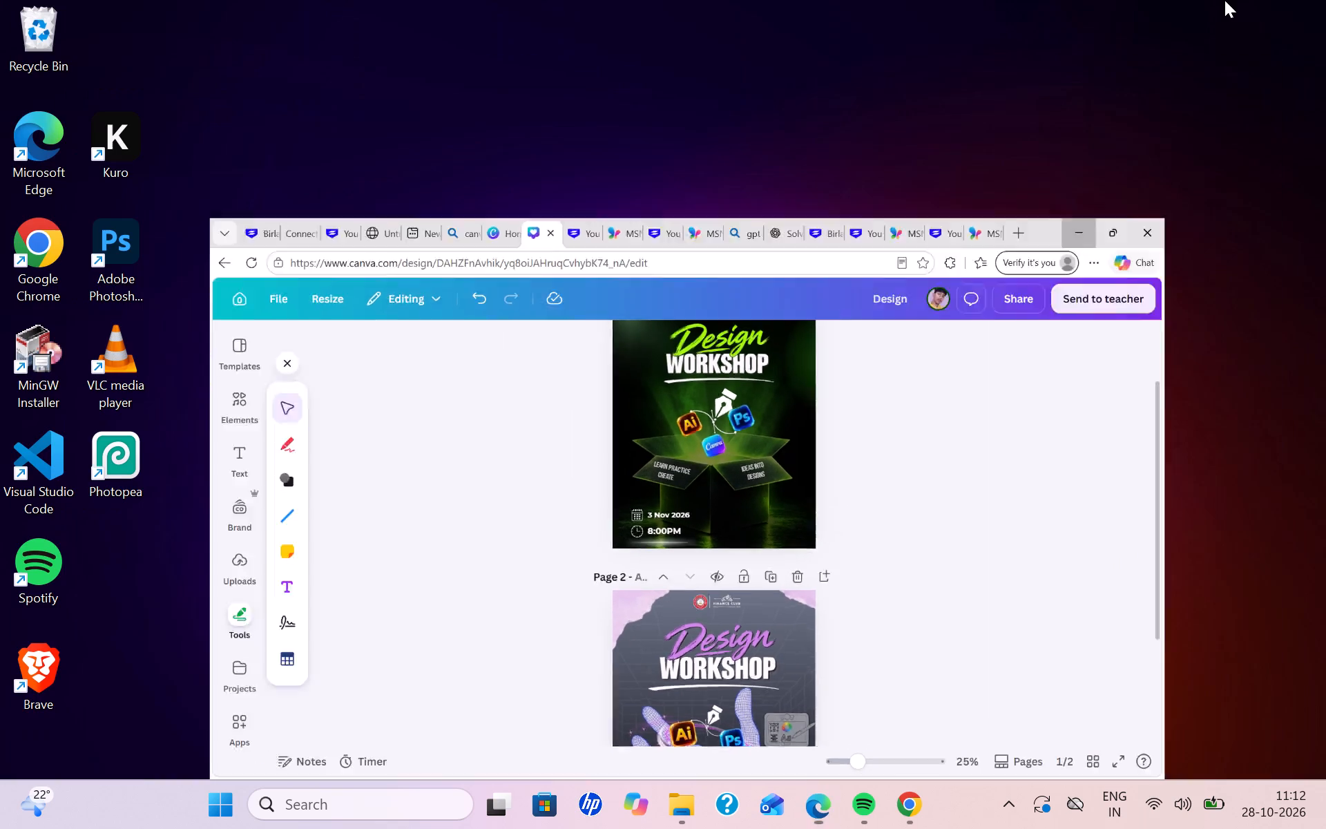